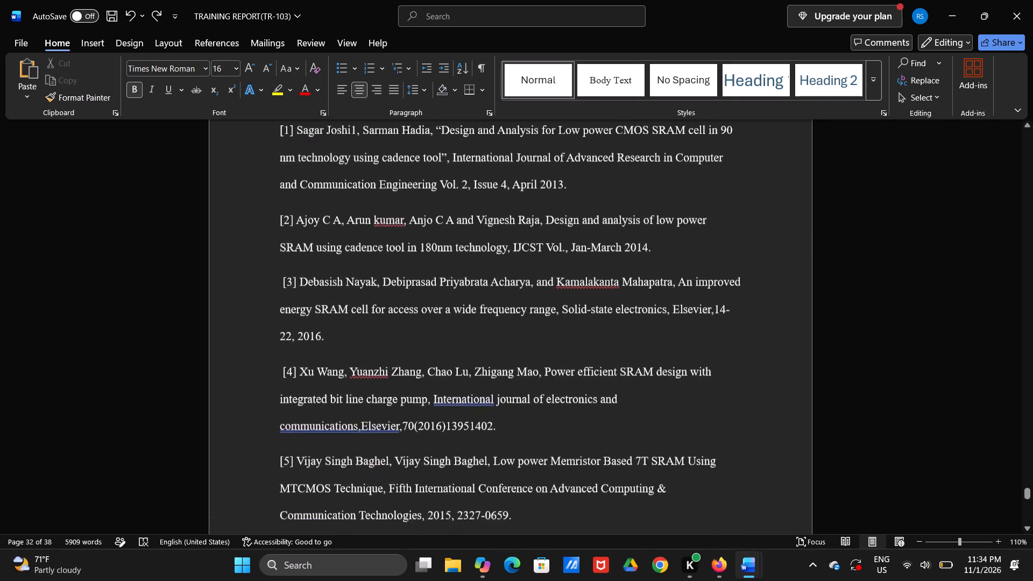
# Examine the report's page layout from the reference list back to the CMOS NOR GATE procedure.
pyautogui.scroll(-4, 339, 323)
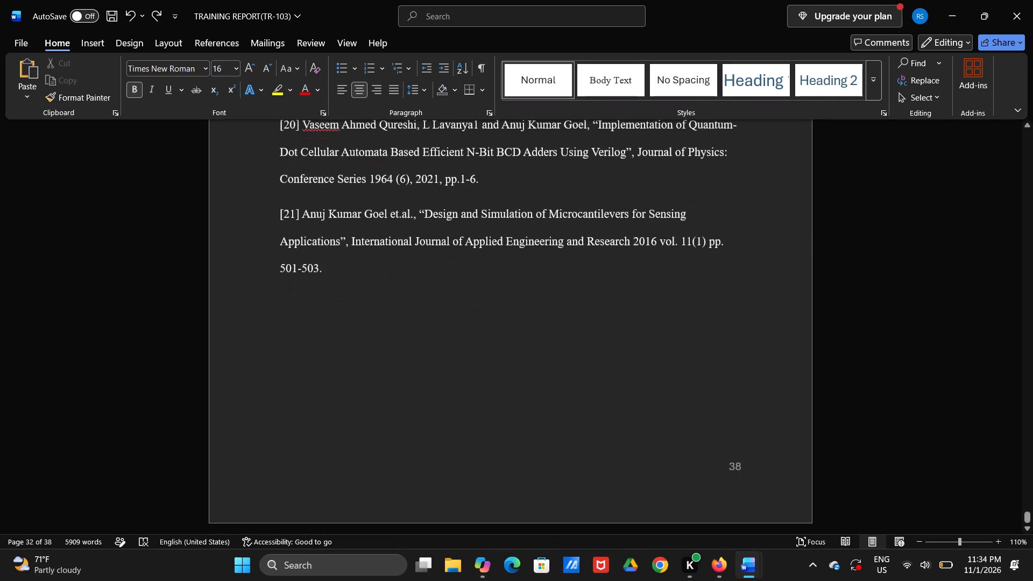
pyautogui.scroll(5, 339, 323)
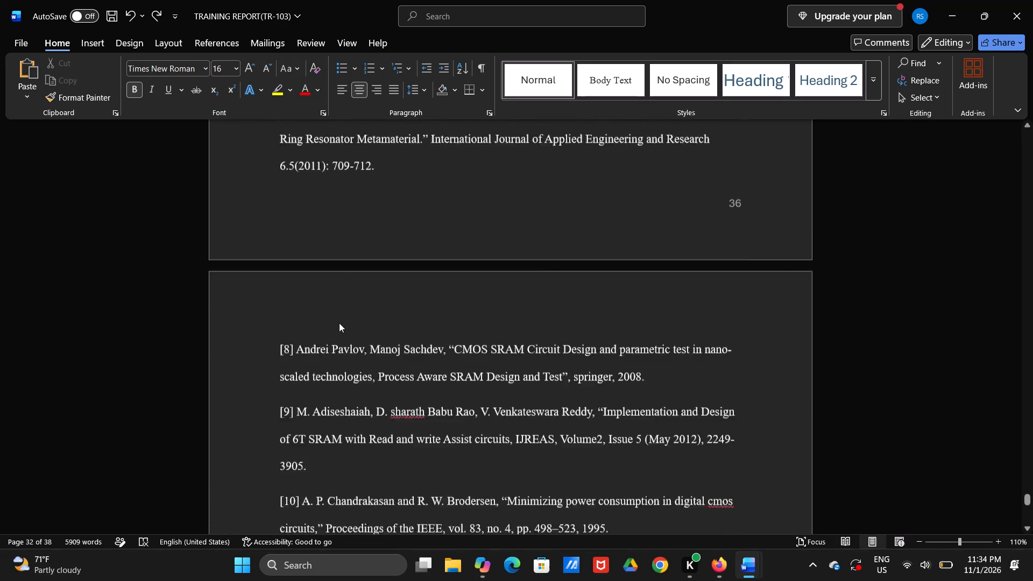
pyautogui.scroll(6, 339, 323)
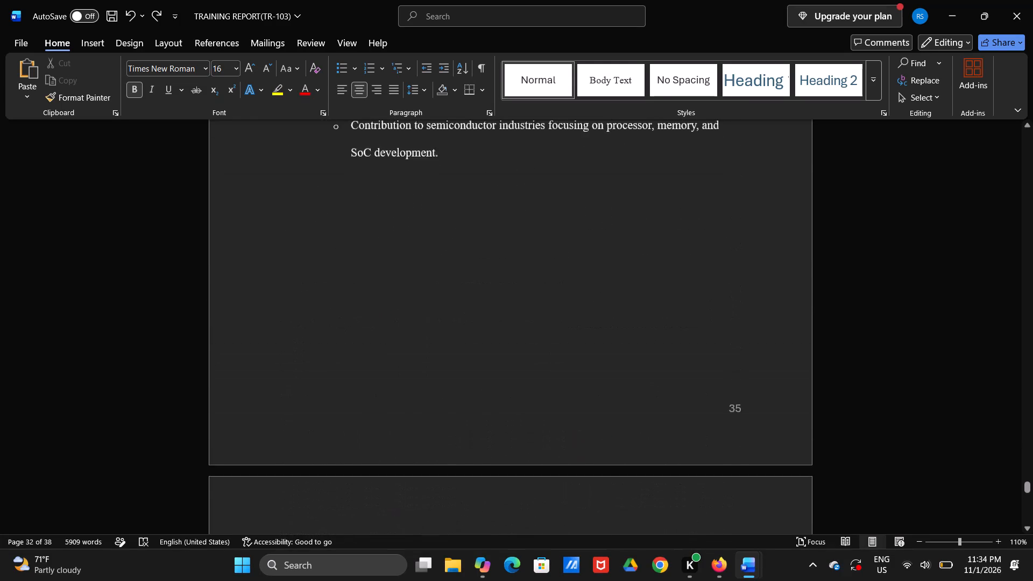
pyautogui.scroll(5, 339, 323)
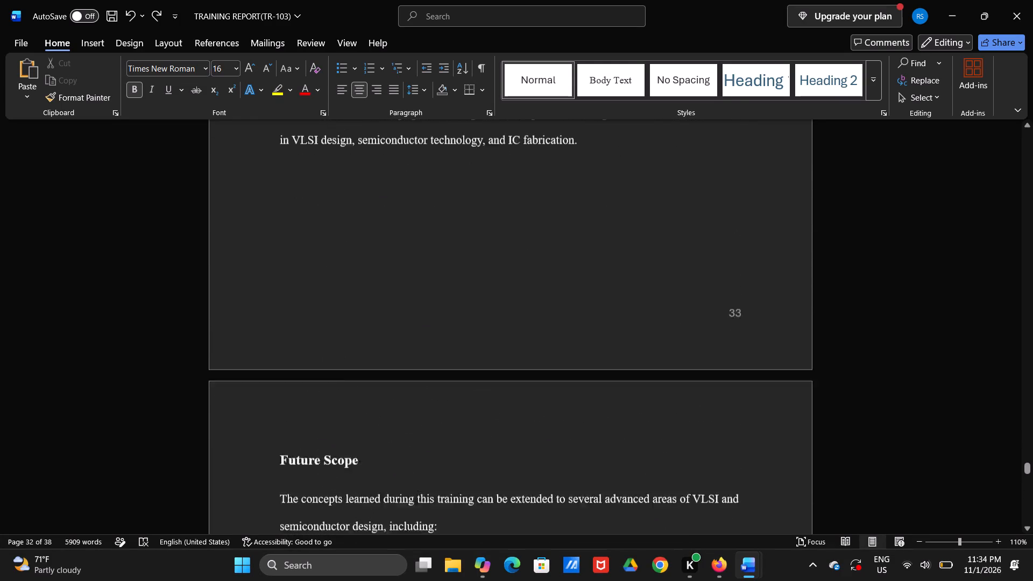
pyautogui.scroll(5, 339, 323)
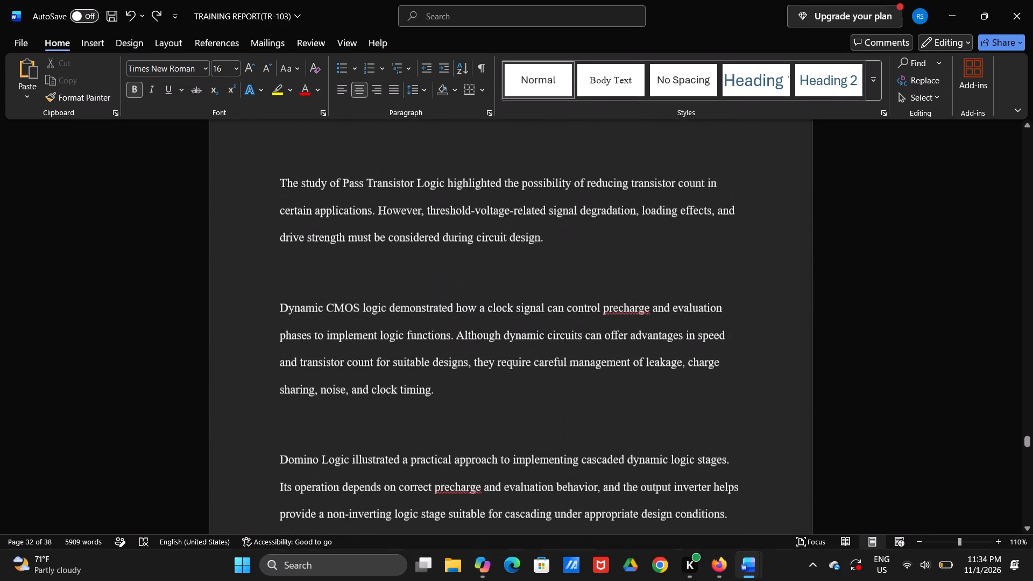
pyautogui.scroll(5, 339, 323)
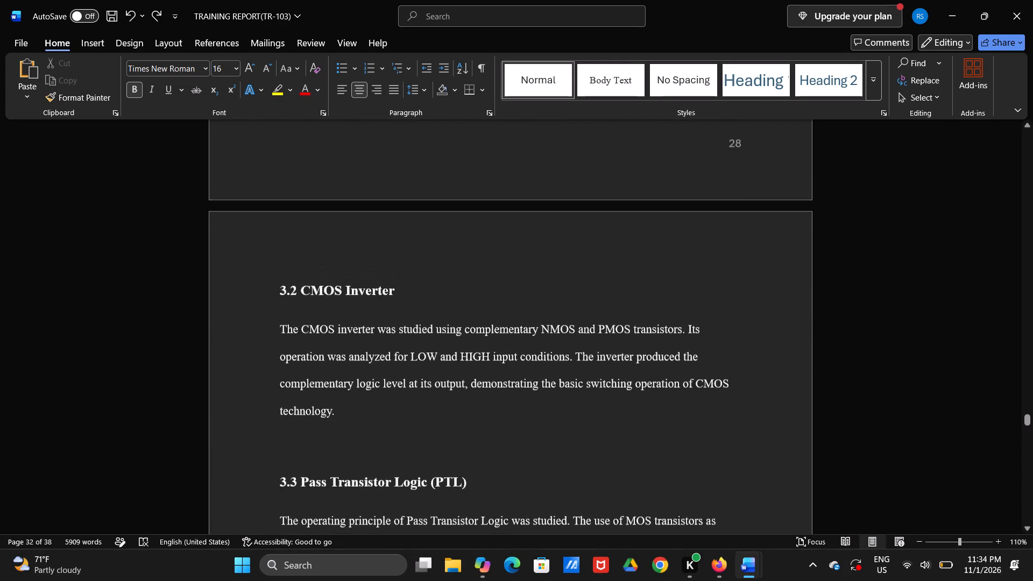
pyautogui.scroll(5, 339, 323)
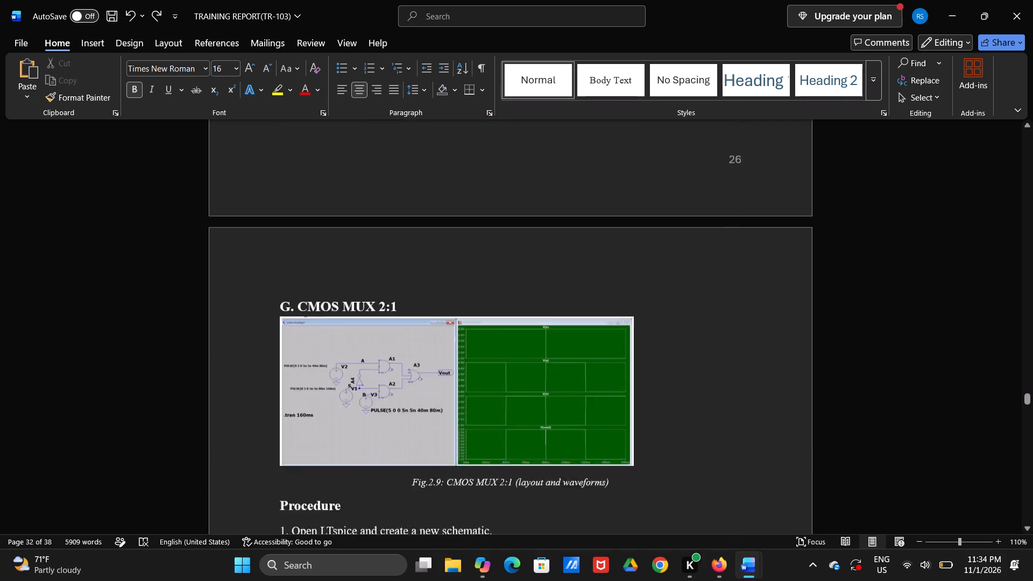
pyautogui.scroll(5, 339, 323)
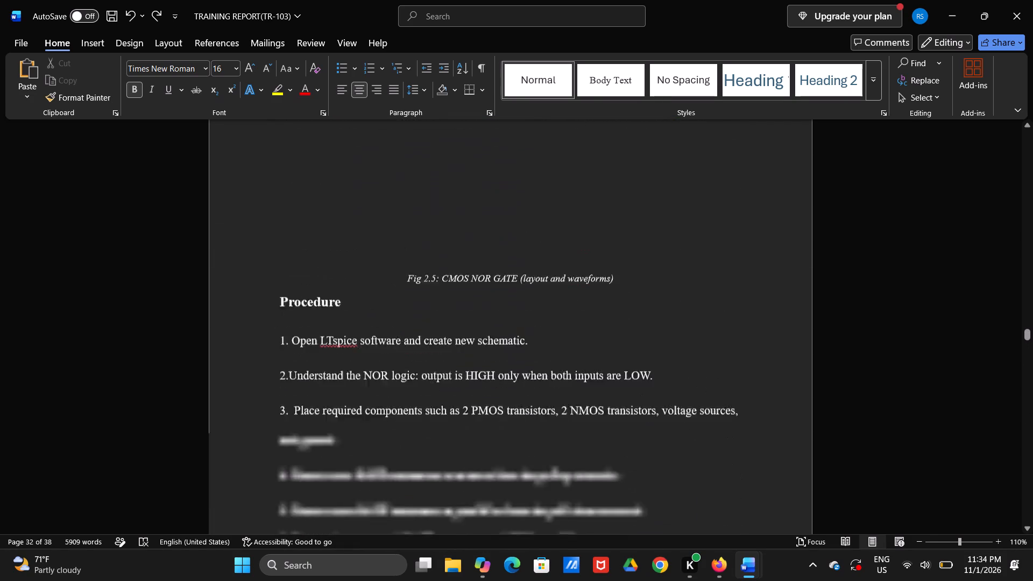
# Adjust the spacing above the "C. CMOS NOR GATE" heading, leaving one extra blank line while keeping the heading on page 20.
pyautogui.scroll(3, 339, 323)
pyautogui.scroll(-2, 339, 323)
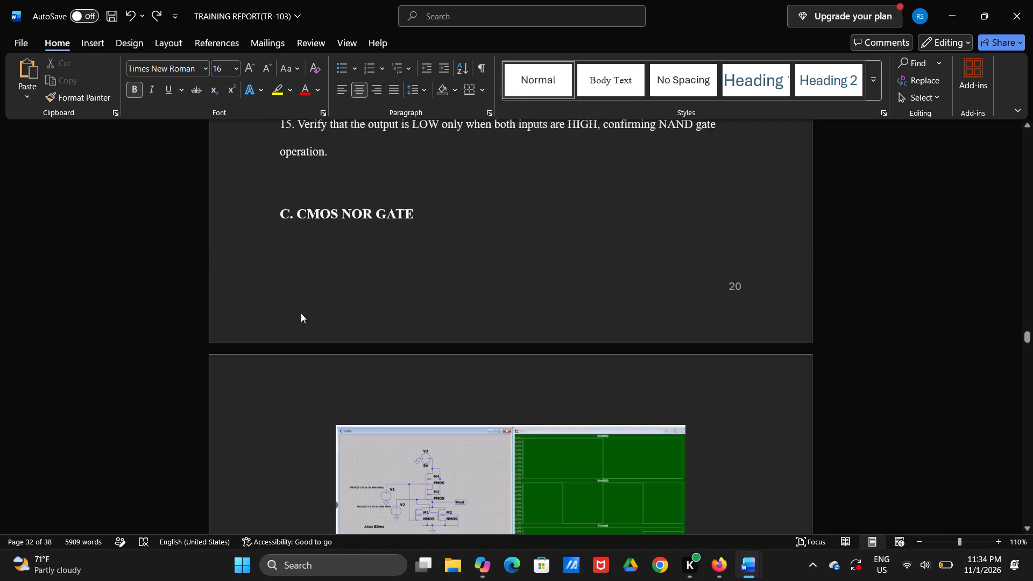
pyautogui.click(278, 195)
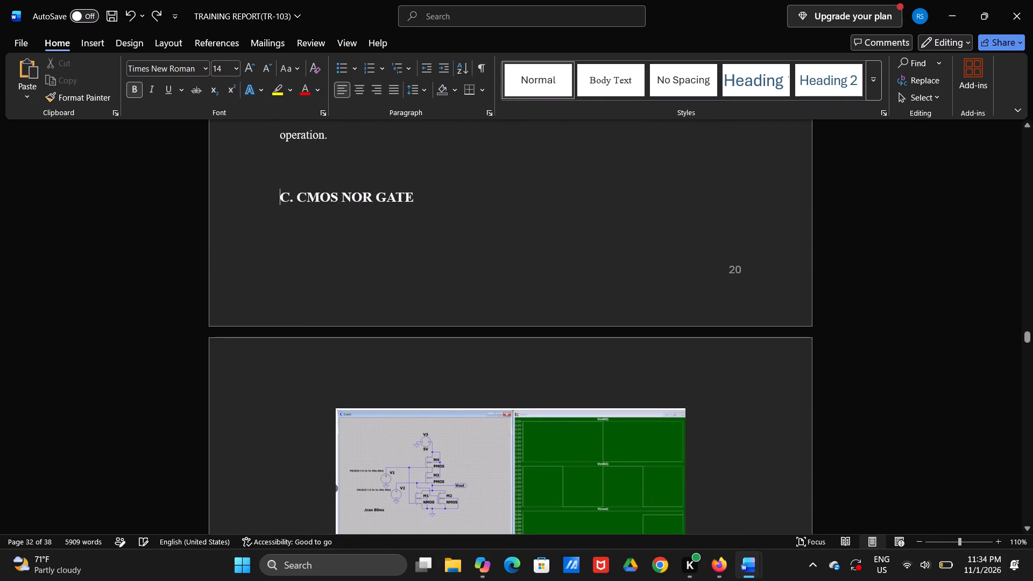
pyautogui.press('BackSpace')
pyautogui.press('Return')
pyautogui.press('Return')
pyautogui.press('Return')
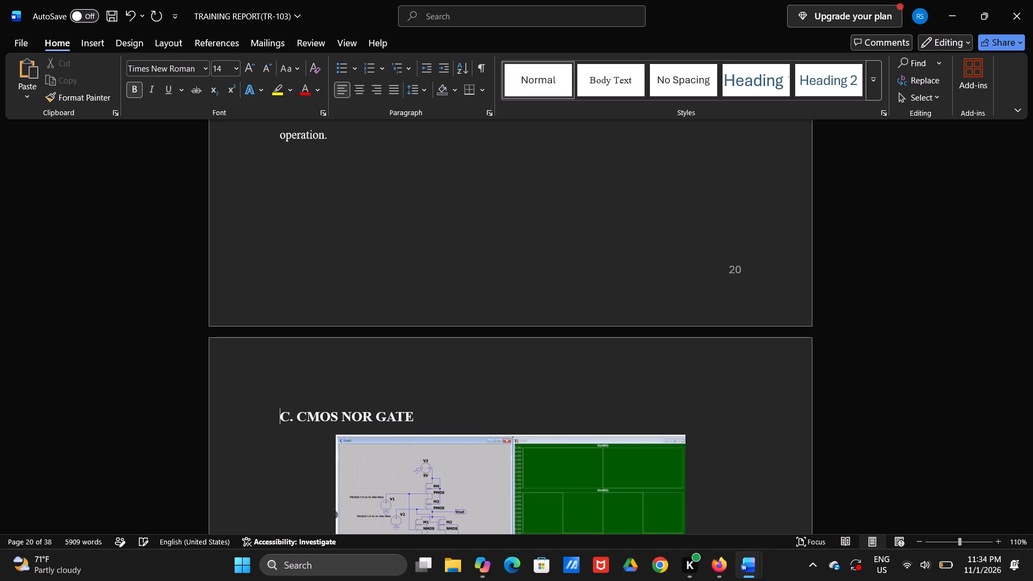
pyautogui.scroll(1, 278, 195)
pyautogui.scroll(-1, 278, 195)
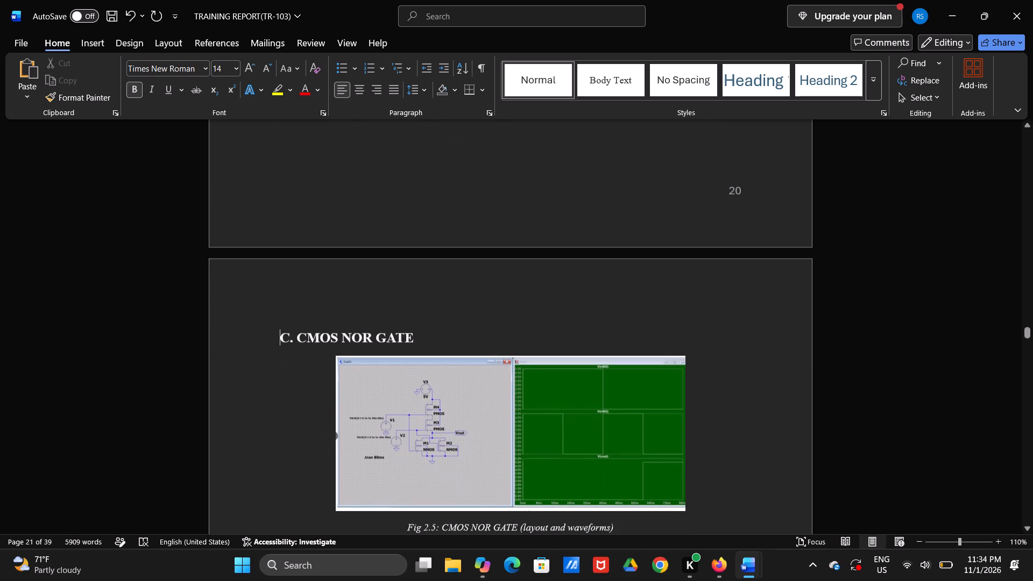
pyautogui.press('BackSpace')
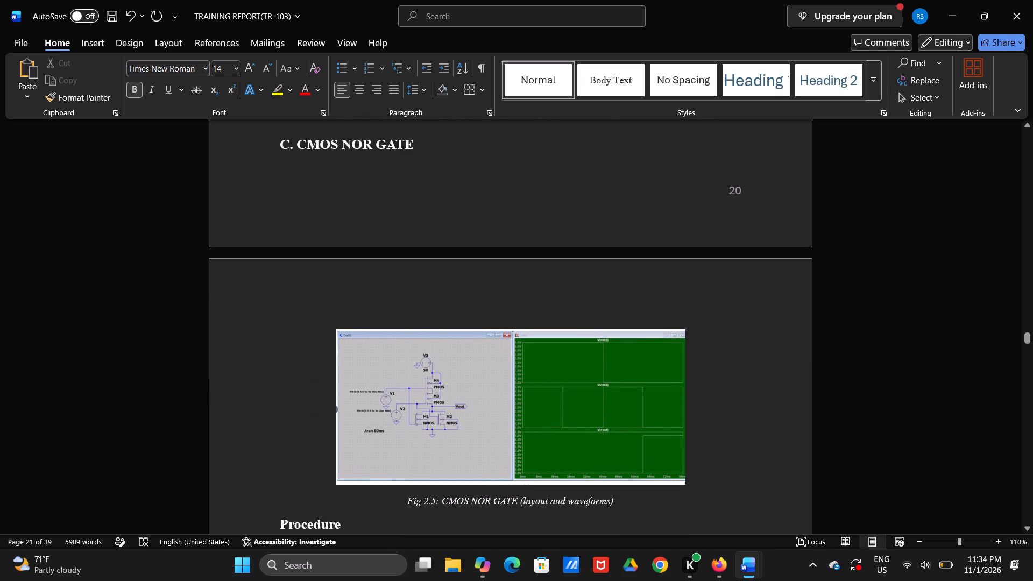
# Reduce the blank space between item 15 of the CMOS inverter procedure and the "B. CMOS NAND GATE" heading.
pyautogui.scroll(1, 278, 195)
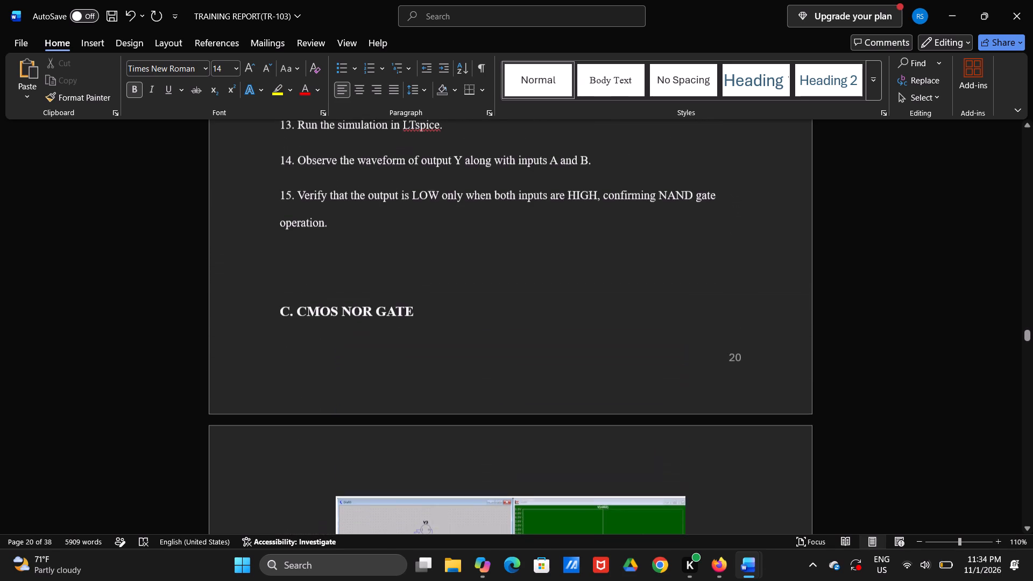
pyautogui.scroll(1, 321, 231)
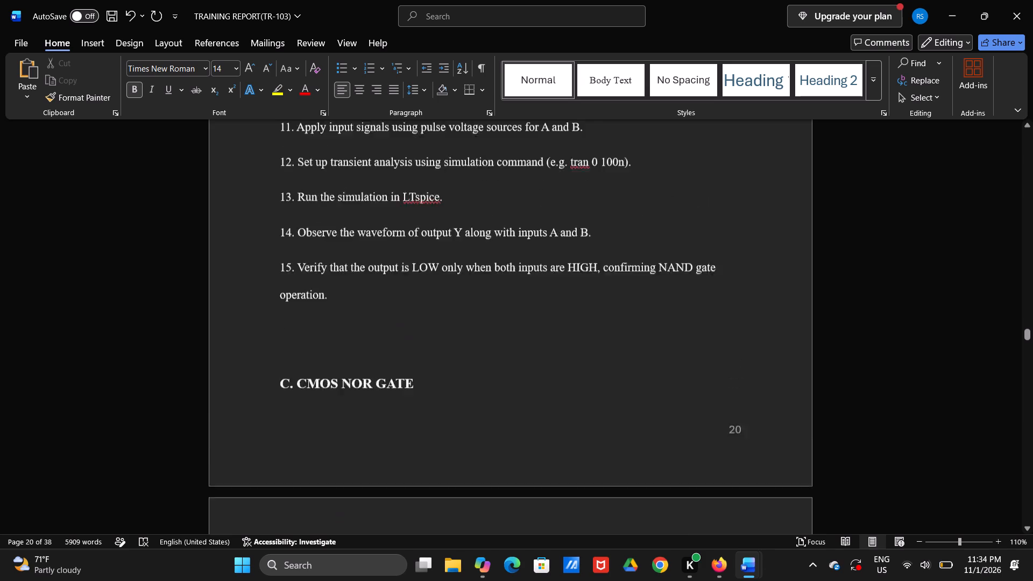
pyautogui.scroll(2, 321, 231)
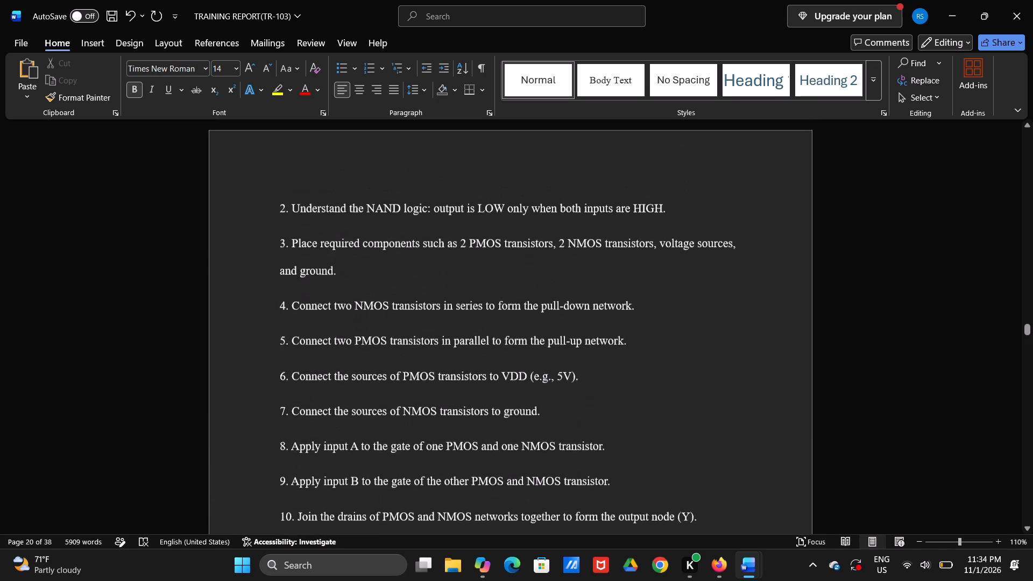
pyautogui.scroll(1, 321, 231)
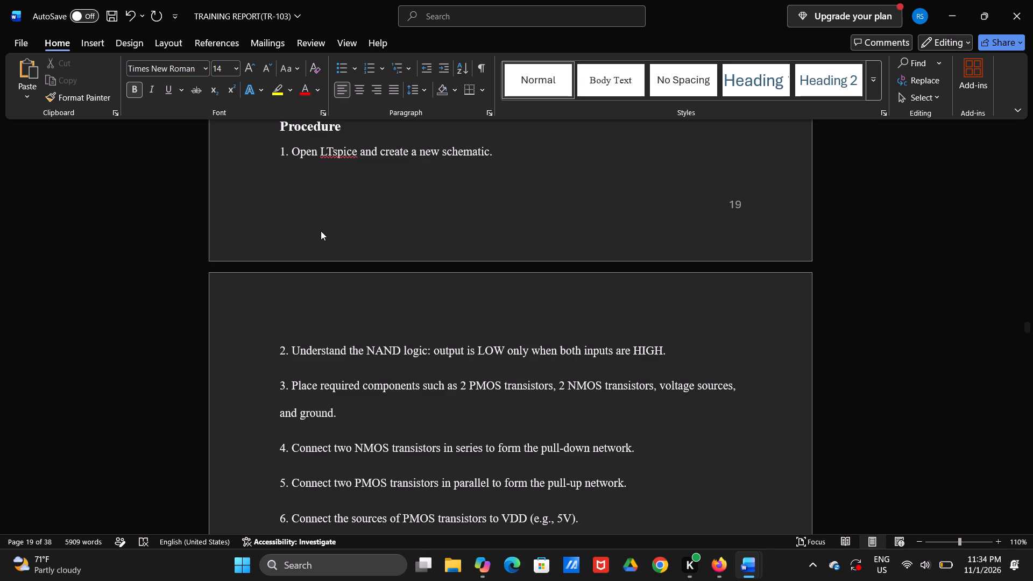
pyautogui.scroll(2, 321, 231)
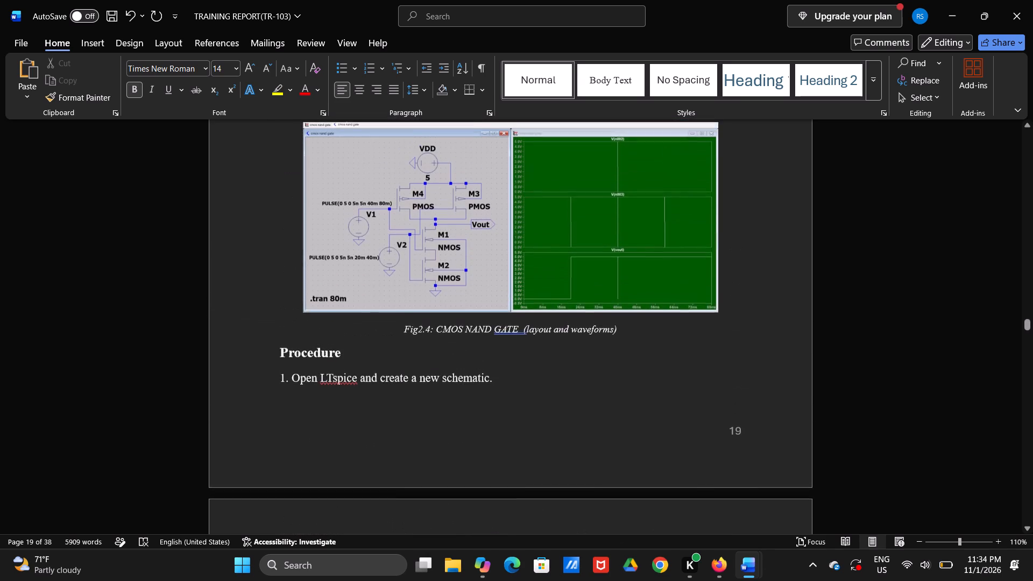
pyautogui.scroll(1, 321, 231)
pyautogui.click(279, 222)
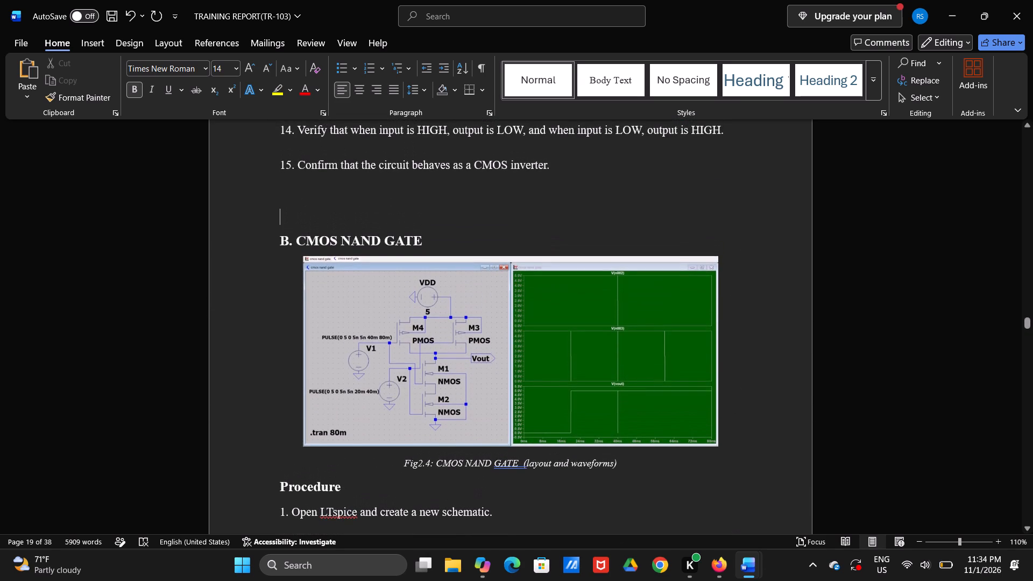
pyautogui.press('BackSpace')
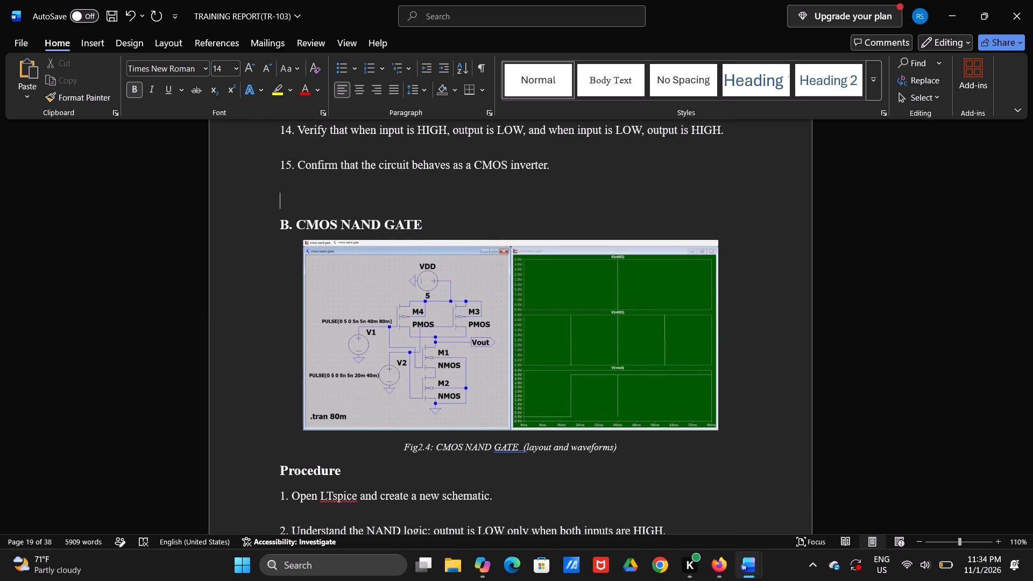
pyautogui.press('BackSpace')
pyautogui.press('Return')
# Remove the surplus blank lines above "CHAPTER 3: RESULTS & DISCUSSIONS", keeping the chapter heading at the start of its own page.
pyautogui.scroll(4, 279, 222)
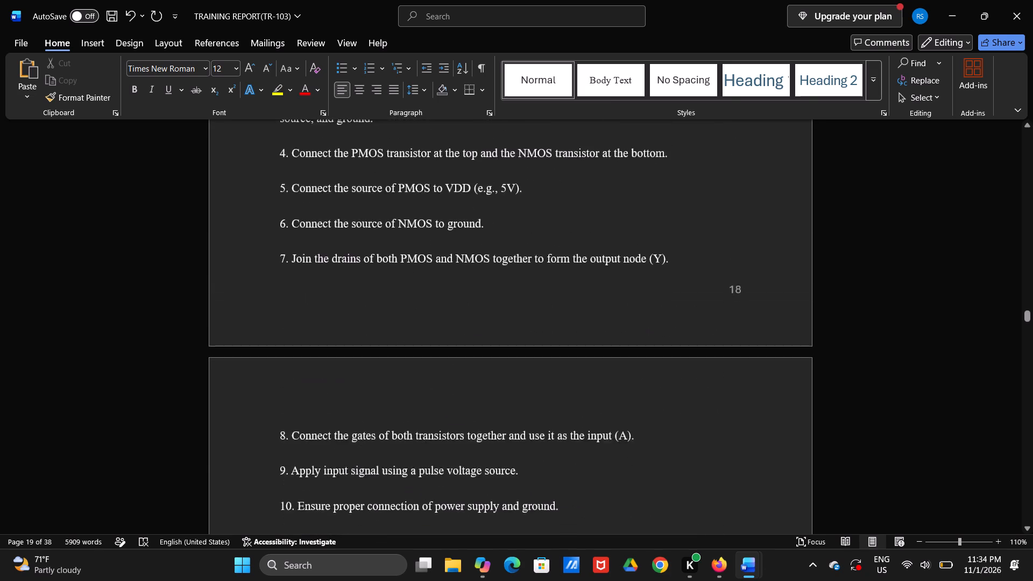
pyautogui.scroll(4, 279, 222)
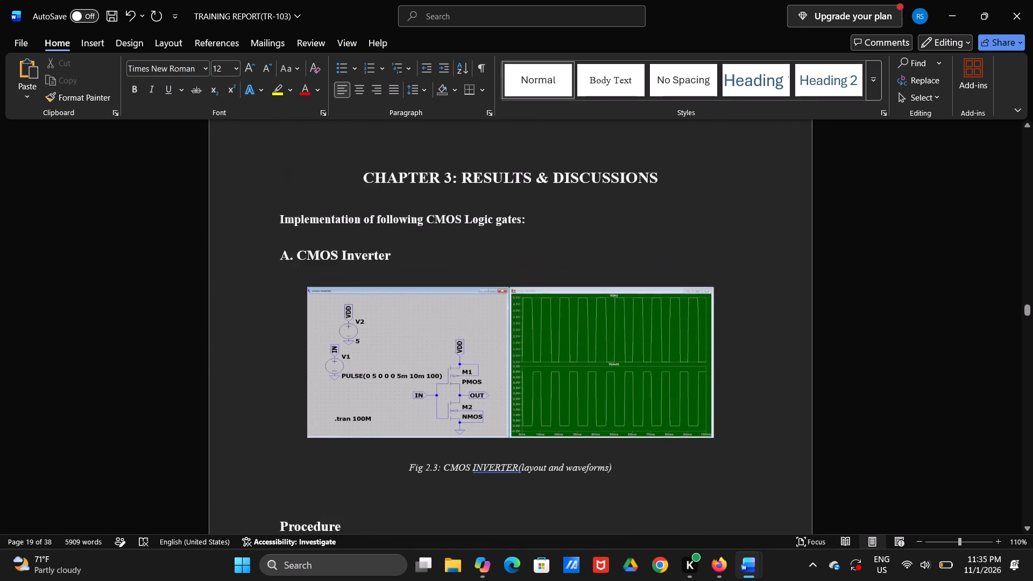
pyautogui.scroll(1, 279, 222)
pyautogui.click(337, 275)
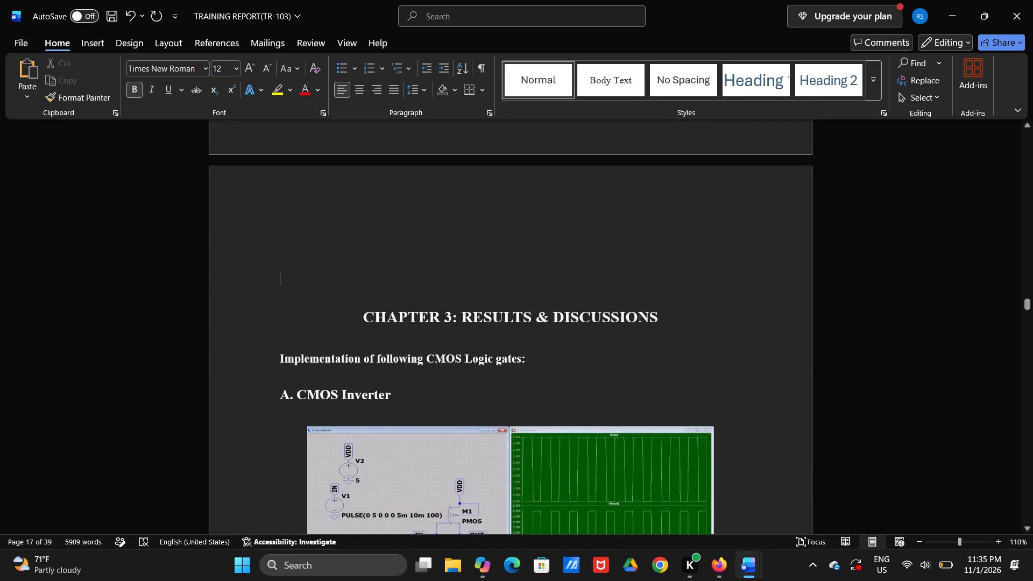
pyautogui.click(388, 275)
pyautogui.press('BackSpace')
pyautogui.press('BackSpace')
pyautogui.press('BackSpace')
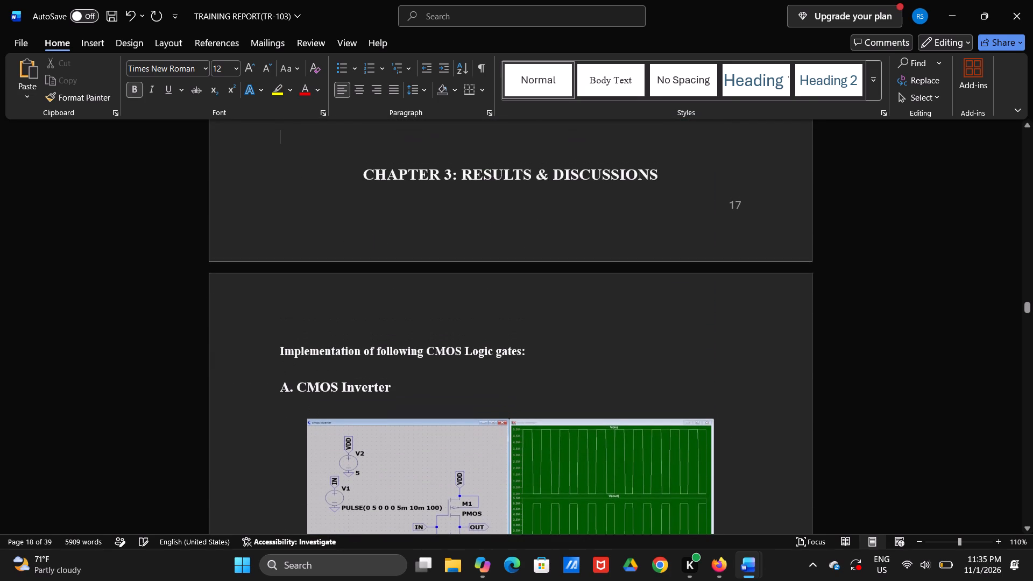
pyautogui.press('Return')
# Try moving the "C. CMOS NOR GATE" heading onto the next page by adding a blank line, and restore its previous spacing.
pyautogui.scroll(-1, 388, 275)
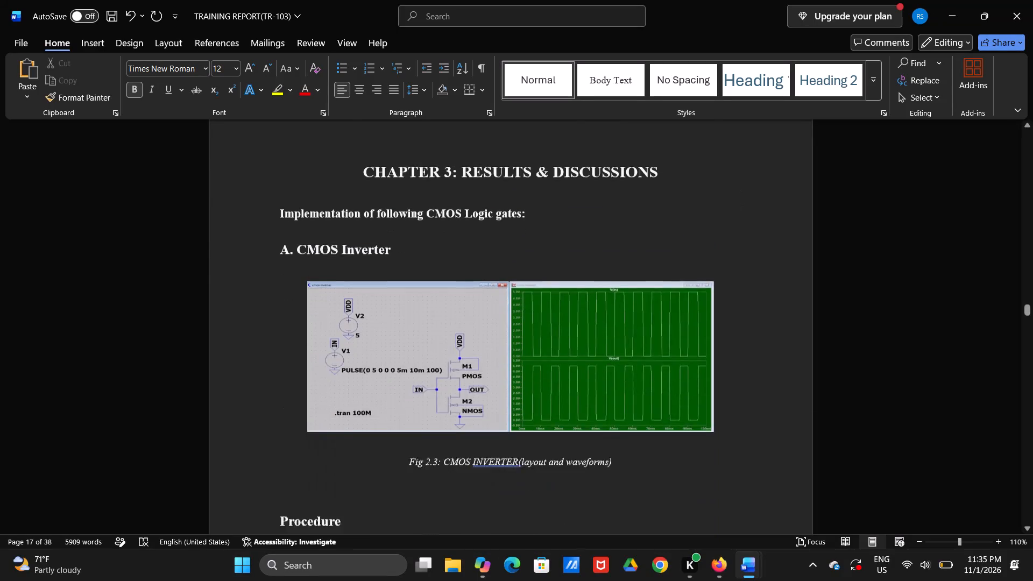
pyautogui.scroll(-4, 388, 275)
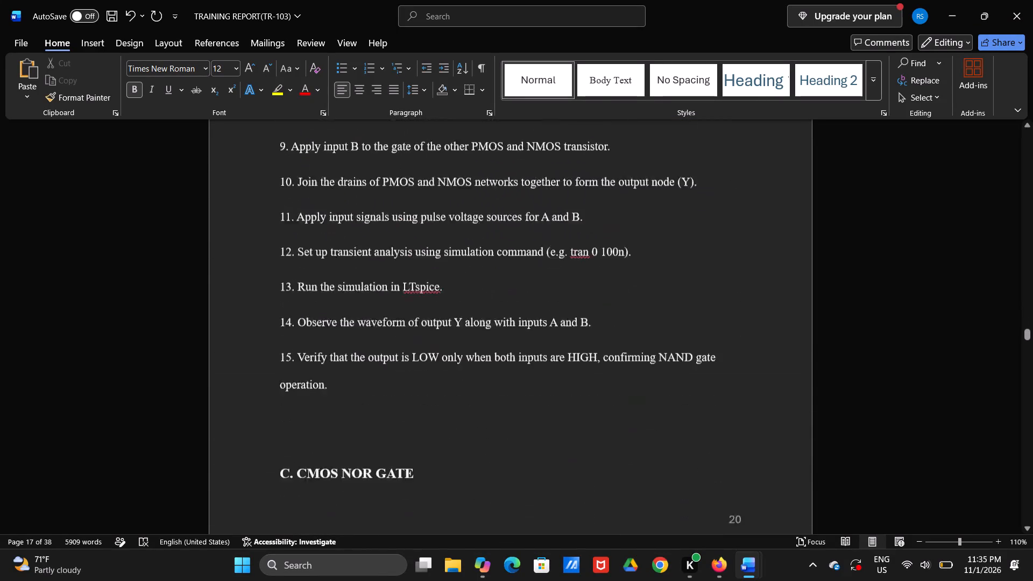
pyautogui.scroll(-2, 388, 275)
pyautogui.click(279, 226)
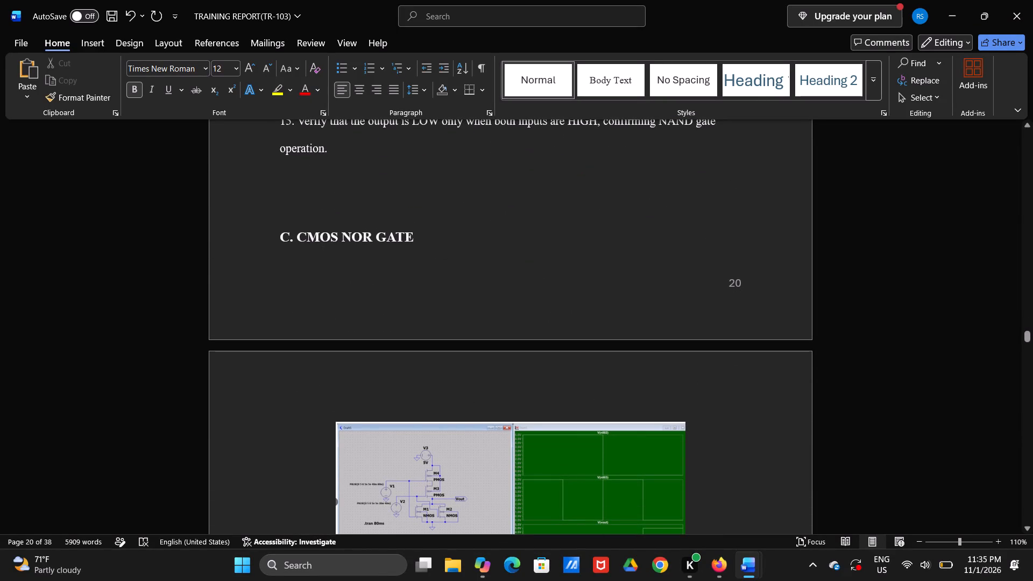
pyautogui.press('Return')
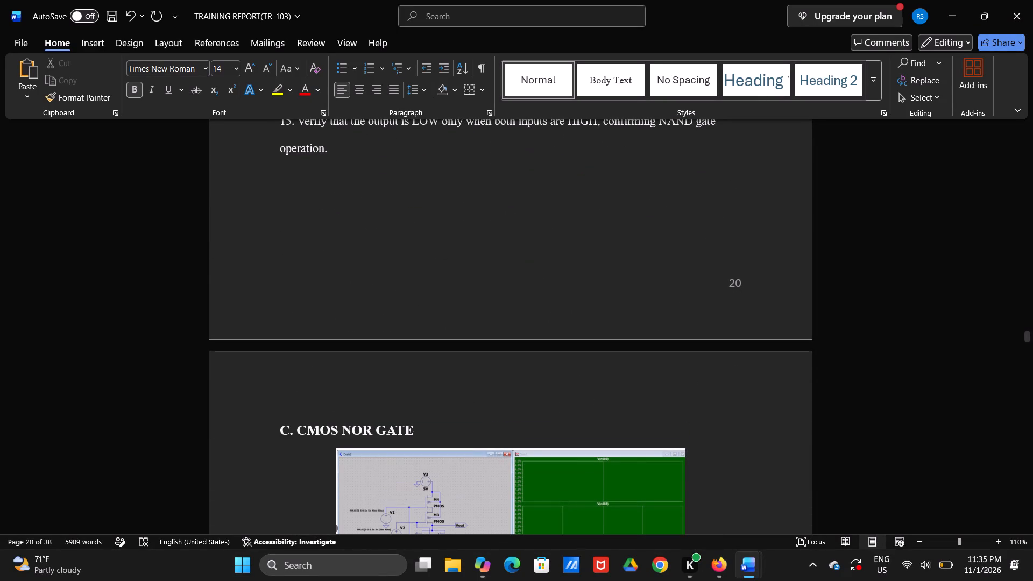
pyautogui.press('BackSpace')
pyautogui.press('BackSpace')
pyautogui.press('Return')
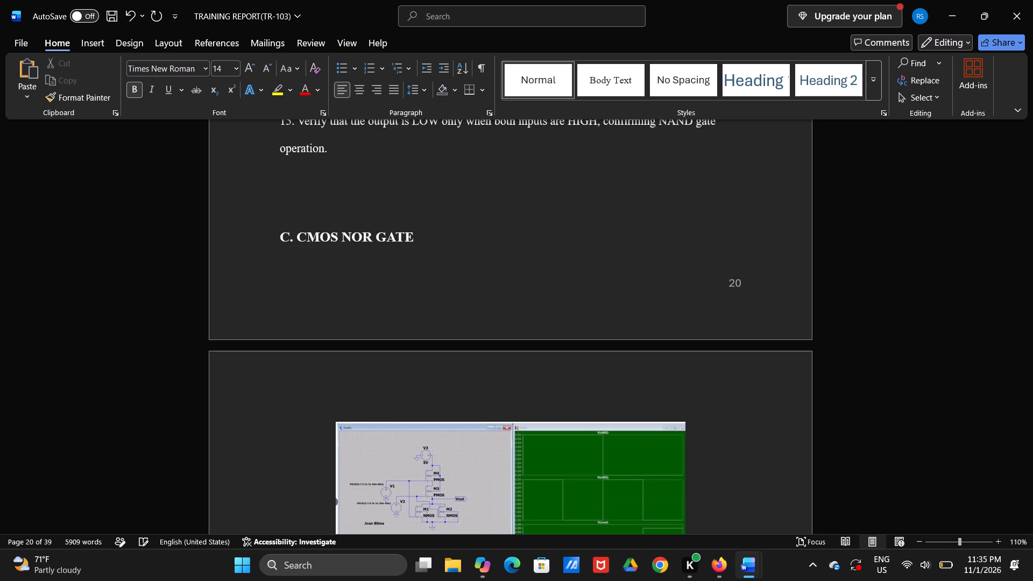
# Push the "2. Observation" heading under Hold Operation Analysis onto page 16 by adding one blank line before it.
pyautogui.scroll(1, 279, 226)
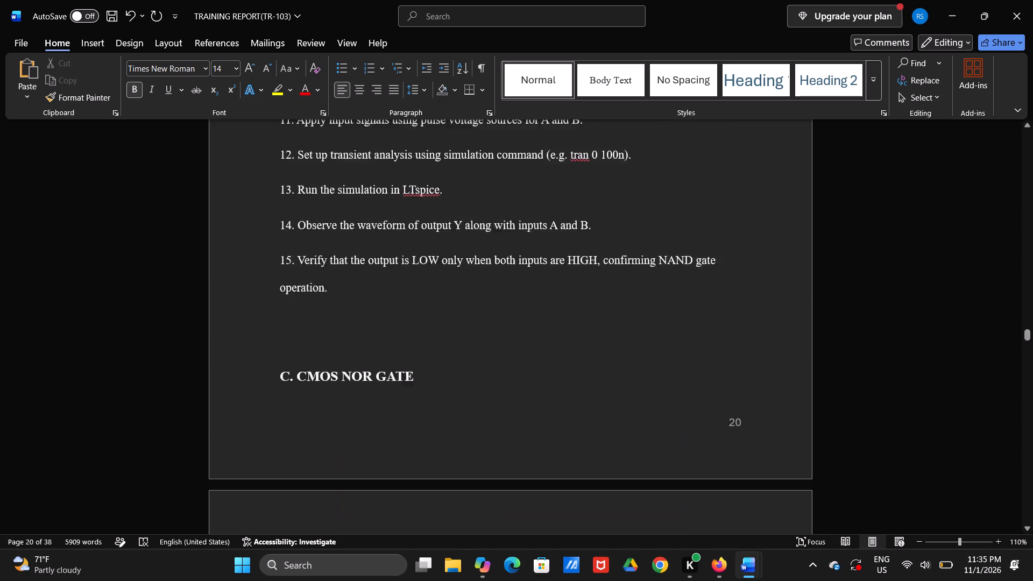
pyautogui.scroll(5, 279, 226)
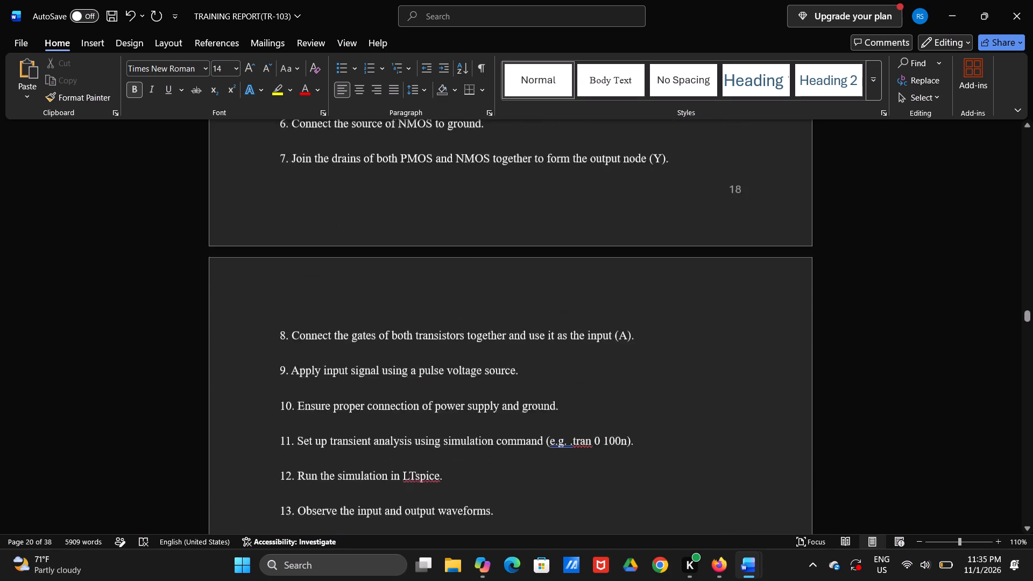
pyautogui.scroll(5, 279, 226)
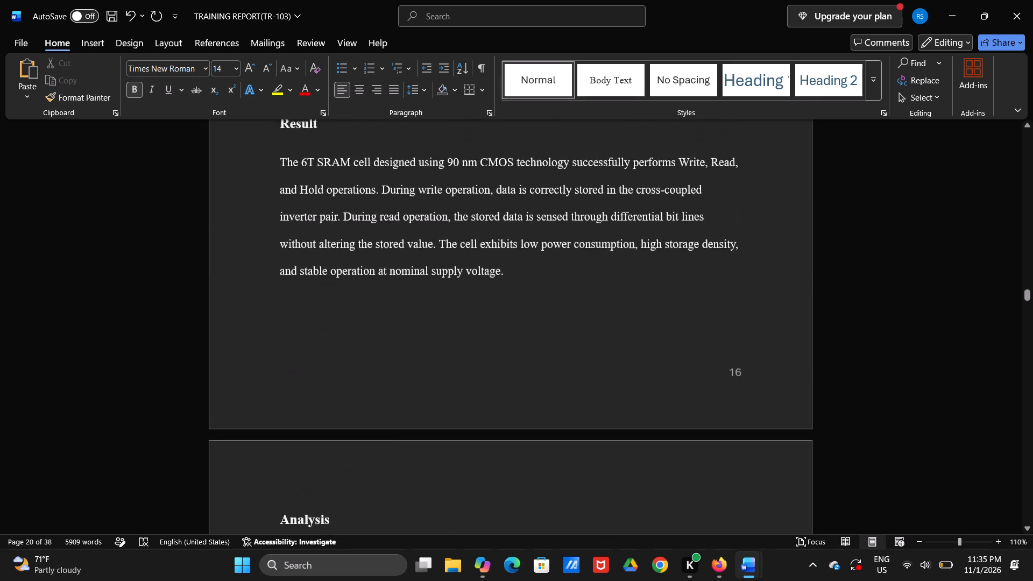
pyautogui.scroll(4, 279, 226)
pyautogui.scroll(-1, 279, 226)
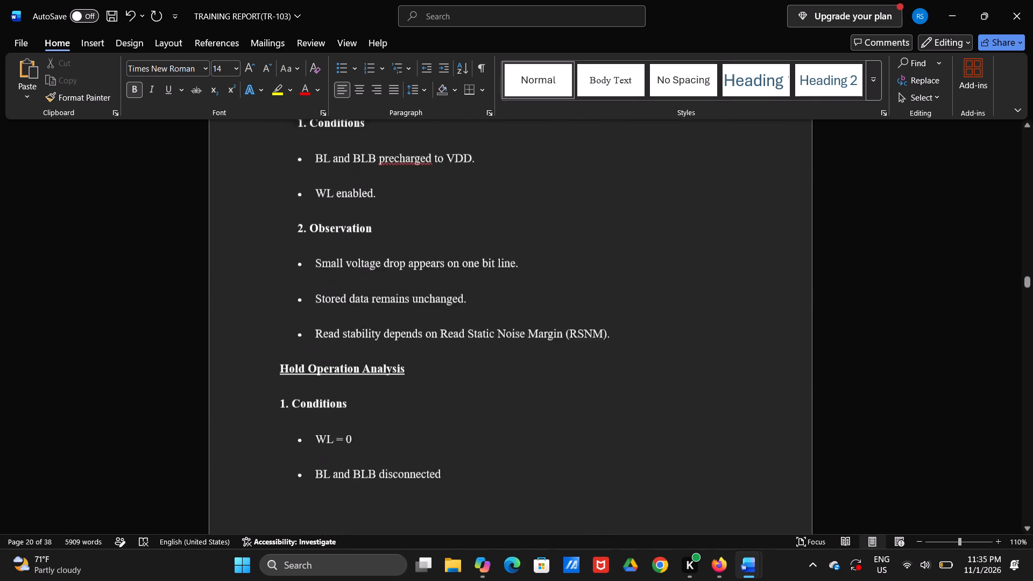
pyautogui.scroll(-1, 279, 226)
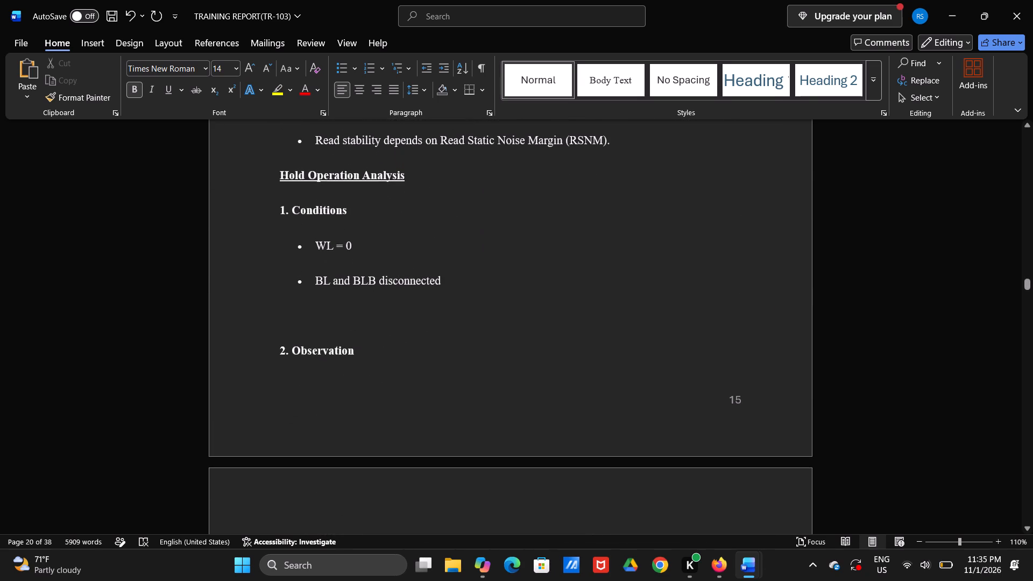
pyautogui.click(280, 351)
pyautogui.press('Return')
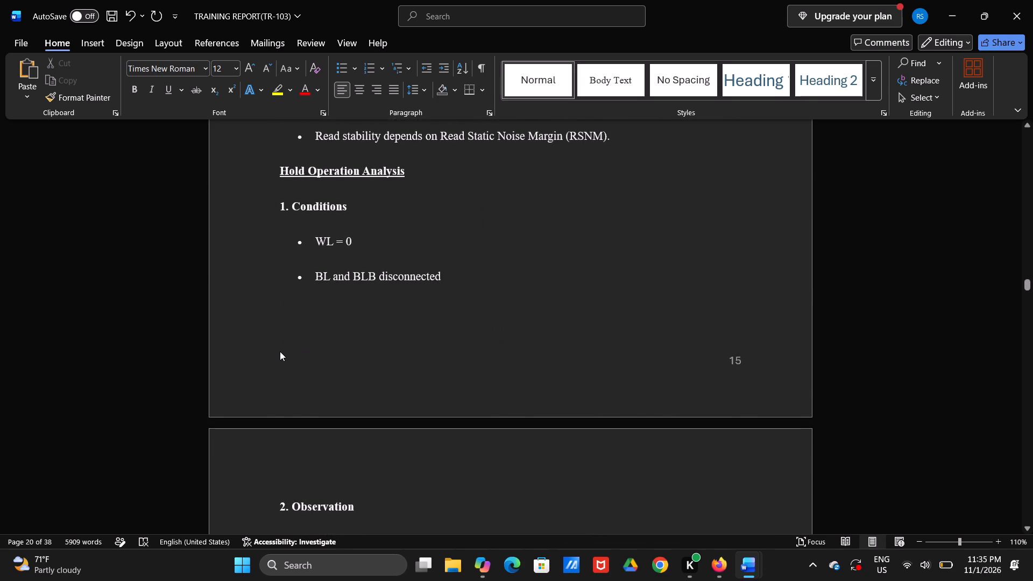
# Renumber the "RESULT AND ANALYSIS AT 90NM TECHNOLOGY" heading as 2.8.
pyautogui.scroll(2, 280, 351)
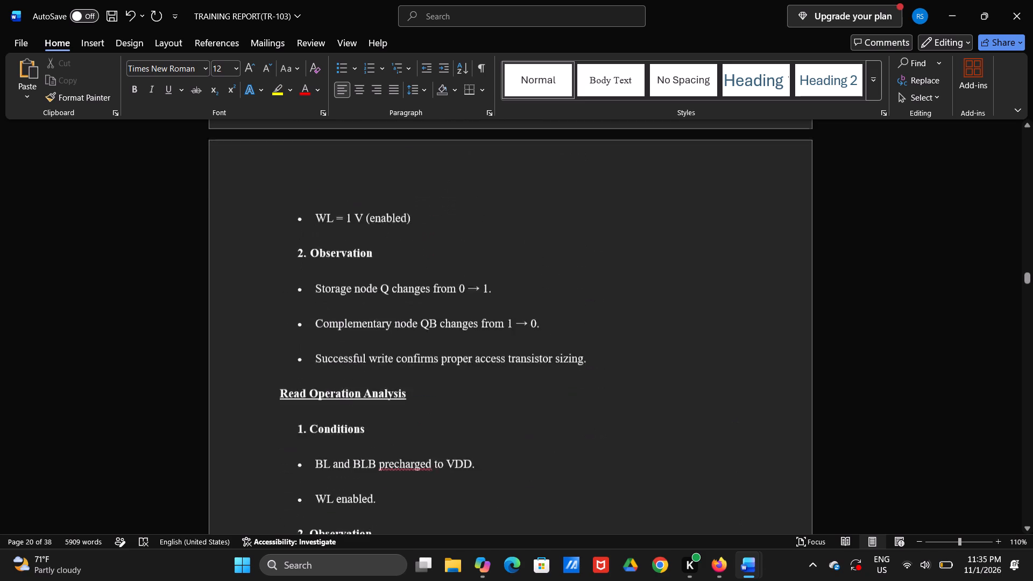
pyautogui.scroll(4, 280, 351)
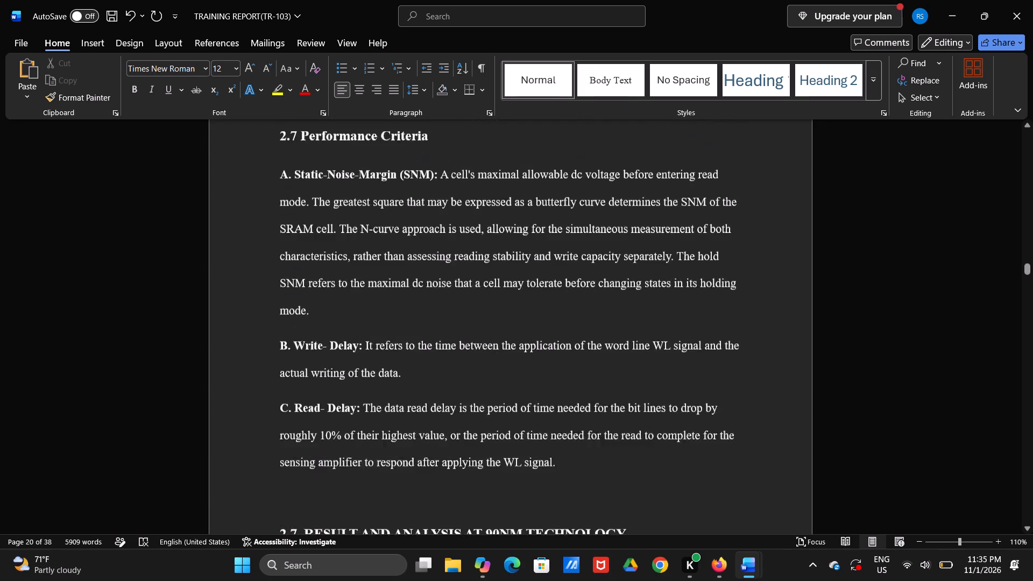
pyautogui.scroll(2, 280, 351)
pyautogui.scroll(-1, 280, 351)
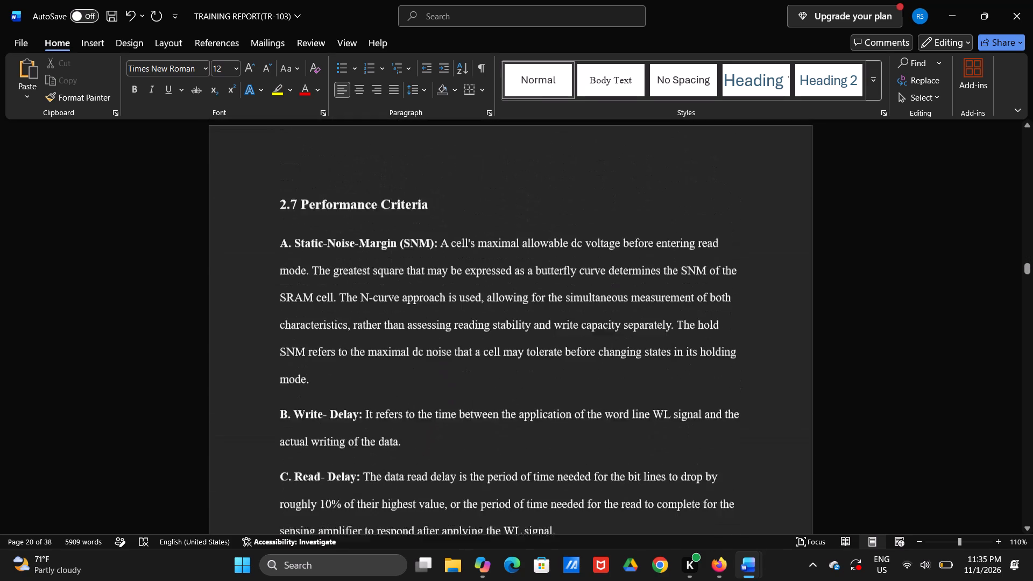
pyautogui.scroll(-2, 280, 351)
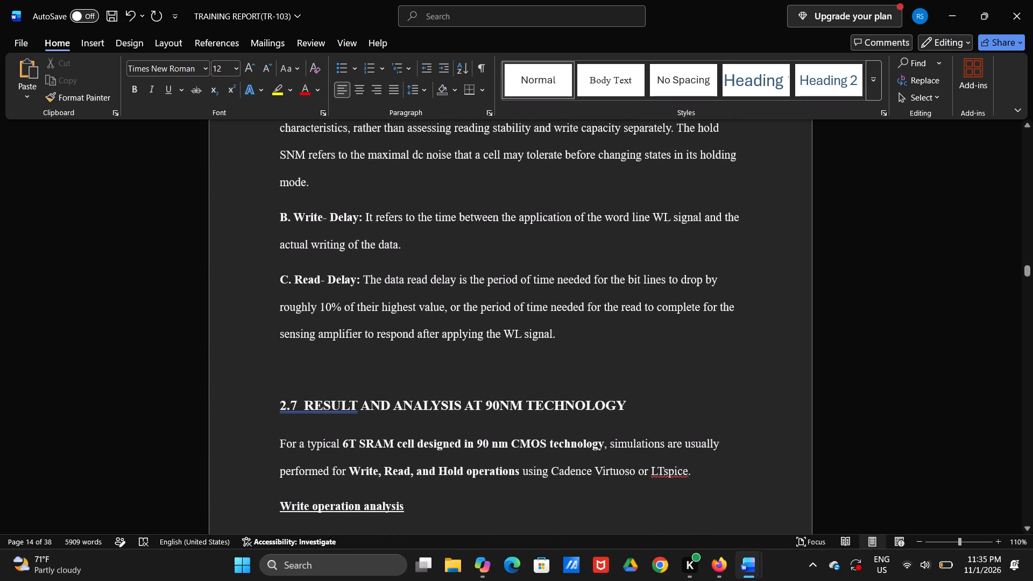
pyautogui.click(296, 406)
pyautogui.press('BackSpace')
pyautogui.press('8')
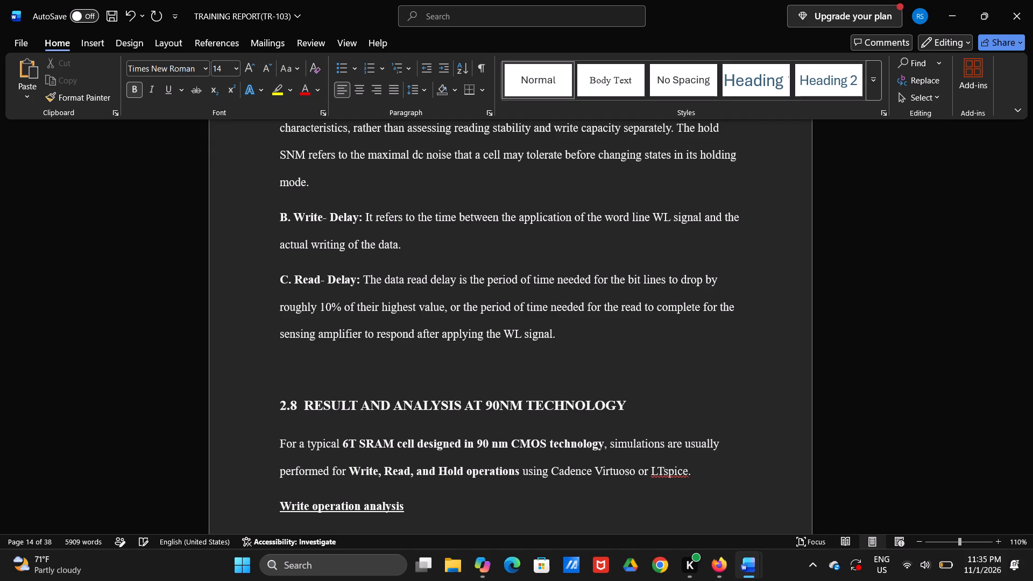
# Check the section numbering across the preceding Chapter 2 pages and renumber the "Performance Criteria" heading as 2.6.
pyautogui.scroll(3, 296, 406)
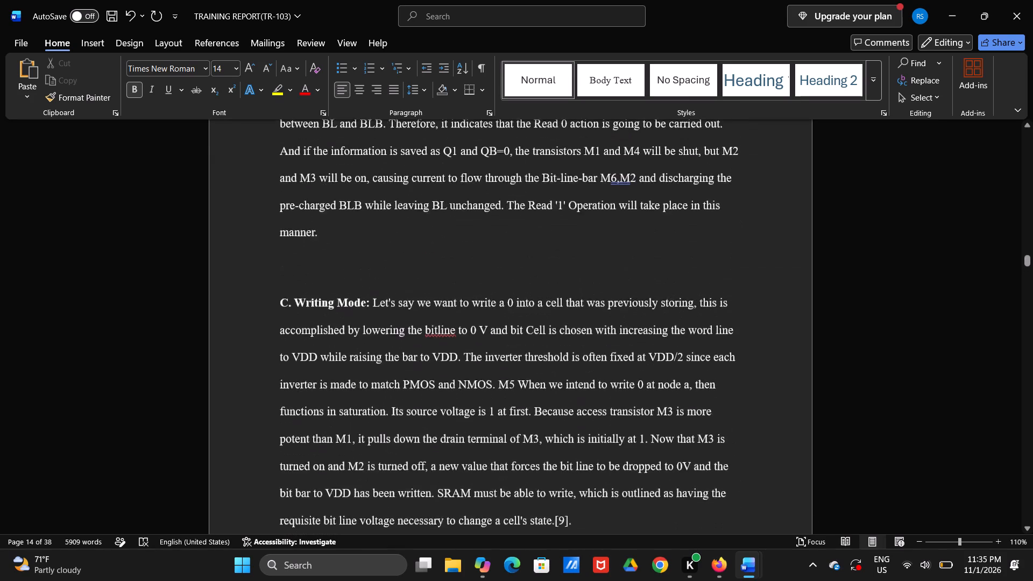
pyautogui.scroll(3, 296, 406)
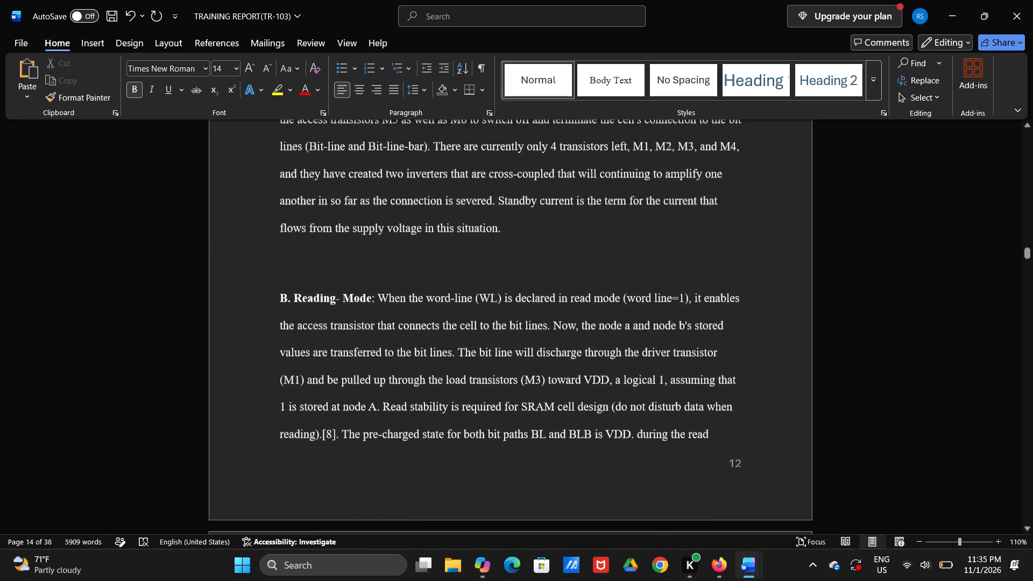
pyautogui.scroll(2, 296, 406)
pyautogui.scroll(-1, 296, 406)
pyautogui.scroll(1, 296, 406)
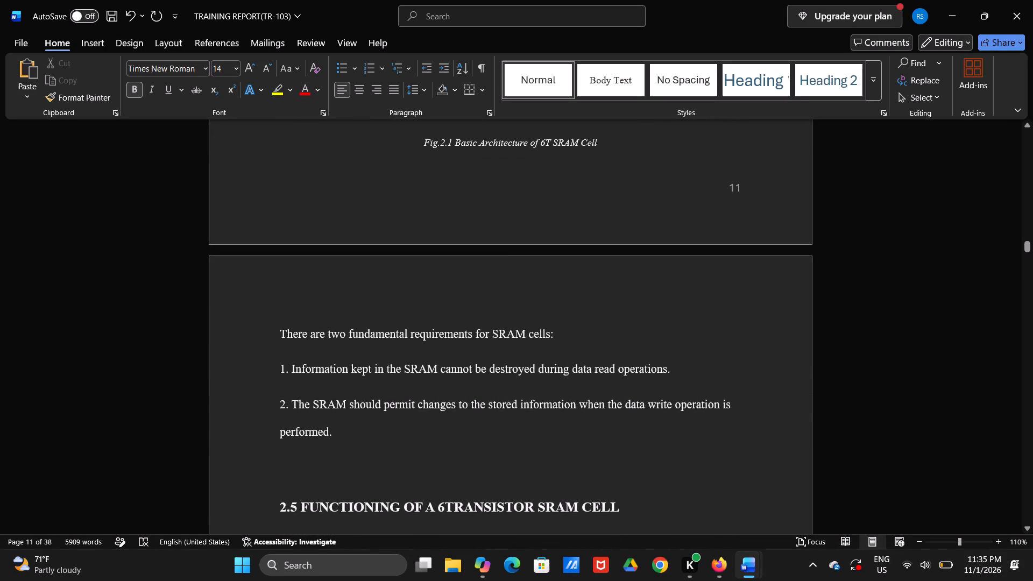
pyautogui.scroll(1, 296, 406)
pyautogui.scroll(-3, 296, 406)
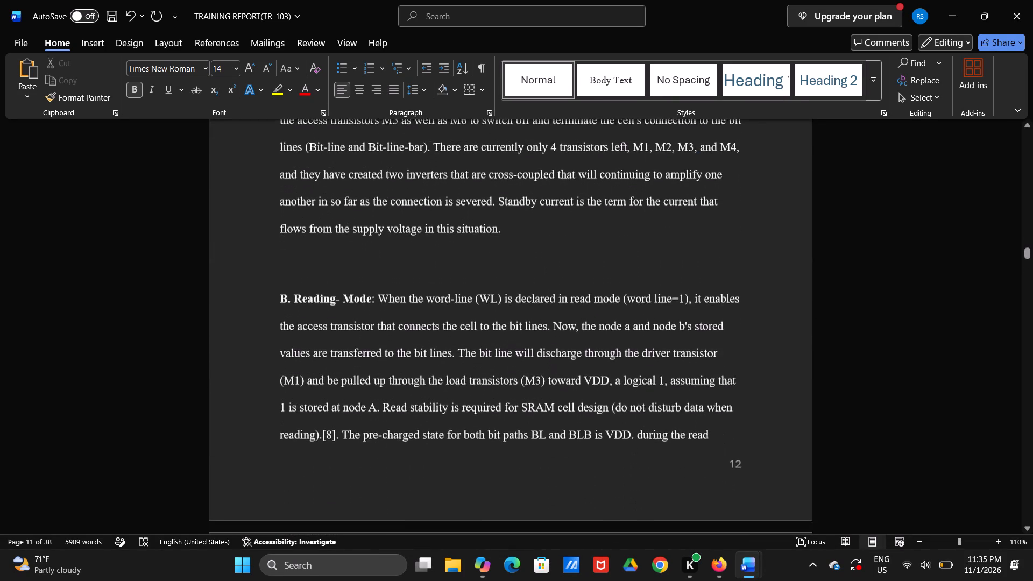
pyautogui.scroll(-4, 296, 406)
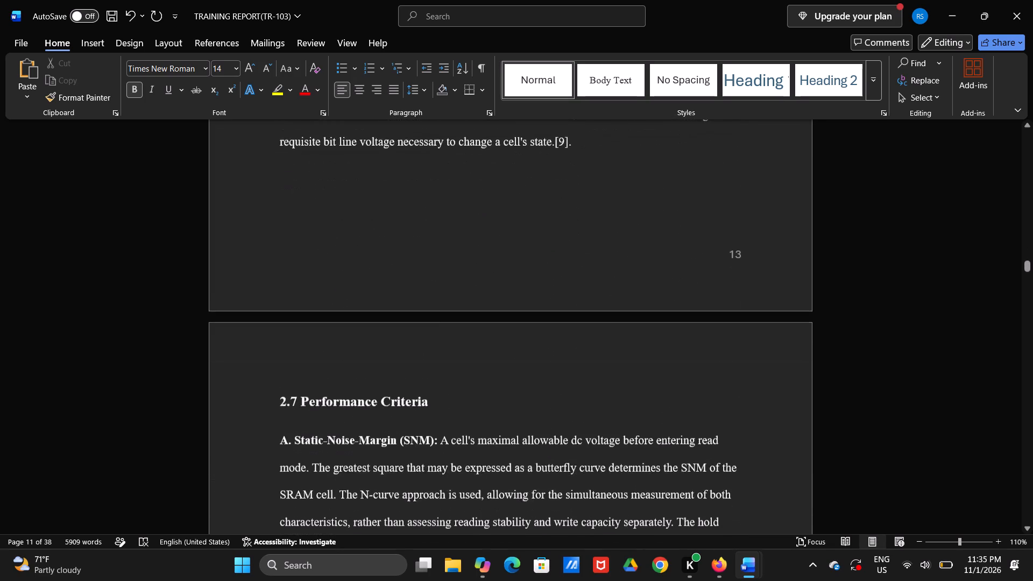
pyautogui.click(294, 371)
pyautogui.press('BackSpace')
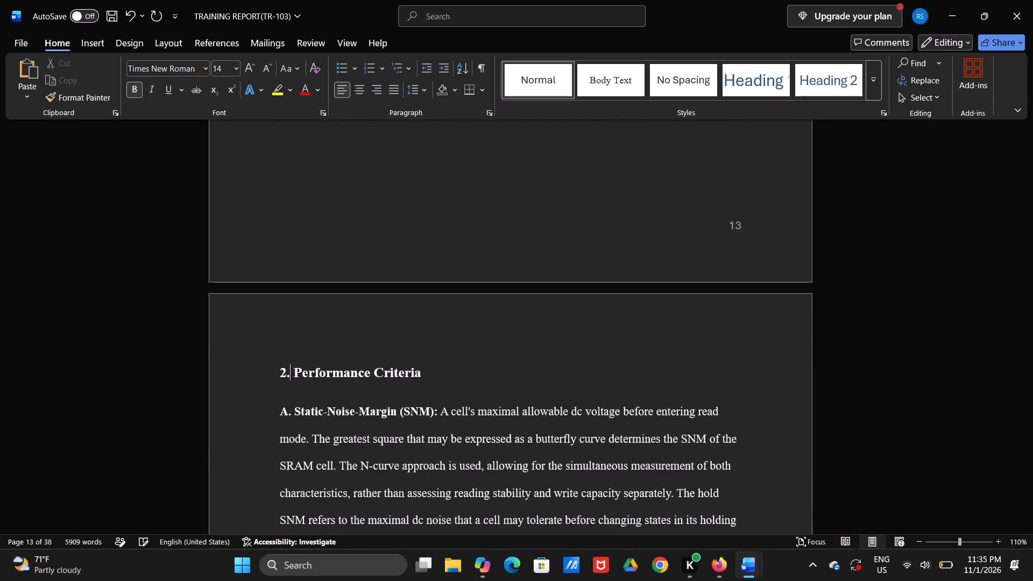
pyautogui.press('6')
# Change the number of the "RESULT AND ANALYSIS AT 90NM TECHNOLOGY" heading to 2.6.
pyautogui.scroll(-4, 294, 371)
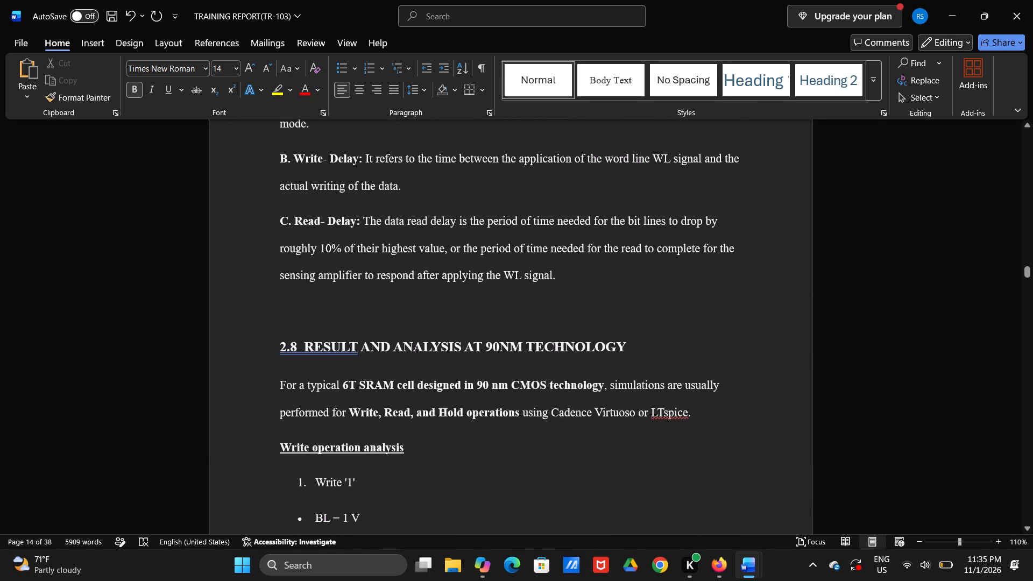
pyautogui.click(295, 342)
pyautogui.press('BackSpace')
pyautogui.press('6')
# Close the 1_8(tr-103) document and switch to the table of contents in Document1.
pyautogui.scroll(13, 295, 342)
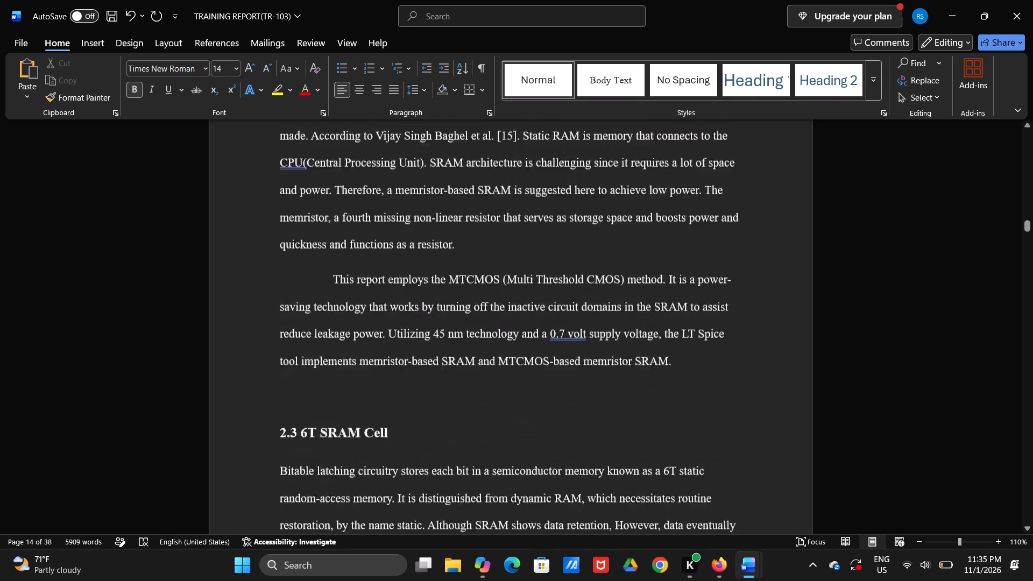
pyautogui.scroll(13, 295, 342)
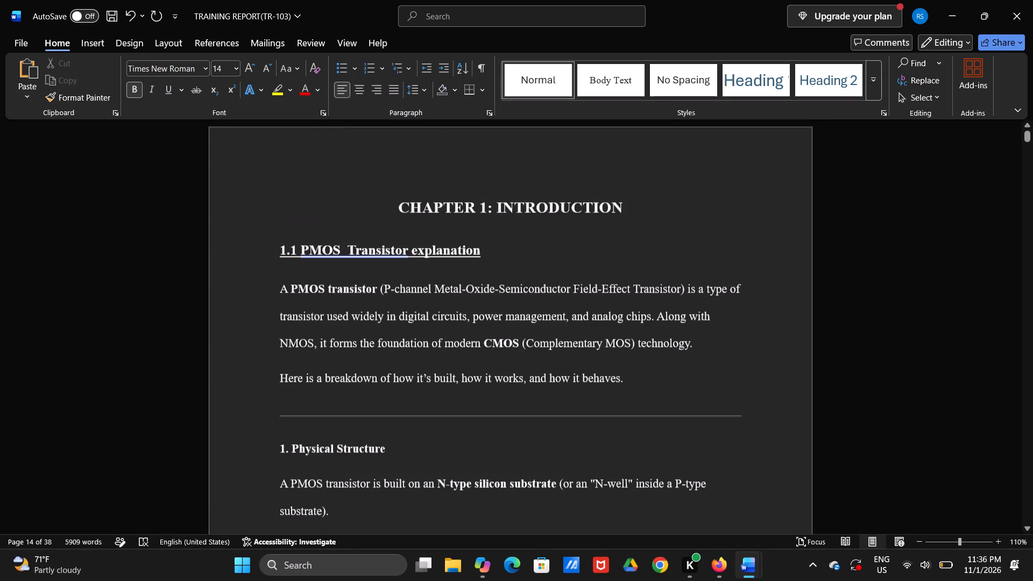
pyautogui.hotkey('alt', 'Tab')
pyautogui.hotkey('alt', 'Tab')
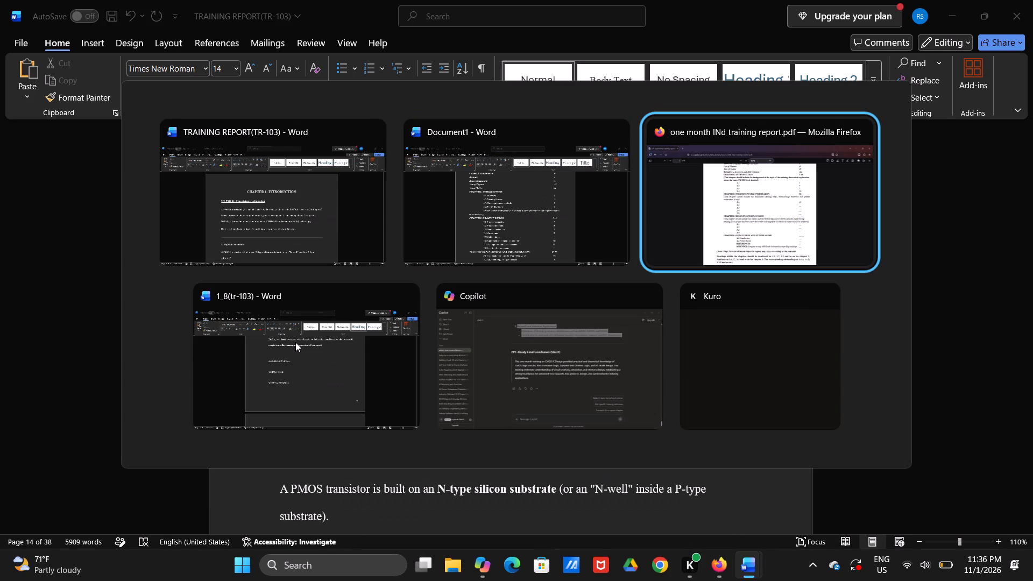
pyautogui.hotkey('alt', 'Tab')
pyautogui.hotkey('alt', 'Tab')
pyautogui.hotkey('alt', 'Tab')
pyautogui.hotkey('alt', 'Tab')
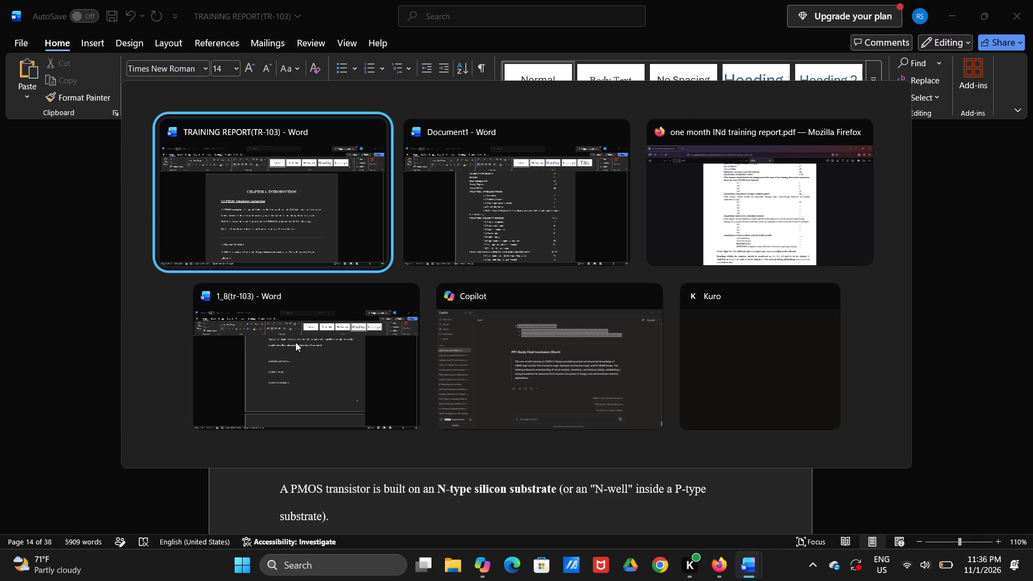
pyautogui.hotkey('alt', 'Tab')
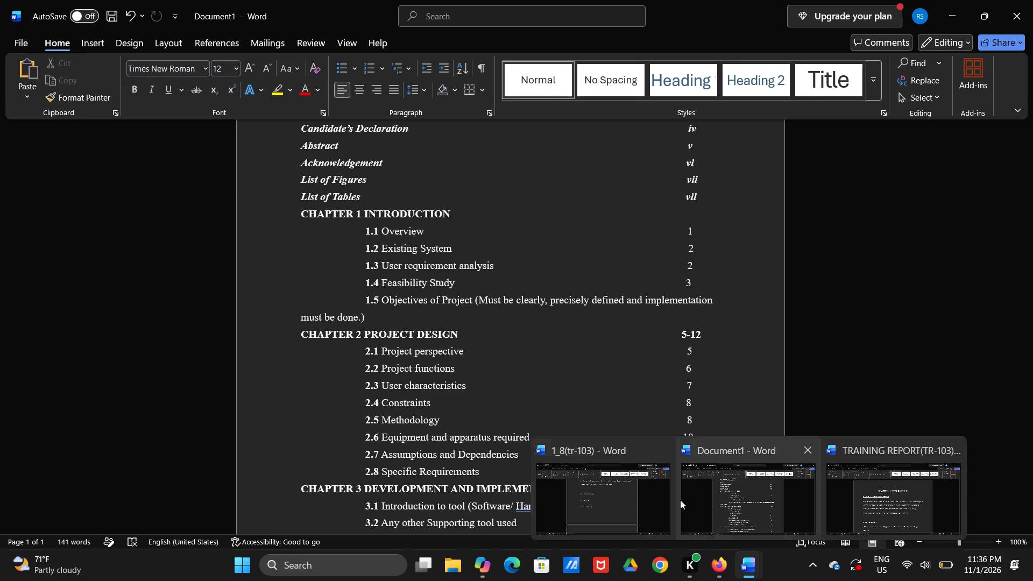
pyautogui.click(659, 456)
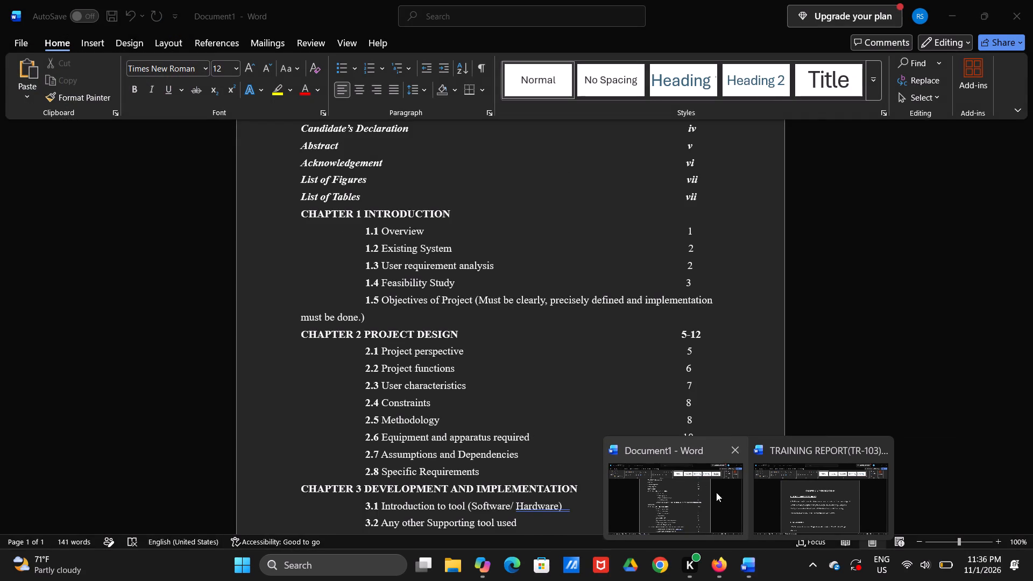
pyautogui.click(701, 498)
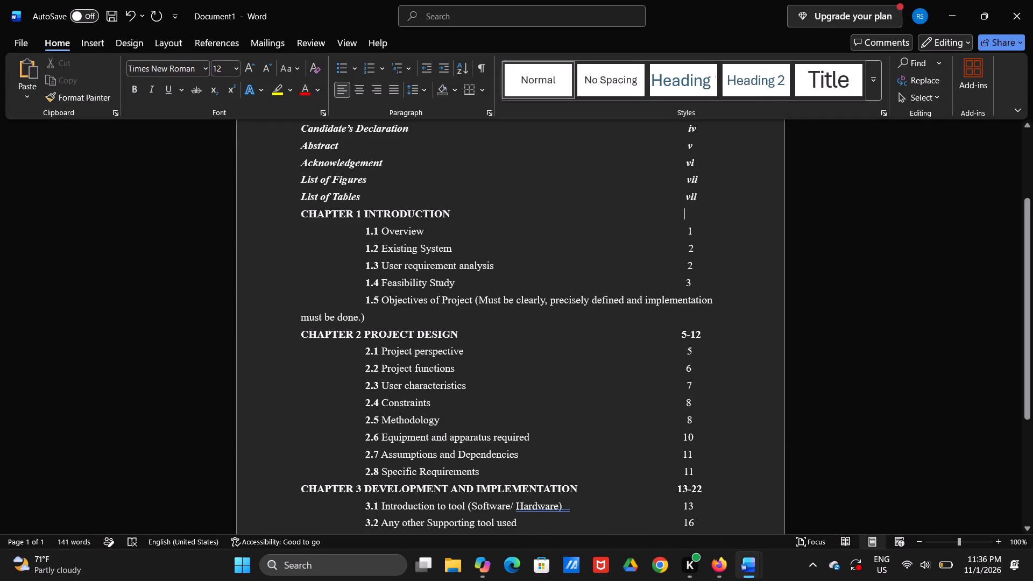
# Check which pages Chapter 1 spans in the training report and enter 1-7 as its page range in Document1's contents.
pyautogui.hotkey('alt', 'Tab')
pyautogui.keyDown('ctrl'); pyautogui.scroll(-5, 679, 245); pyautogui.keyUp('ctrl')
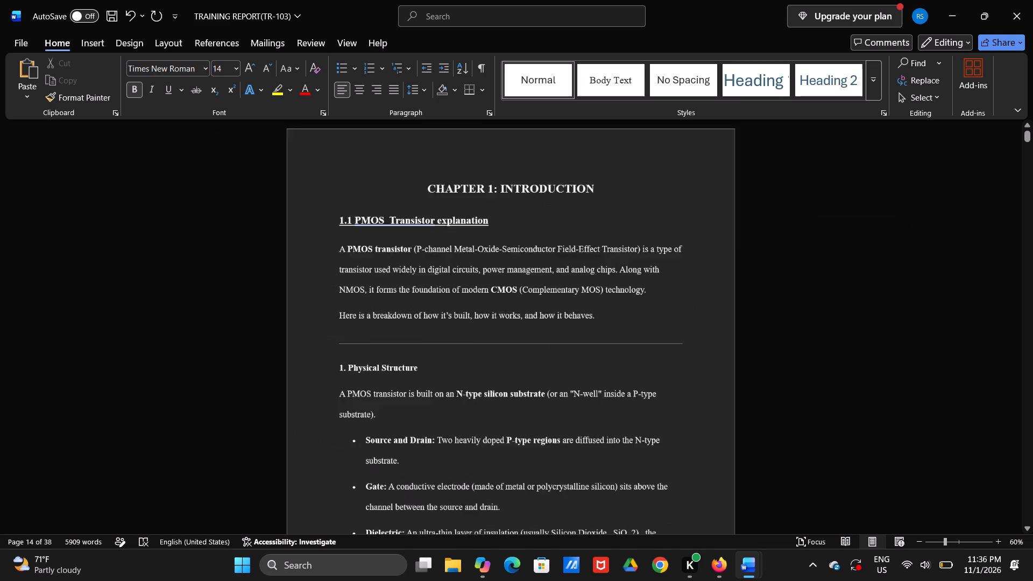
pyautogui.scroll(-1, 679, 245)
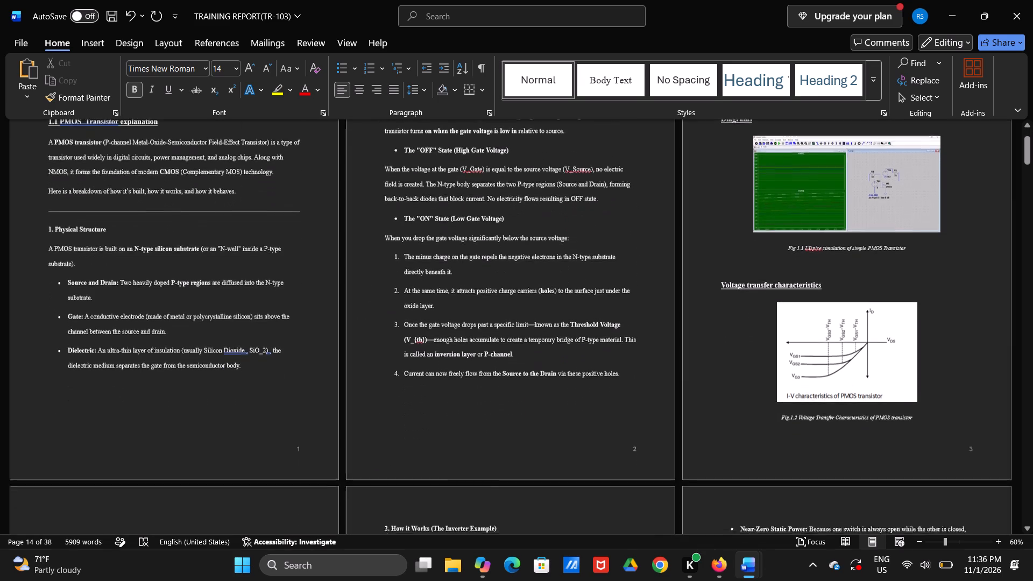
pyautogui.scroll(-3, 679, 245)
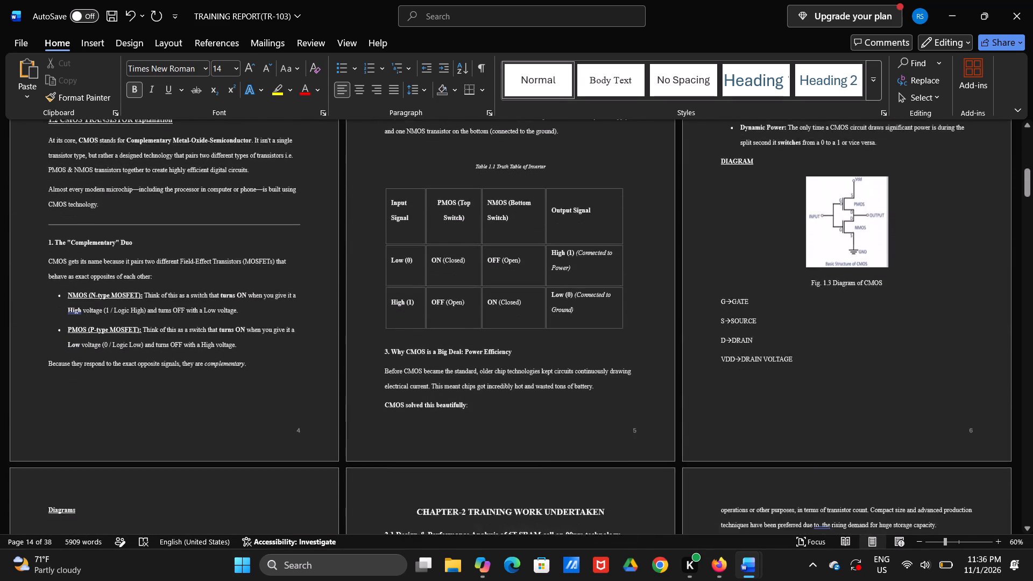
pyautogui.scroll(-3, 679, 245)
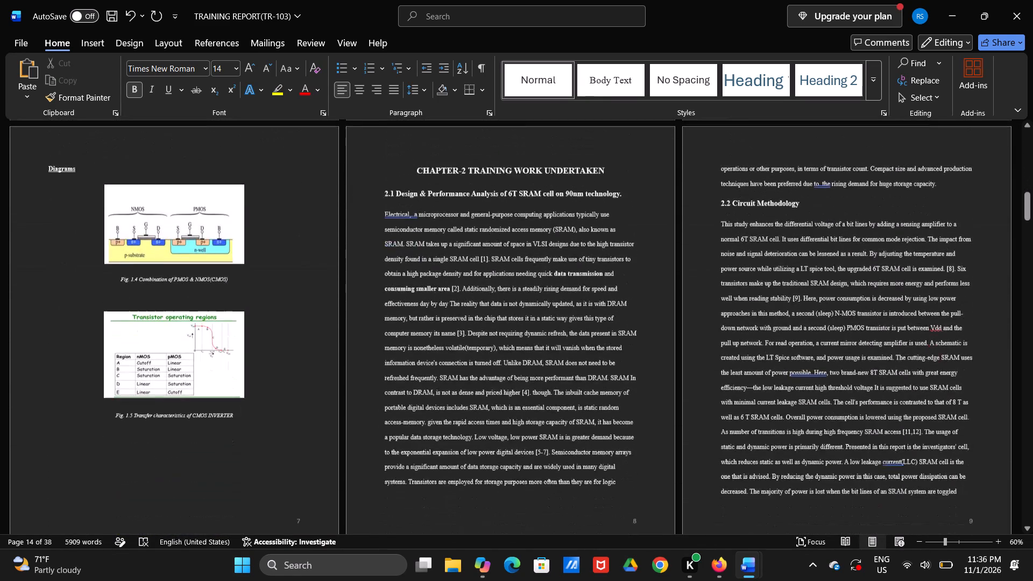
pyautogui.scroll(-1, 679, 245)
pyautogui.hotkey('alt', 'Tab')
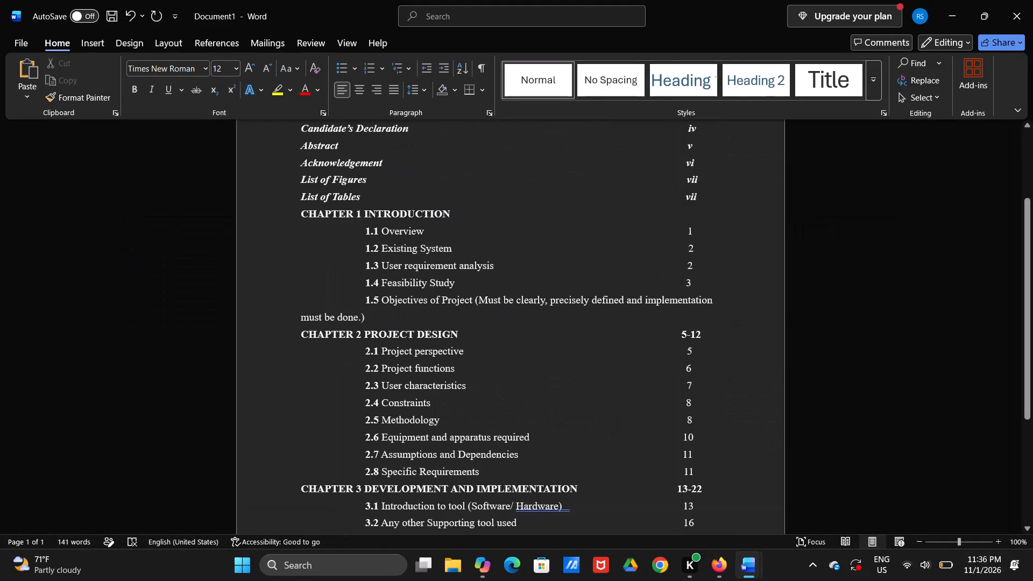
pyautogui.write('1-7')
# Replace the Chapter 2 title in the table of contents with "TRAINING WORK UNDERTAKEN".
pyautogui.moveTo(466, 336); pyautogui.dragTo(392, 331)
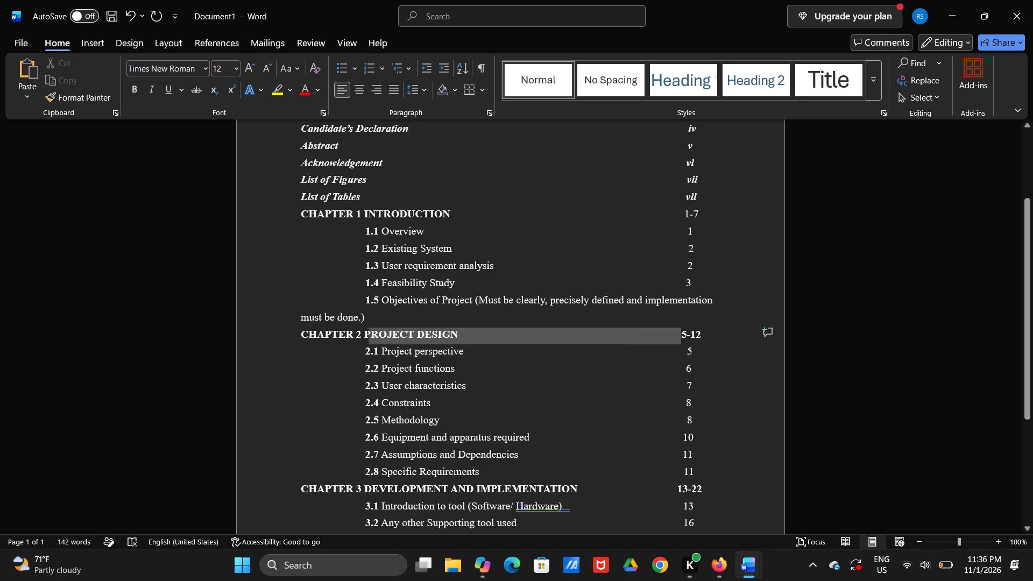
pyautogui.moveTo(392, 331); pyautogui.dragTo(370, 337)
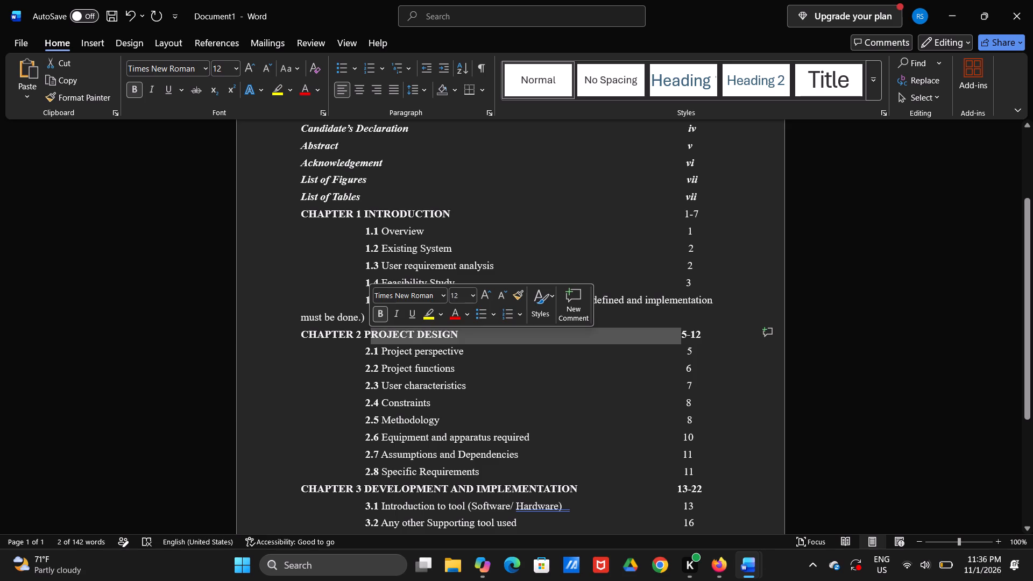
pyautogui.moveTo(364, 335); pyautogui.dragTo(473, 332)
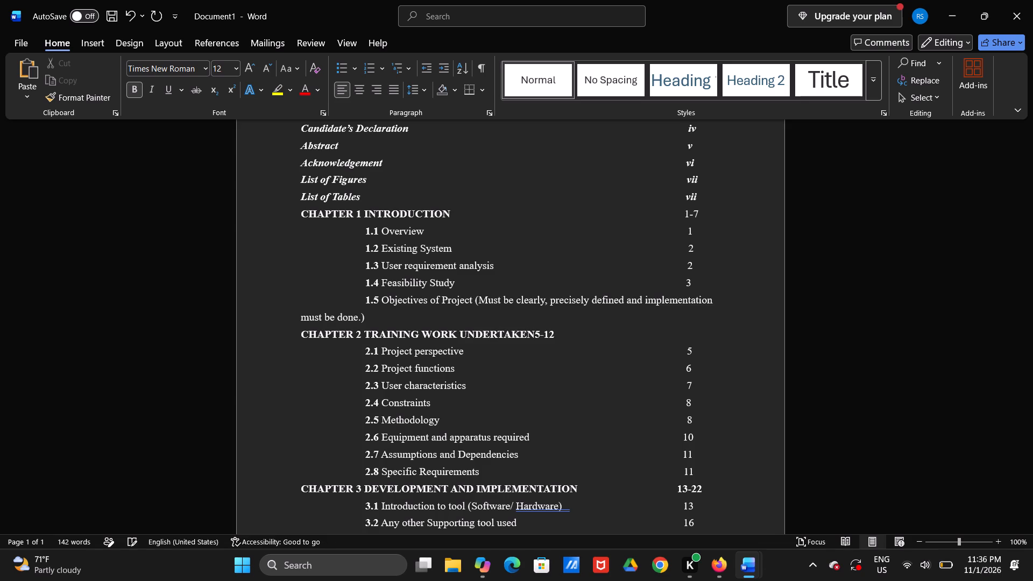
# Insert spaces after the Chapter 2 title so its page range lines up with the page-number column.
pyautogui.press('space')
pyautogui.press('space')
pyautogui.press('space')
pyautogui.press('space')
pyautogui.press('space')
pyautogui.press('space')
pyautogui.press('space')
pyautogui.press('space')
pyautogui.press('space')
pyautogui.press('space')
pyautogui.press('space')
pyautogui.press('space')
pyautogui.press('space')
pyautogui.press('space')
pyautogui.press('space')
pyautogui.press('space')
pyautogui.press('space')
pyautogui.press('space')
pyautogui.press('space')
pyautogui.press('space')
pyautogui.press('space')
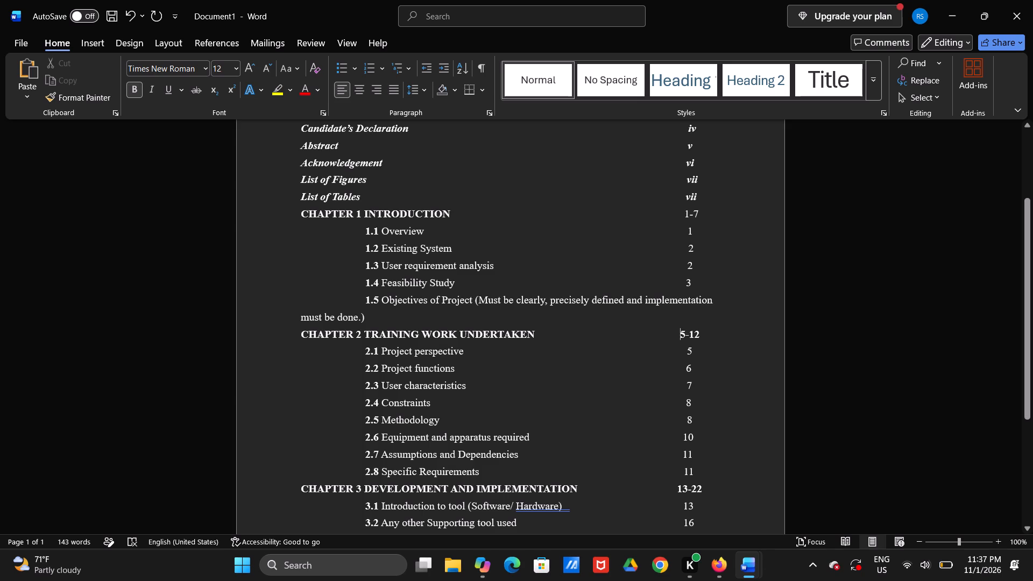
# Make the Chapter 1 page range 1-7 bold in the table of contents.
pyautogui.moveTo(698, 213); pyautogui.dragTo(684, 214)
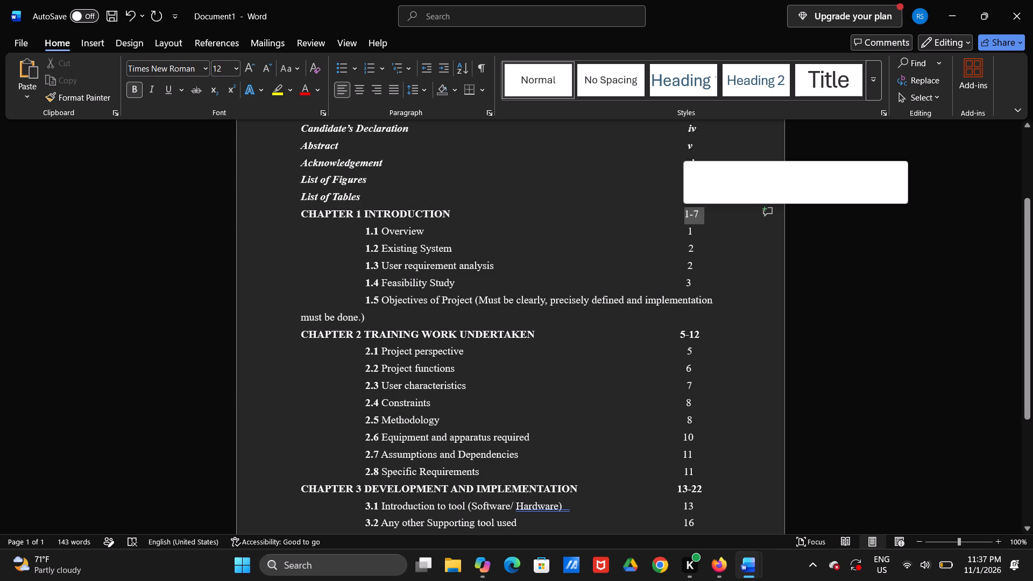
pyautogui.hotkey('ctrl', 'b')
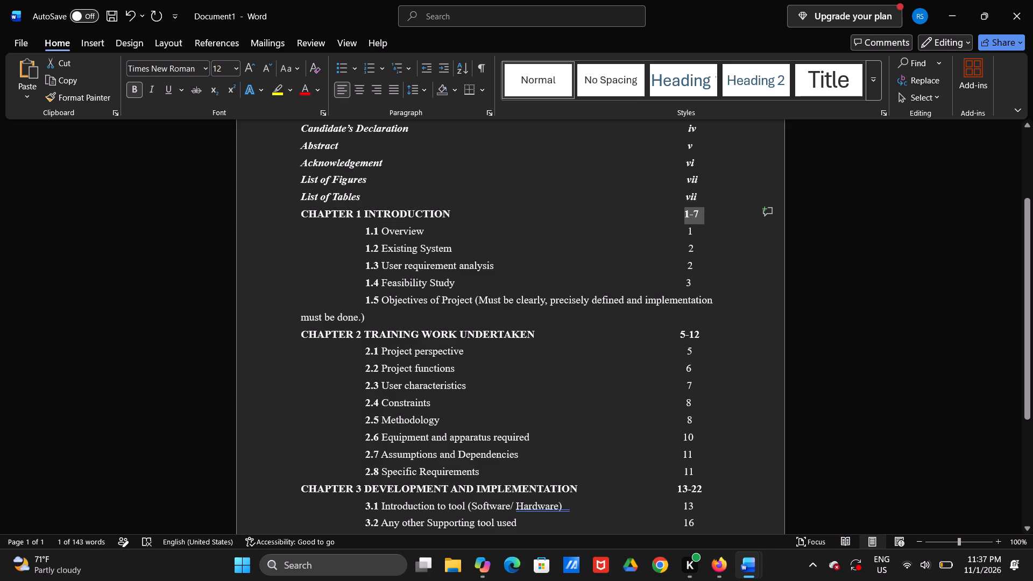
# Check which pages Chapter 2 spans in the training report and set its page range in Document1's contents to 8-17.
pyautogui.click(698, 337)
pyautogui.hotkey('alt', 'Tab')
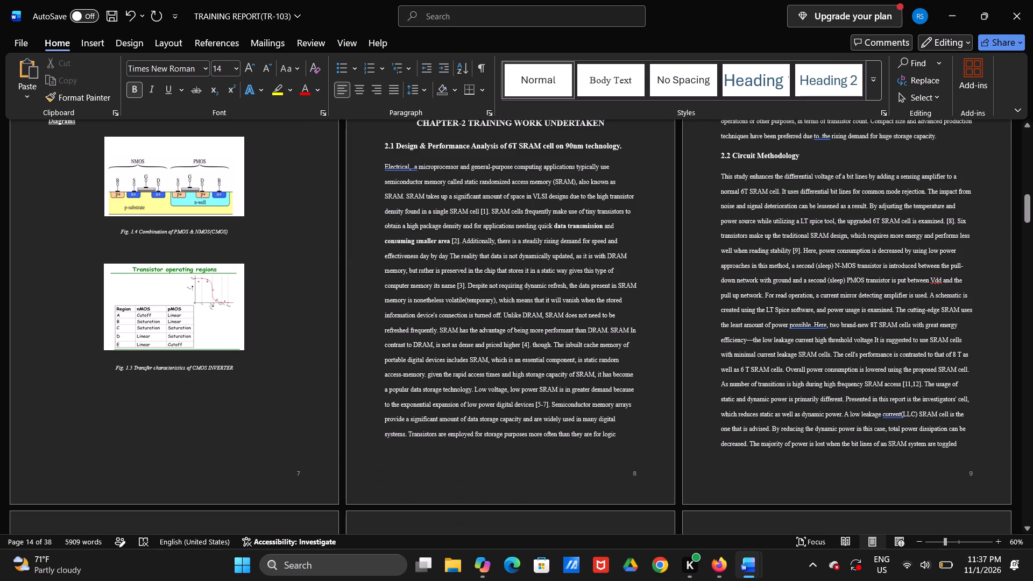
pyautogui.scroll(-1, 698, 337)
pyautogui.scroll(1, 698, 337)
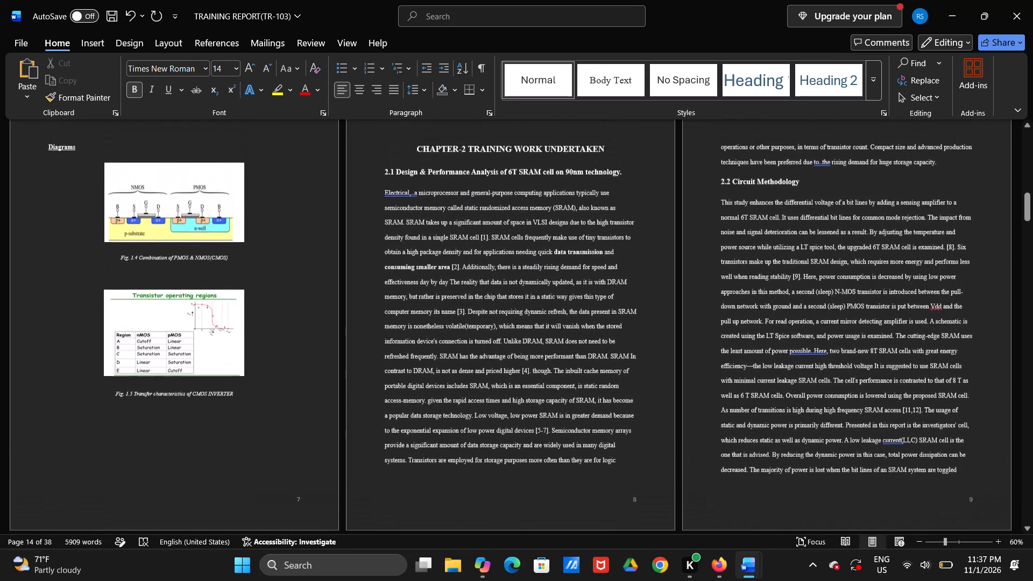
pyautogui.scroll(-4, 698, 337)
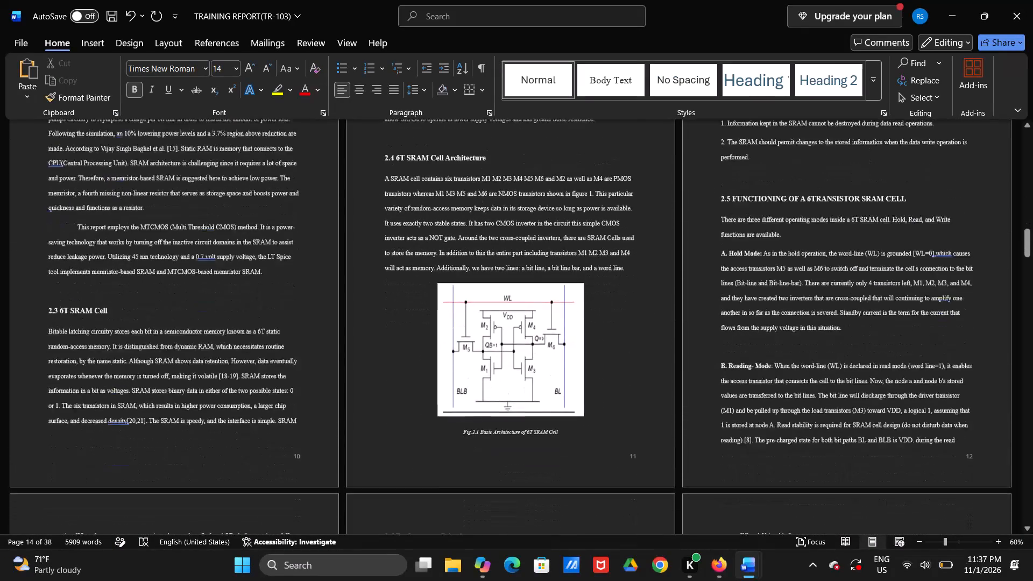
pyautogui.scroll(-5, 698, 337)
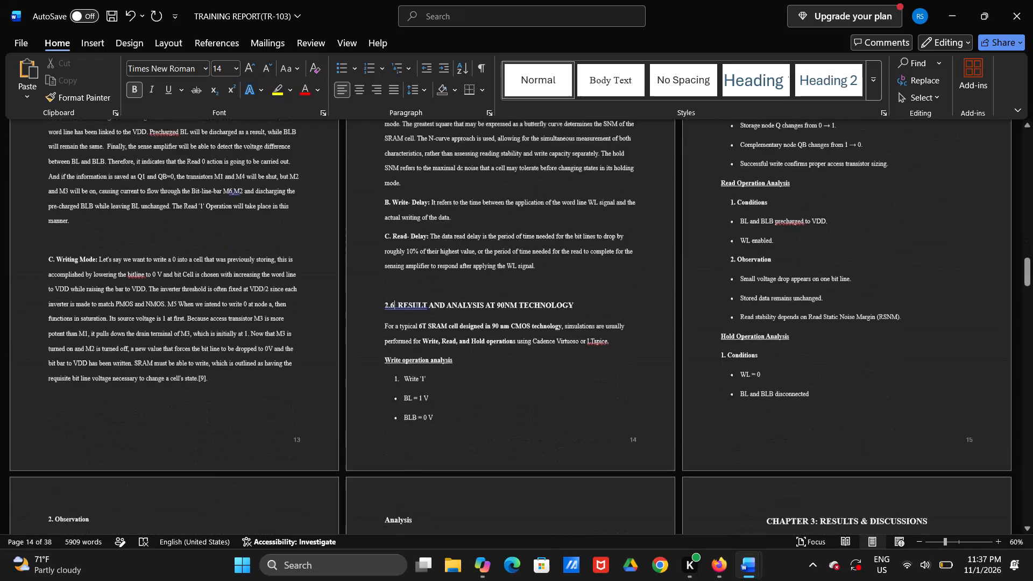
pyautogui.scroll(-4, 698, 337)
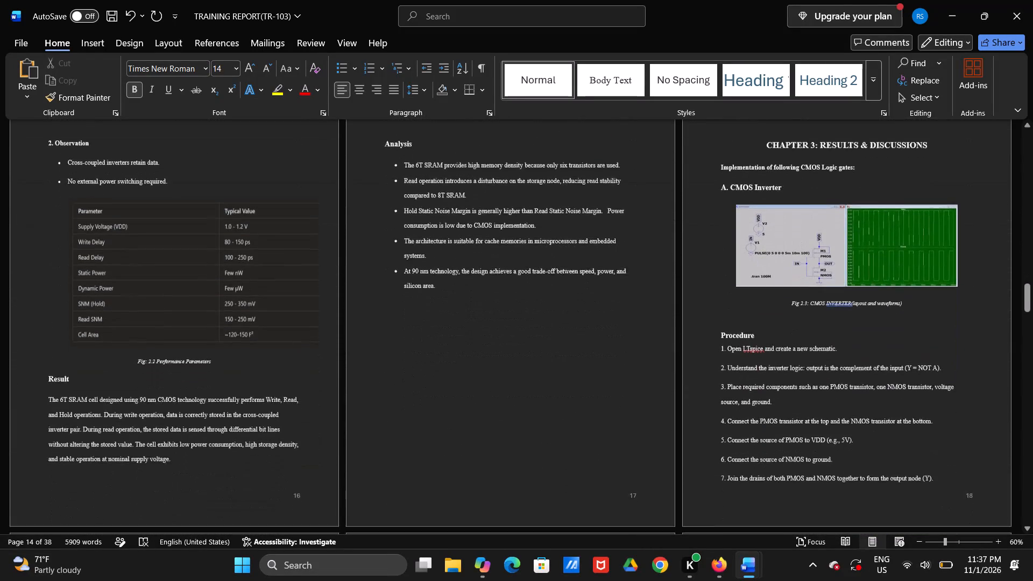
pyautogui.scroll(-1, 698, 337)
pyautogui.hotkey('alt', 'Tab')
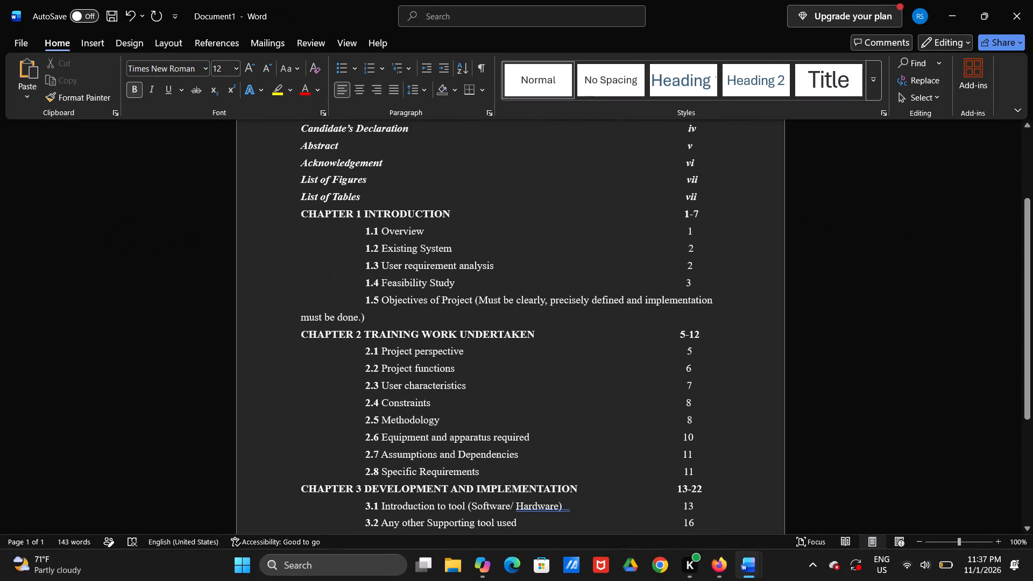
pyautogui.click(699, 333)
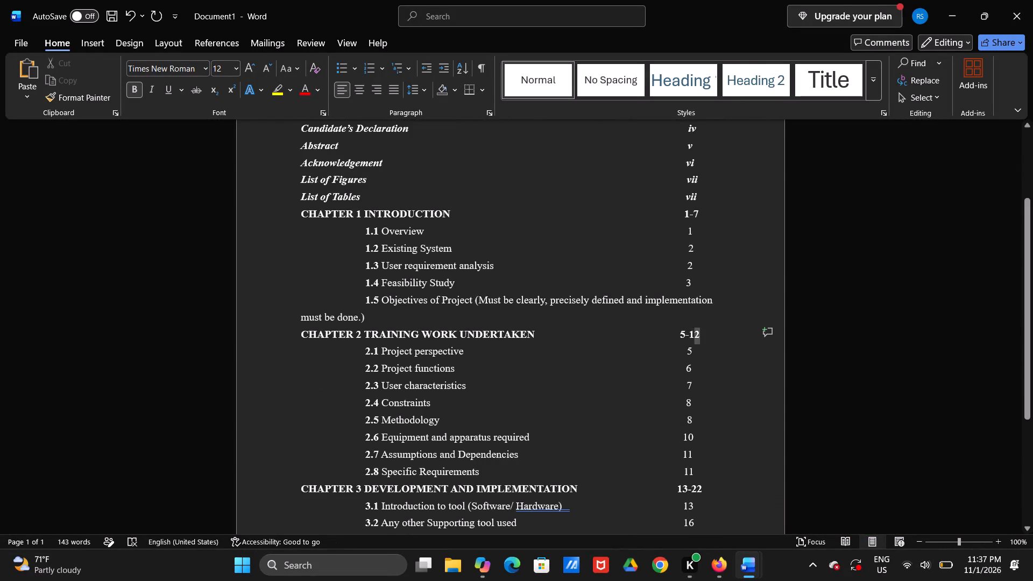
pyautogui.click(698, 330)
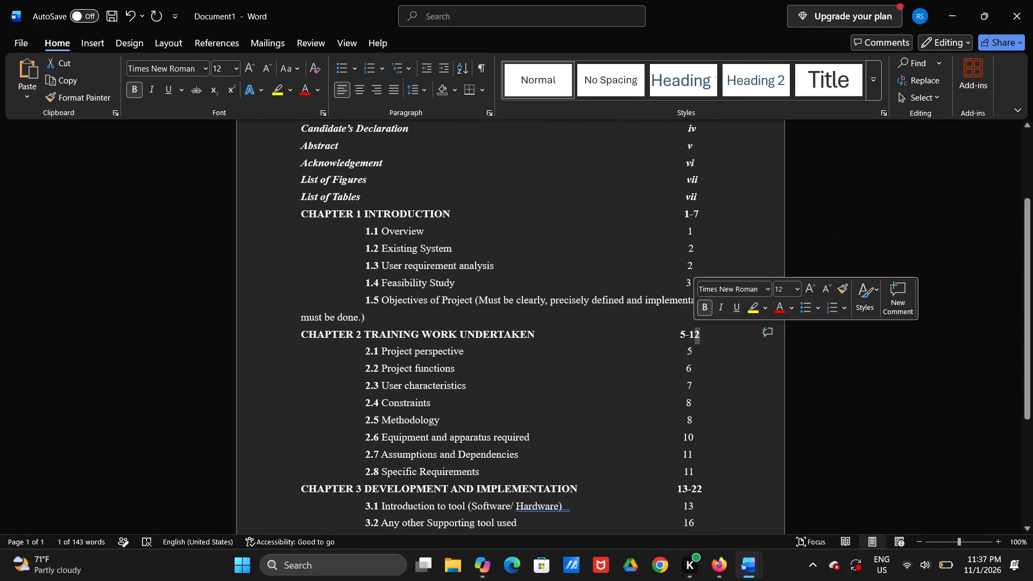
pyautogui.press('7')
pyautogui.click(682, 336)
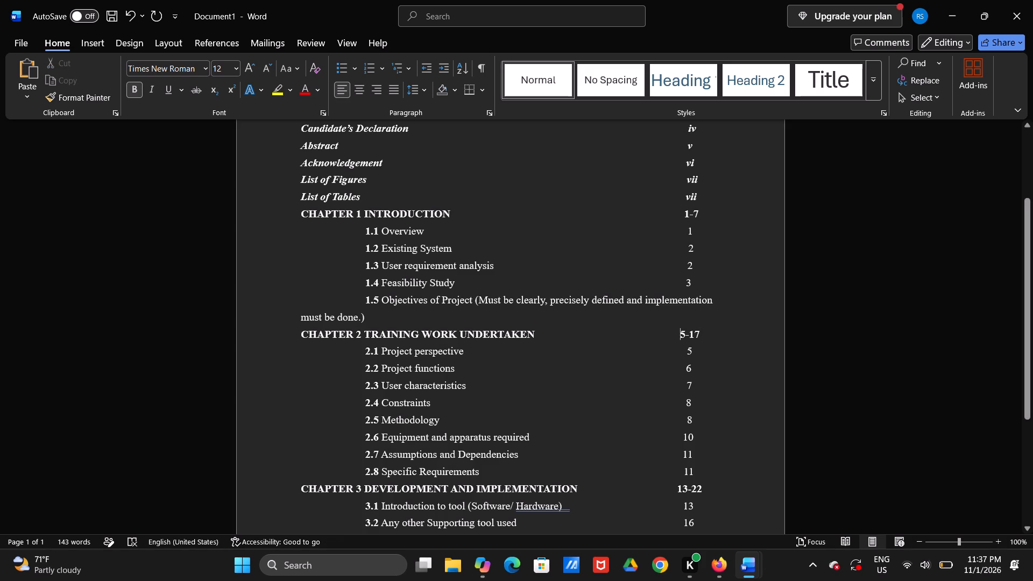
pyautogui.moveTo(682, 336); pyautogui.dragTo(698, 336)
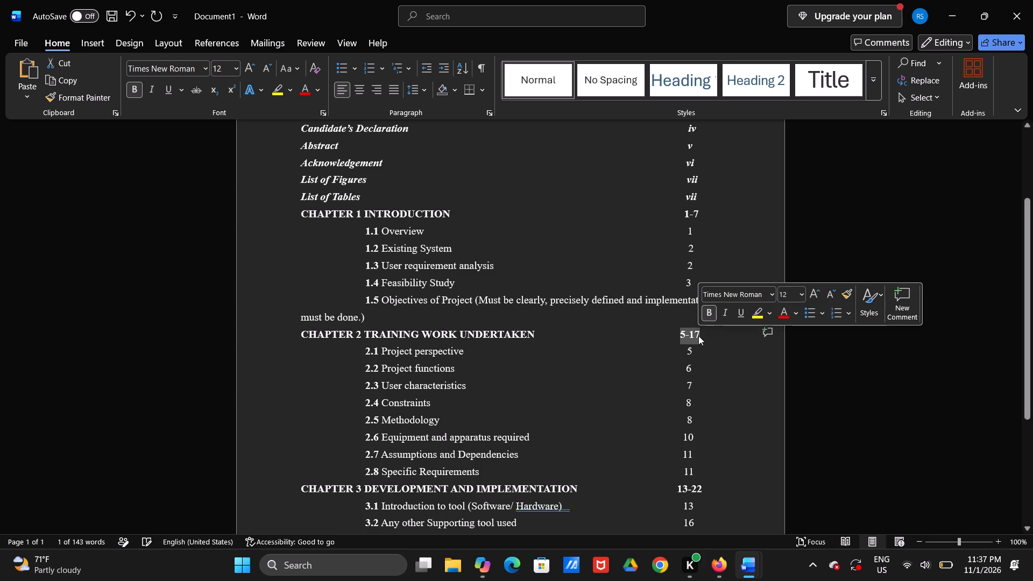
pyautogui.click(684, 334)
pyautogui.moveTo(684, 334); pyautogui.dragTo(677, 333)
pyautogui.press('8')
# Check which pages Chapter 3 spans in the training report and set its page range in Document1's contents to 18-32.
pyautogui.scroll(-1, 677, 333)
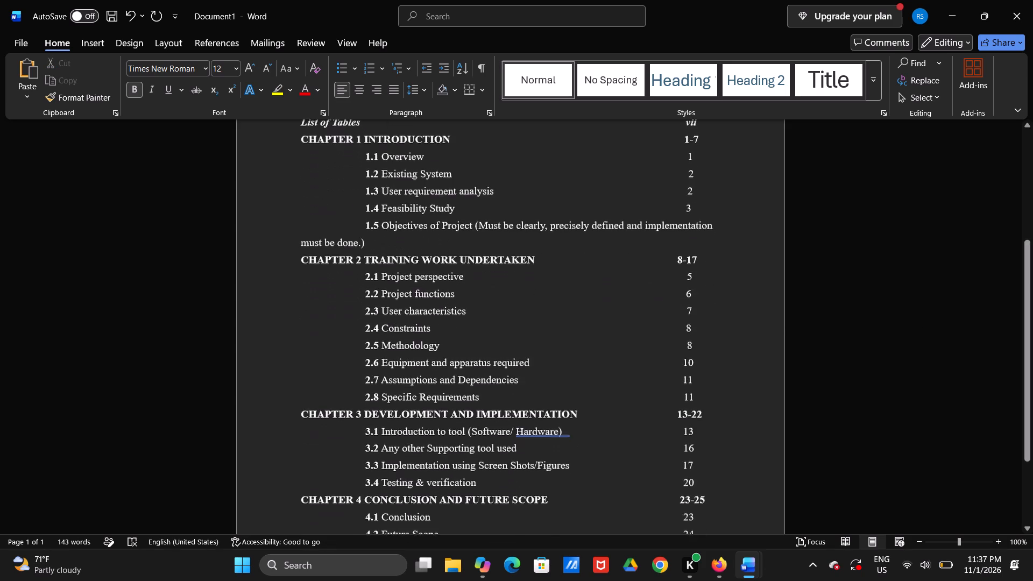
pyautogui.scroll(-2, 677, 333)
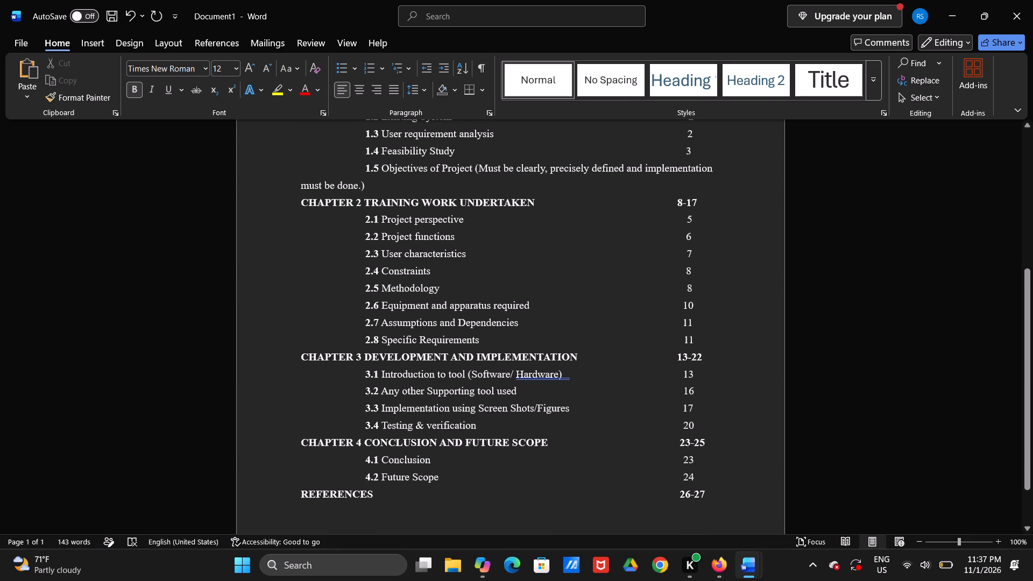
pyautogui.moveTo(678, 358); pyautogui.dragTo(709, 360)
pyautogui.hotkey('alt', 'Tab')
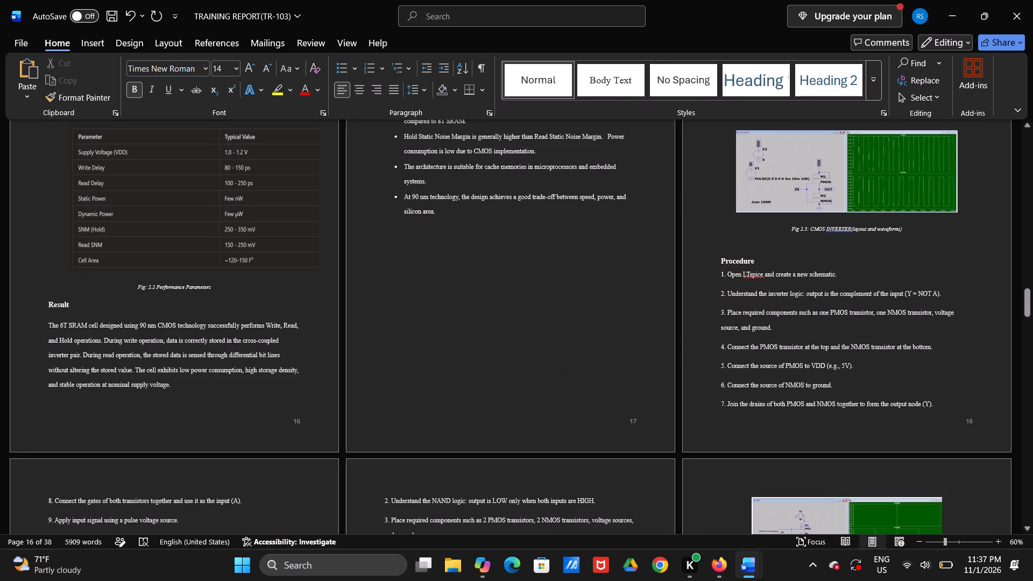
pyautogui.scroll(1, 709, 360)
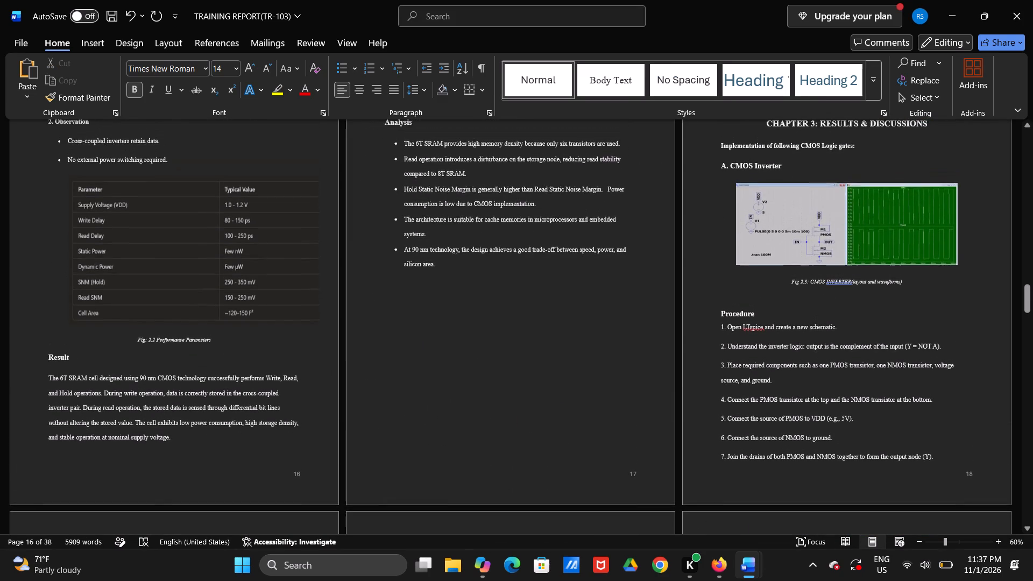
pyautogui.scroll(-2, 709, 360)
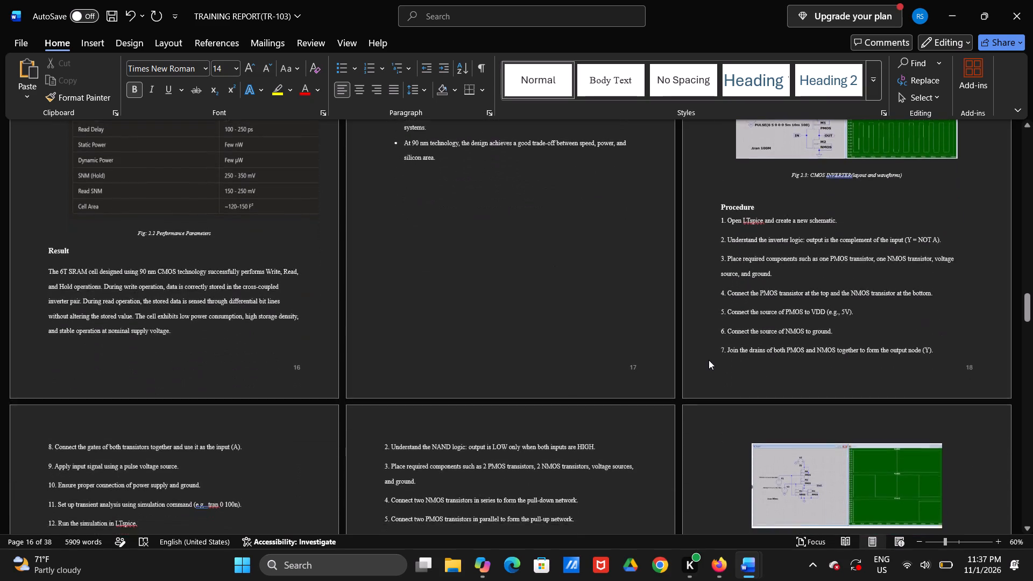
pyautogui.scroll(-4, 709, 360)
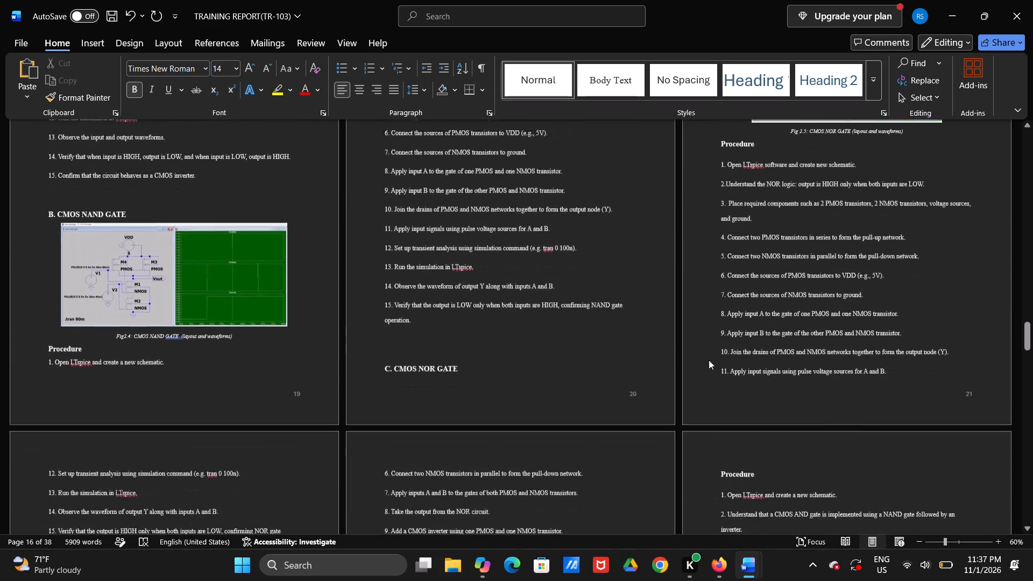
pyautogui.scroll(-4, 709, 360)
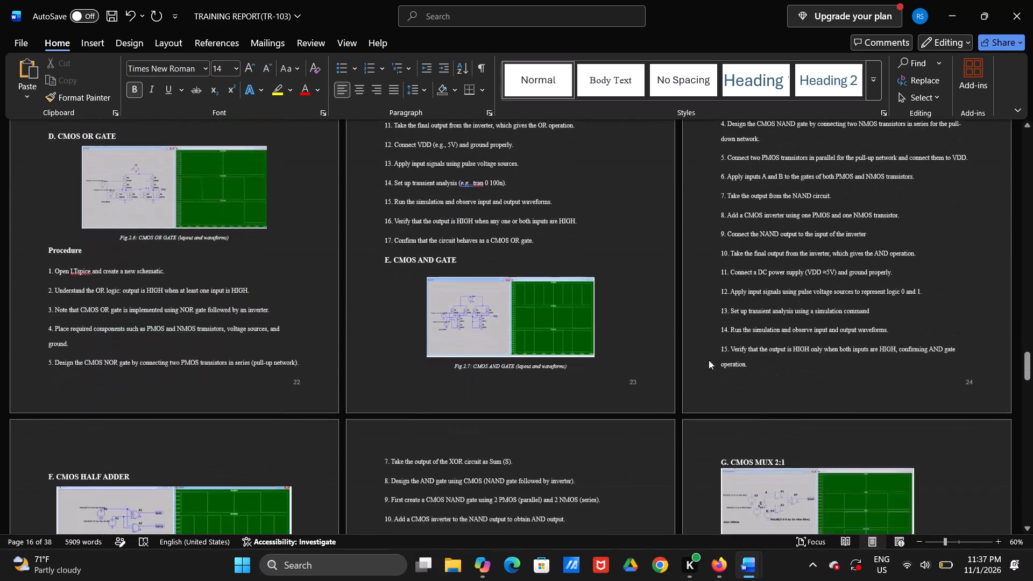
pyautogui.scroll(-4, 709, 360)
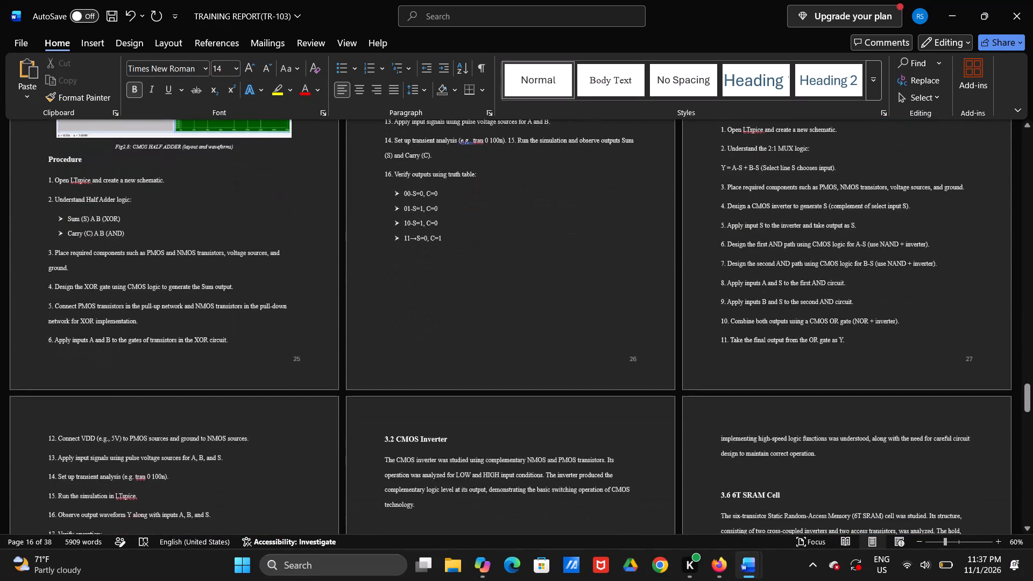
pyautogui.scroll(-4, 709, 360)
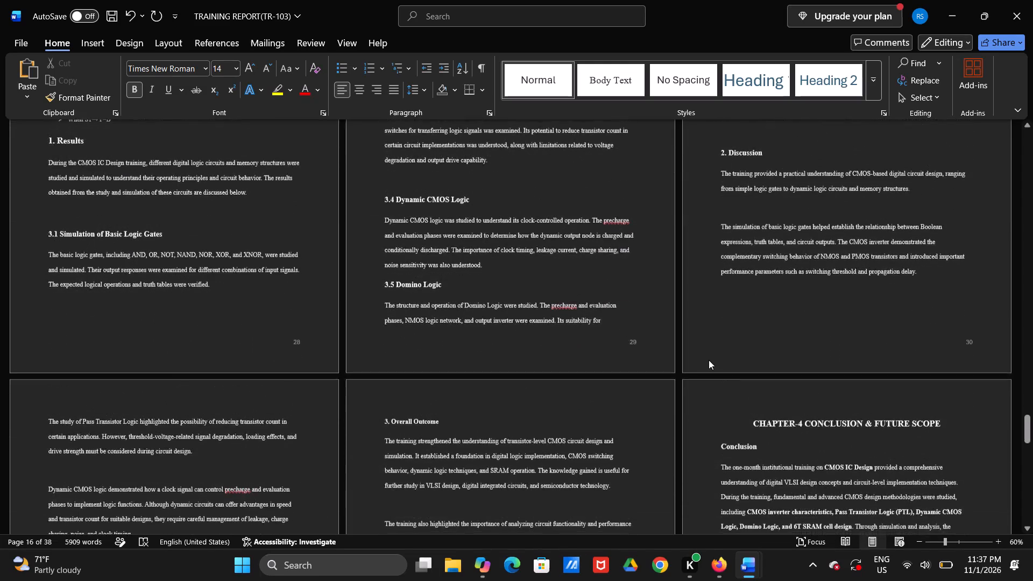
pyautogui.scroll(-3, 709, 360)
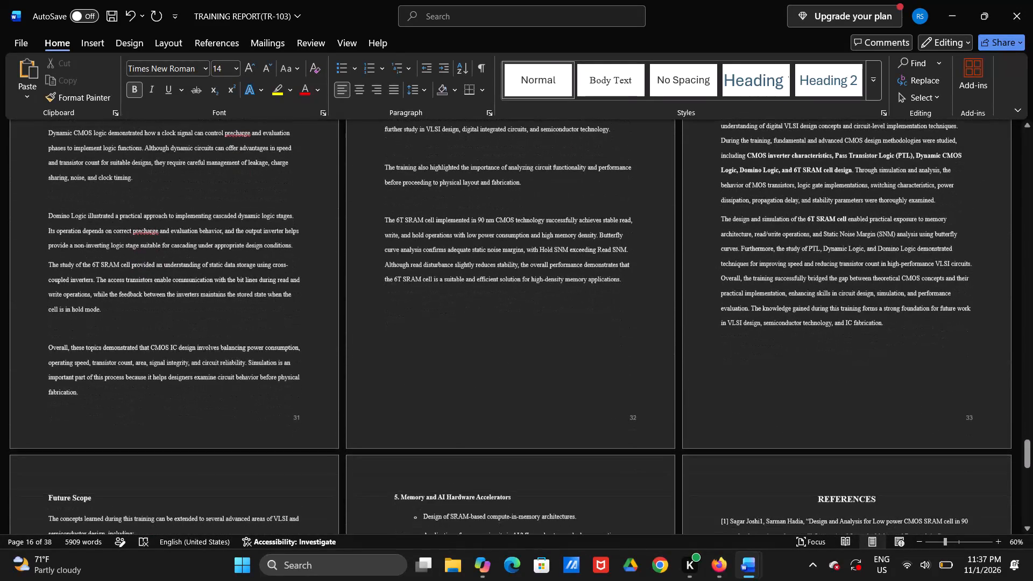
pyautogui.hotkey('alt', 'Tab')
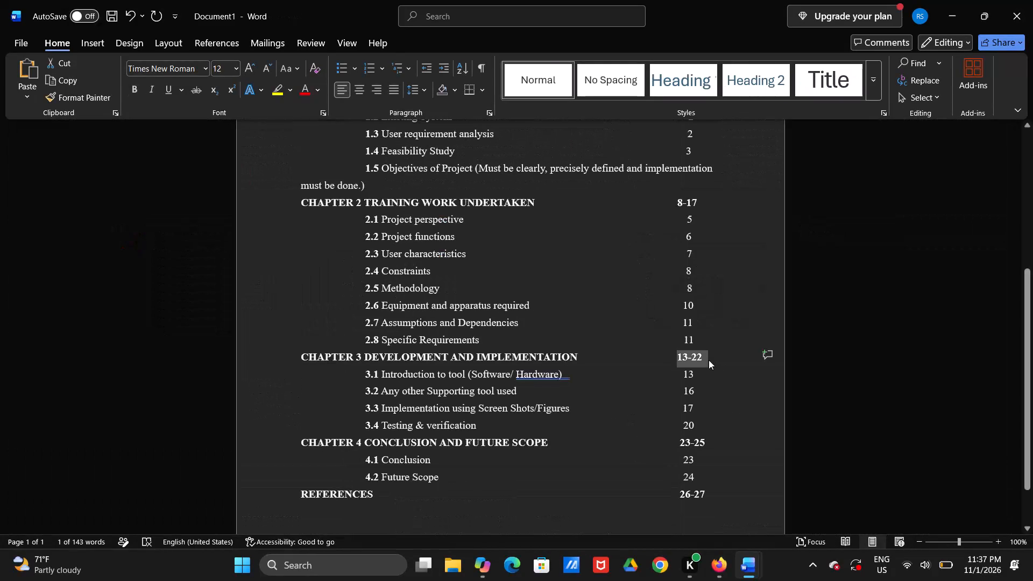
pyautogui.write('18-32')
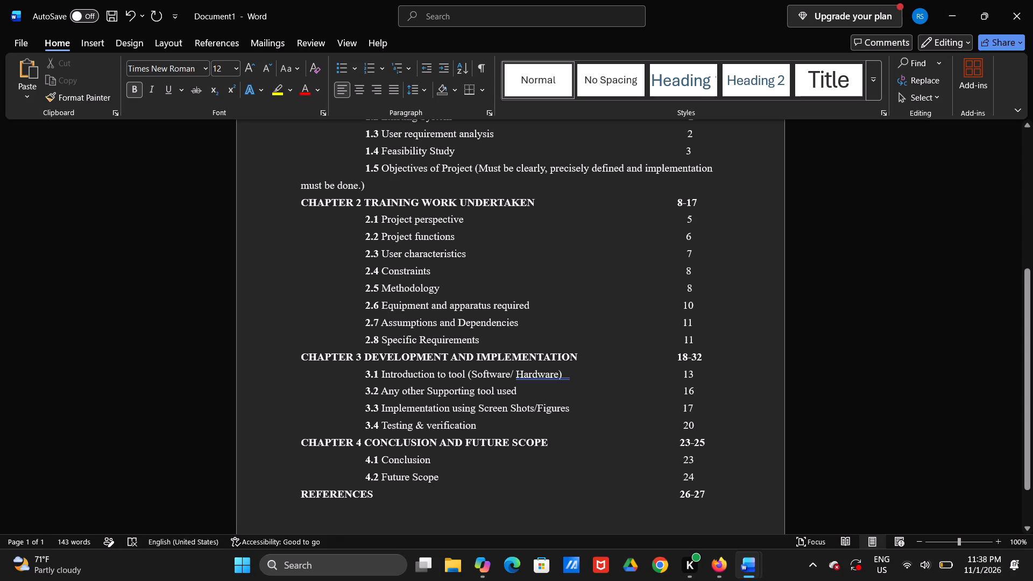
# Replace the Chapter 3 title in the table of contents with "RESULTS AND DISCUSSIONS".
pyautogui.moveTo(584, 358); pyautogui.dragTo(375, 365)
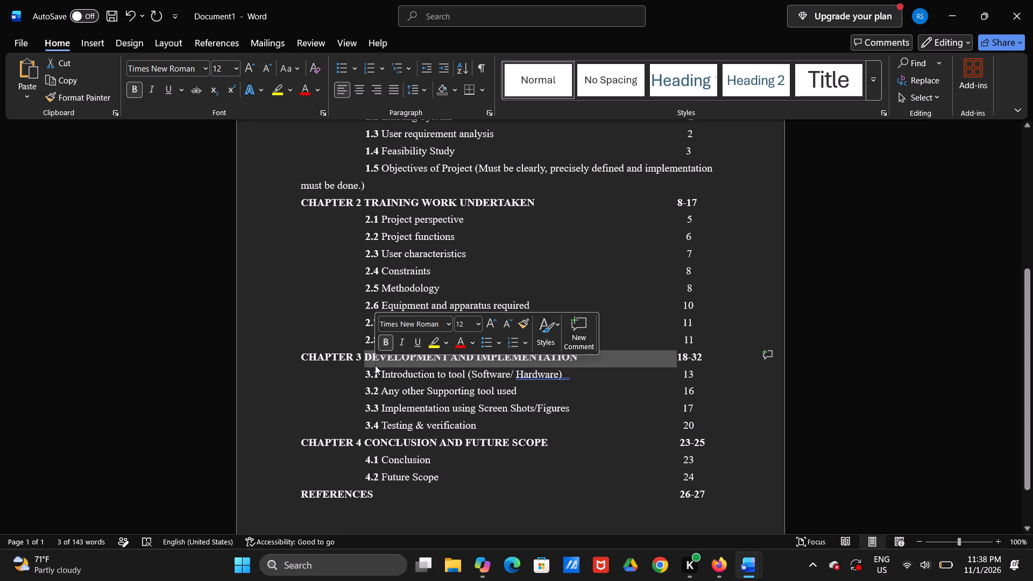
pyautogui.write('RE')
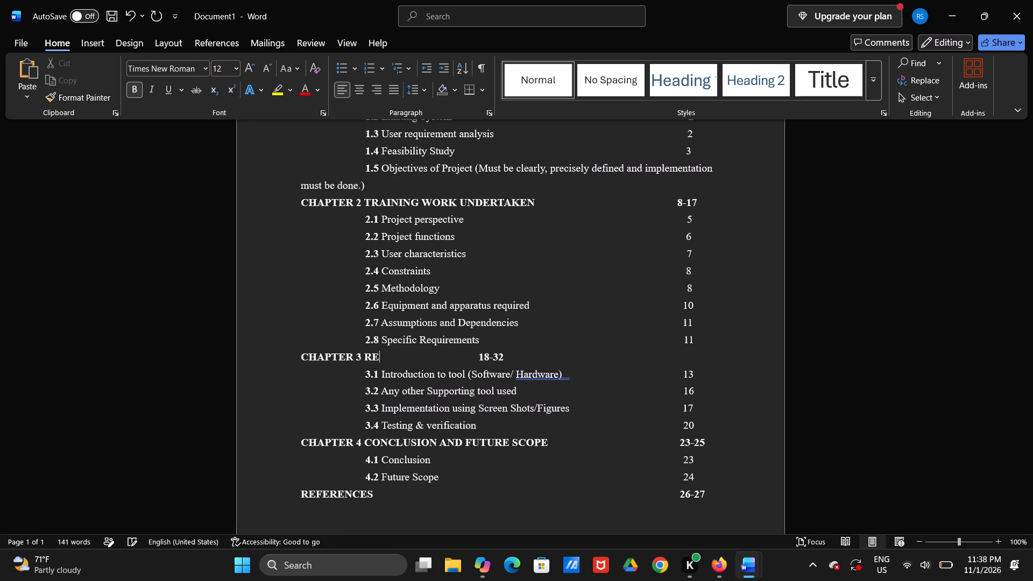
pyautogui.write('SULTS')
pyautogui.press('space')
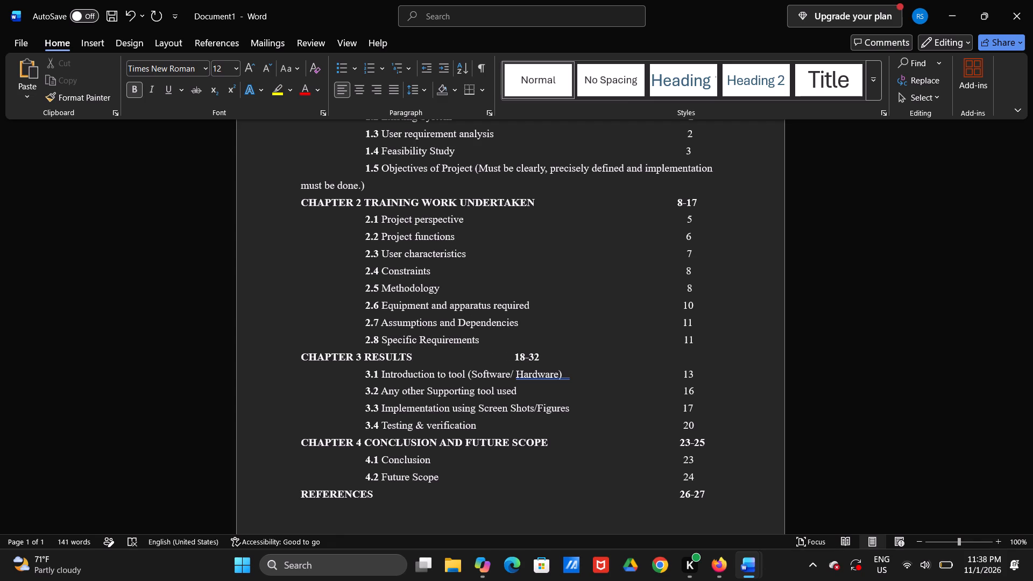
pyautogui.write('&')
pyautogui.press('space')
pyautogui.press('BackSpace')
pyautogui.press('BackSpace')
pyautogui.write('AND')
pyautogui.press('space')
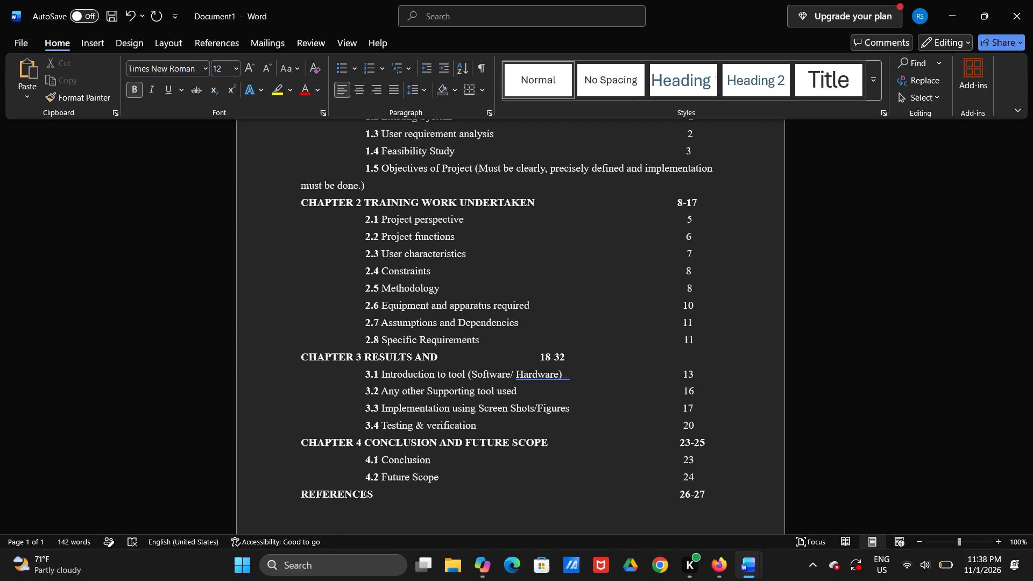
pyautogui.write('DES')
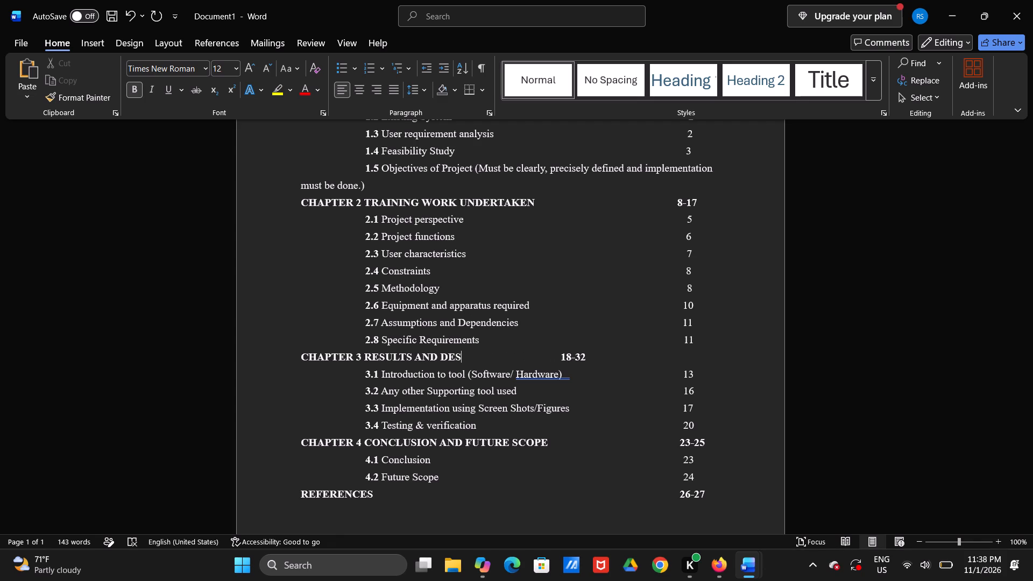
pyautogui.press('BackSpace')
pyautogui.press('BackSpace')
pyautogui.write('ISCUSSIOSN')
pyautogui.press('\\')
pyautogui.press('BackSpace')
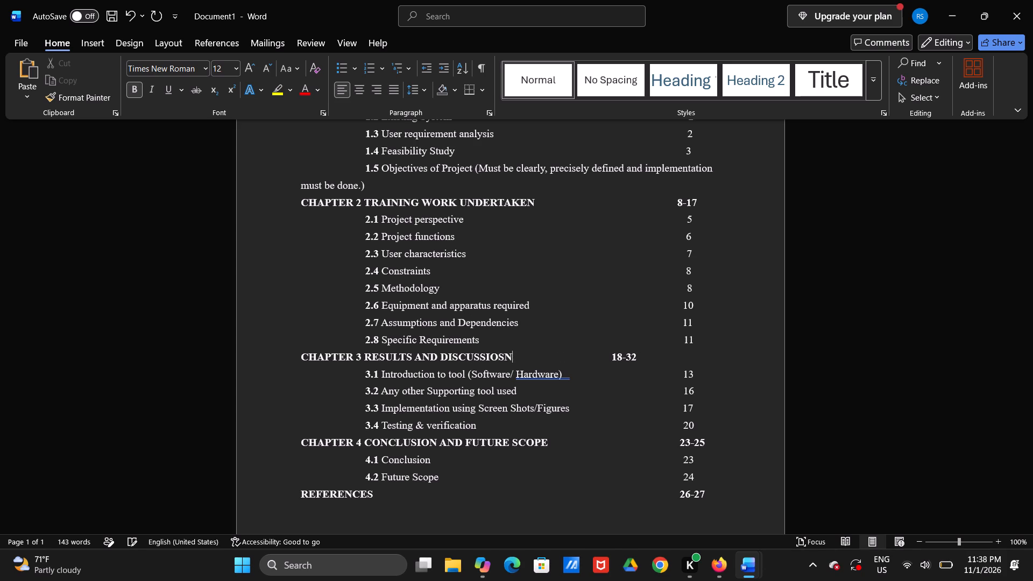
pyautogui.press('BackSpace')
pyautogui.press('BackSpace')
pyautogui.write('NS')
# Examine the training report's pages from the end of Chapter 2 through the start of Chapter 4, comparing them with Document1's contents.
pyautogui.hotkey('alt', 'Tab')
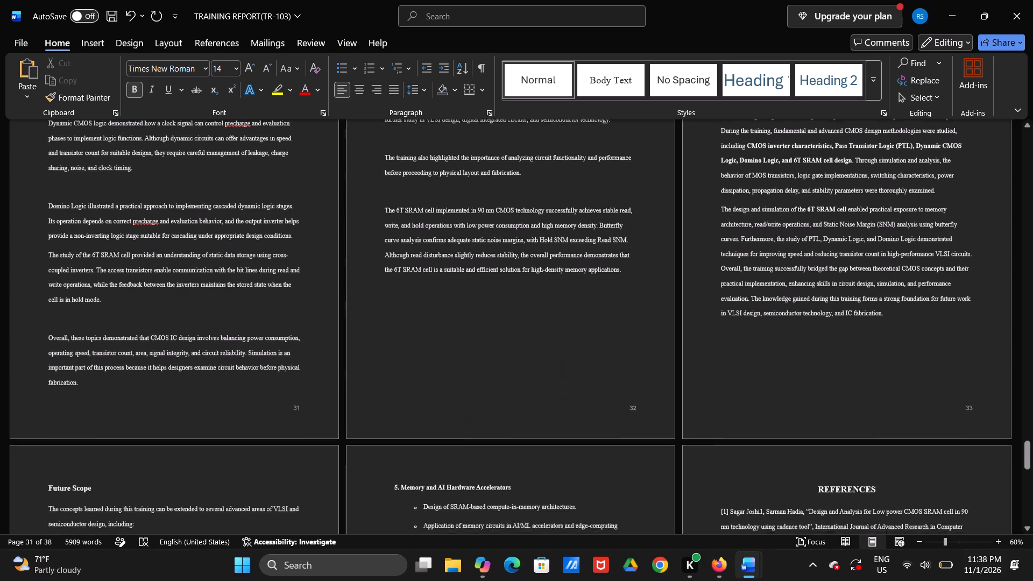
pyautogui.scroll(3, 375, 365)
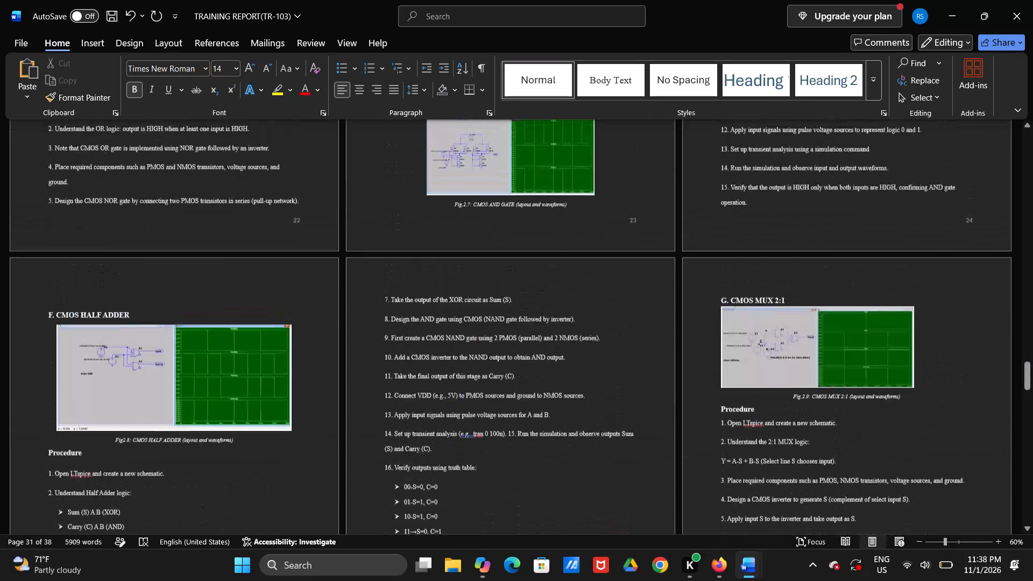
pyautogui.scroll(4, 375, 365)
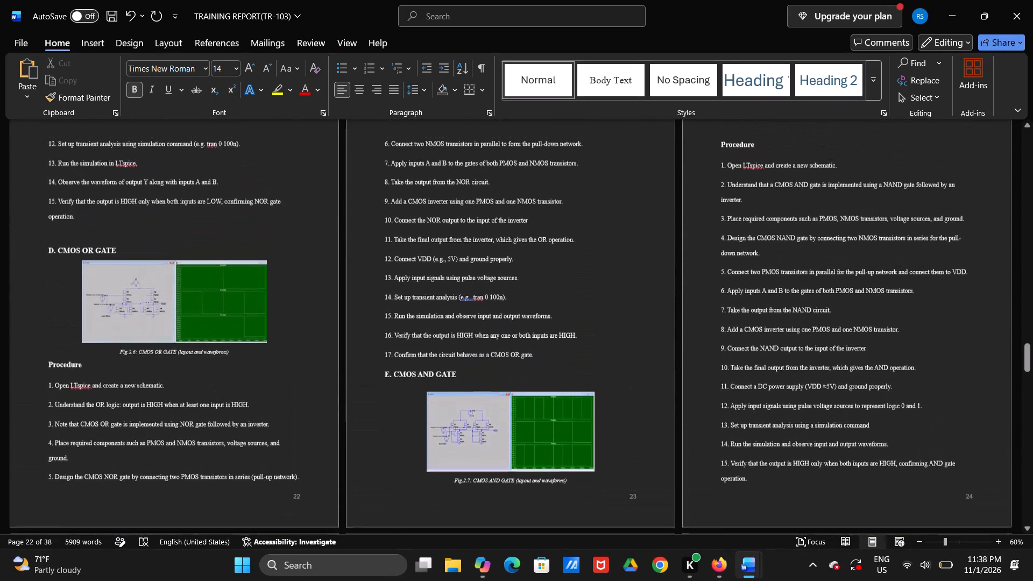
pyautogui.scroll(3, 375, 365)
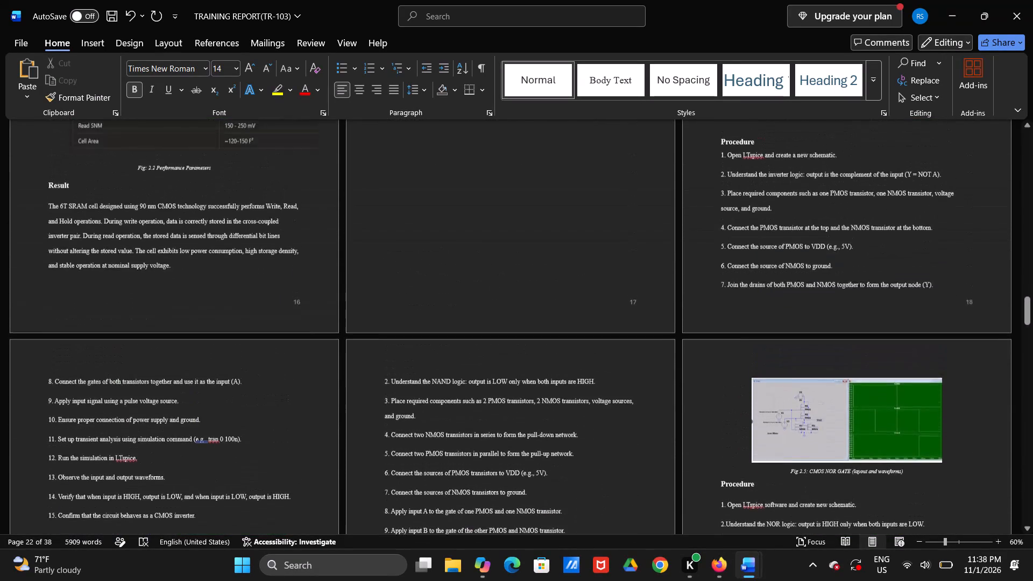
pyautogui.scroll(2, 375, 365)
pyautogui.click(375, 365)
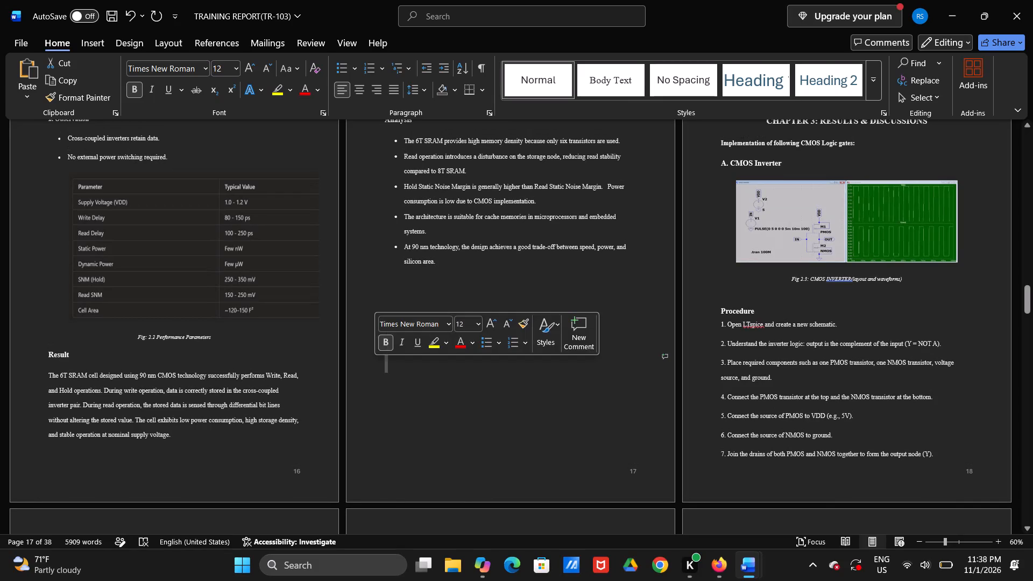
pyautogui.hotkey('alt', 'Tab')
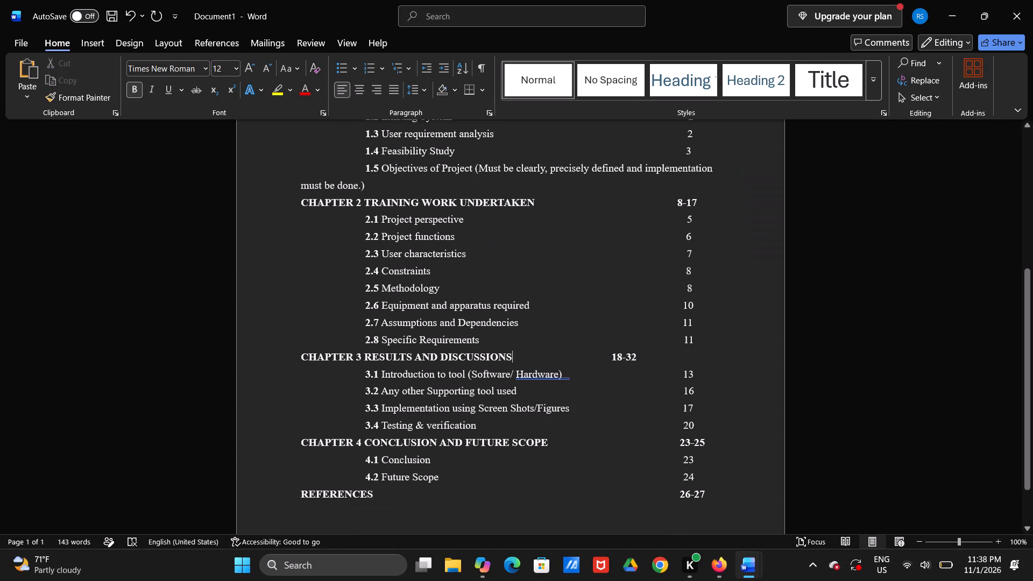
pyautogui.scroll(-1, 415, 373)
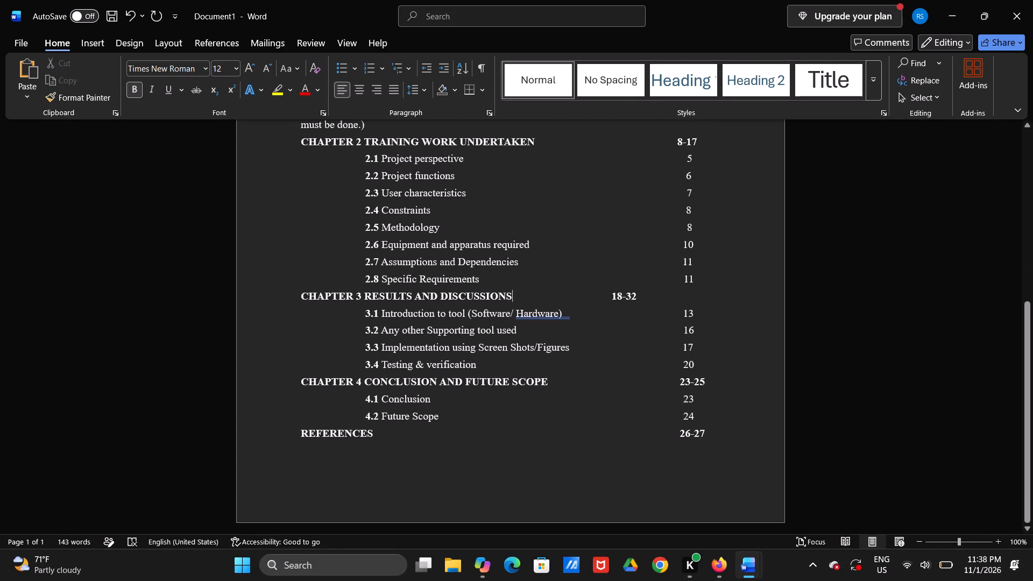
pyautogui.hotkey('alt', 'Tab')
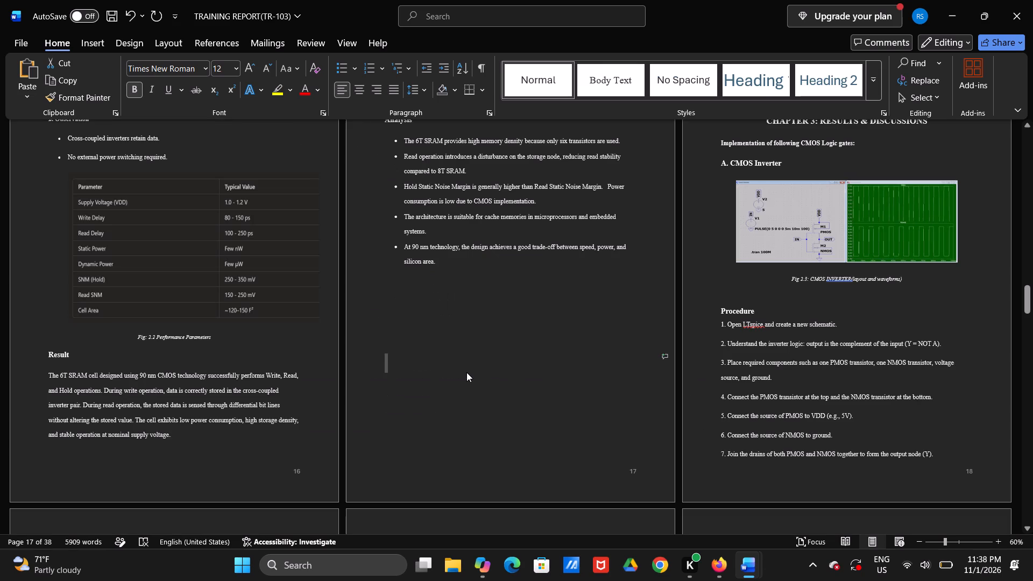
pyautogui.scroll(-5, 466, 372)
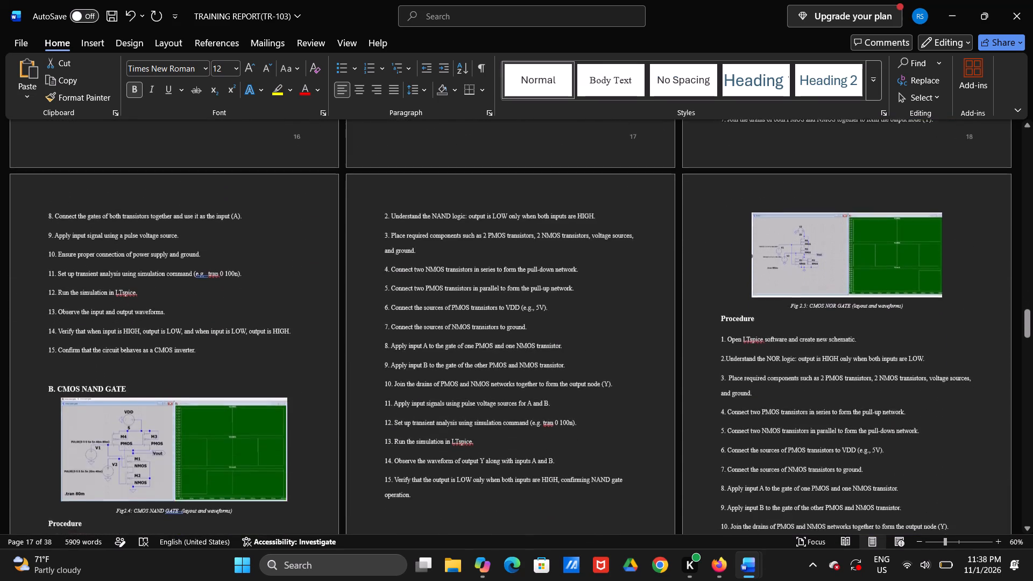
pyautogui.scroll(-6, 466, 372)
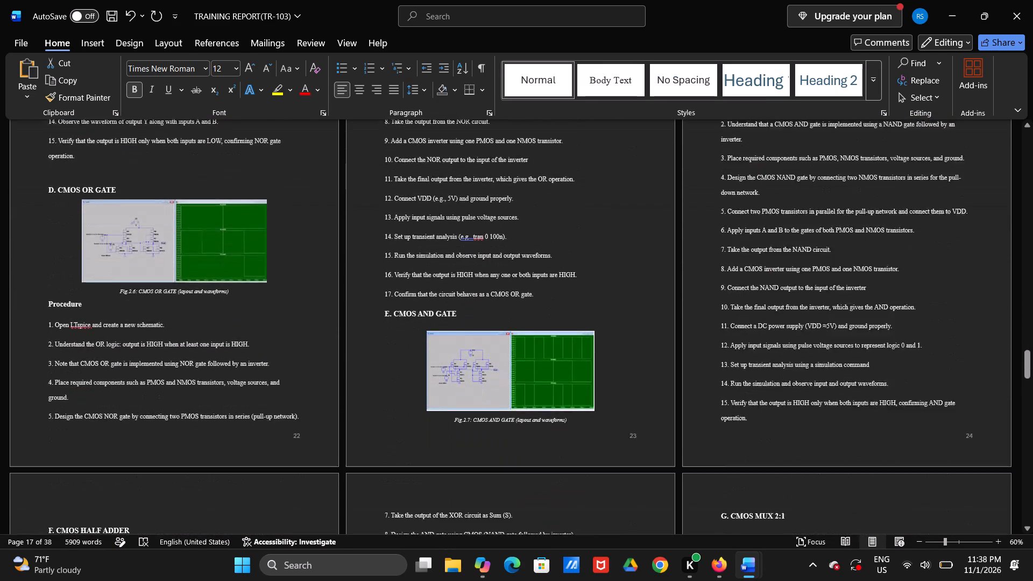
pyautogui.scroll(-6, 466, 372)
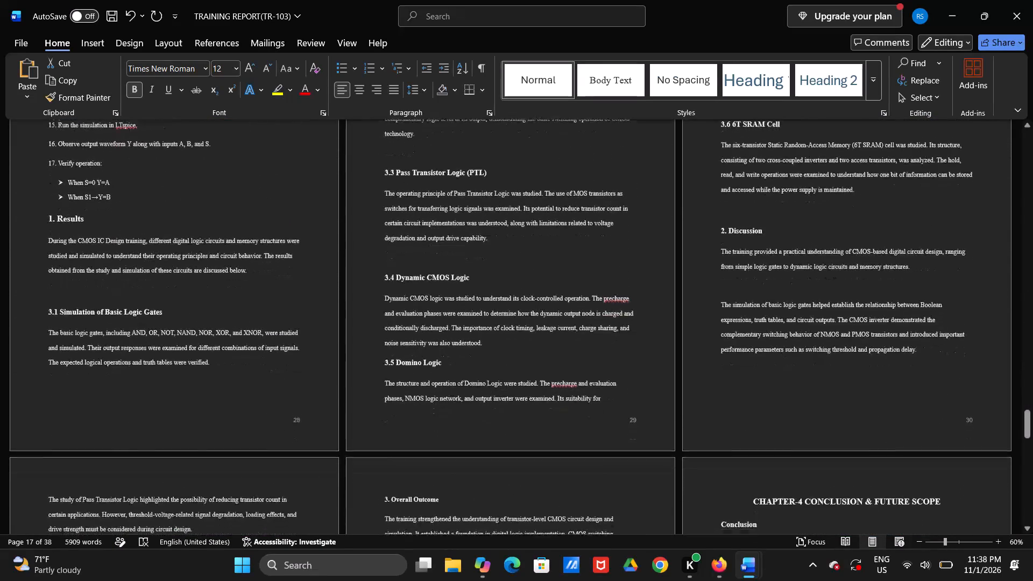
pyautogui.scroll(-4, 466, 372)
pyautogui.scroll(1, 466, 372)
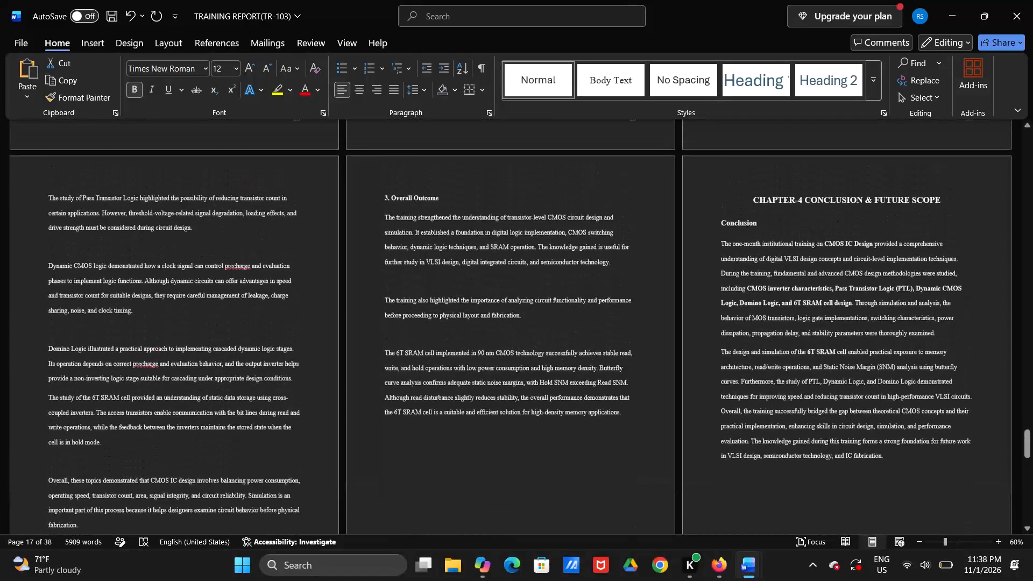
pyautogui.scroll(1, 466, 372)
# In Document1's contents, space out the Chapter 3 page range 18-32 so it lines up with the page number column.
pyautogui.hotkey('alt', 'Tab')
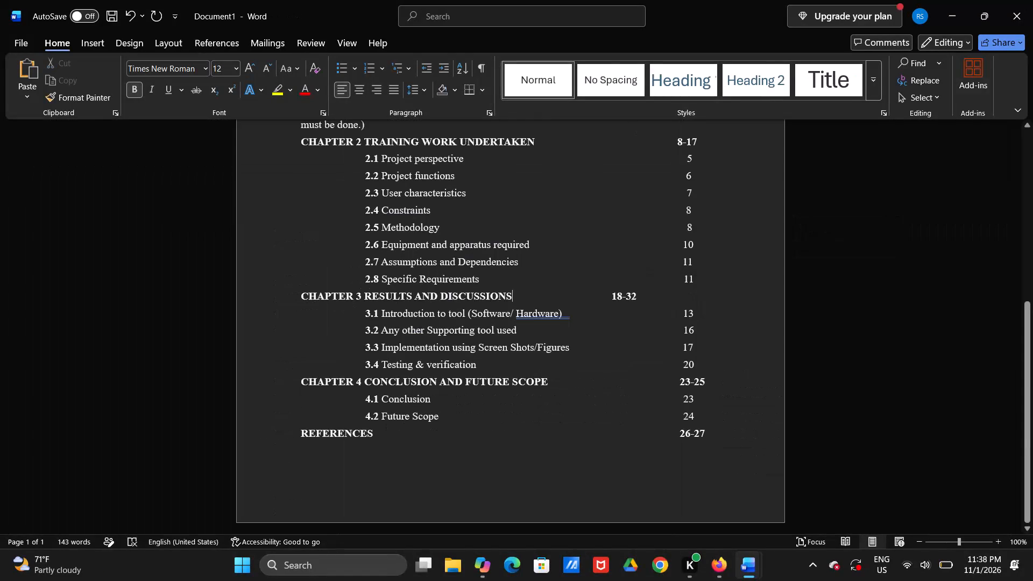
pyautogui.scroll(-1, 466, 372)
pyautogui.click(610, 294)
pyautogui.press('space')
pyautogui.press('space')
pyautogui.press('space')
pyautogui.press('space')
pyautogui.press('space')
pyautogui.press('space')
pyautogui.press('space')
pyautogui.press('space')
pyautogui.press('space')
pyautogui.press('space')
pyautogui.press('space')
pyautogui.press('space')
pyautogui.press('space')
pyautogui.press('space')
pyautogui.press('space')
pyautogui.press('space')
pyautogui.press('space')
pyautogui.press('space')
pyautogui.press('space')
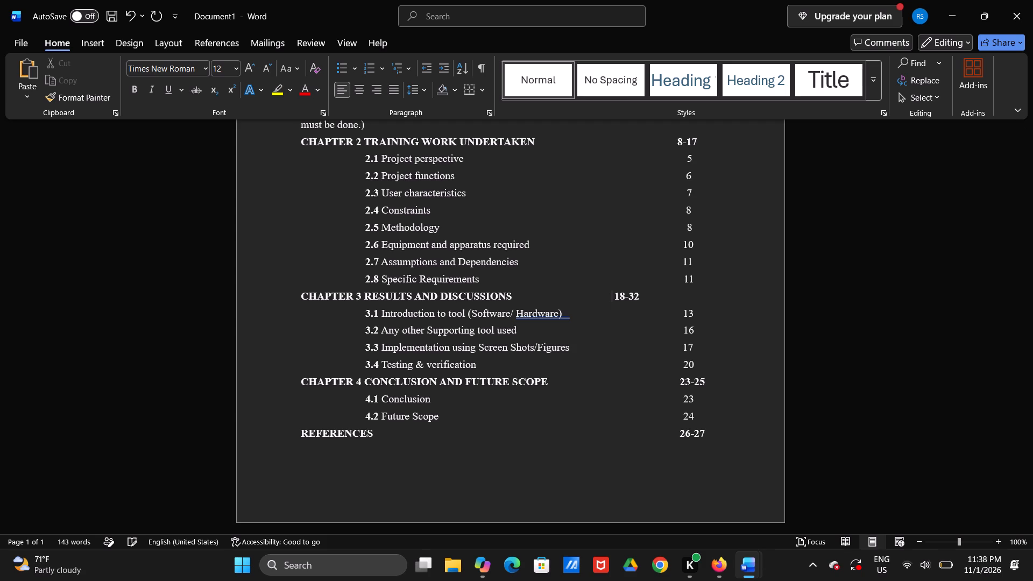
pyautogui.press('space')
pyautogui.press('space')
pyautogui.press('space')
pyautogui.press('space')
pyautogui.press('space')
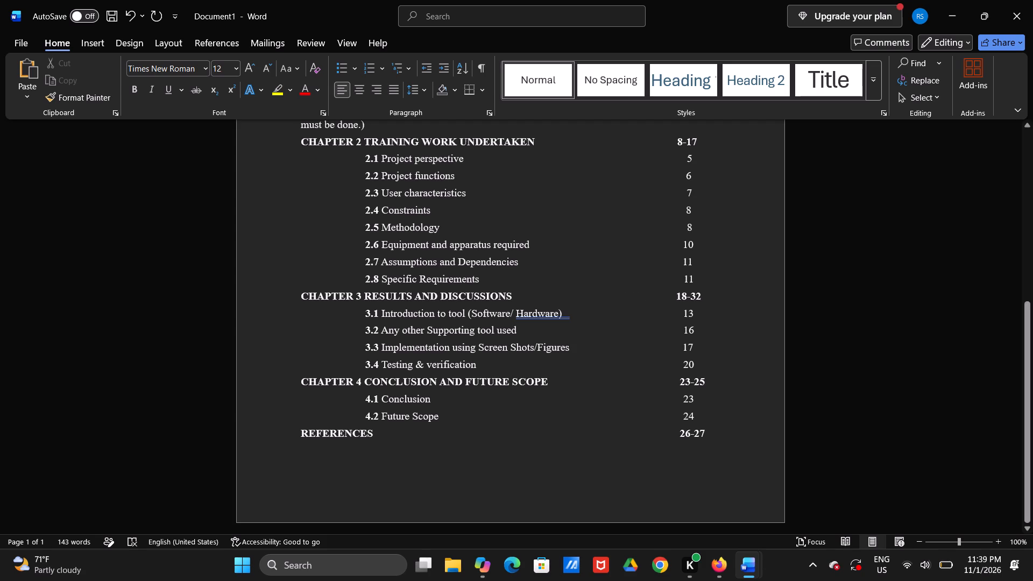
# Check which pages Chapter 4 spans in the training report and set its page range in Document1's contents to 33-35.
pyautogui.moveTo(678, 378); pyautogui.dragTo(699, 381)
pyautogui.moveTo(699, 381); pyautogui.dragTo(687, 381)
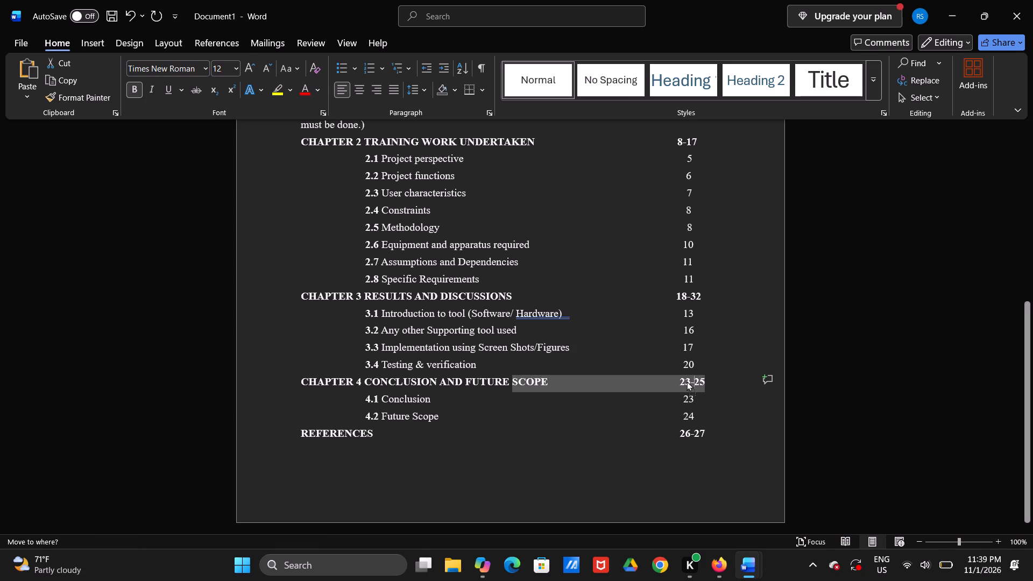
pyautogui.moveTo(687, 381); pyautogui.dragTo(677, 378)
pyautogui.moveTo(677, 378); pyautogui.dragTo(705, 380)
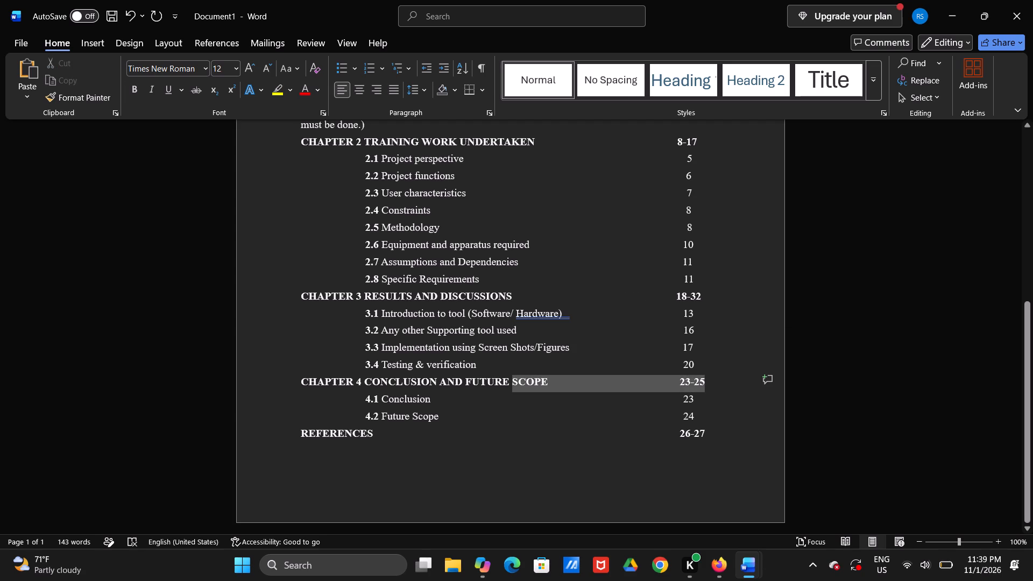
pyautogui.moveTo(705, 380); pyautogui.dragTo(696, 378)
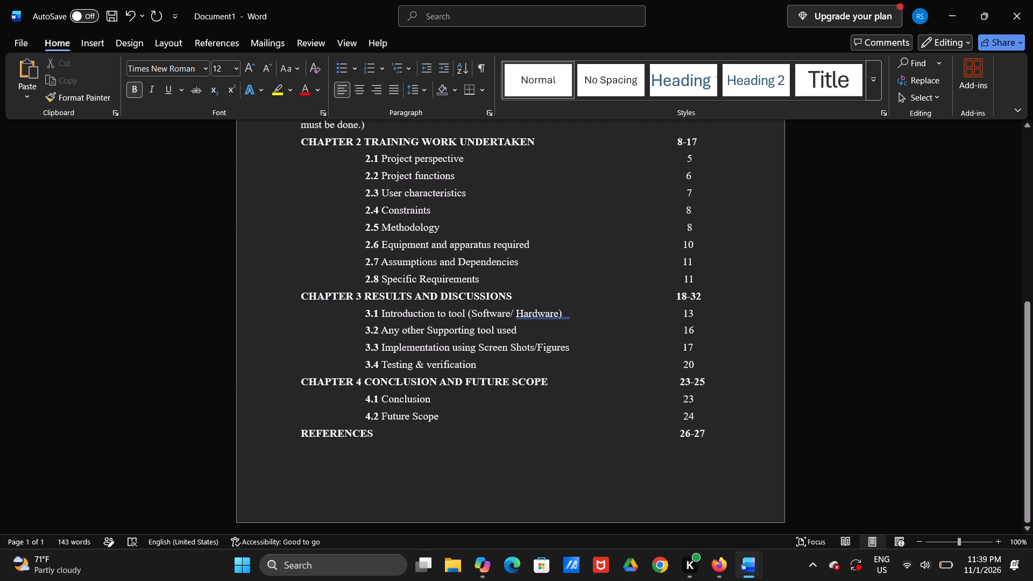
pyautogui.click(705, 384)
pyautogui.moveTo(705, 384); pyautogui.dragTo(685, 386)
pyautogui.hotkey('alt', 'Tab')
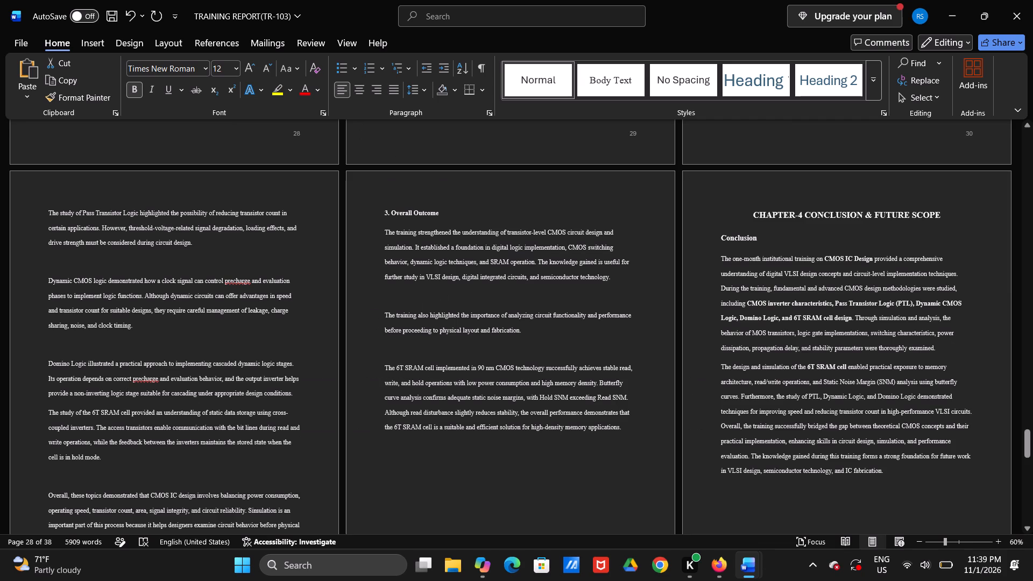
pyautogui.scroll(-3, 685, 386)
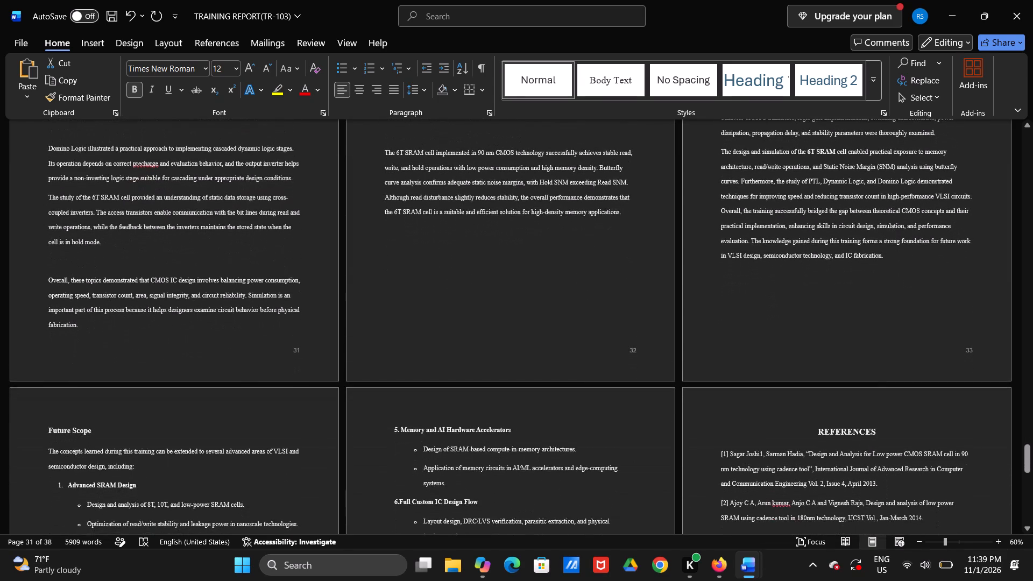
pyautogui.scroll(-1, 685, 386)
pyautogui.hotkey('alt', 'Tab')
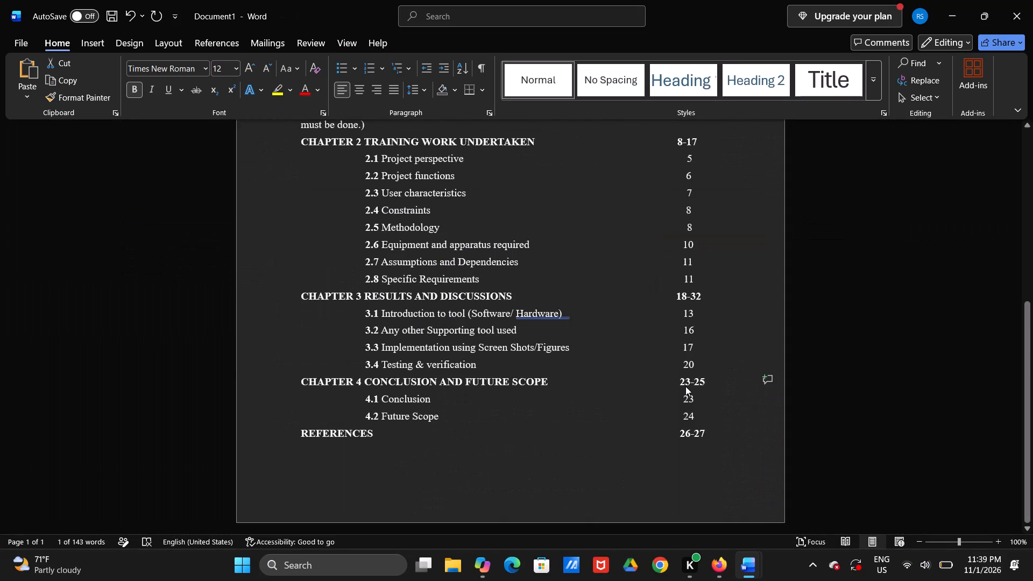
pyautogui.hotkey('alt', 'Tab')
pyautogui.scroll(-2, 685, 386)
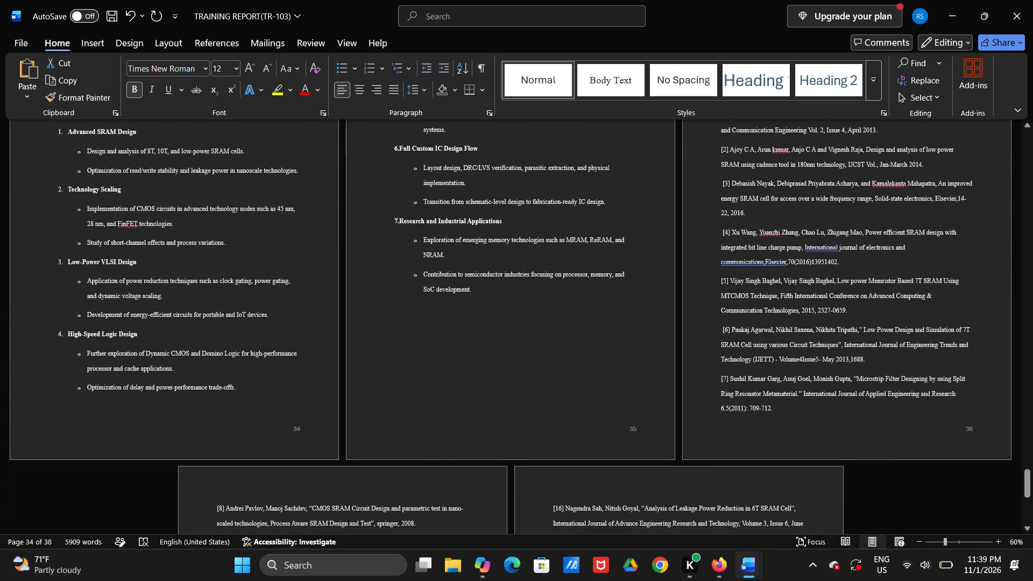
pyautogui.hotkey('alt', 'Tab')
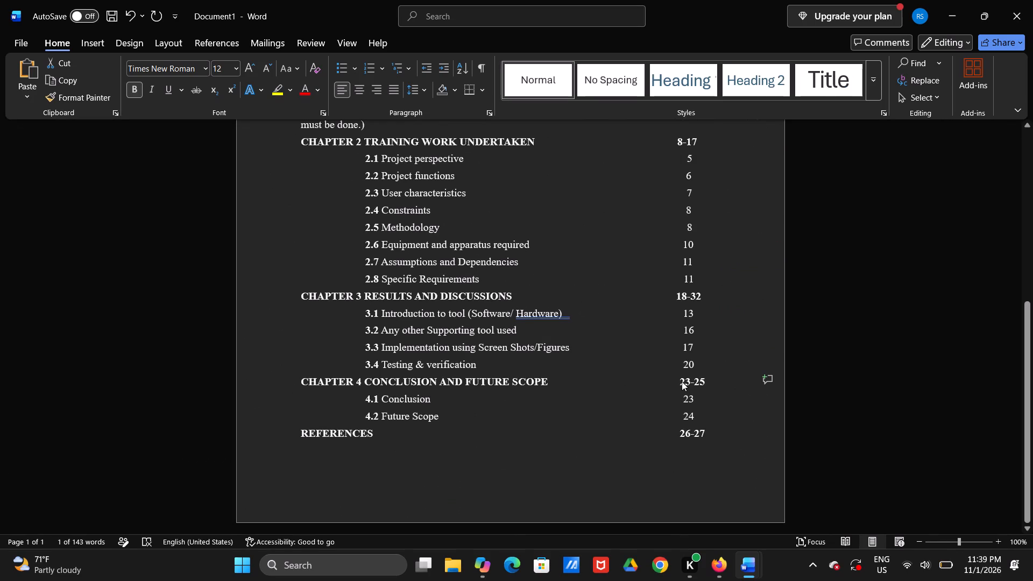
pyautogui.click(681, 380)
pyautogui.press('Right')
pyautogui.press('BackSpace')
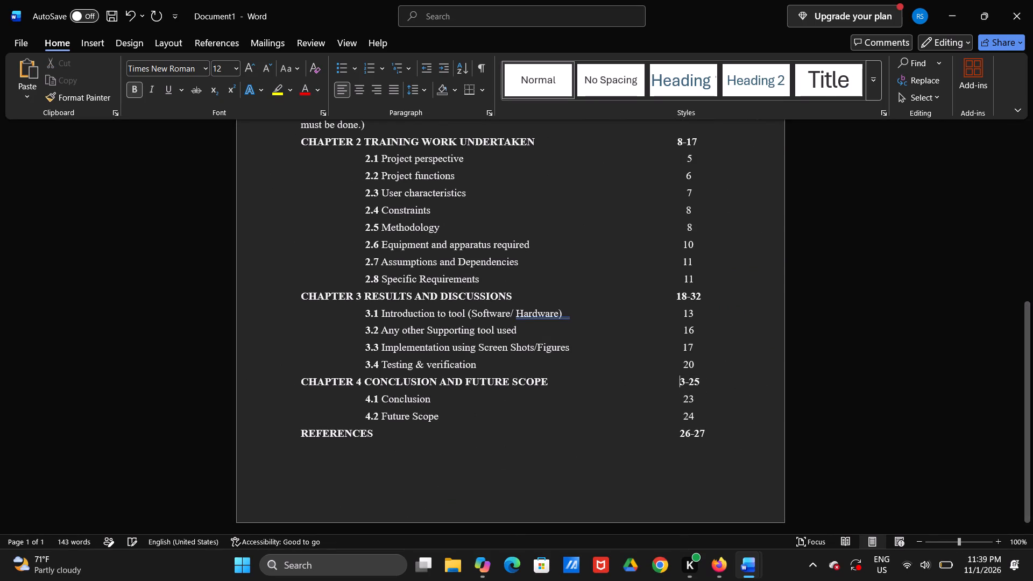
pyautogui.press('3')
pyautogui.click(698, 386)
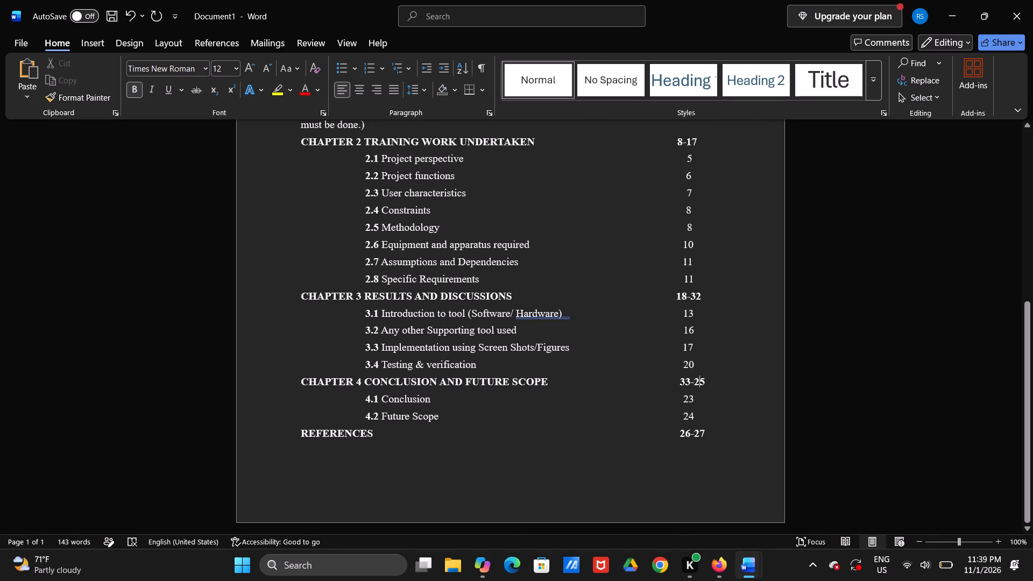
pyautogui.press('BackSpace')
pyautogui.press('3')
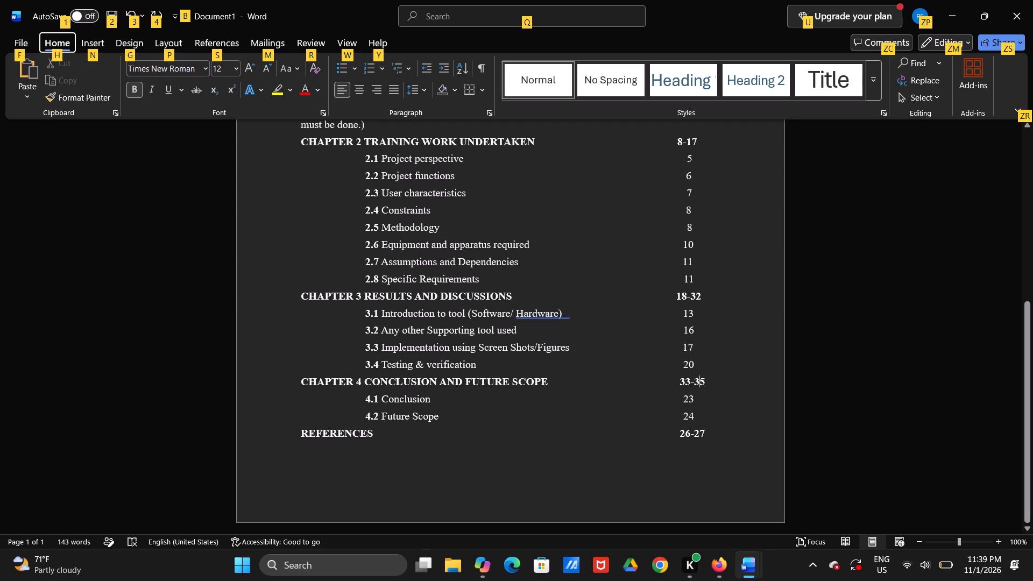
# Set the page range of the References entry in the table of contents to 36-38.
pyautogui.click(684, 434)
pyautogui.press('BackSpace')
pyautogui.press('6')
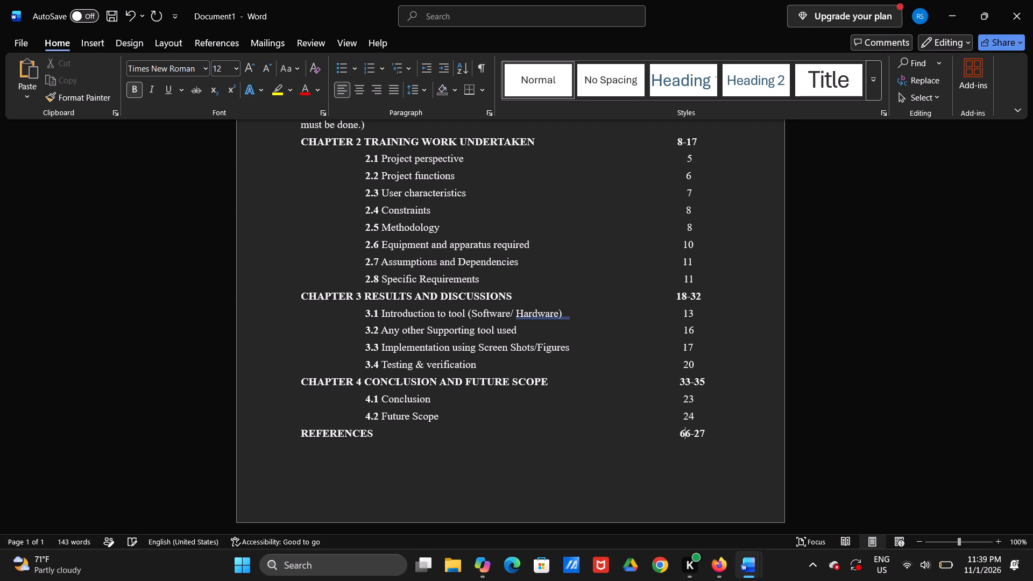
pyautogui.press('BackSpace')
pyautogui.press('3')
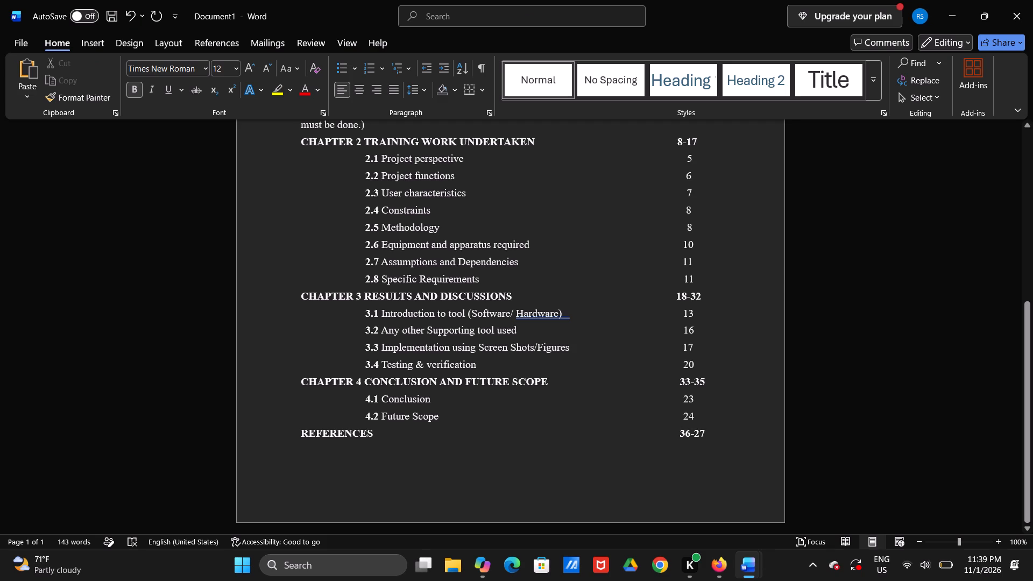
pyautogui.moveTo(709, 435); pyautogui.dragTo(696, 435)
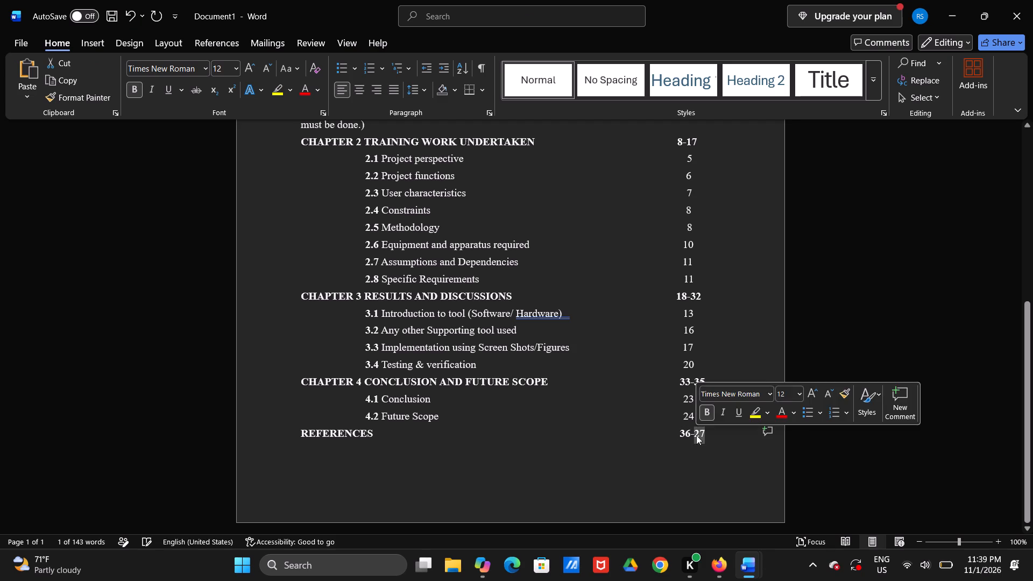
pyautogui.write('38')
# Look over the chapter titles, section entries and page ranges in the table of contents.
pyautogui.scroll(1, 696, 435)
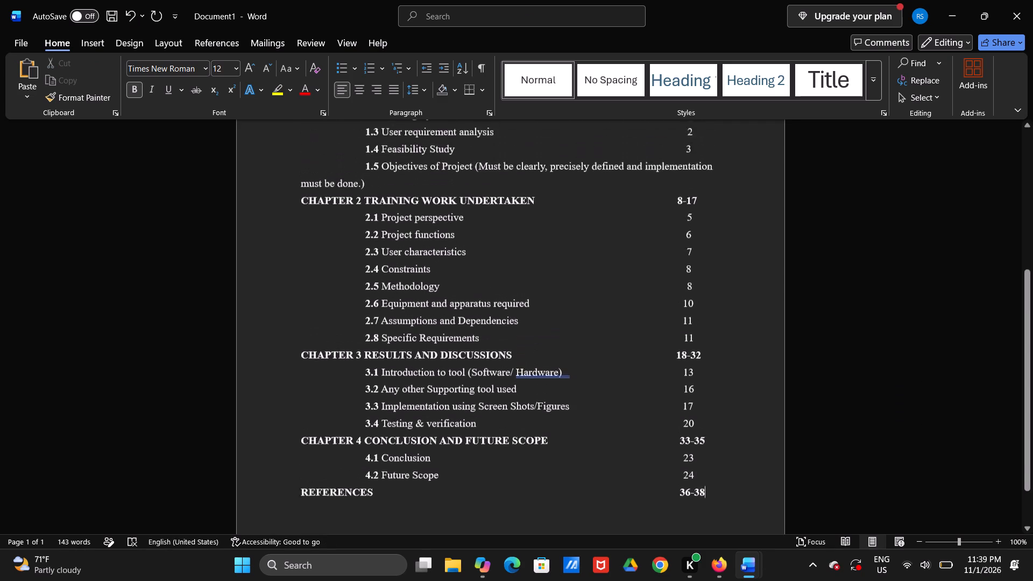
pyautogui.scroll(1, 696, 435)
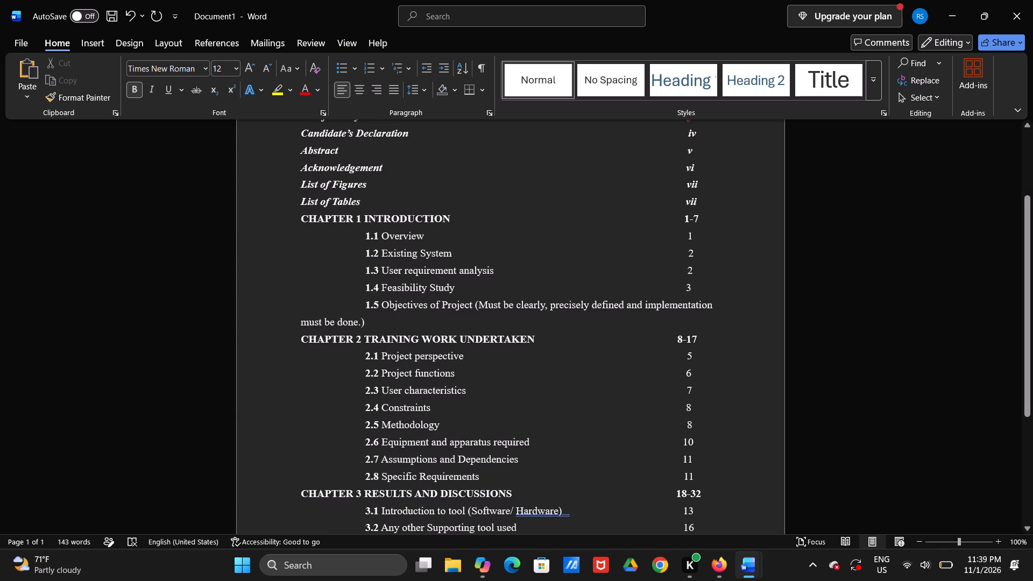
pyautogui.scroll(-2, 696, 435)
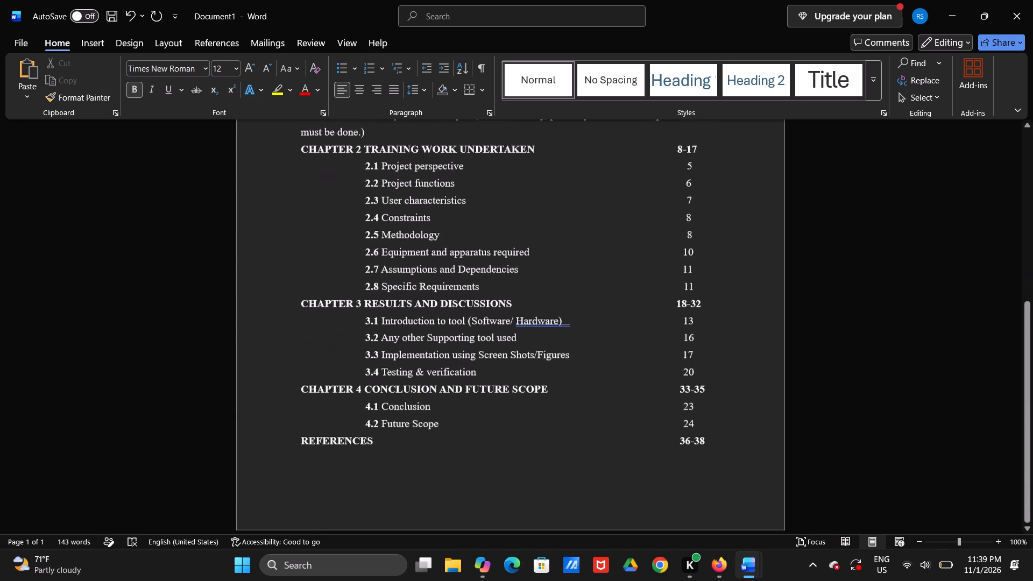
pyautogui.scroll(1, 696, 435)
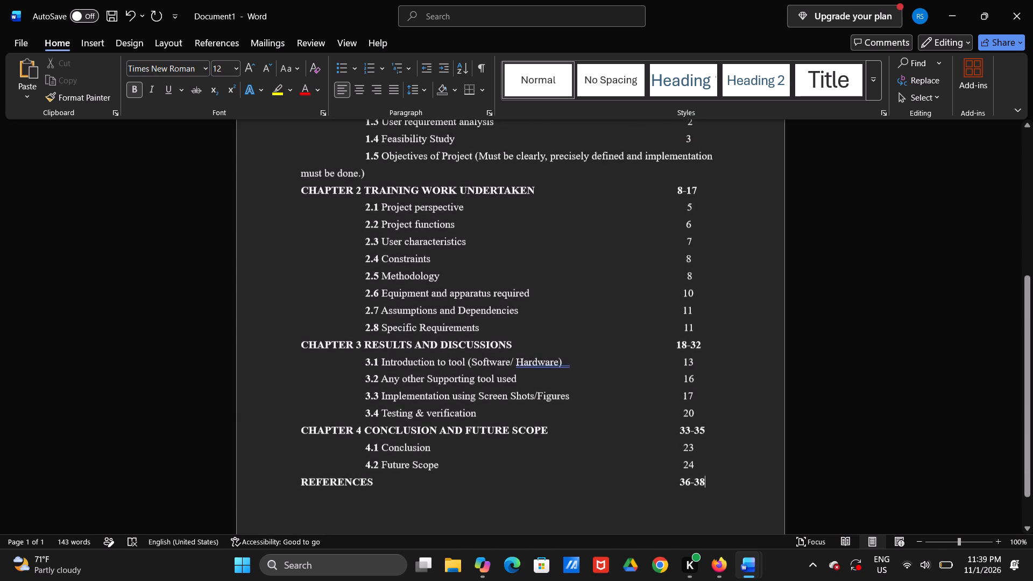
pyautogui.scroll(-1, 696, 435)
pyautogui.scroll(1, 696, 435)
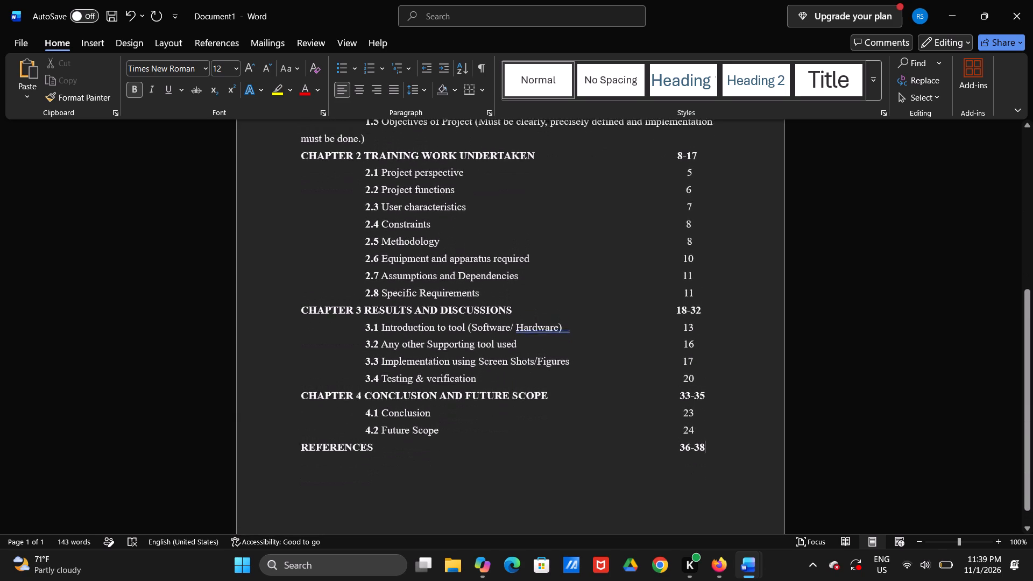
# Check where Chapter 1's first section appears in the training report and remove the placeholder title from entry 1.1 in Document1's contents.
pyautogui.scroll(2, 696, 435)
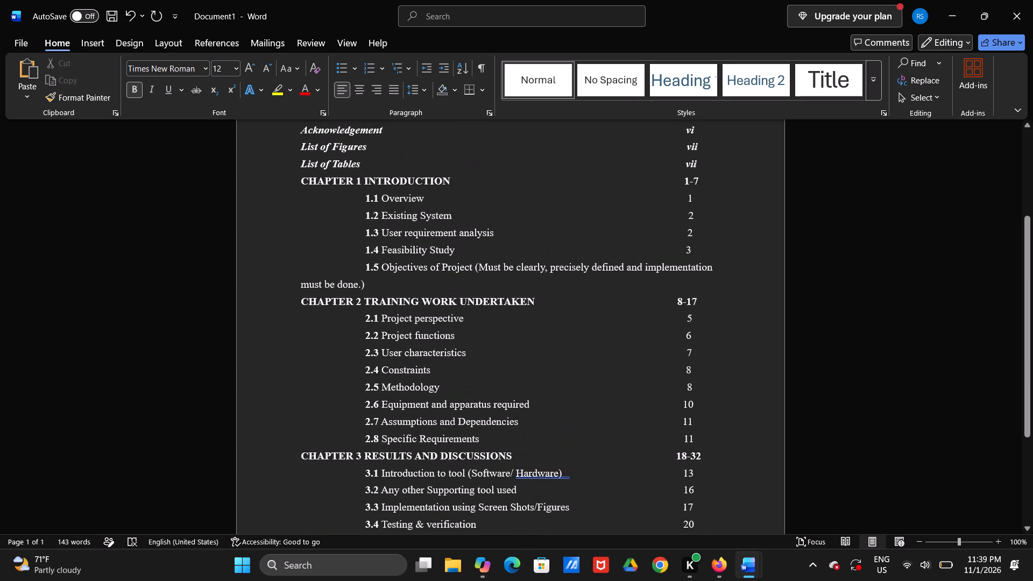
pyautogui.hotkey('alt', 'Tab')
pyautogui.scroll(11, 696, 435)
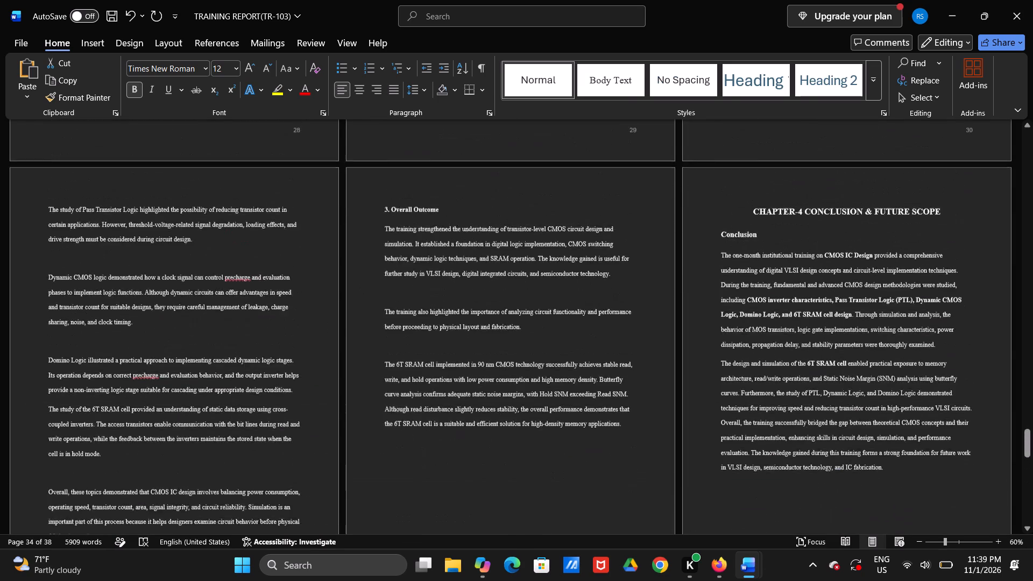
pyautogui.scroll(17, 696, 435)
pyautogui.scroll(10, 696, 435)
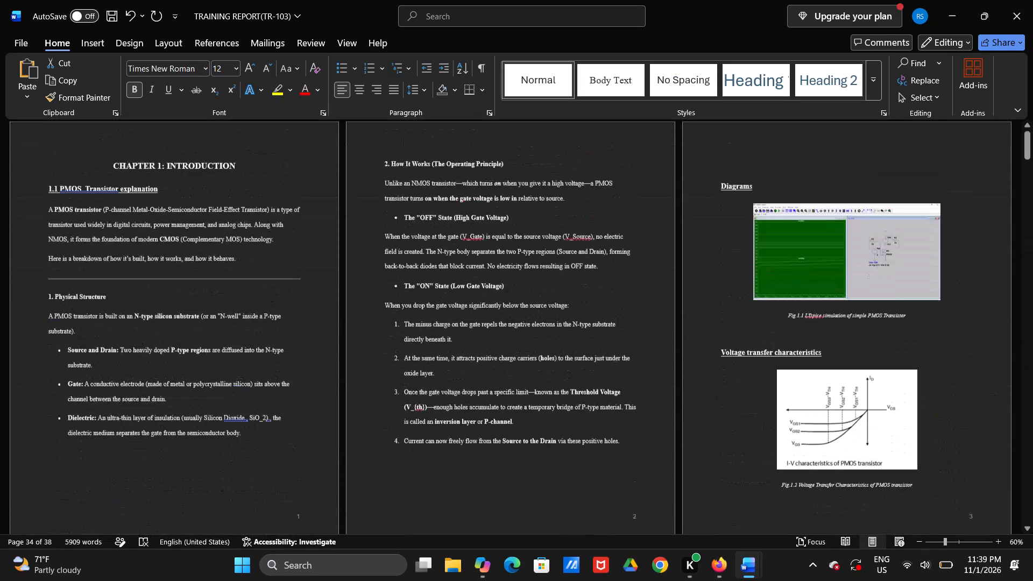
pyautogui.scroll(-1, 696, 435)
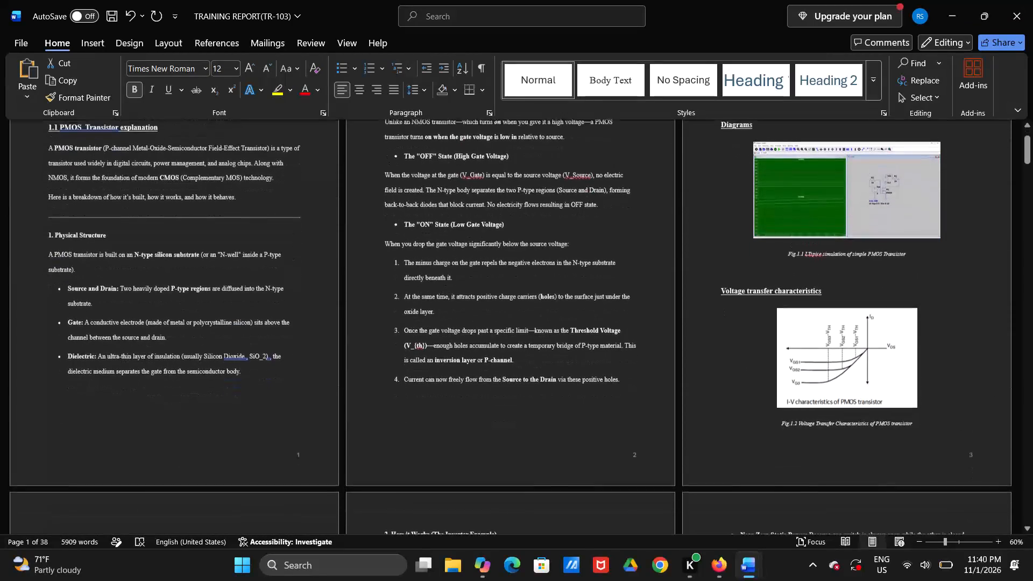
pyautogui.scroll(-1, 696, 435)
pyautogui.scroll(1, 696, 435)
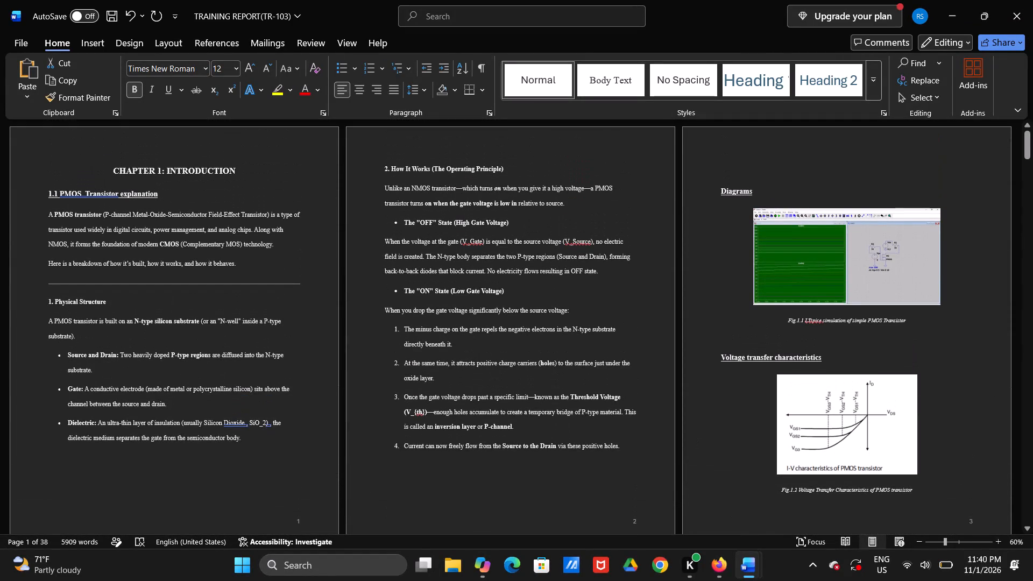
pyautogui.hotkey('alt', 'Tab')
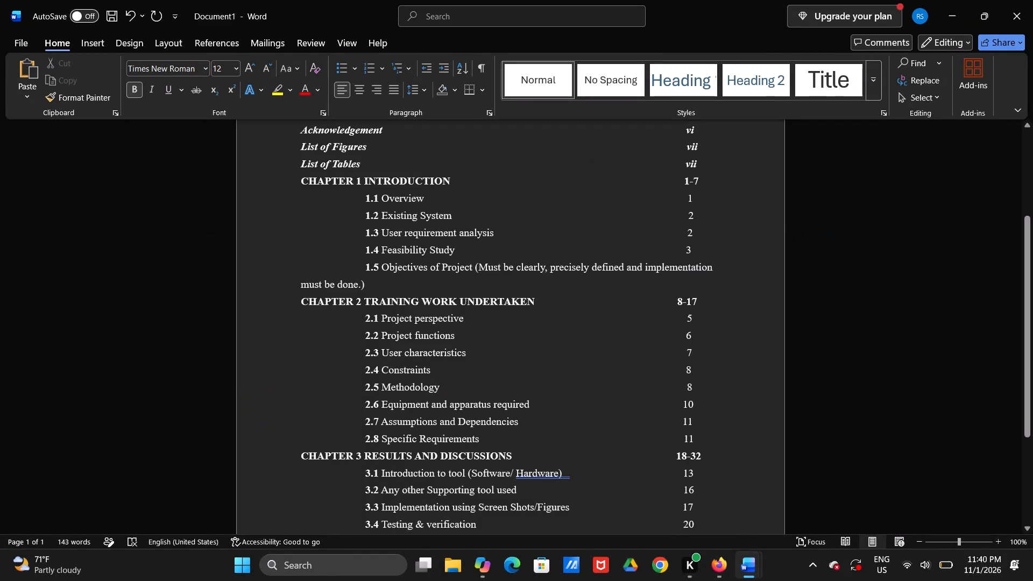
pyautogui.moveTo(420, 197); pyautogui.dragTo(426, 199)
pyautogui.moveTo(426, 199); pyautogui.dragTo(400, 199)
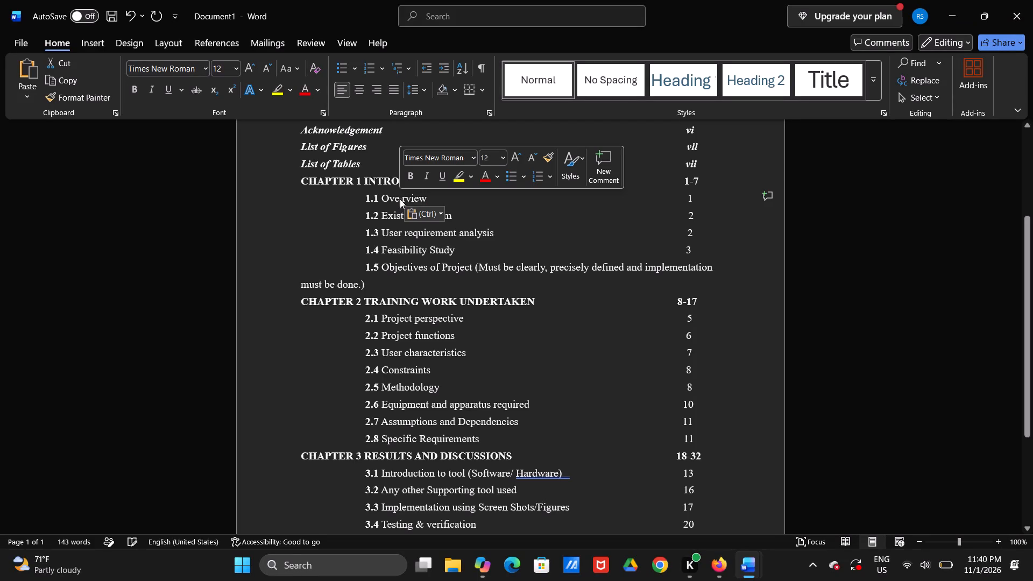
pyautogui.moveTo(383, 195); pyautogui.dragTo(431, 198)
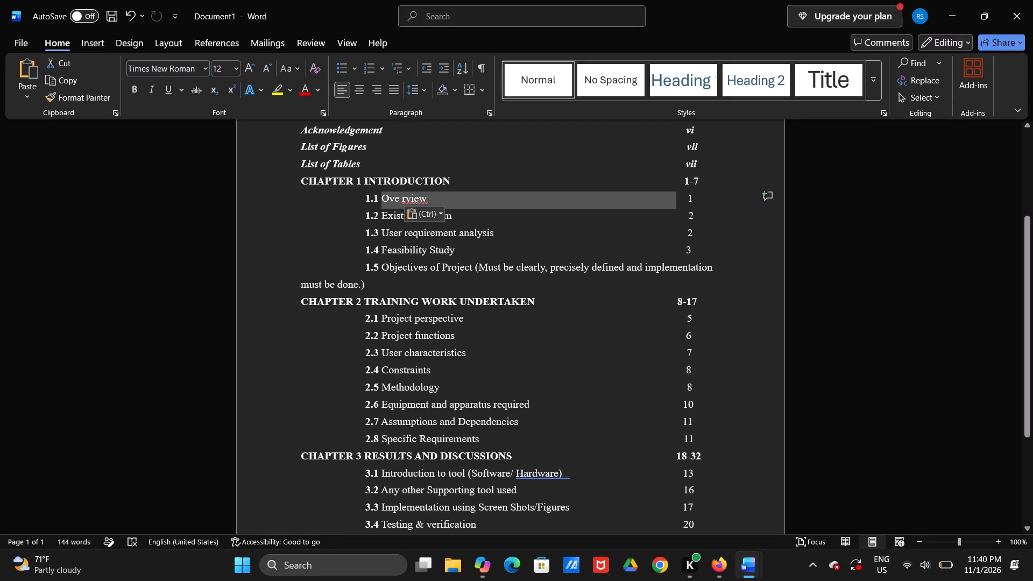
pyautogui.moveTo(431, 198); pyautogui.dragTo(427, 200)
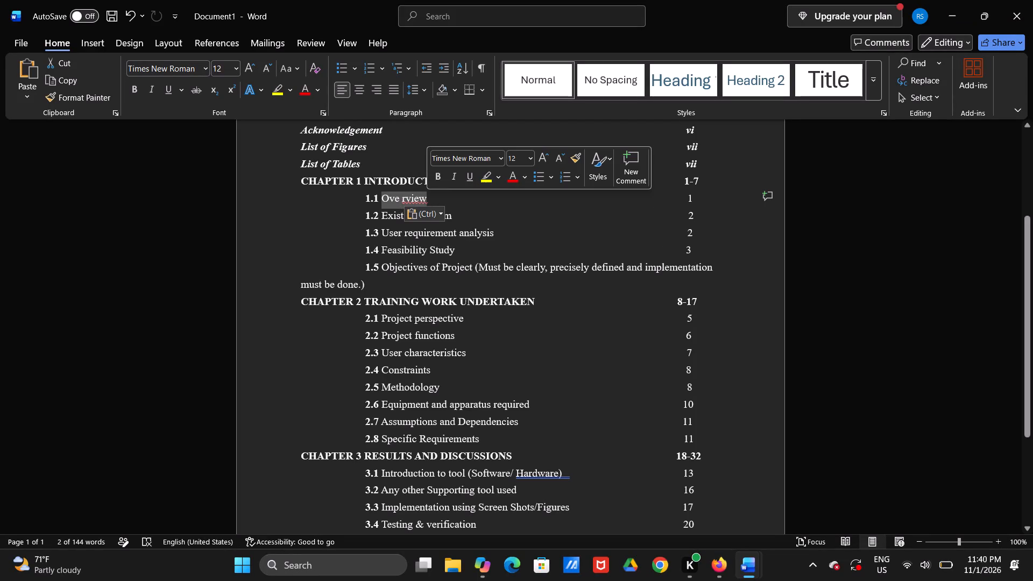
pyautogui.hotkey('ctrl', 'x')
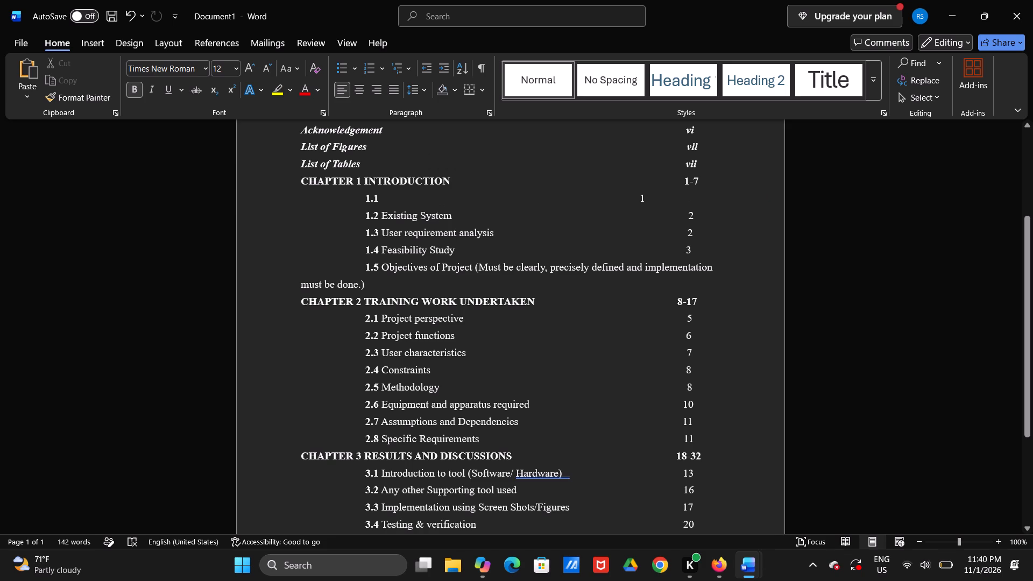
# Copy the section 1.1 heading text "PMOS Transistor explanation" from the training report into entry 1.1 of Document1's contents.
pyautogui.hotkey('alt', 'Tab')
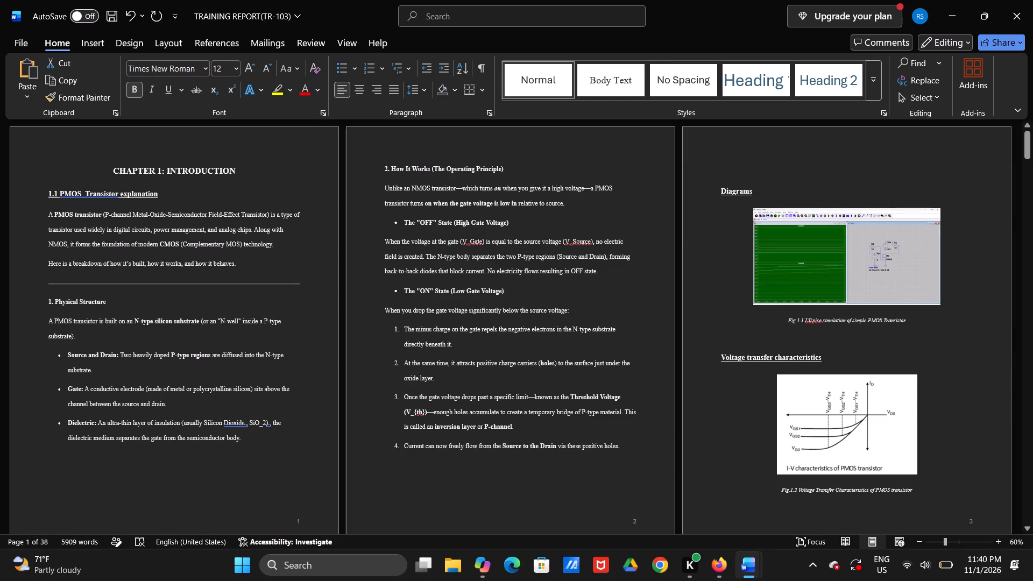
pyautogui.moveTo(159, 196); pyautogui.dragTo(91, 195)
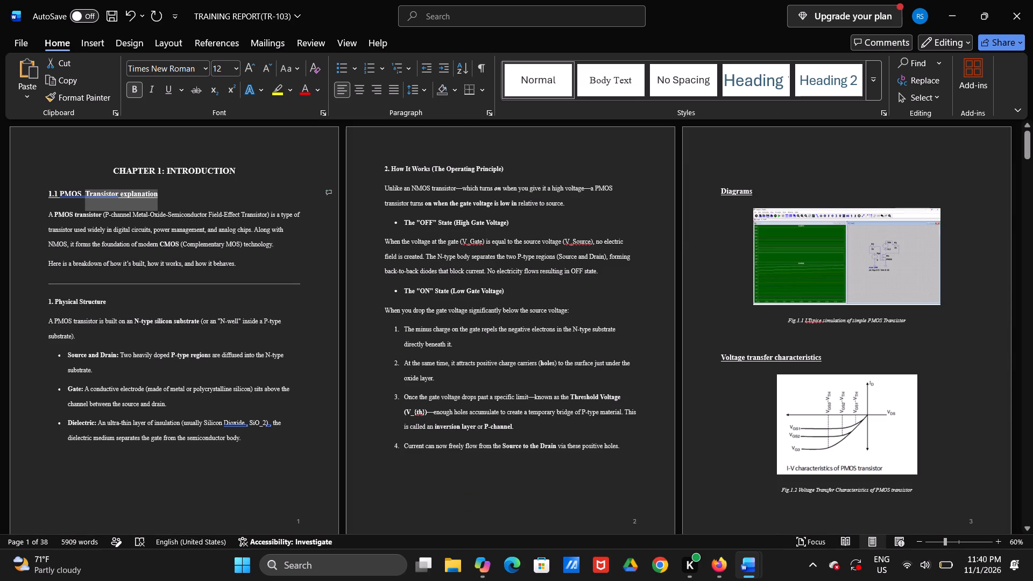
pyautogui.moveTo(91, 195); pyautogui.dragTo(60, 194)
pyautogui.hotkey('ctrl', 'c')
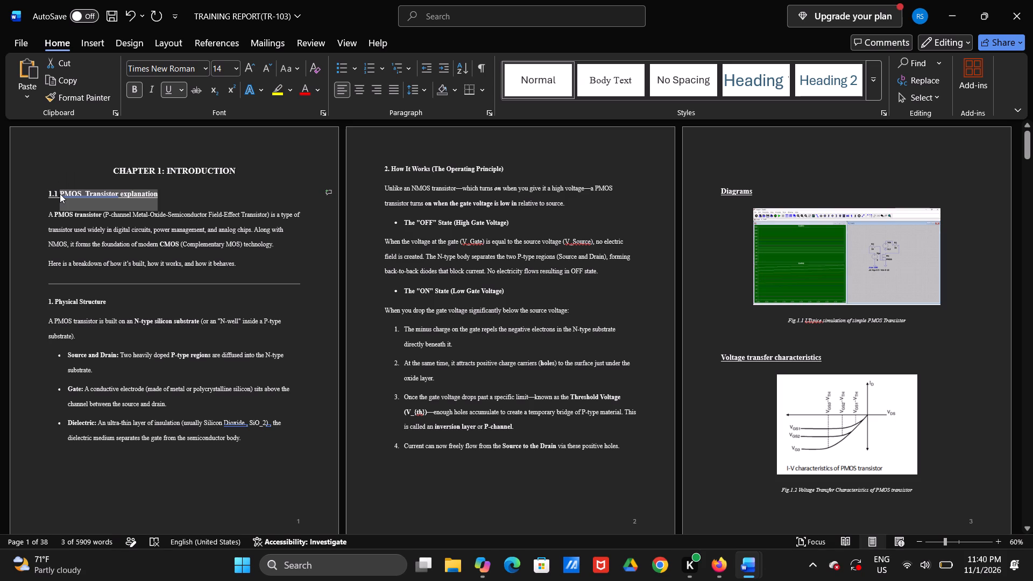
pyautogui.hotkey('alt', 'Tab')
pyautogui.hotkey('ctrl', 'v')
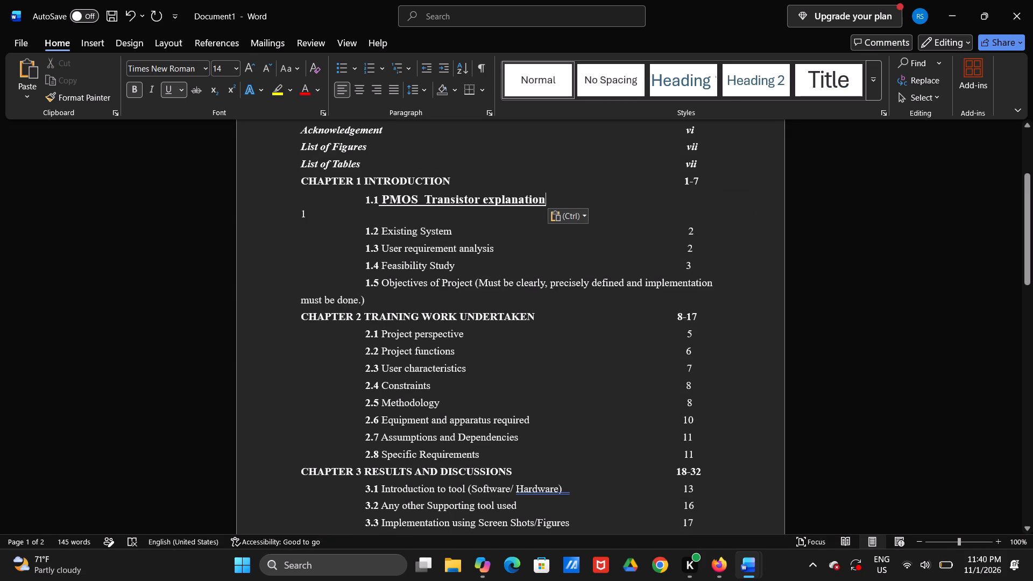
# Remove the underline from the pasted "PMOS Transistor explanation" title in entry 1.1 and reduce its font size to 12.
pyautogui.moveTo(381, 195); pyautogui.dragTo(423, 195)
pyautogui.moveTo(423, 195); pyautogui.dragTo(548, 202)
pyautogui.hotkey('ctrl', 'y')
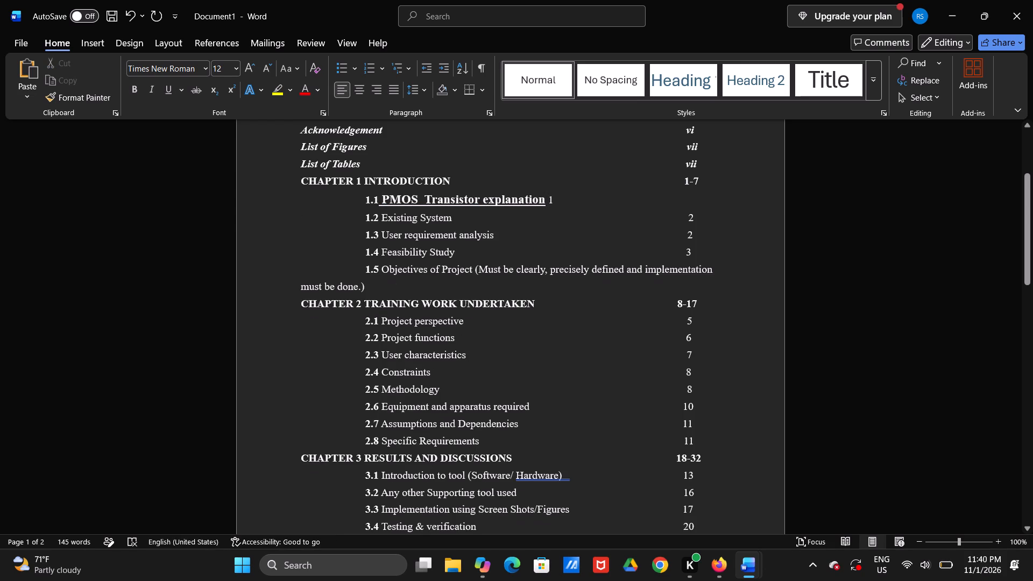
pyautogui.hotkey('ctrl', 'shift', 'Left')
pyautogui.hotkey('ctrl', 'shift', 'Left')
pyautogui.hotkey('ctrl', 'shift', 'Left')
pyautogui.hotkey('ctrl', 'shift', 'Left')
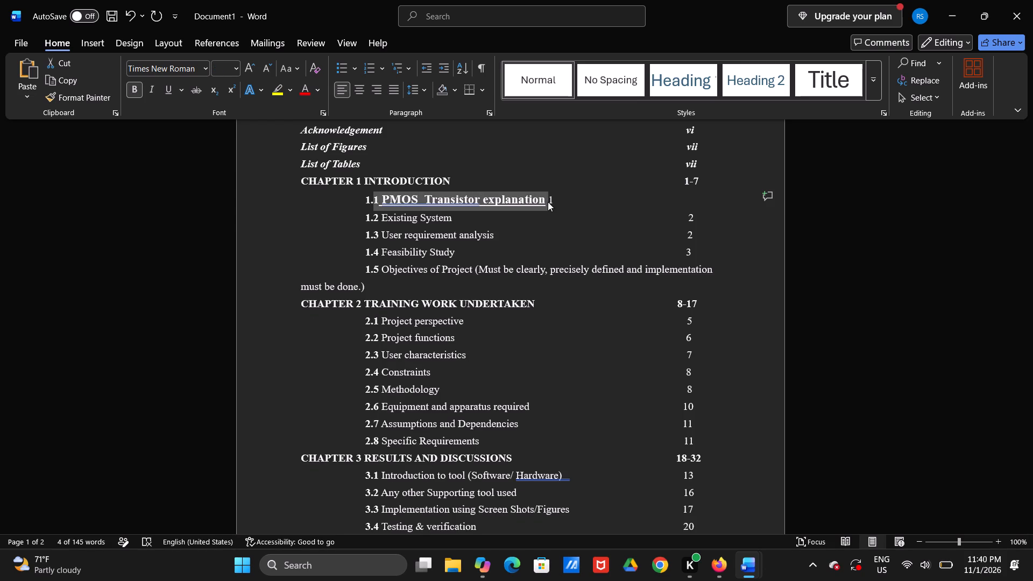
pyautogui.hotkey('ctrl', 'shift', 'Right')
pyautogui.hotkey('ctrl', 'u')
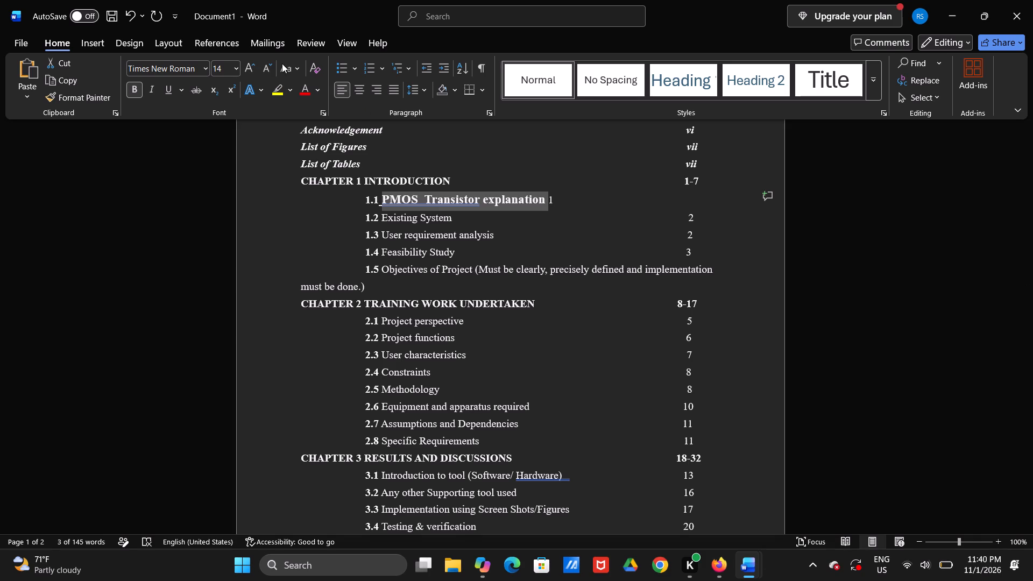
pyautogui.click(266, 62)
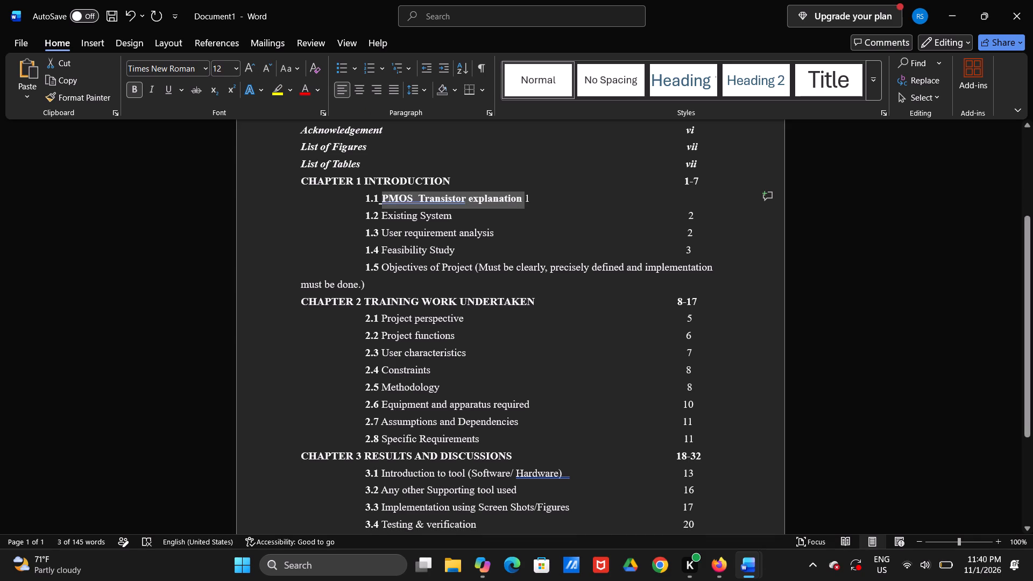
# Space out page number 1 of entry 1.1 so it lines up with the page number column.
pyautogui.click(524, 197)
pyautogui.press('space')
pyautogui.press('space')
pyautogui.press('space')
pyautogui.press('space')
pyautogui.press('space')
pyautogui.press('space')
pyautogui.press('space')
pyautogui.press('space')
pyautogui.press('space')
pyautogui.press('space')
pyautogui.press('space')
pyautogui.press('space')
pyautogui.press('space')
pyautogui.press('space')
pyautogui.press('space')
pyautogui.press('space')
pyautogui.press('space')
pyautogui.press('space')
pyautogui.press('space')
pyautogui.press('space')
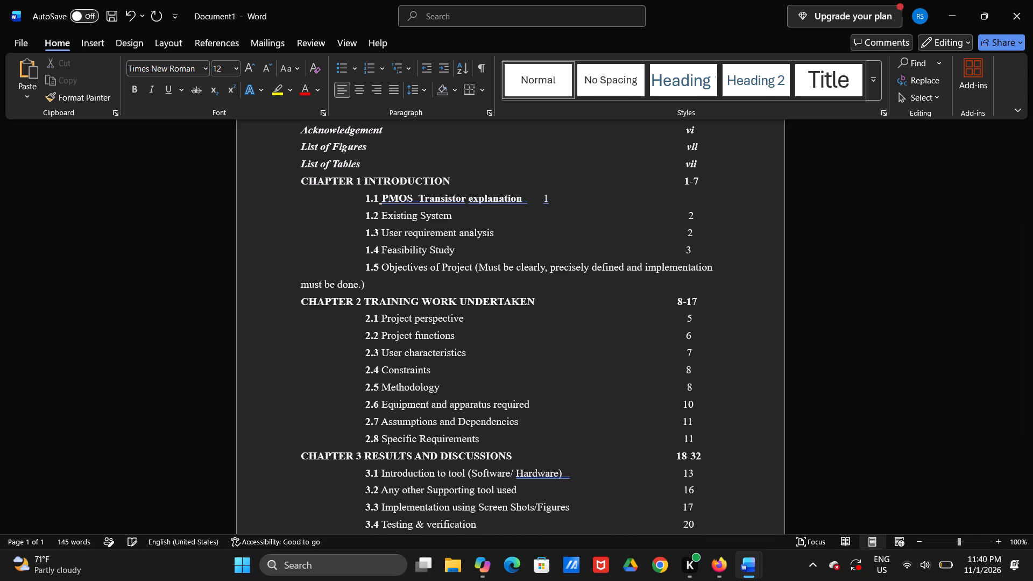
pyautogui.press('space')
pyautogui.press('space')
pyautogui.press('space')
pyautogui.press('space')
pyautogui.press('BackSpace')
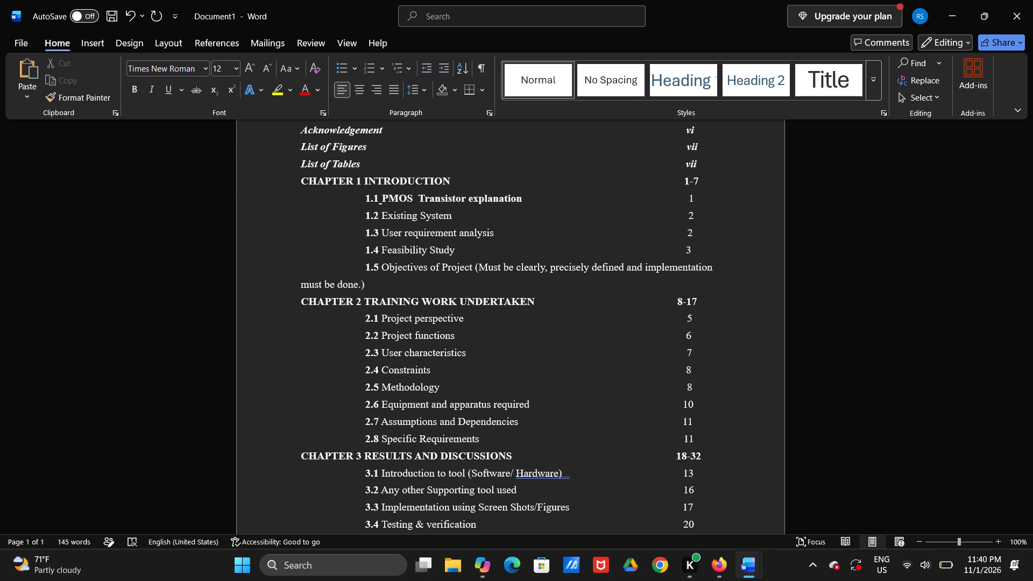
# Check the heading of section 1.2 in the training report and return to Document1's contents.
pyautogui.hotkey('alt', 'Tab')
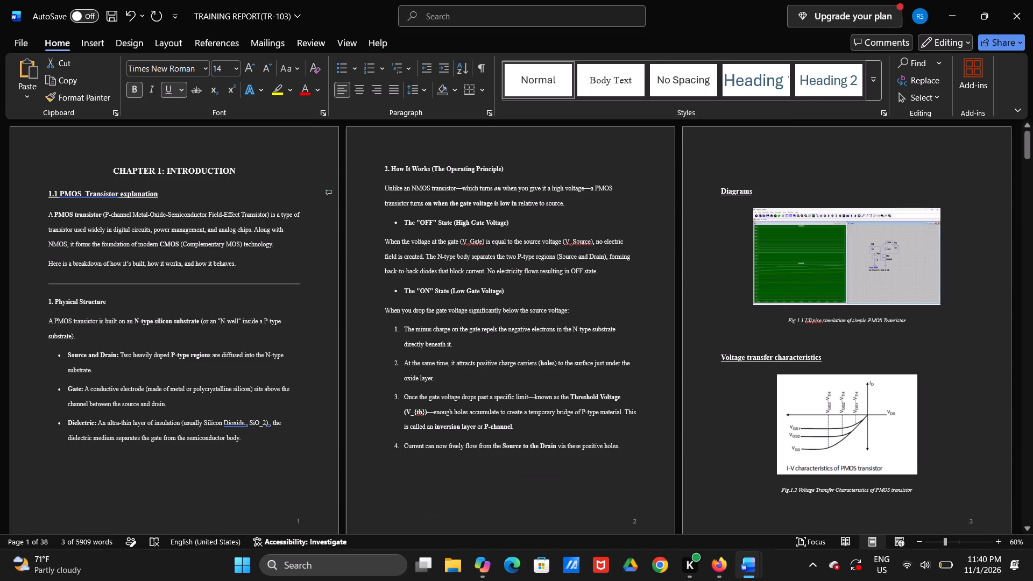
pyautogui.scroll(-2, 524, 197)
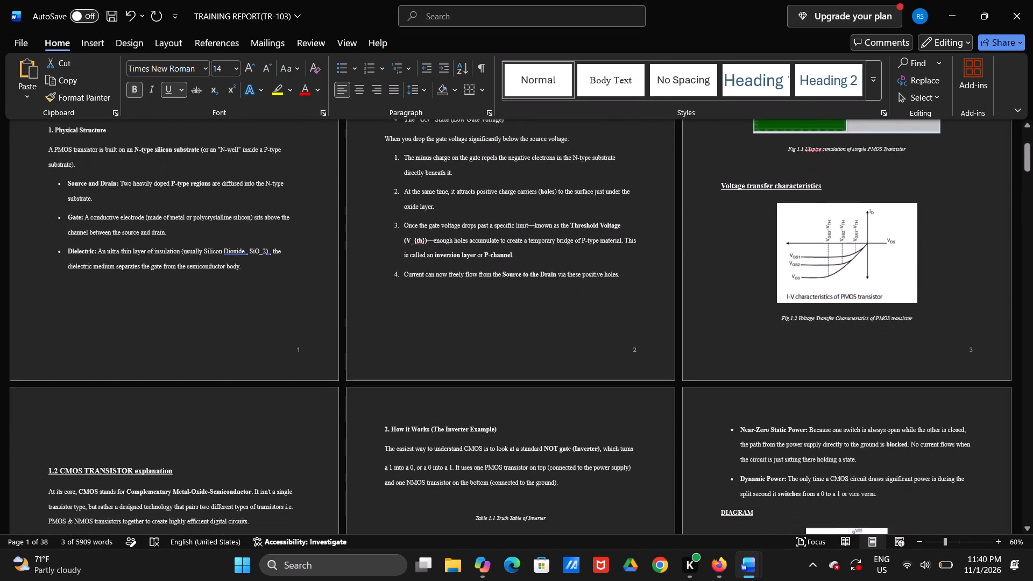
pyautogui.scroll(-1, 524, 197)
pyautogui.hotkey('alt', 'Tab')
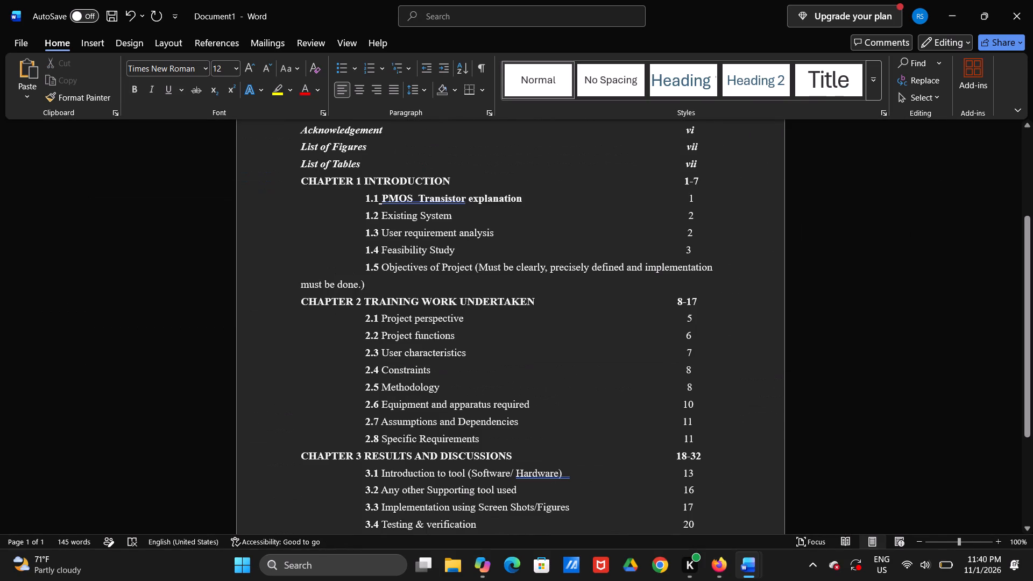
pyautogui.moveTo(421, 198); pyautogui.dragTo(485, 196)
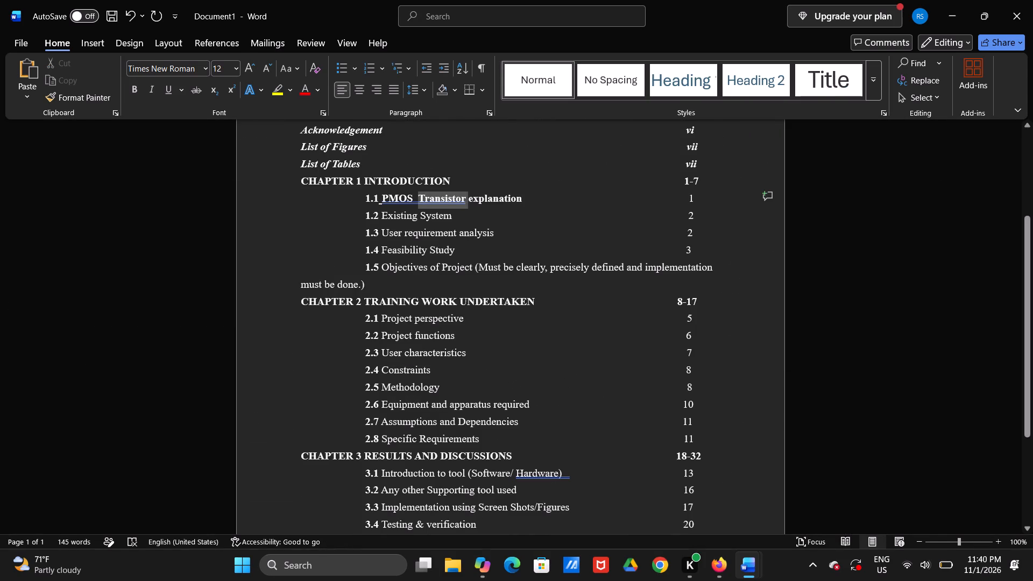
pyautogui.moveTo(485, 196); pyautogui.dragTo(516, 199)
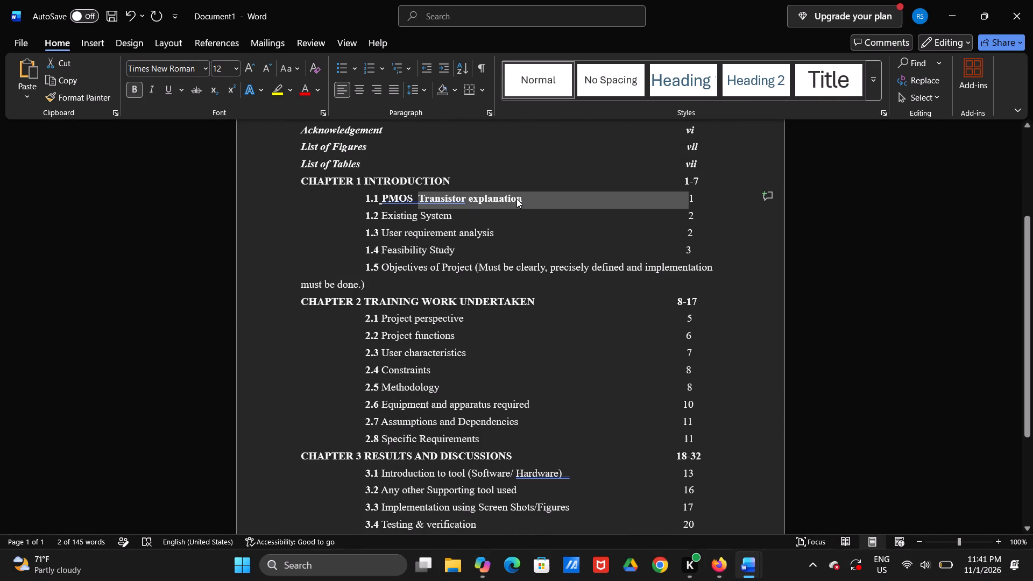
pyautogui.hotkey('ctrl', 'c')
# Replace the placeholder title "Existing System" in entry 1.2 with "CMOS Transistor".
pyautogui.moveTo(384, 218); pyautogui.dragTo(427, 218)
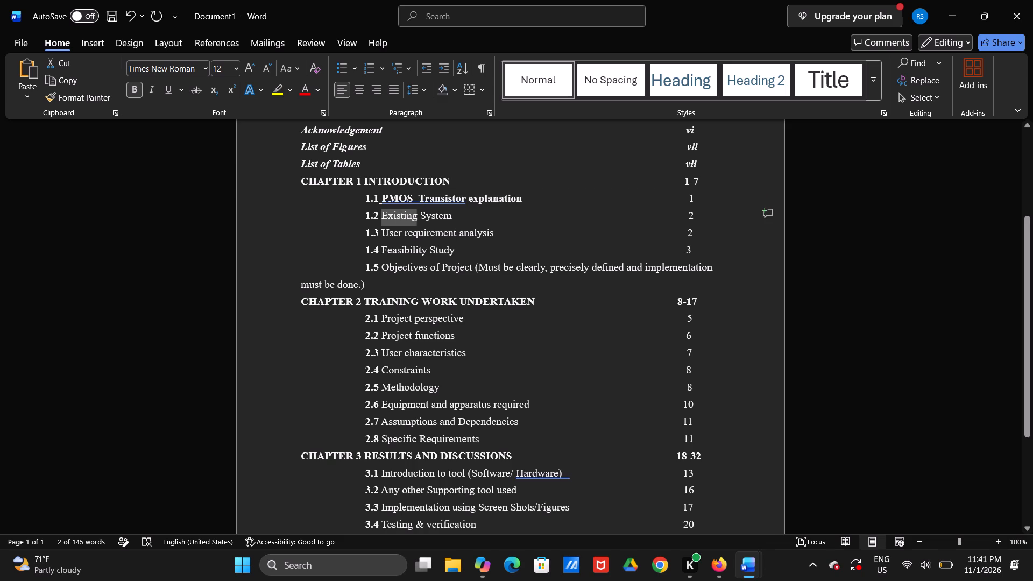
pyautogui.moveTo(427, 218); pyautogui.dragTo(451, 220)
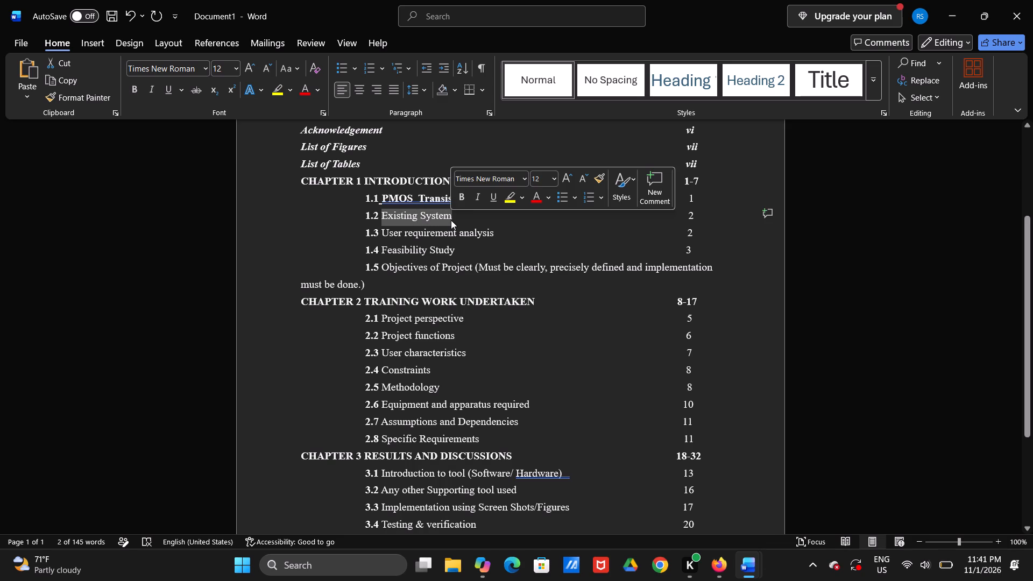
pyautogui.write('CMOS')
pyautogui.press('space')
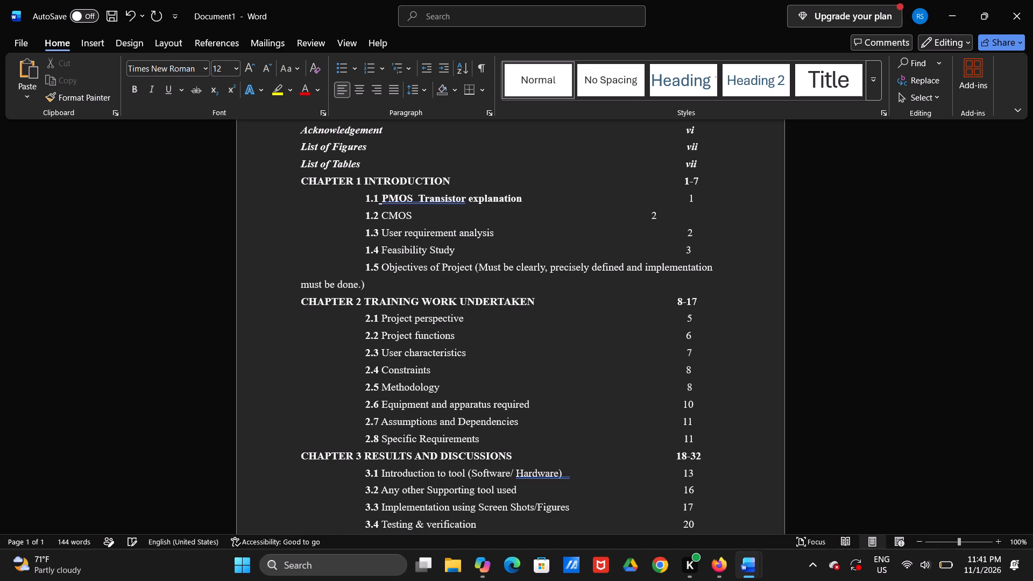
pyautogui.write('TRA')
pyautogui.press('BackSpace')
pyautogui.press('BackSpace')
pyautogui.write('rans')
pyautogui.write('tor')
pyautogui.press('space')
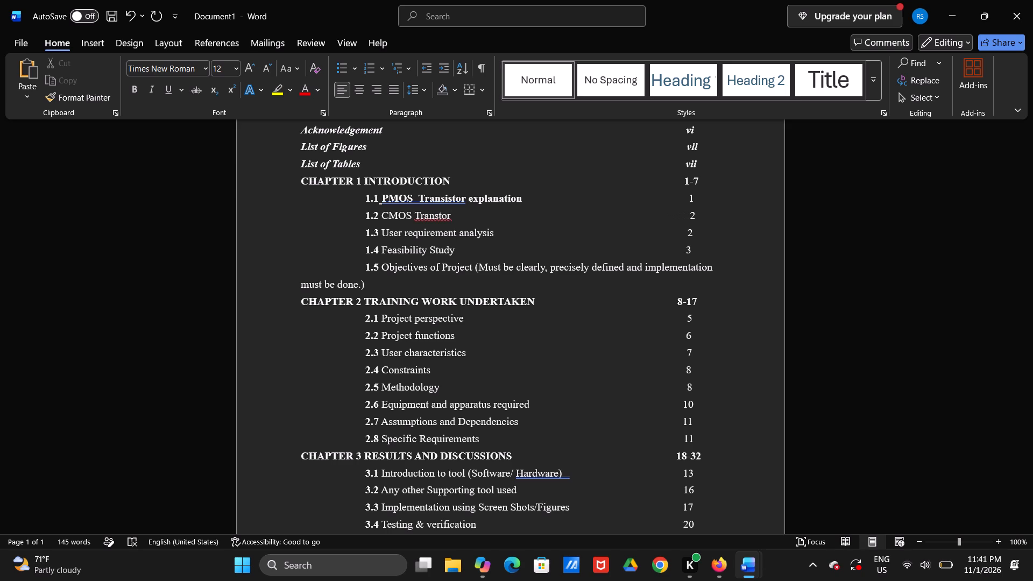
pyautogui.press('Left')
pyautogui.press('Left')
pyautogui.press('Left')
pyautogui.press('Left')
pyautogui.write('is')
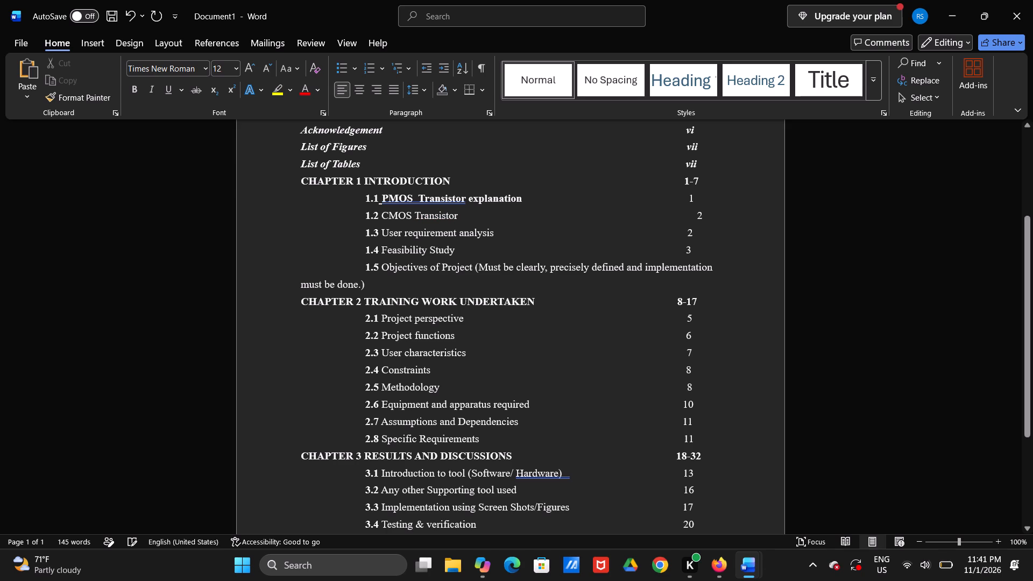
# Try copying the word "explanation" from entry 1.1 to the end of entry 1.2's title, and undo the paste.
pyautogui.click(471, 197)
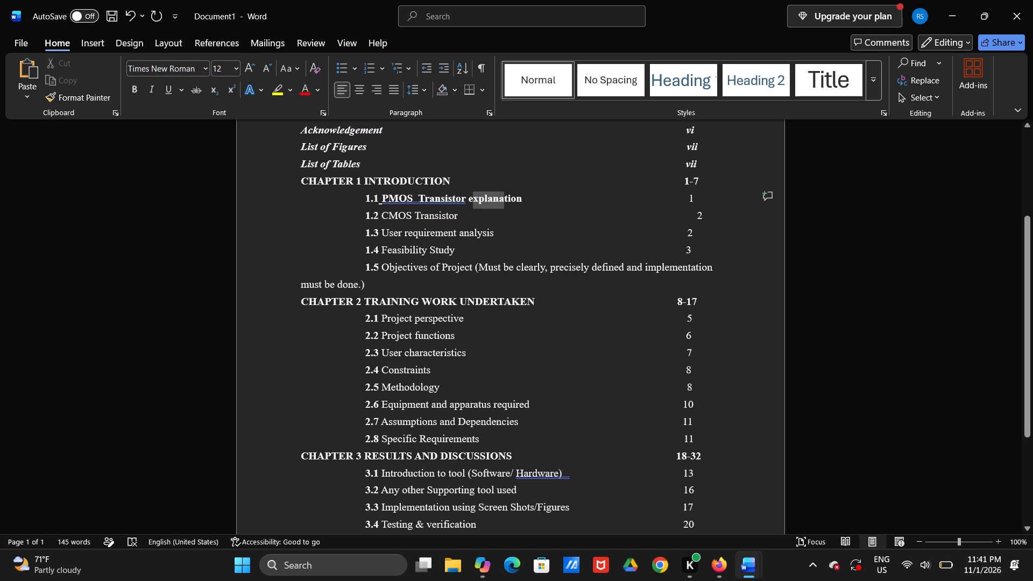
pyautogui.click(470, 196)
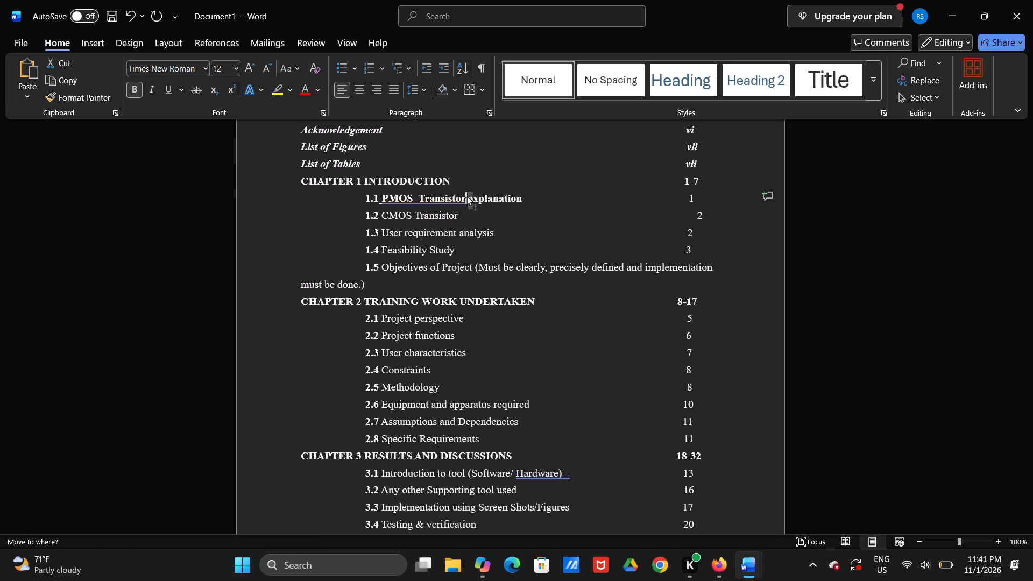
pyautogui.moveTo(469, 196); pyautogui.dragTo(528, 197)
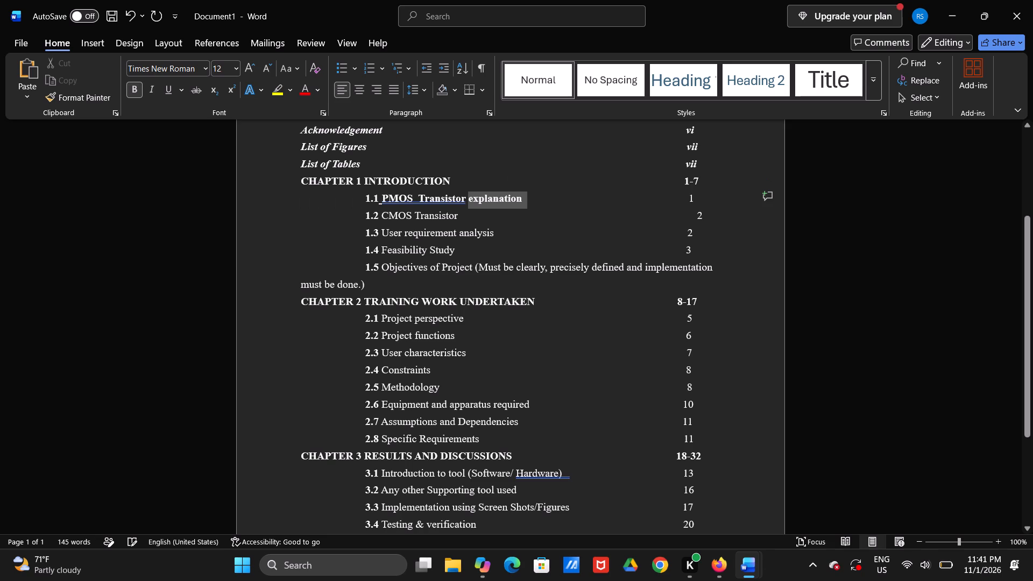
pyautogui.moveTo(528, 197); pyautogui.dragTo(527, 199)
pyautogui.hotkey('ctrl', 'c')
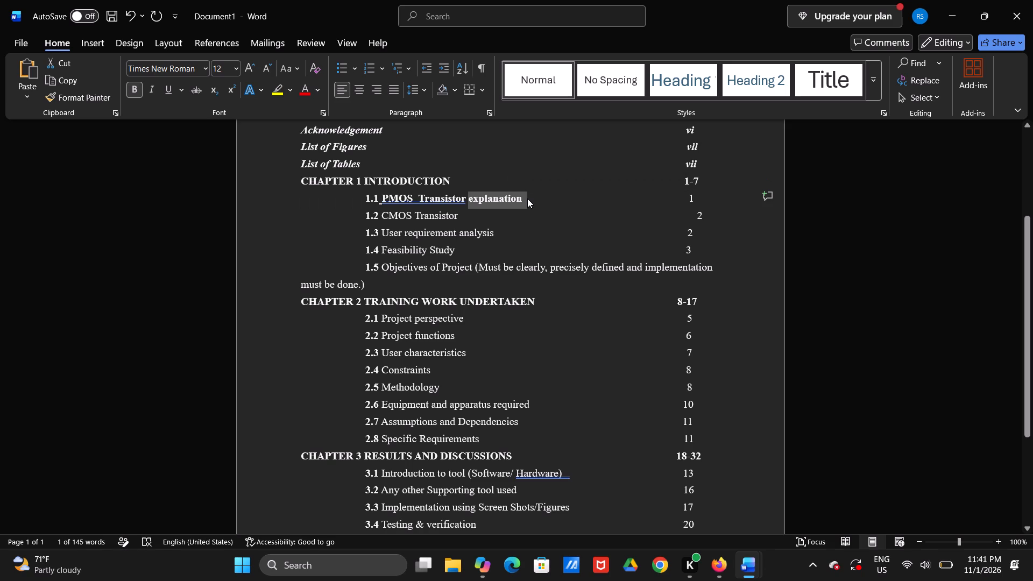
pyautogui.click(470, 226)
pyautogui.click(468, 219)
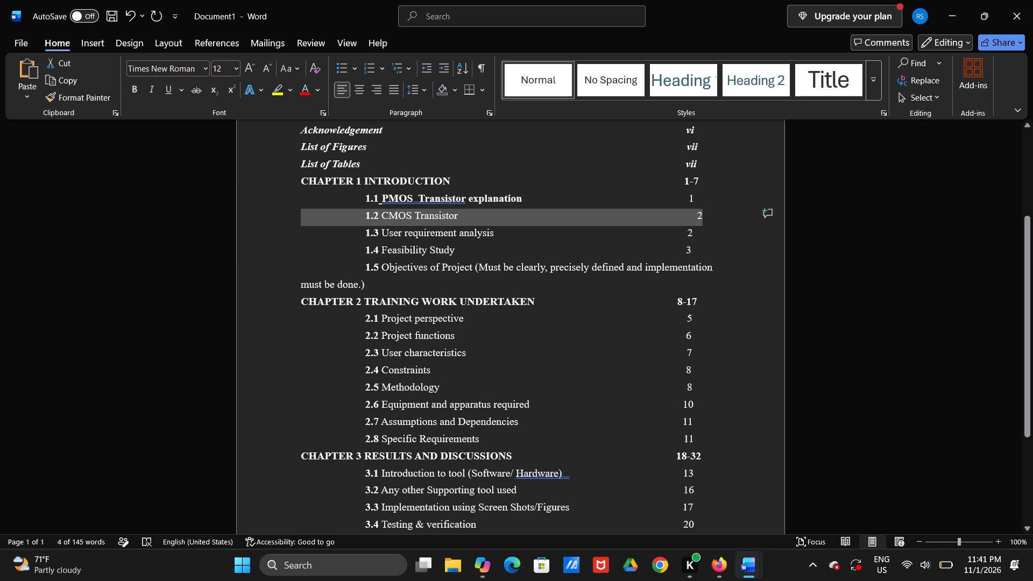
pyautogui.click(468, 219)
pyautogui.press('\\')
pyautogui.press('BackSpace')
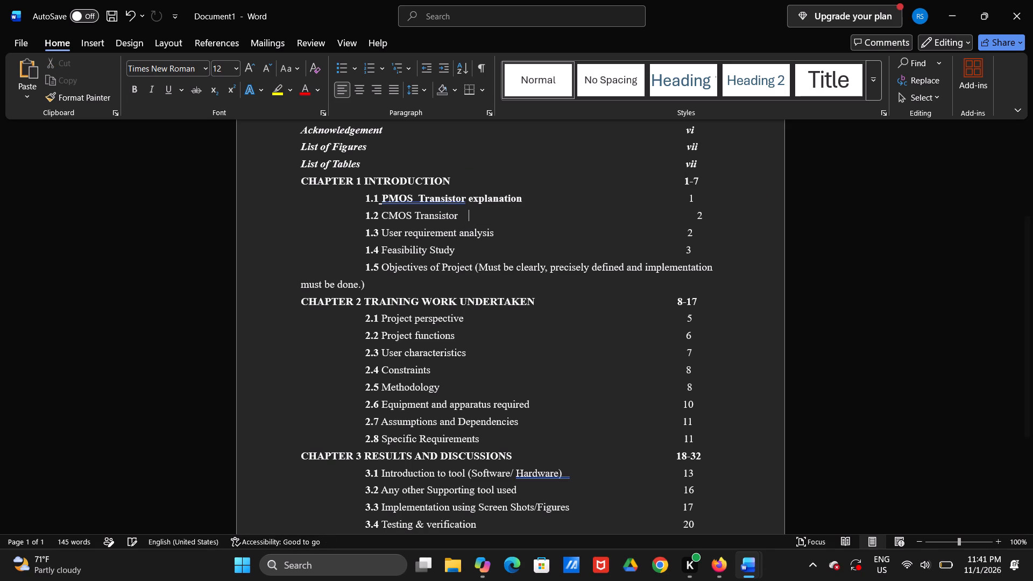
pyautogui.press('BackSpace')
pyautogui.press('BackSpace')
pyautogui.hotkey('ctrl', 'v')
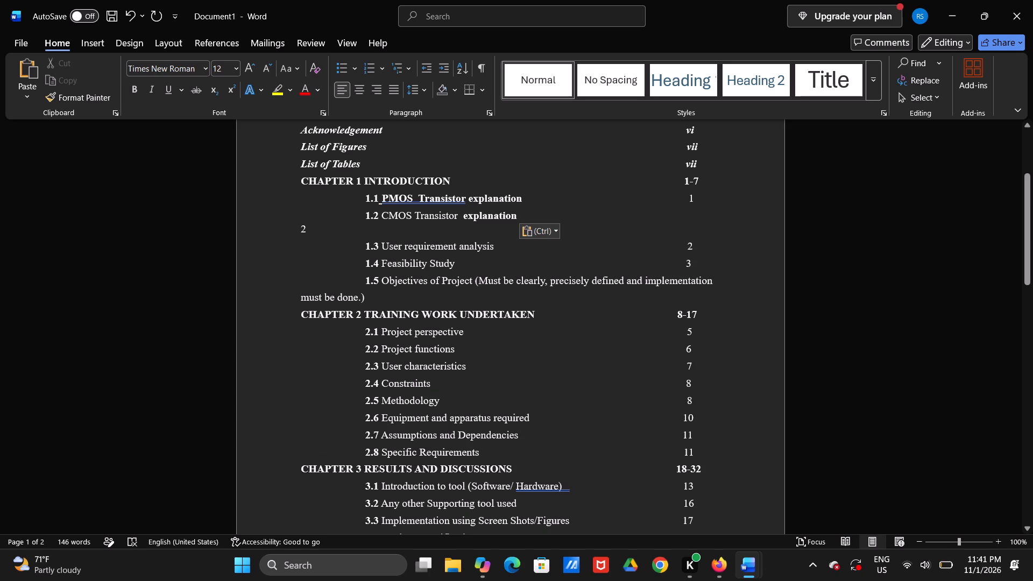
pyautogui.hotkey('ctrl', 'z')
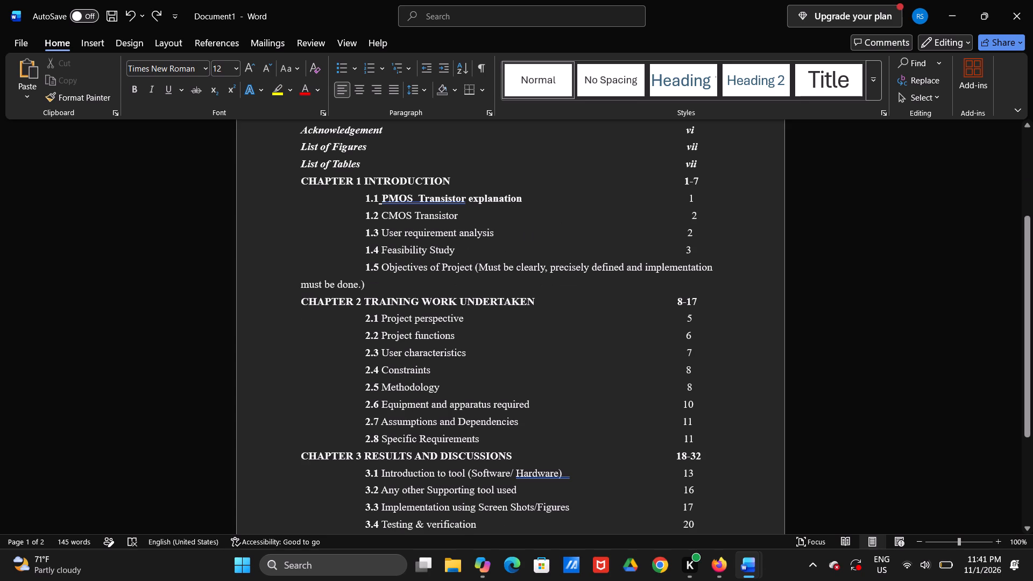
# Add the word "explanation" after "CMOS Transistor" in entry 1.2, separated by a single space.
pyautogui.write('ex')
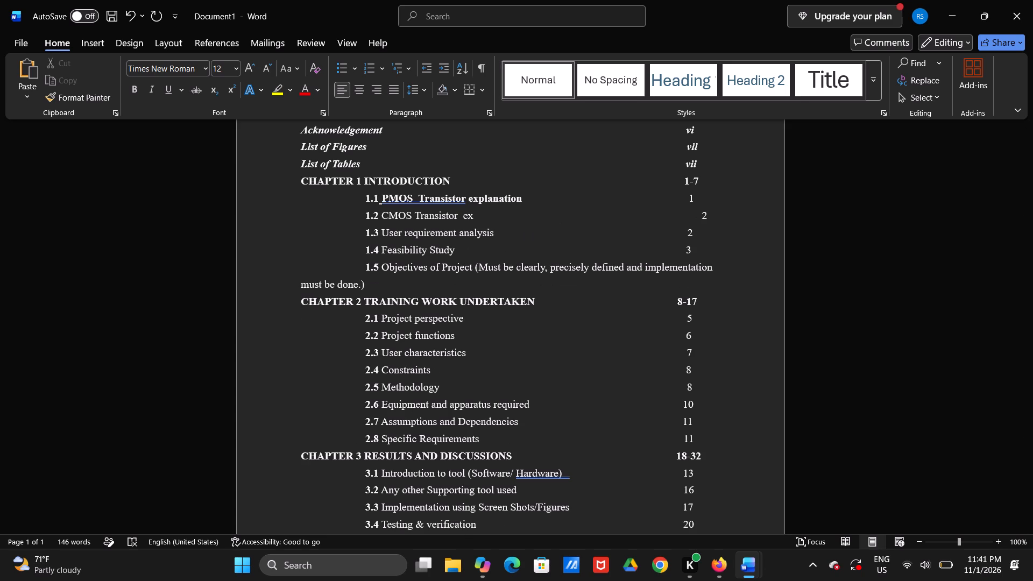
pyautogui.press('BackSpace')
pyautogui.press('BackSpace')
pyautogui.press('BackSpace')
pyautogui.write('ex')
pyautogui.write('pla')
pyautogui.write('na')
pyautogui.write('tion')
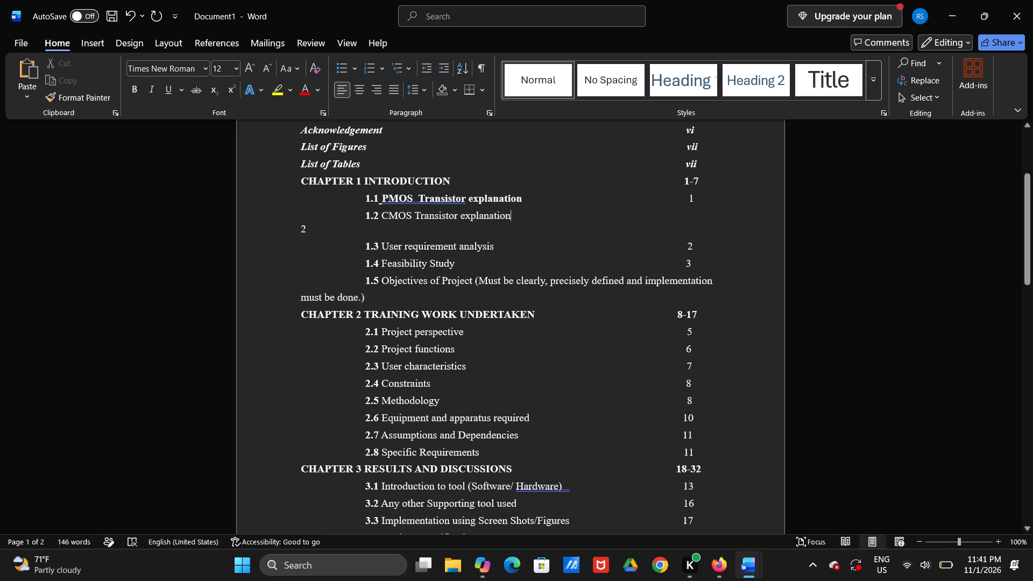
# Remove the surplus spaces before entry 1.2's page number so it sits on the title's line, aligned with the page number column.
pyautogui.click(298, 229)
pyautogui.press('BackSpace')
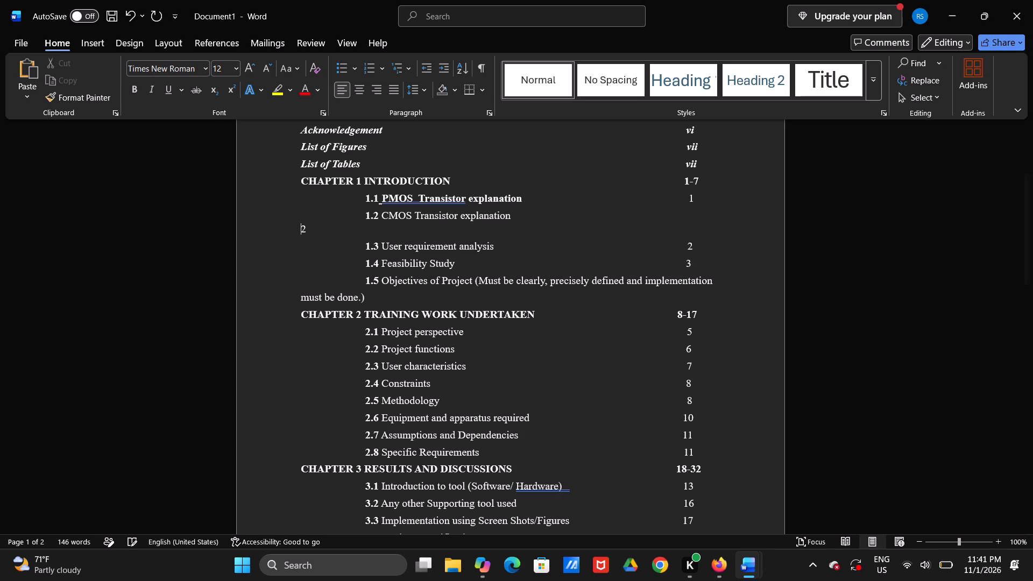
pyautogui.press('BackSpace')
pyautogui.press('BackSpace')
pyautogui.press('BackSpace')
pyautogui.press('BackSpace')
pyautogui.press('BackSpace')
pyautogui.press('BackSpace')
pyautogui.press('BackSpace')
pyautogui.press('BackSpace')
pyautogui.press('BackSpace')
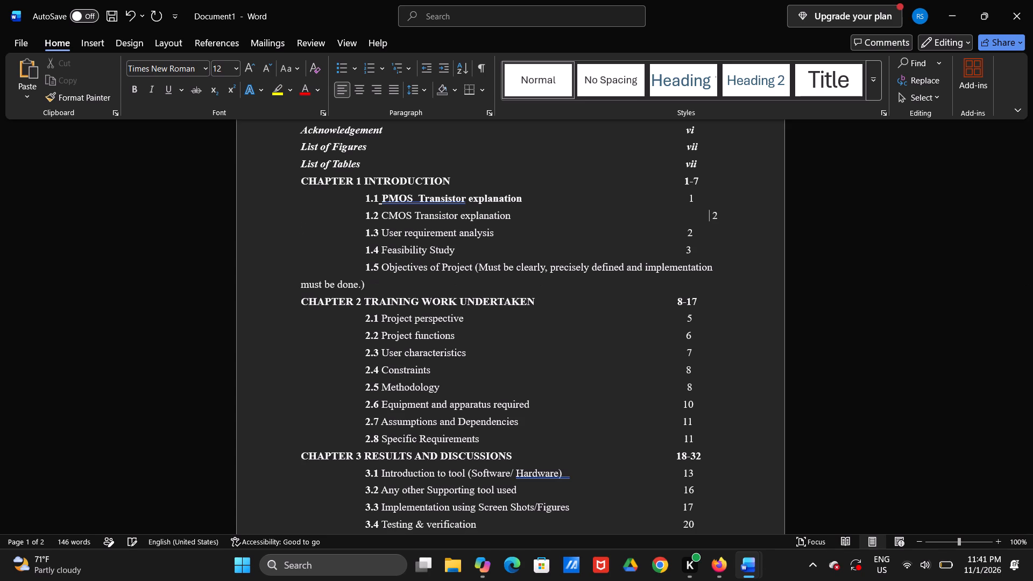
pyautogui.press('BackSpace')
pyautogui.press('BackSpace')
pyautogui.press('BackSpace')
pyautogui.press('BackSpace')
pyautogui.press('BackSpace')
pyautogui.press('BackSpace')
pyautogui.press('BackSpace')
pyautogui.press('BackSpace')
pyautogui.press('BackSpace')
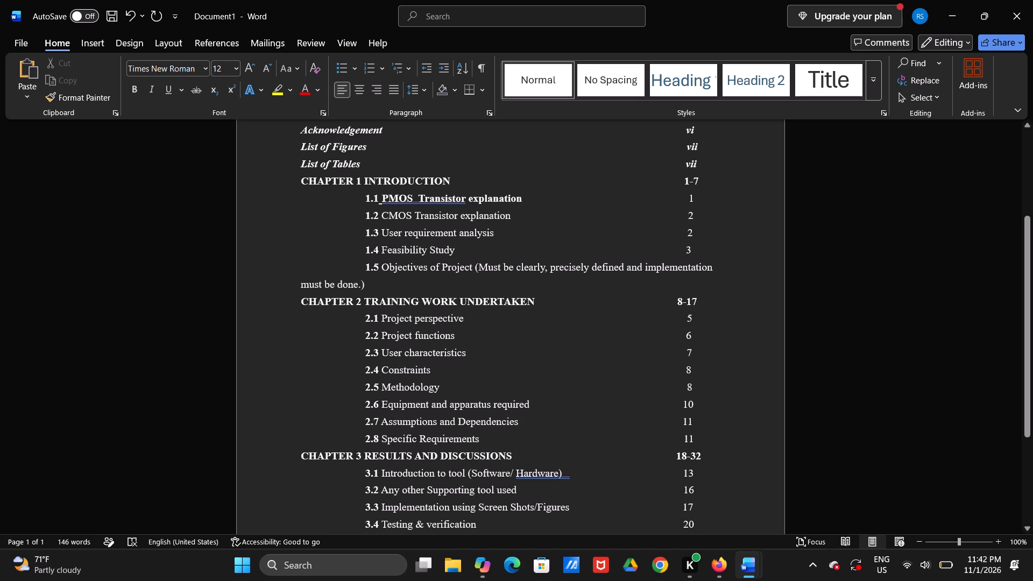
# Switch to the training report and renumber the Chapter 1 heading "How it Works (The Inverter Example)" as 1.3.
pyautogui.hotkey('alt', 'Tab')
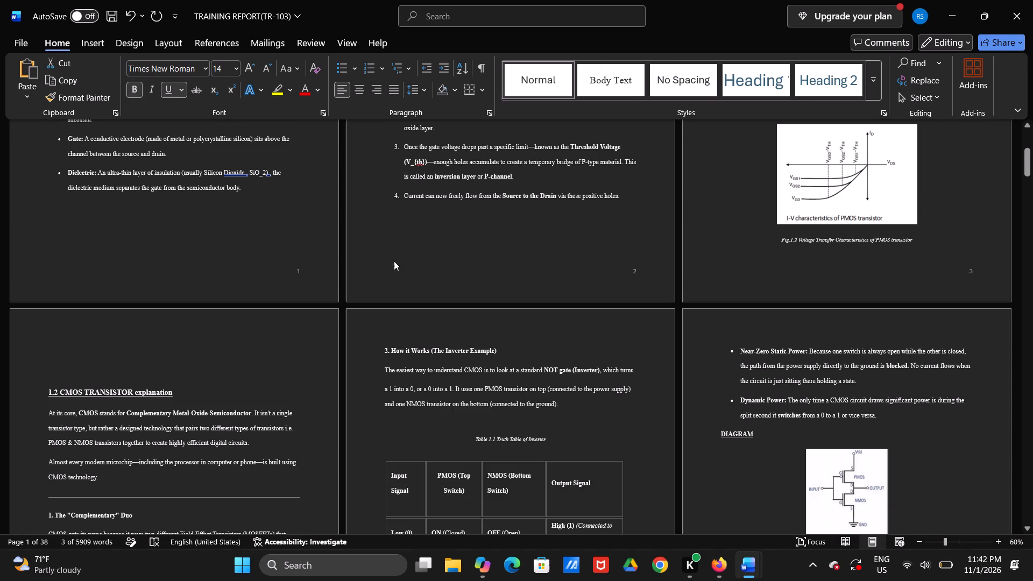
pyautogui.scroll(-2, 394, 261)
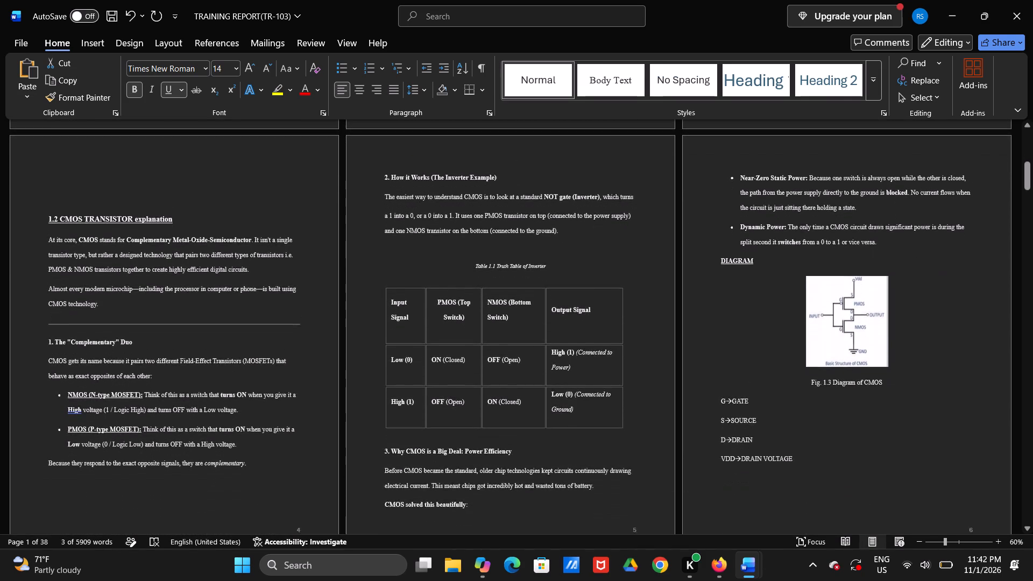
pyautogui.scroll(-2, 394, 261)
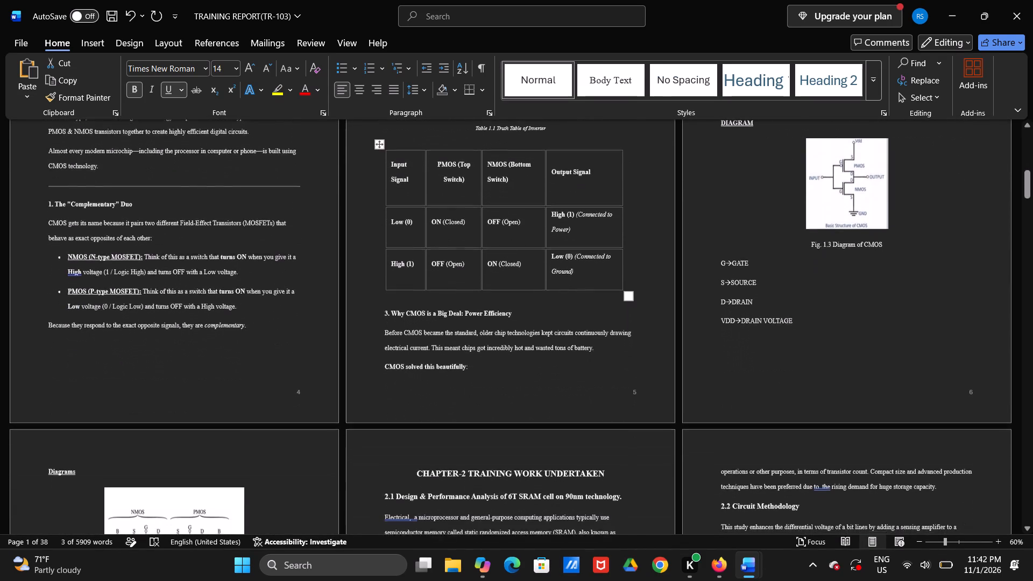
pyautogui.scroll(-1, 394, 261)
pyautogui.scroll(1, 394, 261)
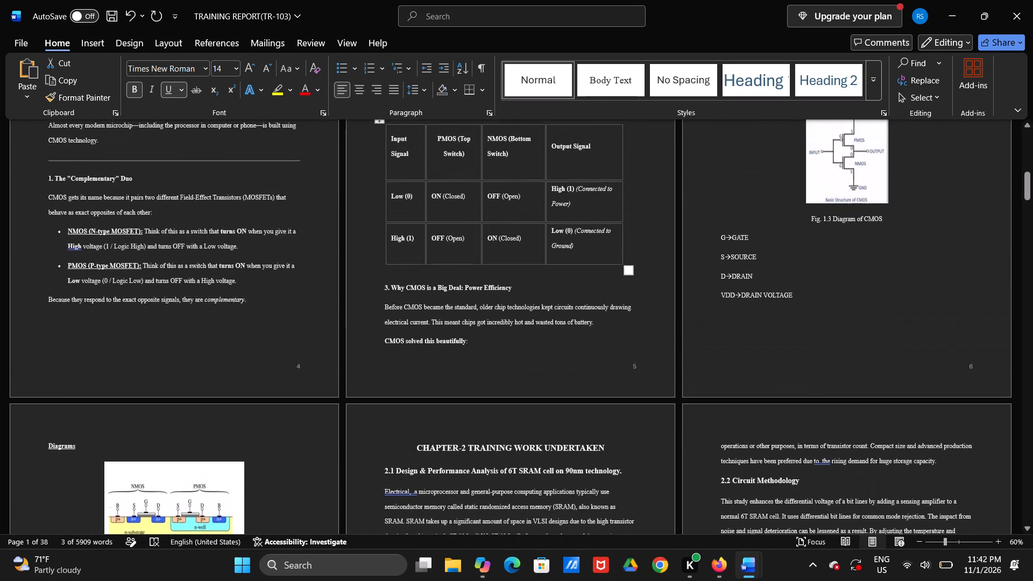
pyautogui.scroll(2, 394, 261)
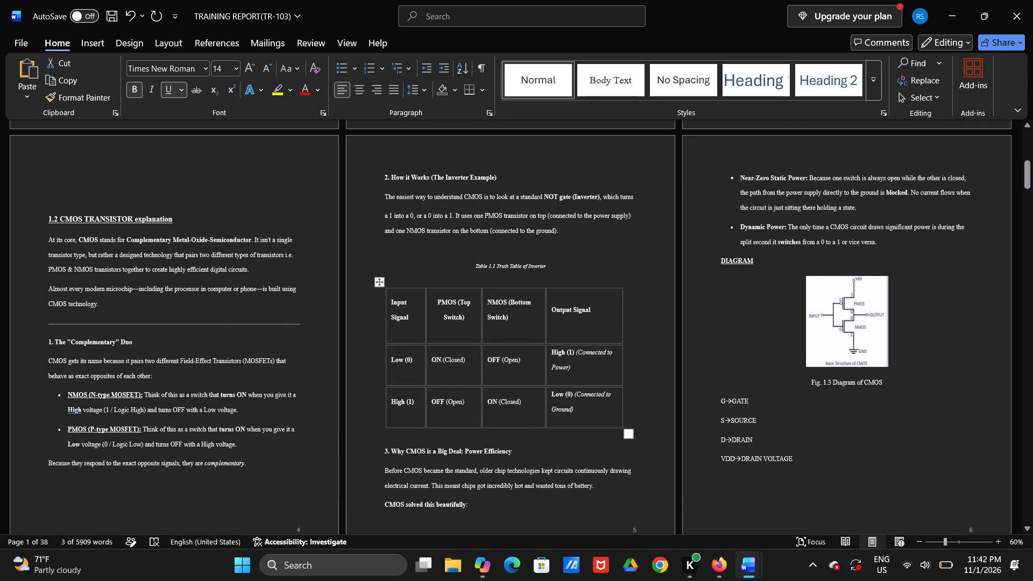
pyautogui.scroll(-1, 394, 261)
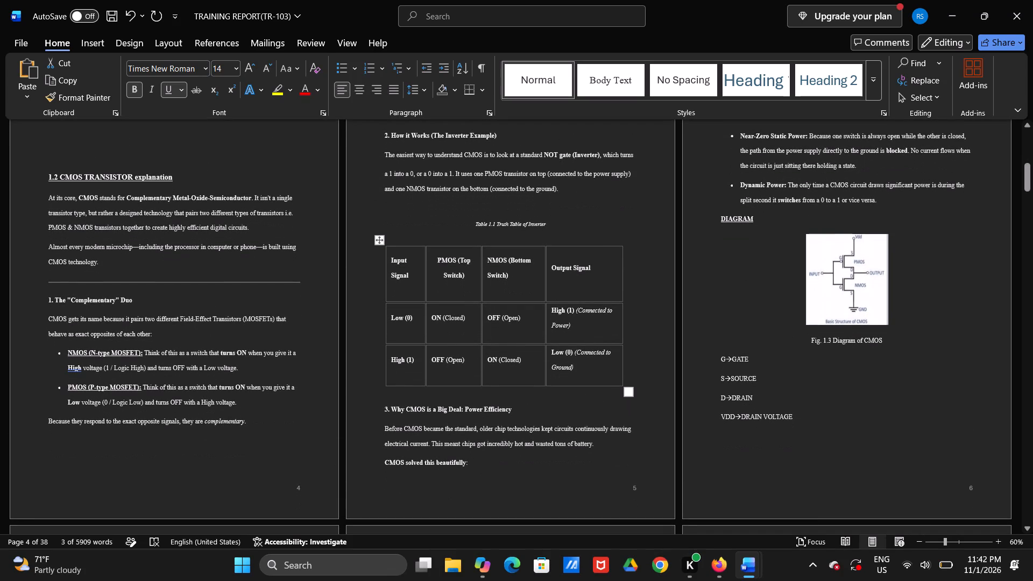
pyautogui.scroll(-1, 394, 261)
pyautogui.scroll(1, 394, 261)
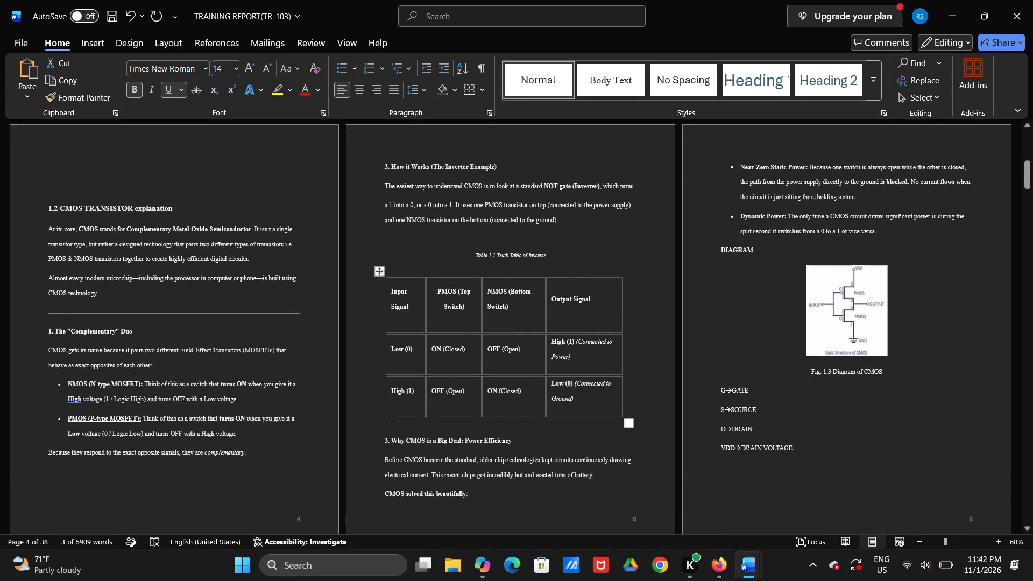
pyautogui.scroll(1, 394, 261)
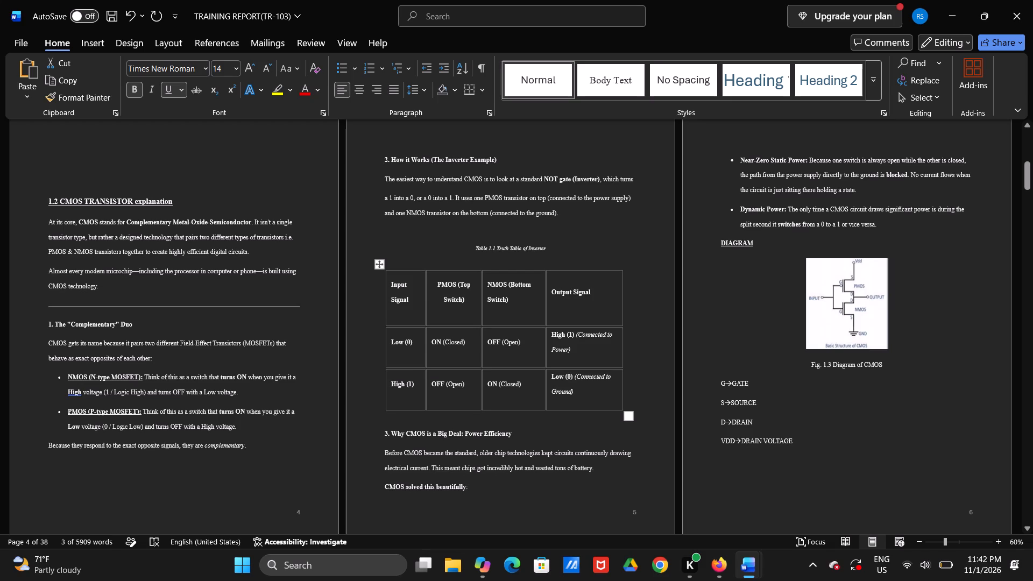
pyautogui.click(388, 158)
pyautogui.click(376, 155)
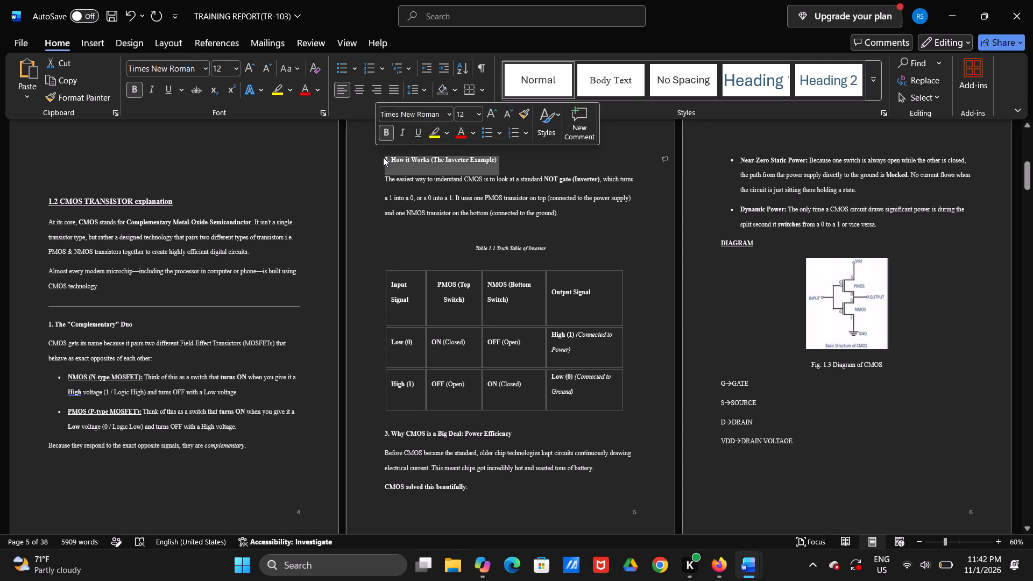
pyautogui.click(385, 158)
pyautogui.click(388, 159)
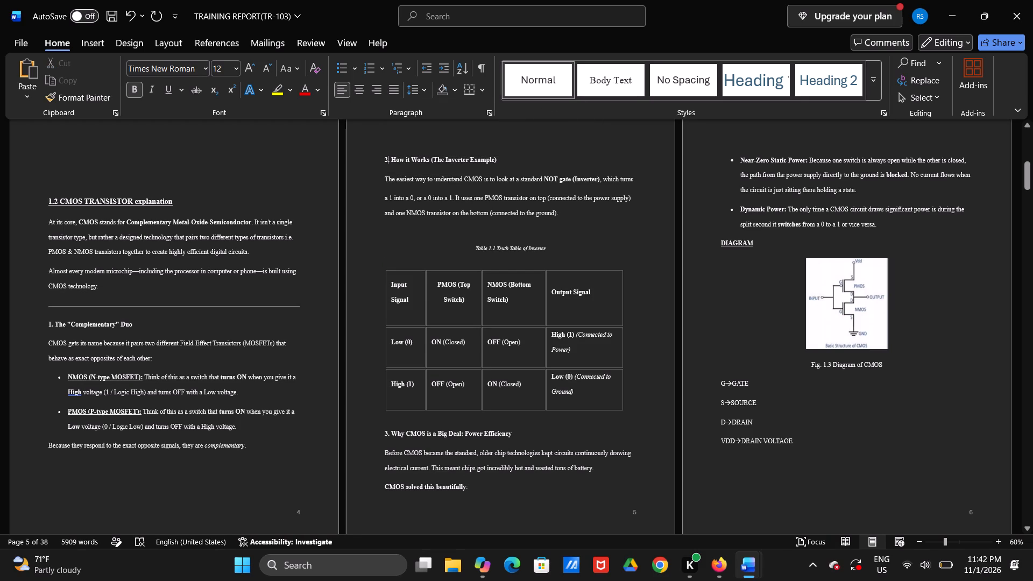
pyautogui.press('BackSpace')
pyautogui.write('1.3')
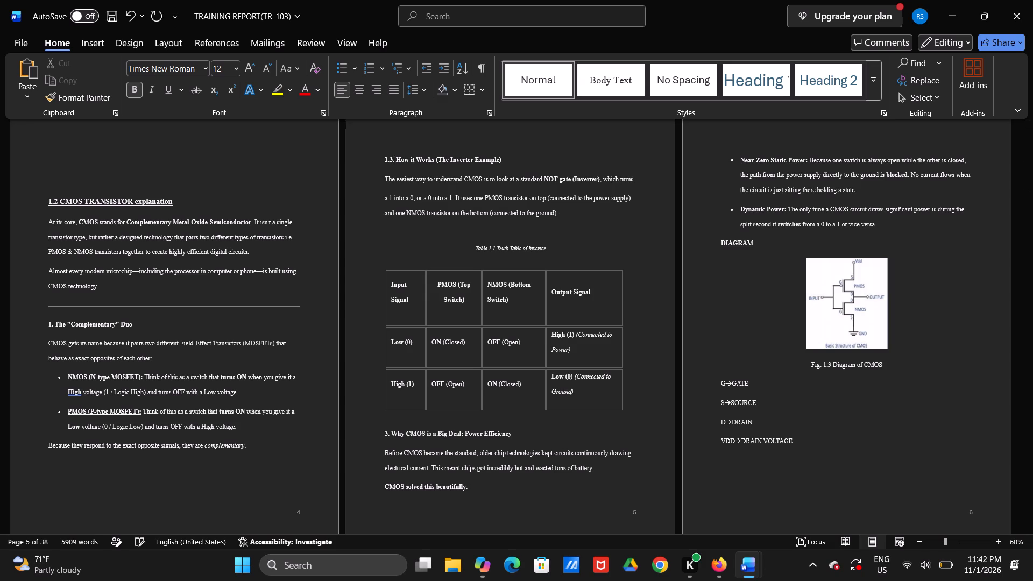
# Renumber the heading "Why CMOS is a Big Deal: Power Efficiency" as 1.4.
pyautogui.click(386, 431)
pyautogui.press('Right')
pyautogui.press('BackSpace')
pyautogui.write('1.4')
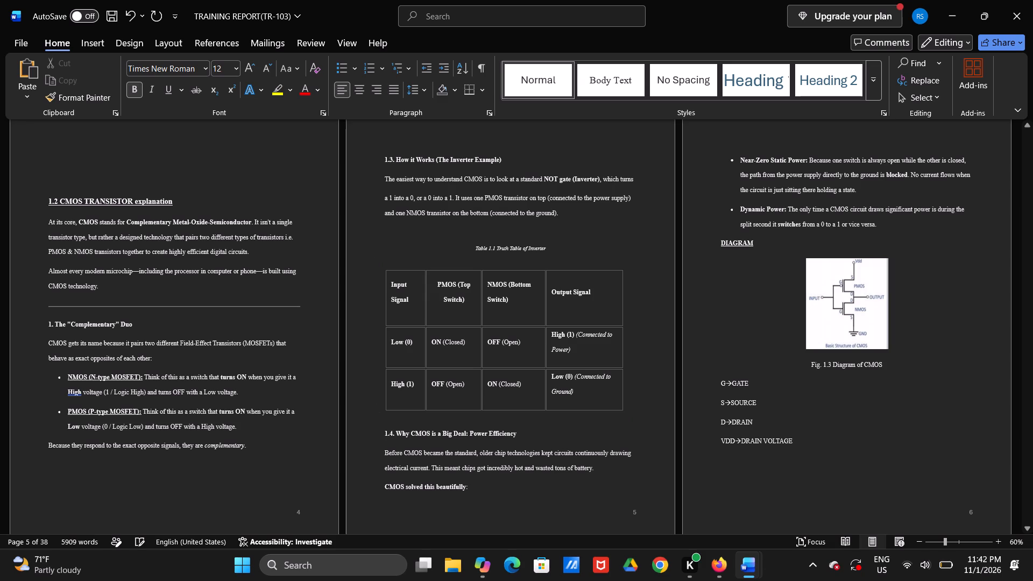
# Replace entry 1.3's placeholder title in the contents document with "How it Works (The Inverter Example)" copied from the report, without the leading period.
pyautogui.moveTo(394, 161); pyautogui.dragTo(445, 162)
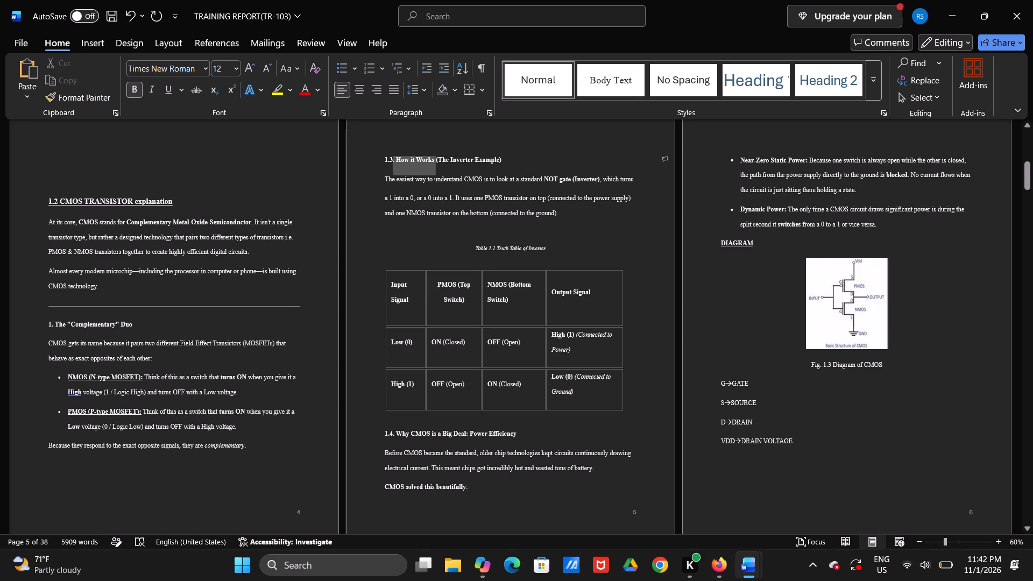
pyautogui.moveTo(445, 162); pyautogui.dragTo(501, 160)
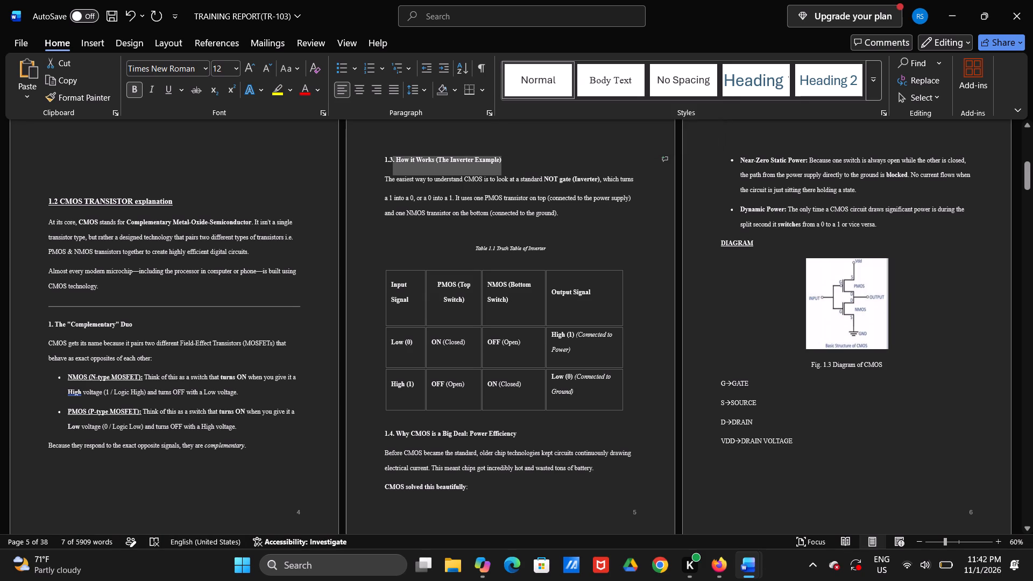
pyautogui.hotkey('ctrl', 'c')
pyautogui.hotkey('alt', 'Tab')
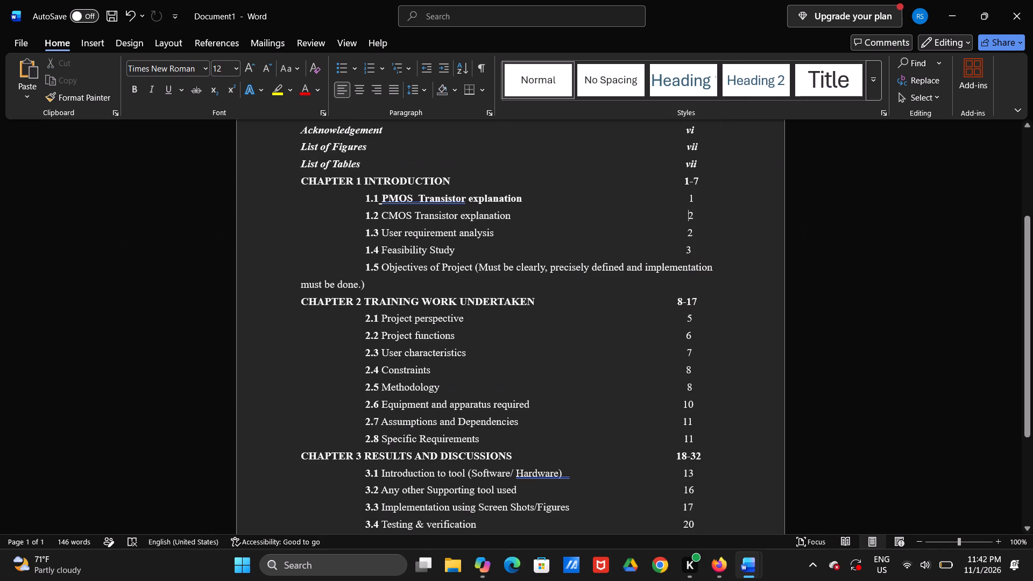
pyautogui.moveTo(383, 232); pyautogui.dragTo(481, 232)
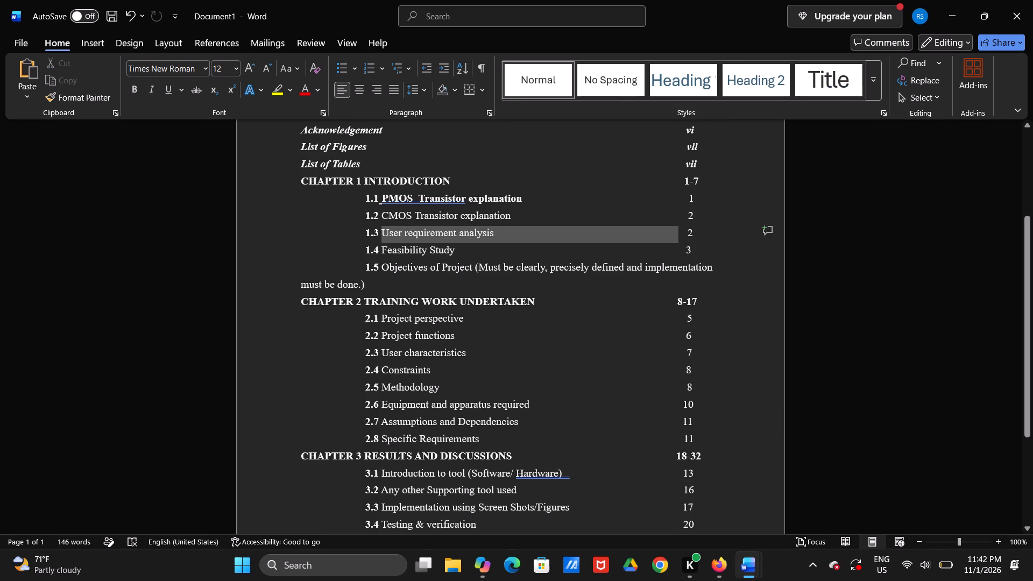
pyautogui.moveTo(481, 232); pyautogui.dragTo(494, 235)
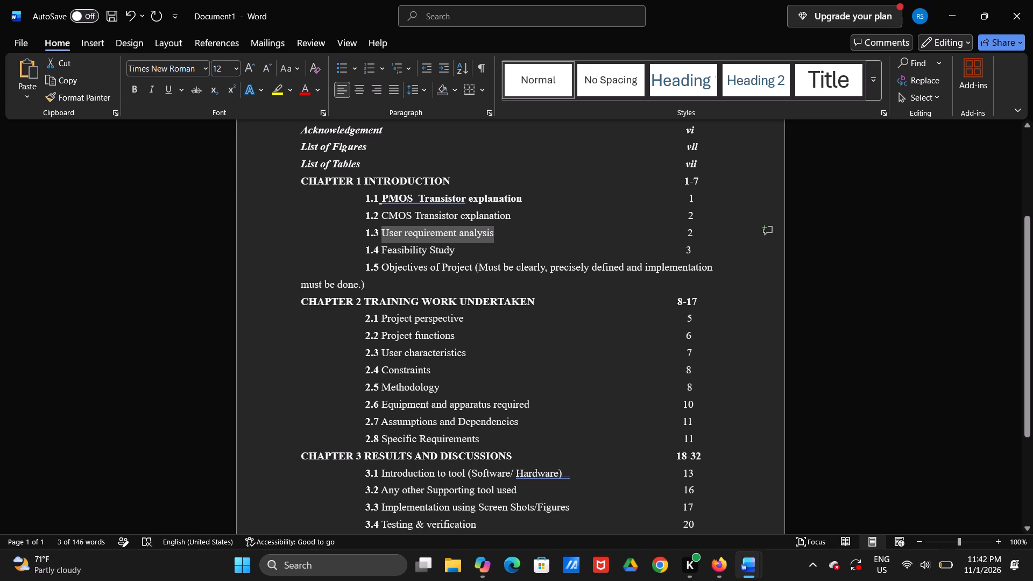
pyautogui.hotkey('ctrl', 'v')
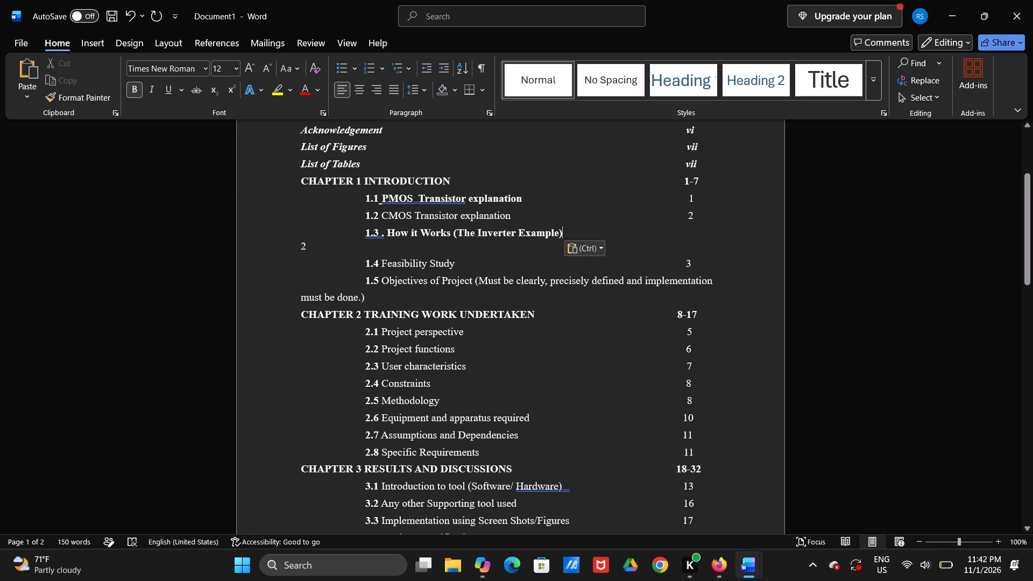
pyautogui.click(387, 234)
pyautogui.press('BackSpace')
pyautogui.press('BackSpace')
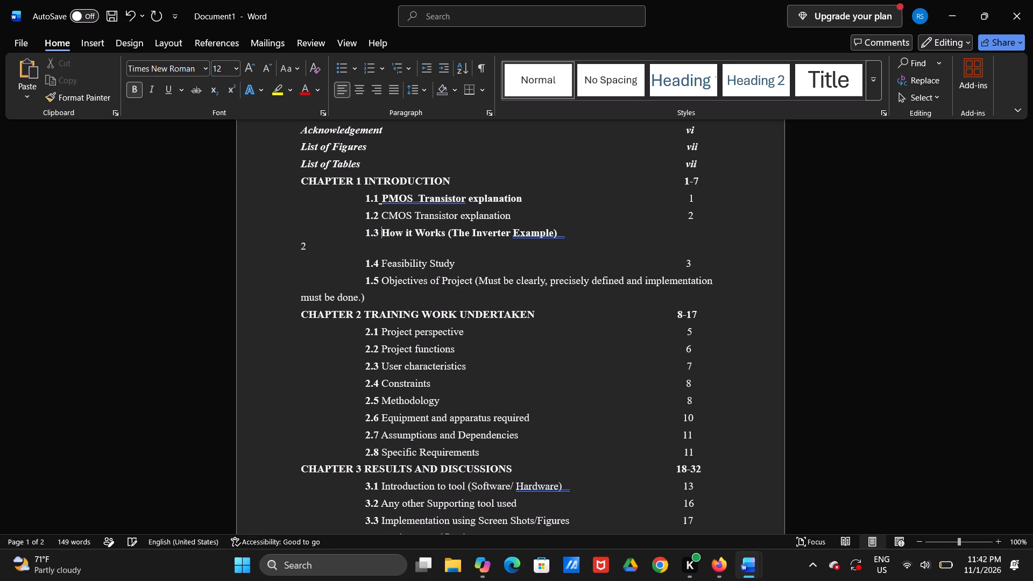
# Remove the bold formatting from entry 1.3's title "How it Works (The Inverter Example)".
pyautogui.hotkey('ctrl', 'shift', 'Right')
pyautogui.hotkey('ctrl', 'shift', 'Right')
pyautogui.hotkey('ctrl', 'shift', 'Right')
pyautogui.hotkey('ctrl', 'shift', 'Right')
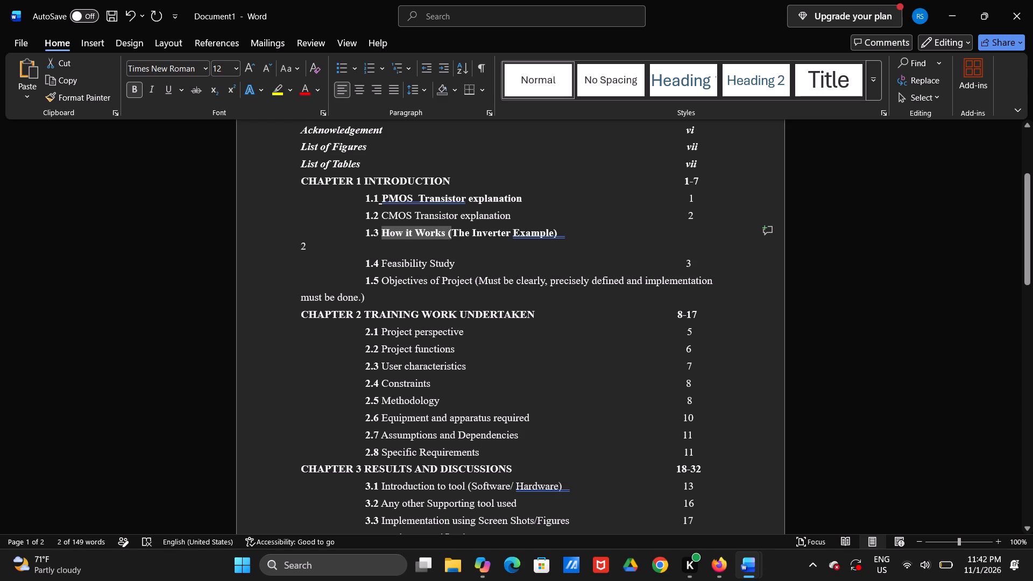
pyautogui.hotkey('ctrl', 'shift', 'Right')
pyautogui.hotkey('ctrl', 'shift', 'Right')
pyautogui.hotkey('ctrl', 'shift', 'Right')
pyautogui.hotkey('ctrl', 'shift', 'Right')
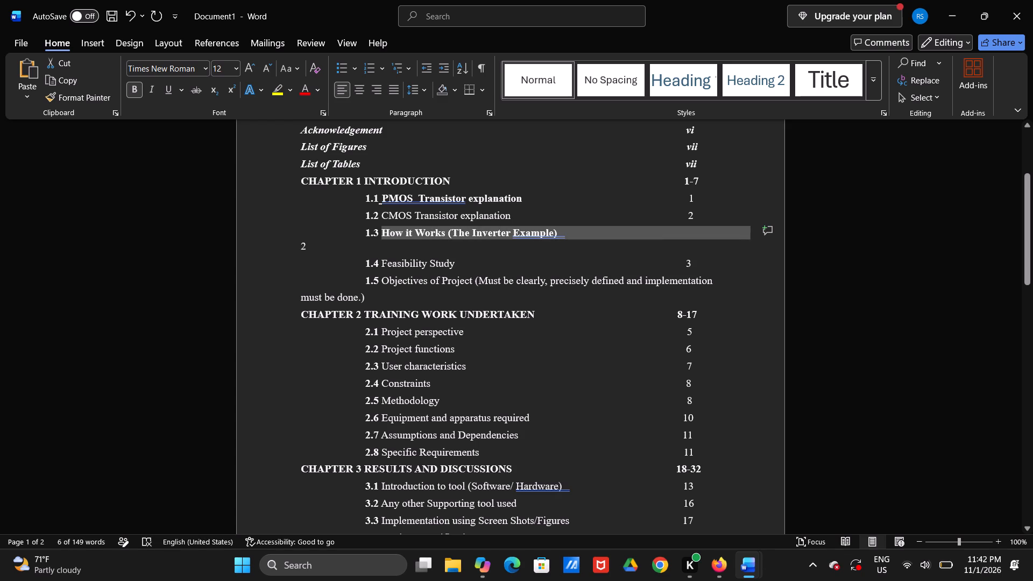
pyautogui.hotkey('ctrl', 'b')
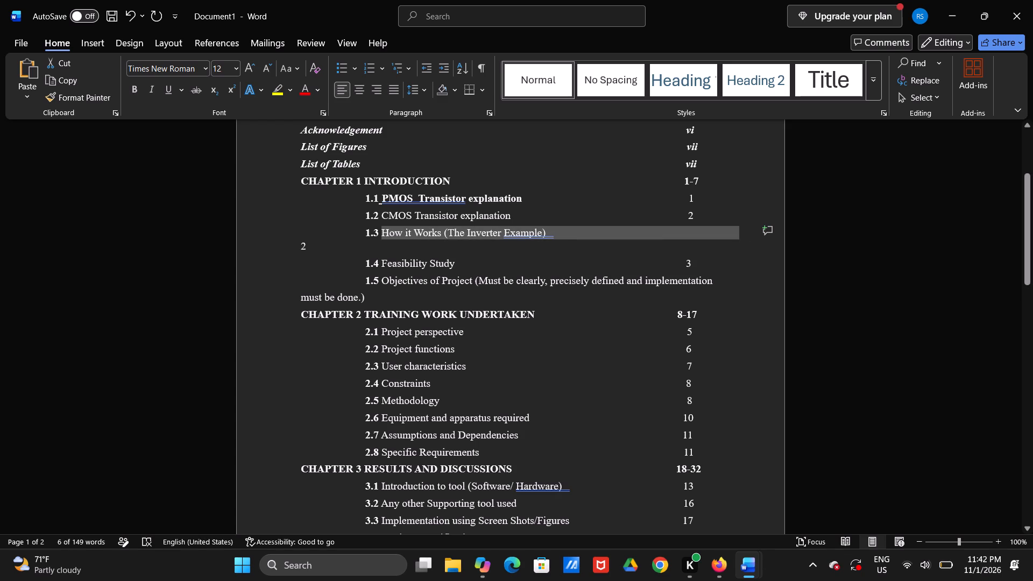
# Delete entry 1.3's displaced page number and surplus spacing, and enter page number 3 on the title's line, aligned with the page number column.
pyautogui.moveTo(309, 246); pyautogui.dragTo(299, 245)
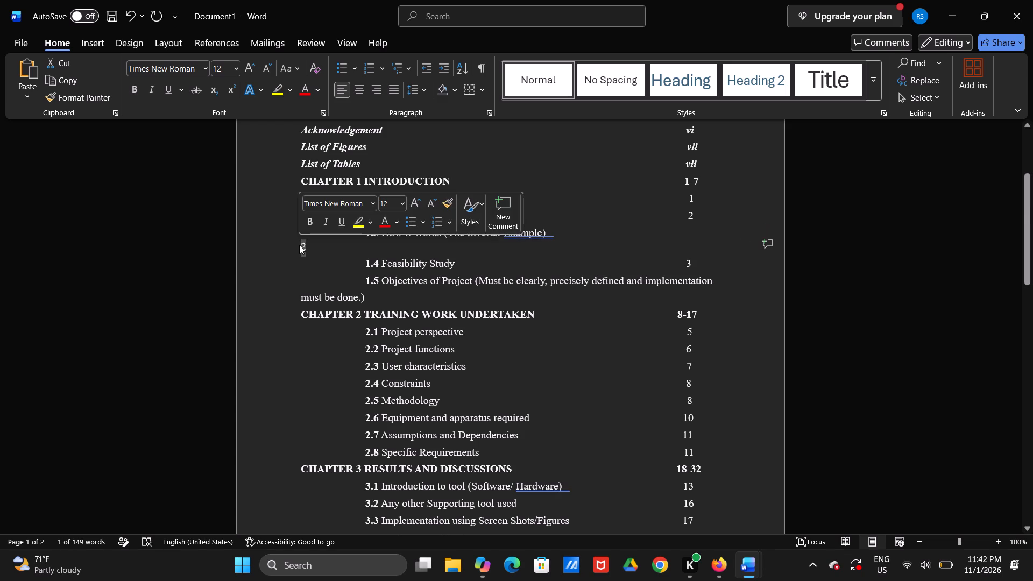
pyautogui.press('BackSpace')
pyautogui.press('BackSpace')
pyautogui.press('BackSpace')
pyautogui.press('BackSpace')
pyautogui.press('BackSpace')
pyautogui.press('BackSpace')
pyautogui.press('BackSpace')
pyautogui.press('BackSpace')
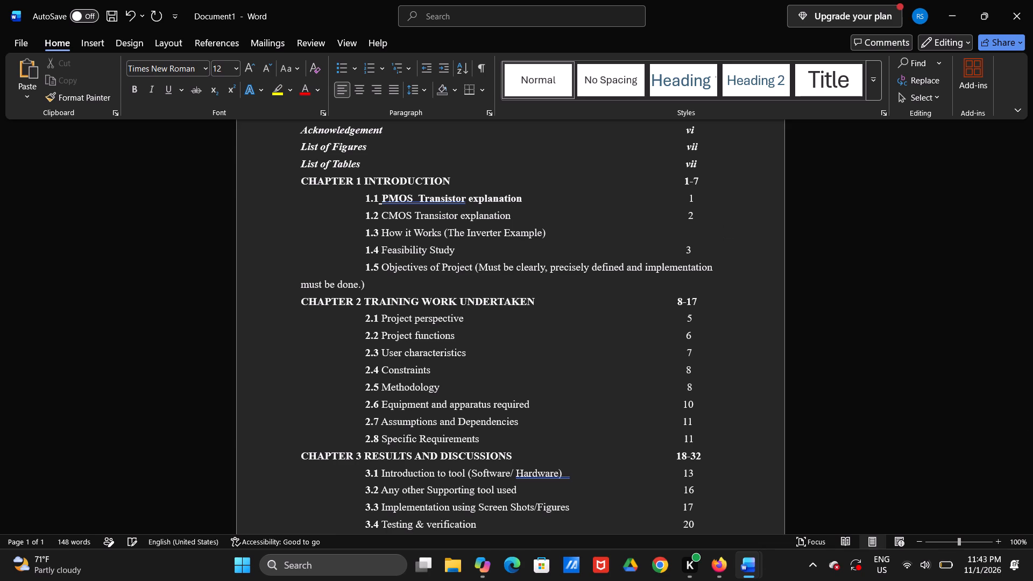
pyautogui.press('BackSpace')
pyautogui.press('BackSpace')
pyautogui.press('BackSpace')
pyautogui.press('BackSpace')
pyautogui.press('BackSpace')
pyautogui.press('BackSpace')
pyautogui.press('BackSpace')
pyautogui.press('BackSpace')
pyautogui.press('BackSpace')
pyautogui.press('BackSpace')
pyautogui.press('BackSpace')
pyautogui.press('BackSpace')
pyautogui.press('3')
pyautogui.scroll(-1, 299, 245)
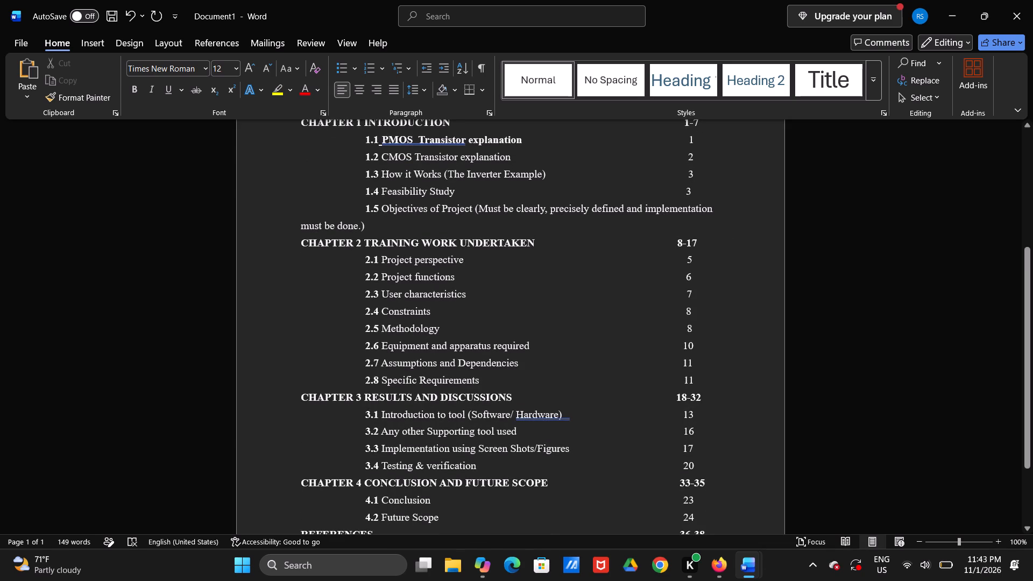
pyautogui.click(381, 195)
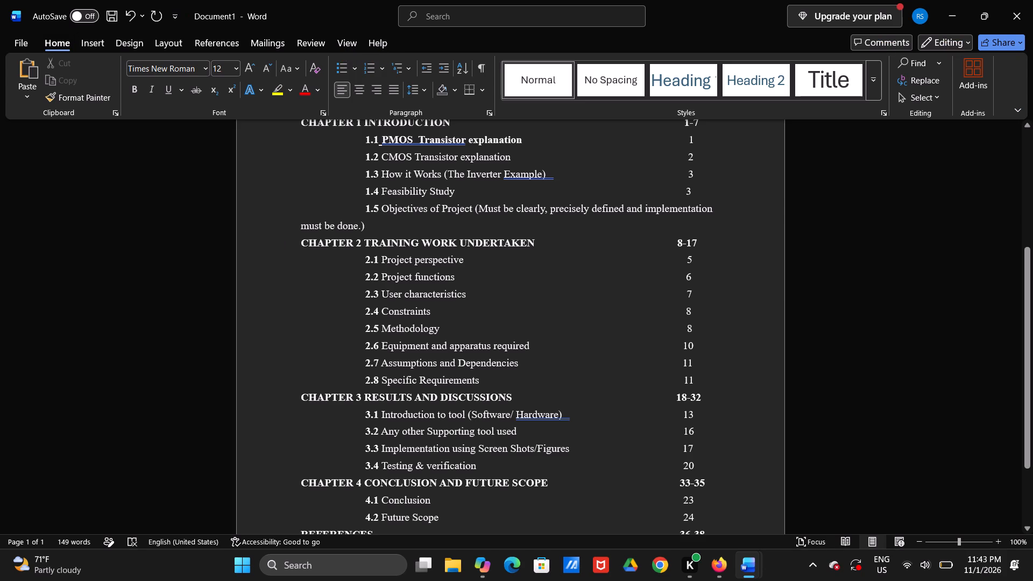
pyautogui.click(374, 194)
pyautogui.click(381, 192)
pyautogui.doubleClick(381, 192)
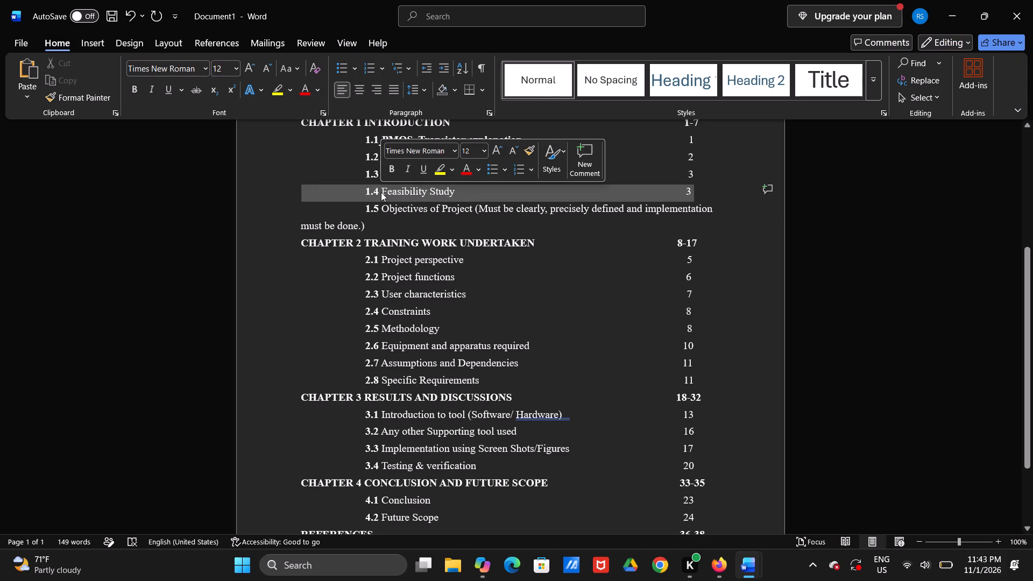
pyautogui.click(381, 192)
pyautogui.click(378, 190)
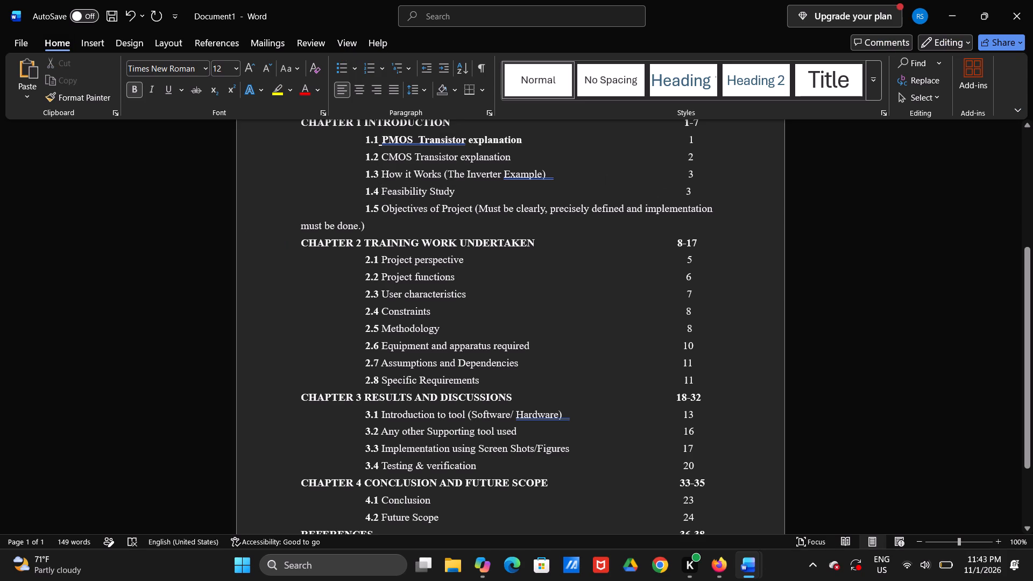
# Look up the page of section 1.2 in the training report and set entry 1.2's page number in the contents document to 4.
pyautogui.hotkey('alt', 'Tab')
pyautogui.scroll(2, 445, 216)
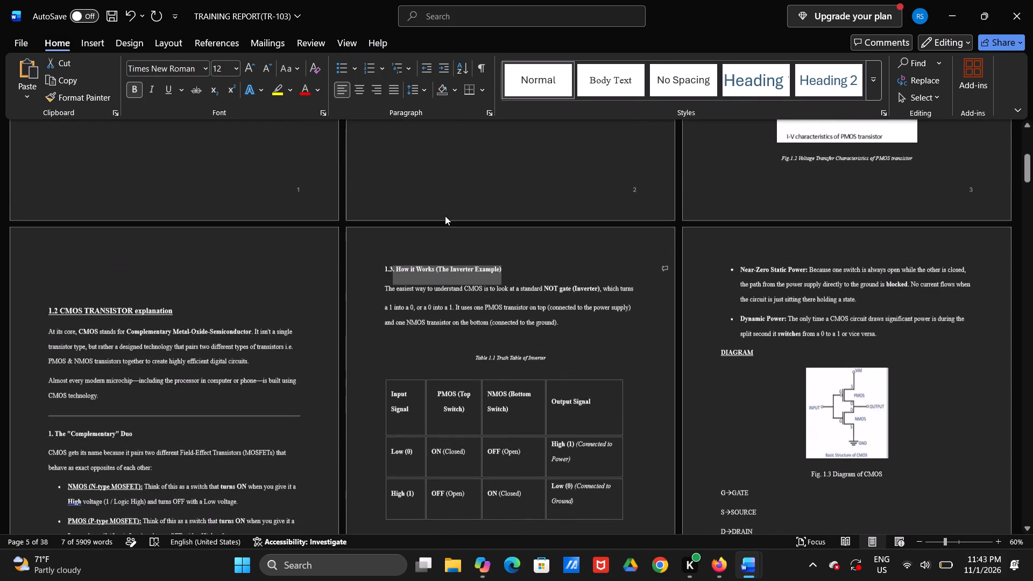
pyautogui.scroll(2, 445, 216)
pyautogui.scroll(-1, 445, 216)
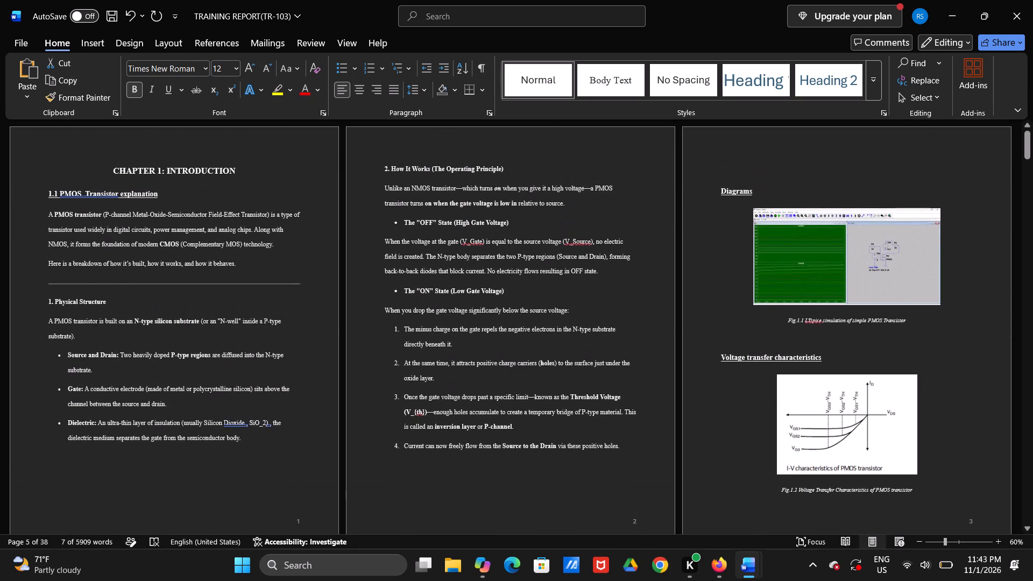
pyautogui.scroll(-3, 445, 216)
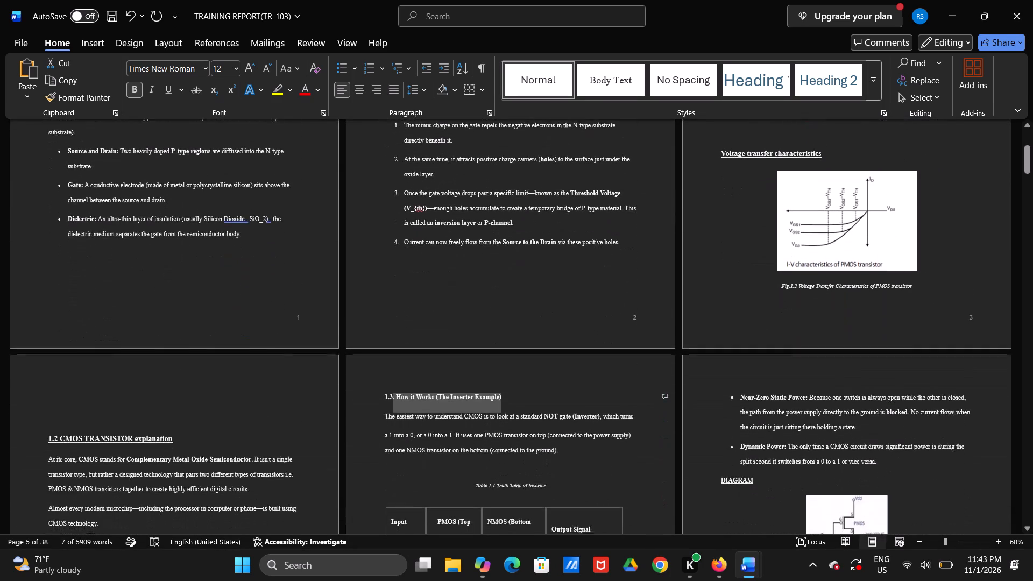
pyautogui.scroll(-2, 445, 216)
pyautogui.hotkey('alt', 'Tab')
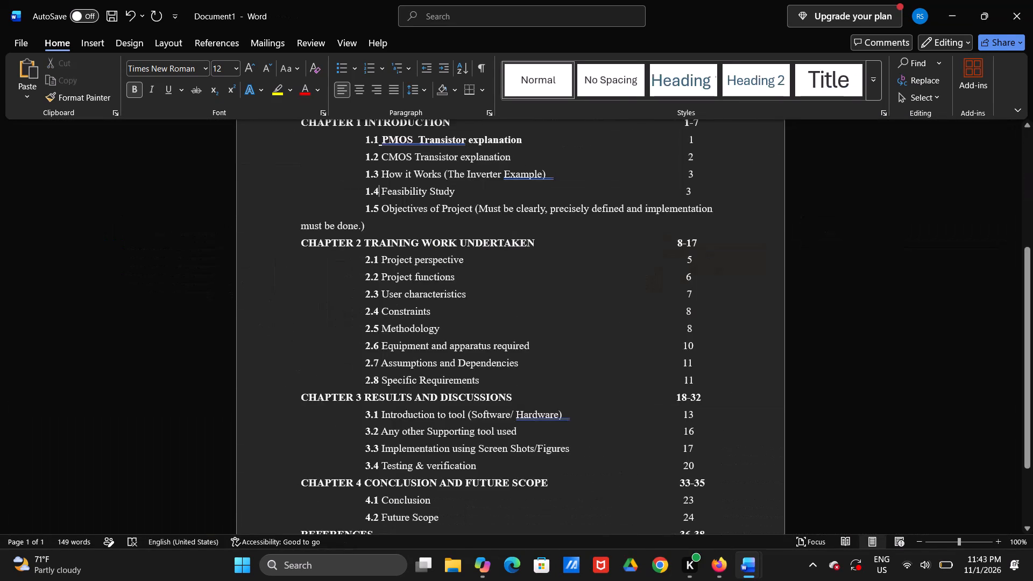
pyautogui.click(694, 158)
pyautogui.press('BackSpace')
pyautogui.press('4')
# Look up the page of section 1.3 in the training report and set entry 1.3's page number in the contents document to 5.
pyautogui.hotkey('alt', 'Tab')
pyautogui.scroll(2, 596, 208)
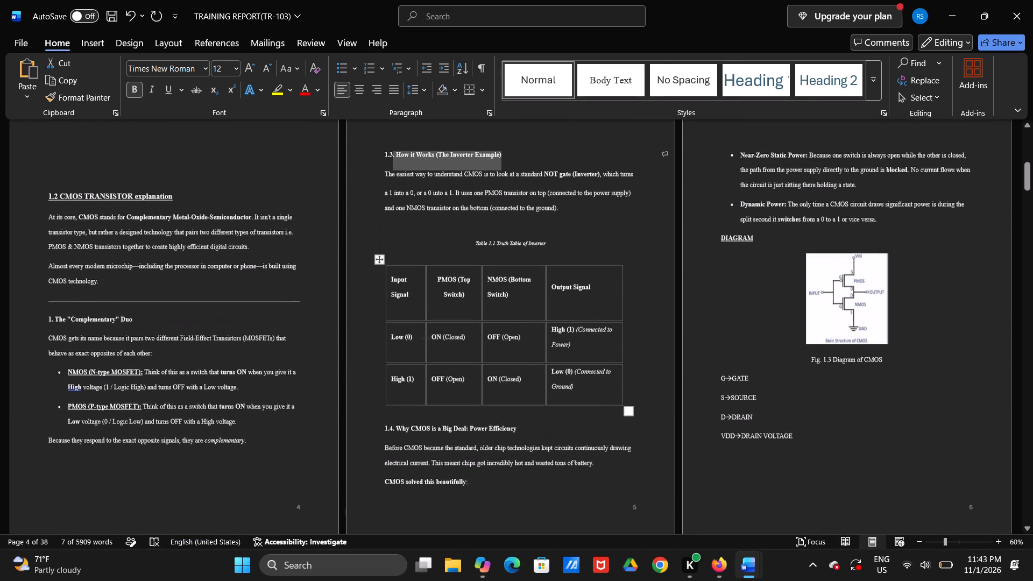
pyautogui.hotkey('alt', 'Tab')
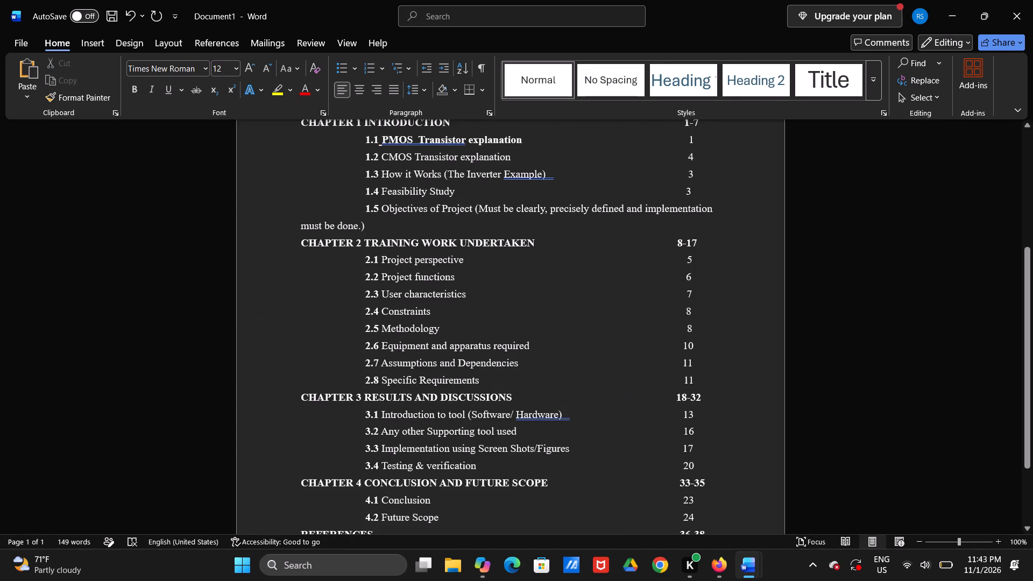
pyautogui.hotkey('alt', 'Tab')
pyautogui.hotkey('alt', 'Tab')
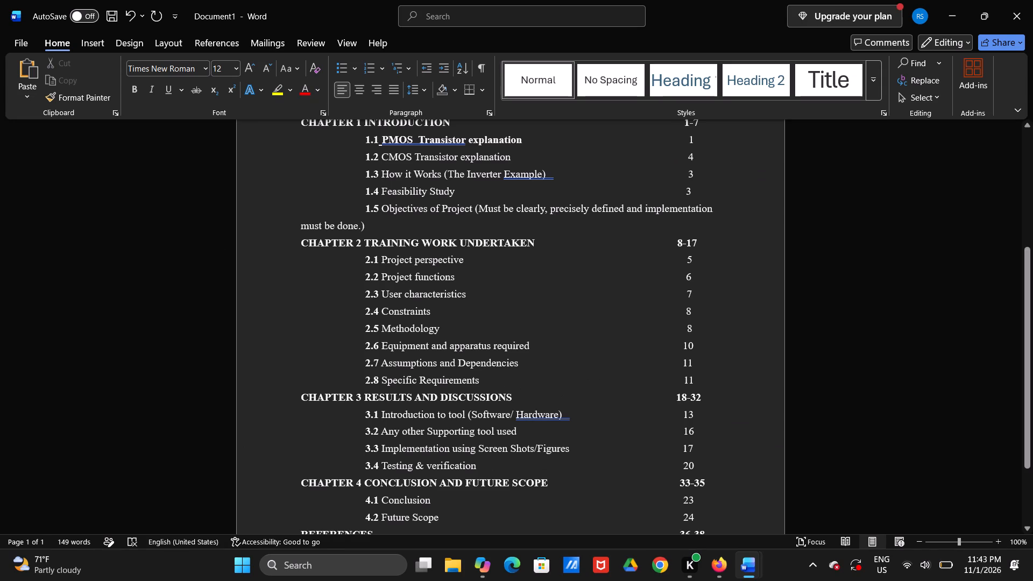
pyautogui.click(695, 171)
pyautogui.click(695, 171)
pyautogui.press('BackSpace')
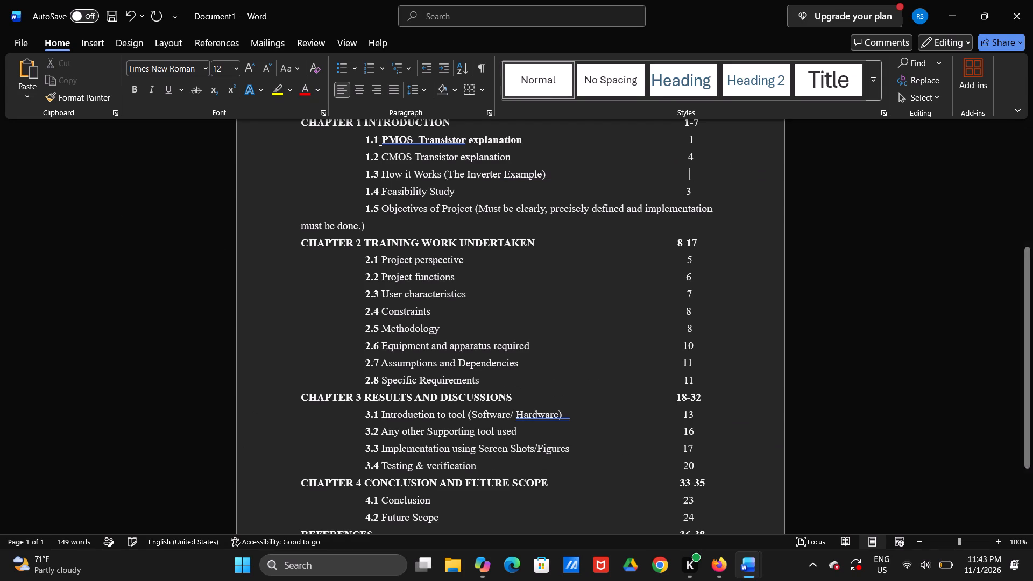
pyautogui.press('5')
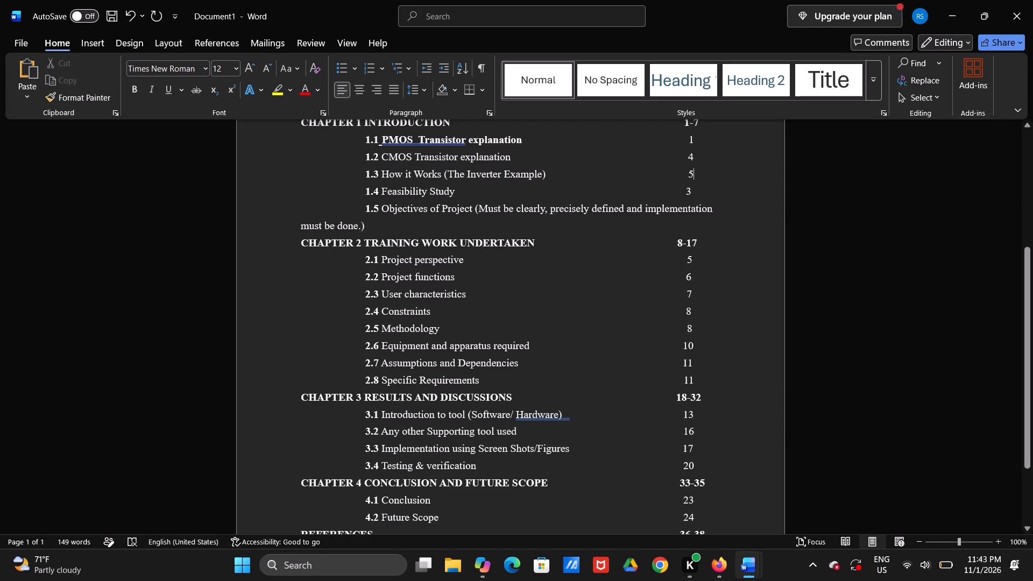
# Set entry 1.4's page number to 5, adding one space to line it up with the page number column.
pyautogui.click(689, 189)
pyautogui.press('BackSpace')
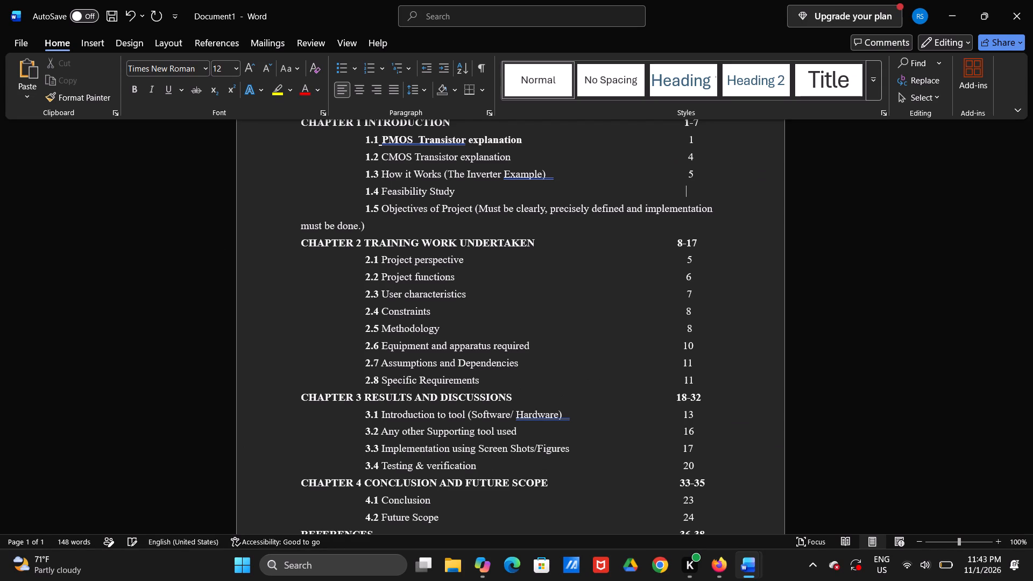
pyautogui.press('space')
pyautogui.press('5')
# Replace entry 1.4's placeholder title with "Why CMOS is a Big Deal: Power Efficiency" copied from the report, without the leading period and extra space.
pyautogui.moveTo(455, 187); pyautogui.dragTo(405, 187)
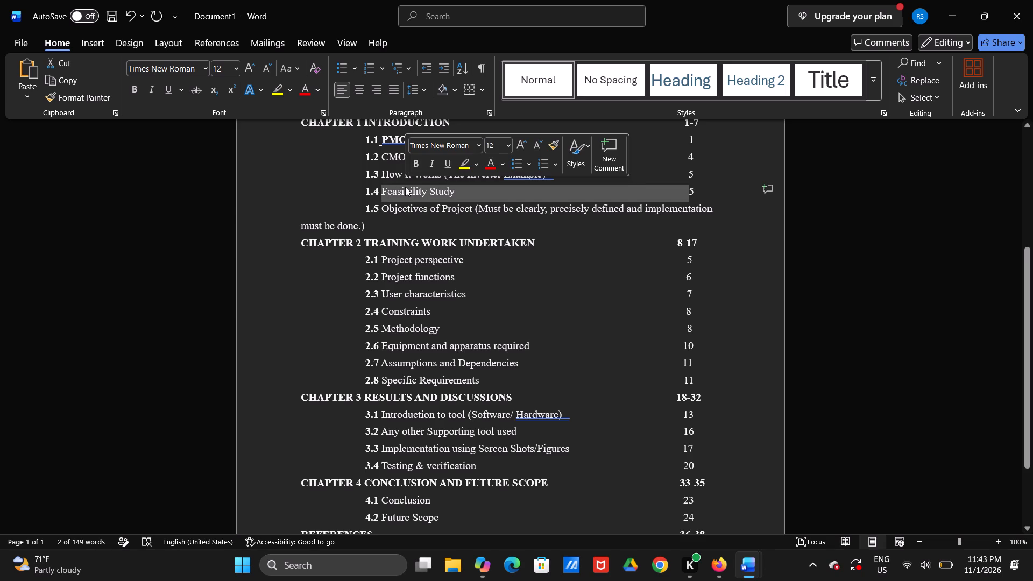
pyautogui.press('BackSpace')
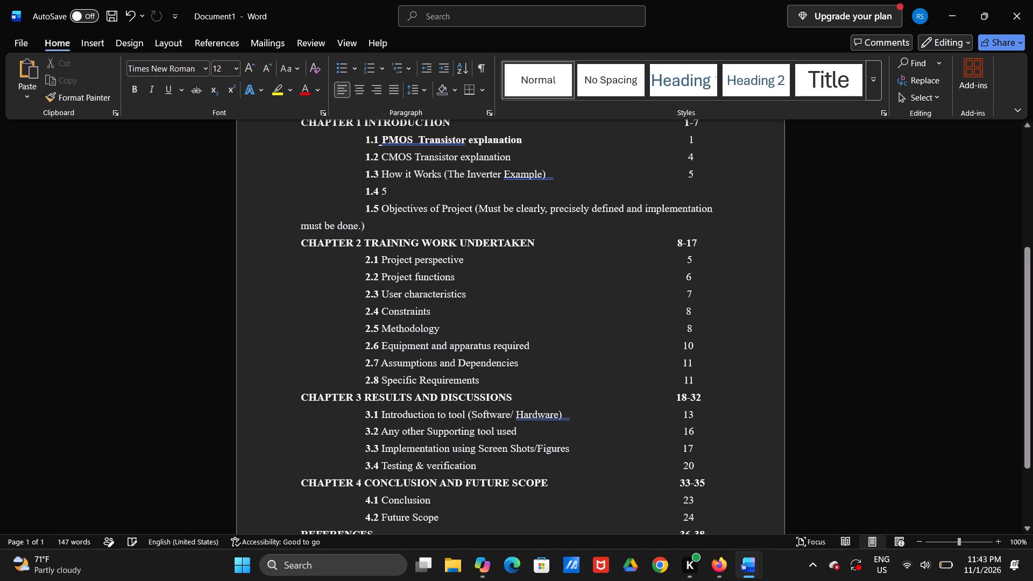
pyautogui.hotkey('alt', 'Tab')
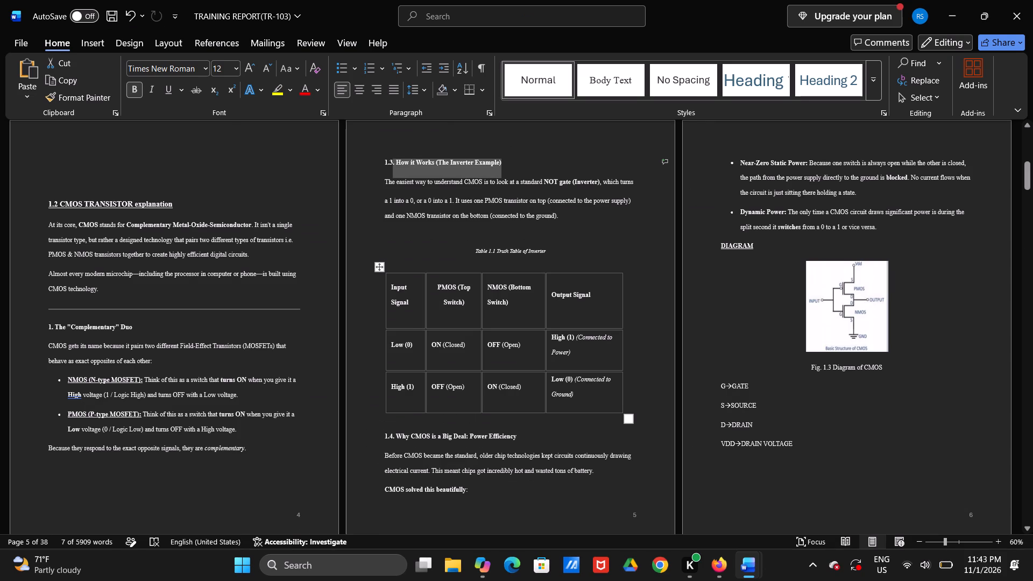
pyautogui.moveTo(394, 440); pyautogui.dragTo(516, 438)
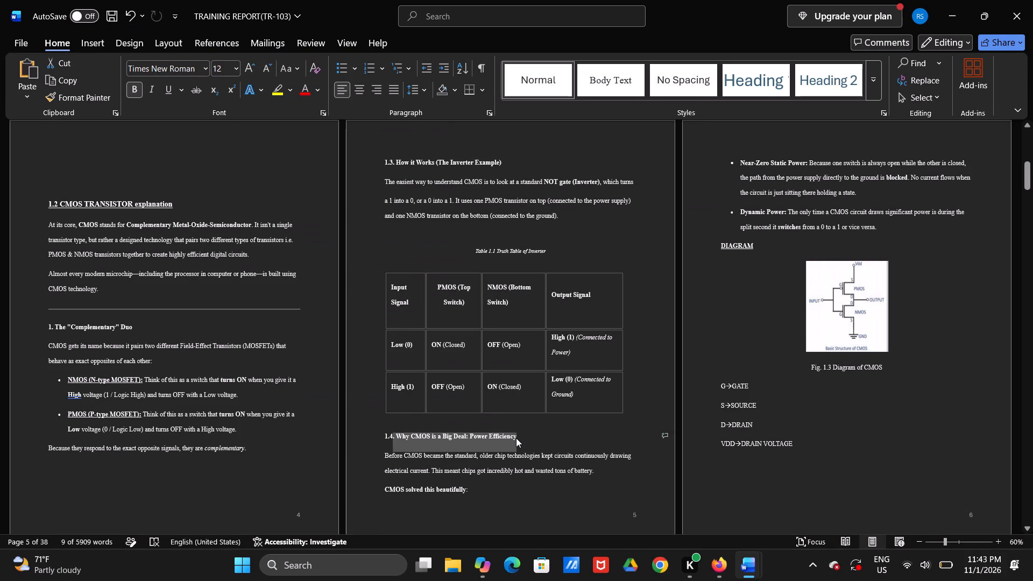
pyautogui.hotkey('ctrl', 'c')
pyautogui.hotkey('alt', 'Tab')
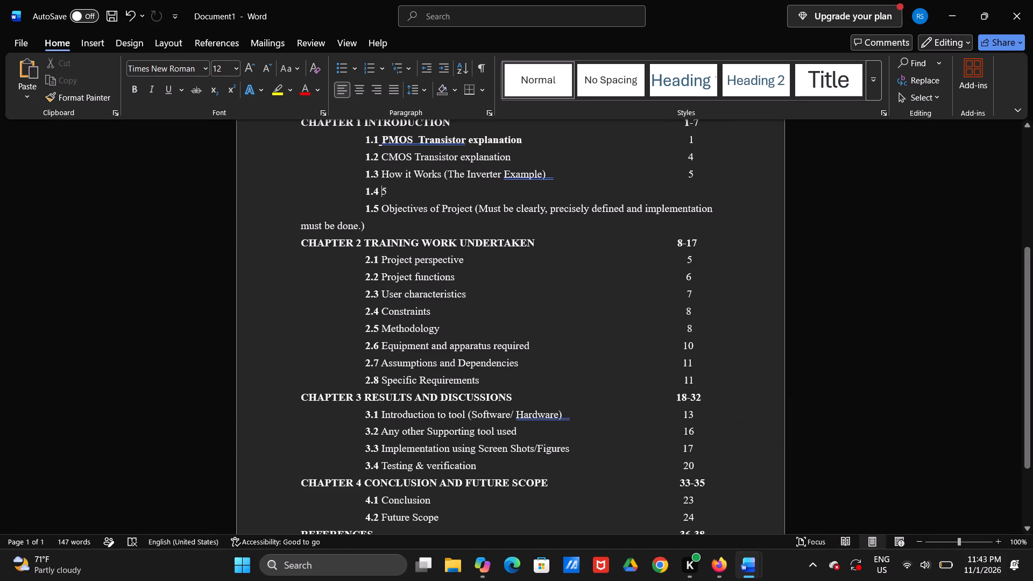
pyautogui.hotkey('ctrl', 'v')
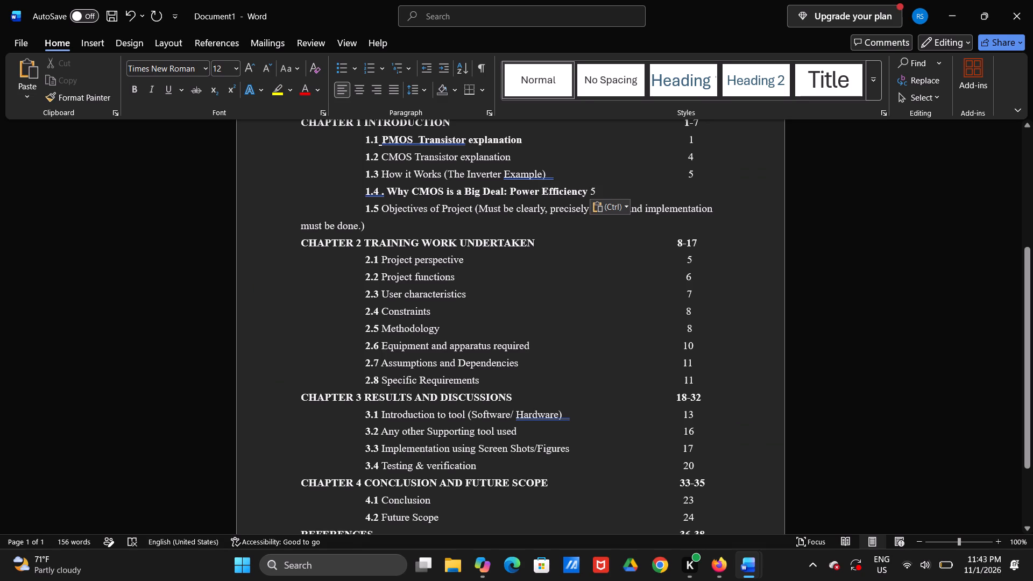
pyautogui.click(385, 191)
pyautogui.press('BackSpace')
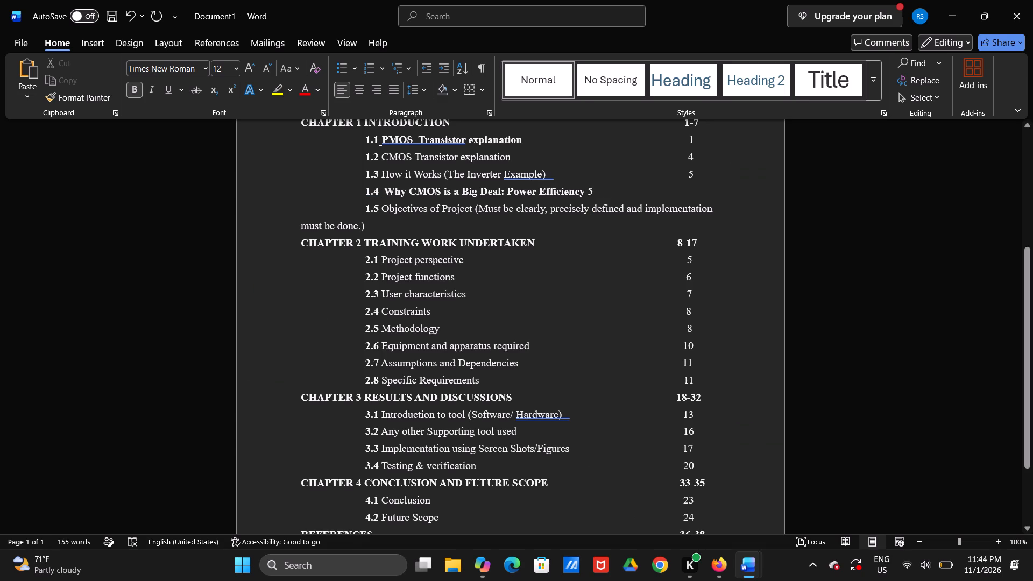
pyautogui.press('BackSpace')
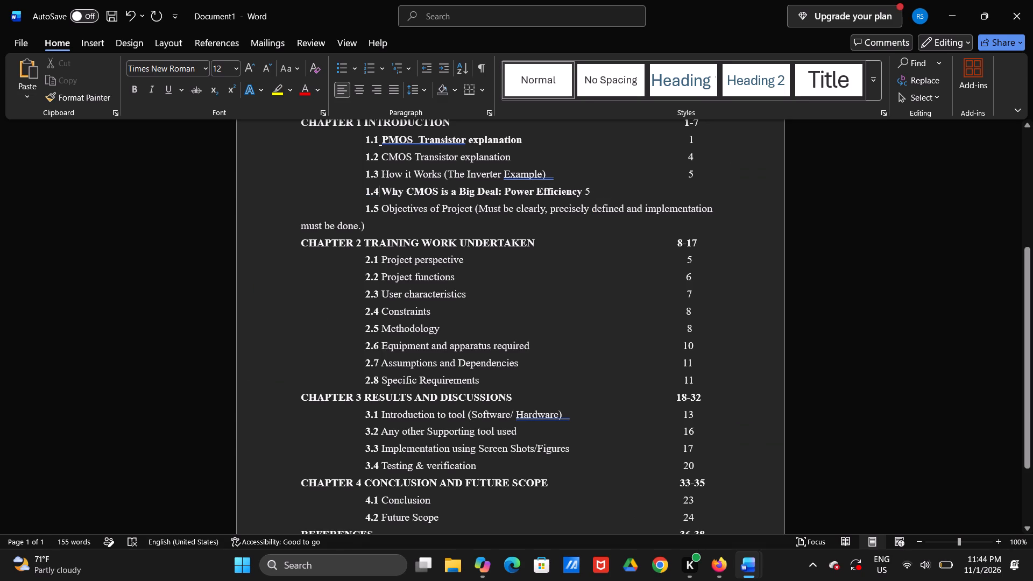
# Remove the bold formatting from entry 1.4's title "Why CMOS is a Big Deal: Power Efficiency".
pyautogui.click(381, 188)
pyautogui.click(381, 188)
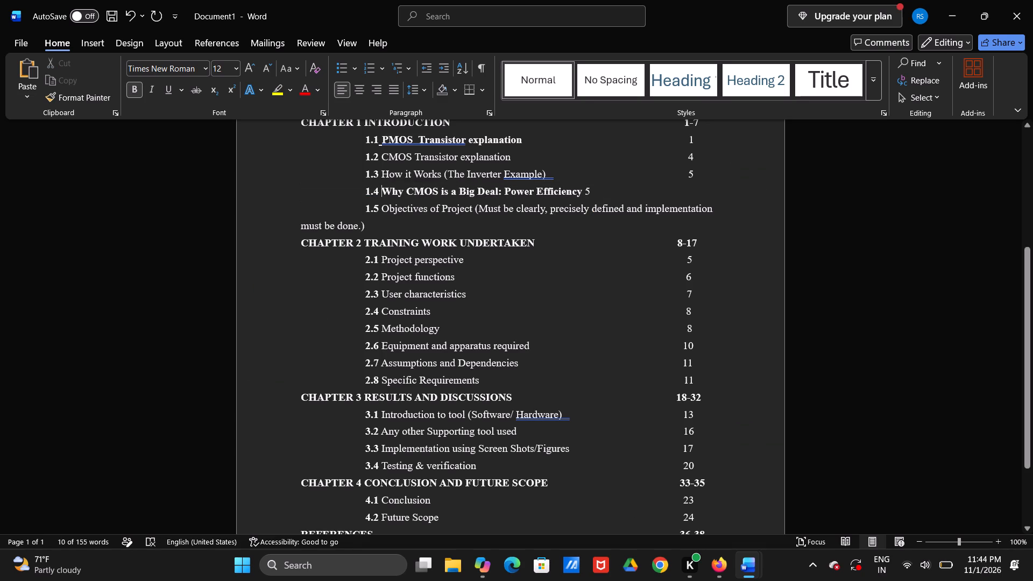
pyautogui.hotkey('ctrl', 'shift', 'Right')
pyautogui.hotkey('ctrl', 'shift', 'Right')
pyautogui.hotkey('ctrl', 'shift', 'Right')
pyautogui.hotkey('ctrl', 'shift', 'Right')
pyautogui.hotkey('ctrl', 'shift', 'Right')
pyautogui.hotkey('ctrl', 'shift', 'Right')
pyautogui.hotkey('ctrl', 'shift', 'Right')
pyautogui.hotkey('ctrl', 'shift', 'Right')
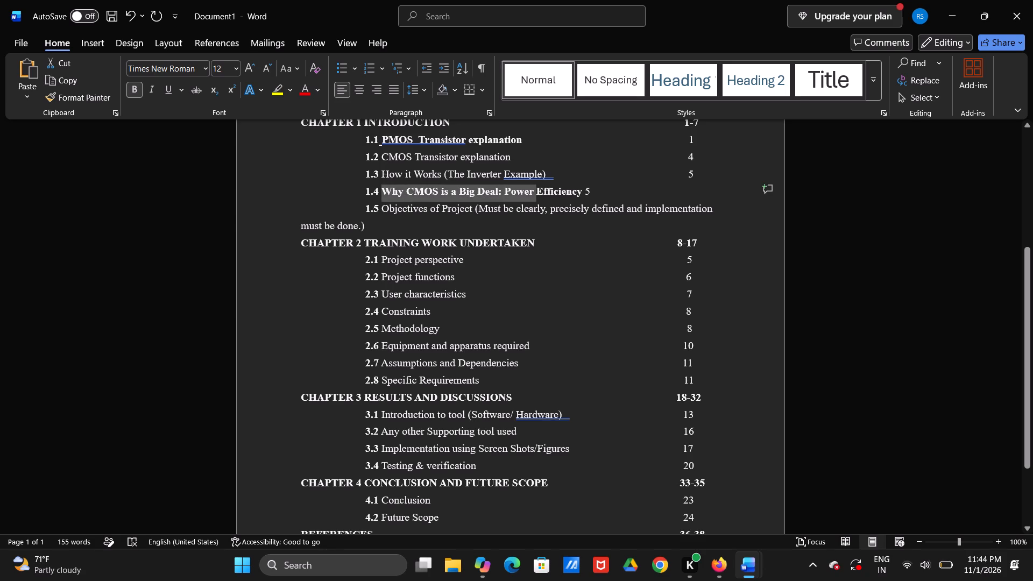
pyautogui.hotkey('ctrl', 'shift', 'Right')
pyautogui.hotkey('ctrl', 'shift', 'Right')
pyautogui.hotkey('ctrl', 'shift', 'Left')
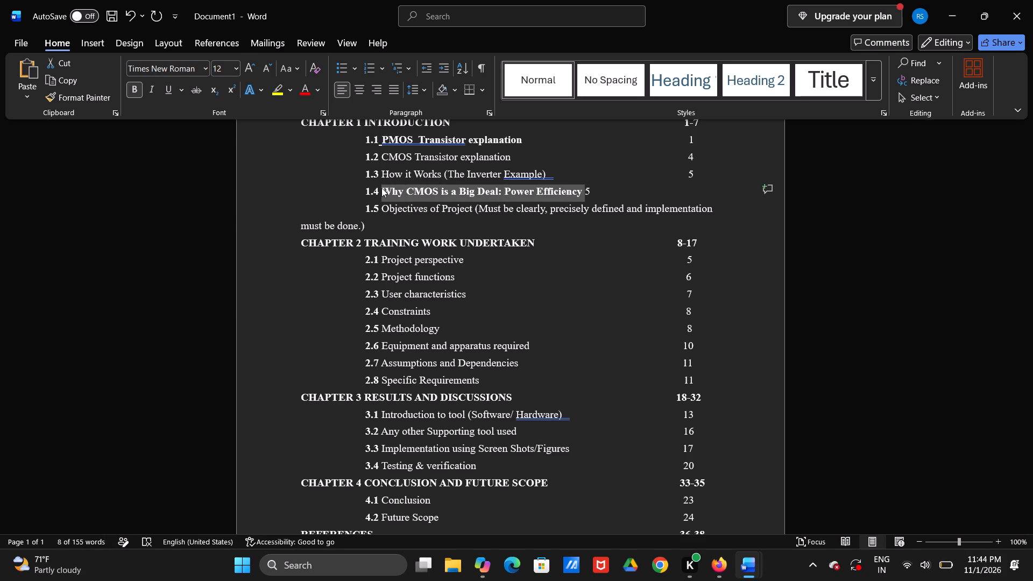
pyautogui.hotkey('ctrl', 'b')
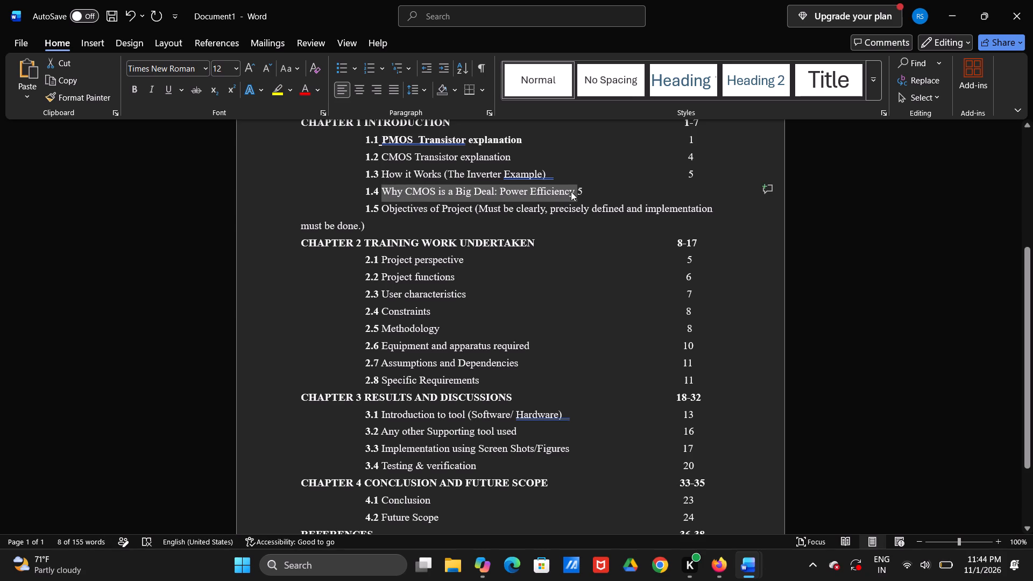
# Insert spaces before entry 1.4's page number 5 to align it with the page number column.
pyautogui.click(573, 190)
pyautogui.click(581, 191)
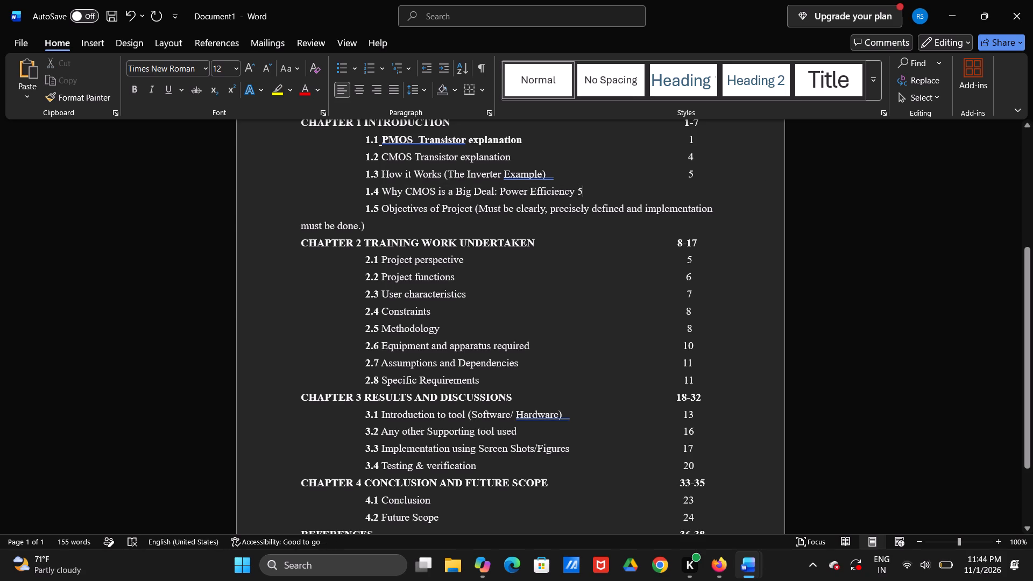
pyautogui.click(573, 192)
pyautogui.click(581, 192)
pyautogui.press('Left')
pyautogui.press('space')
pyautogui.press('space')
pyautogui.press('space')
pyautogui.press('space')
pyautogui.press('space')
pyautogui.press('space')
pyautogui.press('space')
pyautogui.press('space')
pyautogui.press('space')
pyautogui.press('space')
pyautogui.press('space')
pyautogui.press('space')
pyautogui.press('space')
pyautogui.press('space')
pyautogui.press('space')
pyautogui.press('space')
pyautogui.press('space')
pyautogui.press('space')
pyautogui.press('space')
pyautogui.press('space')
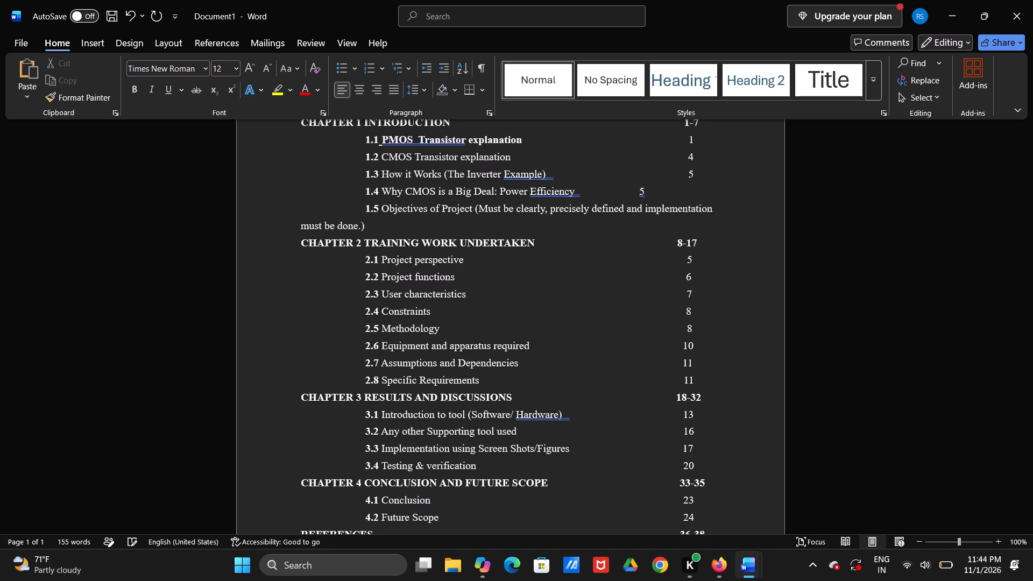
pyautogui.press('space')
pyautogui.press('space')
pyautogui.press('BackSpace')
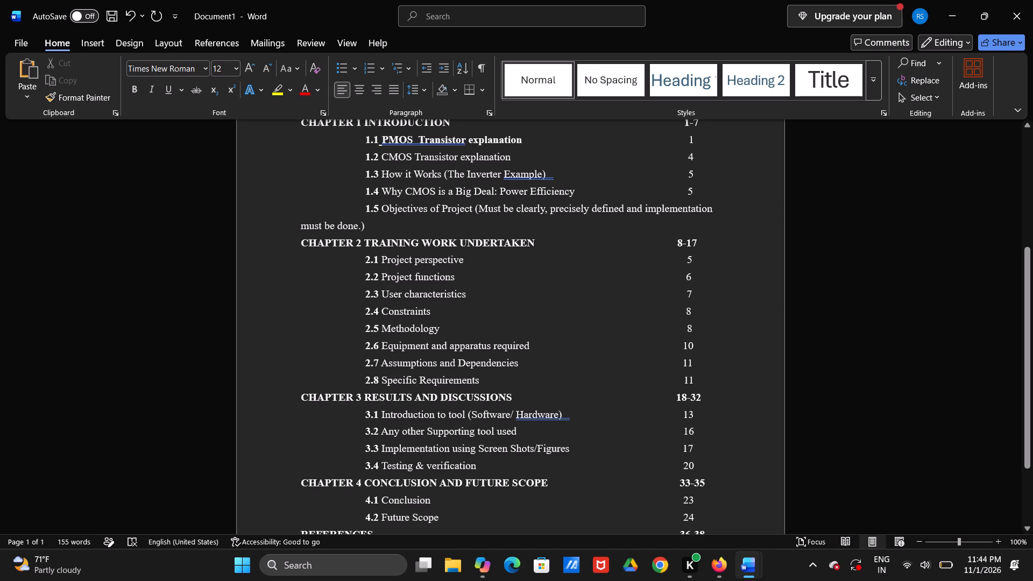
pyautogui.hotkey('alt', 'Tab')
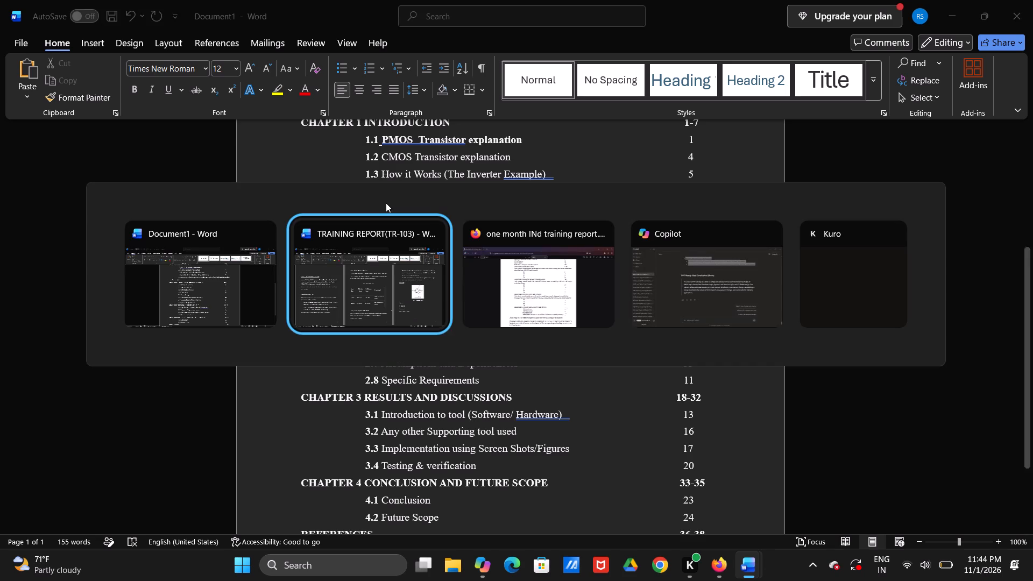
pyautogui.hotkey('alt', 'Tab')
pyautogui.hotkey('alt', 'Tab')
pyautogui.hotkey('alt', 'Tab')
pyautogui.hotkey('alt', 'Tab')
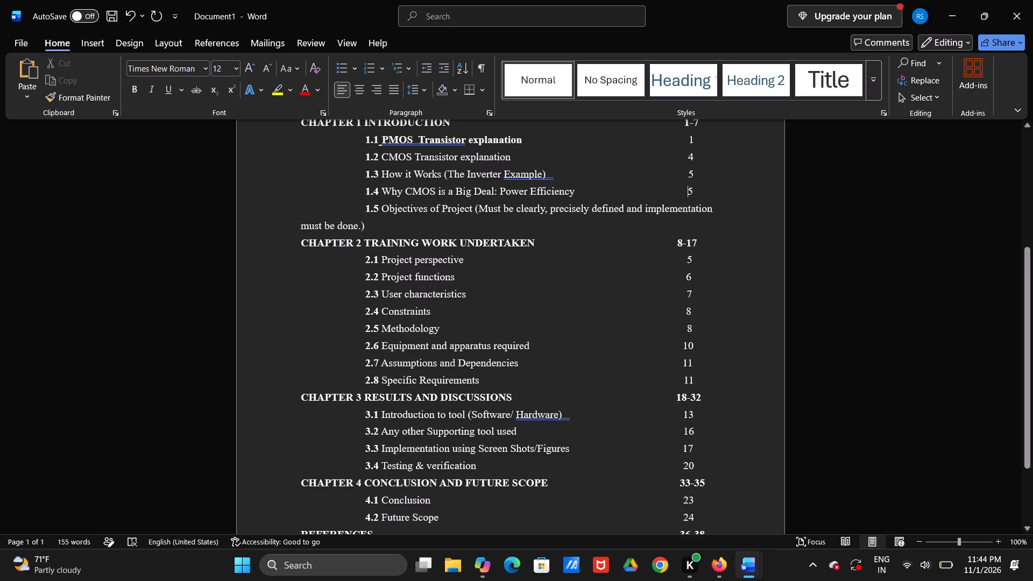
# Replace entry 2.1's placeholder title with "Design & Performance analysis of 6T SRAM Cell", following the section heading in the training report.
pyautogui.scroll(-1, 390, 224)
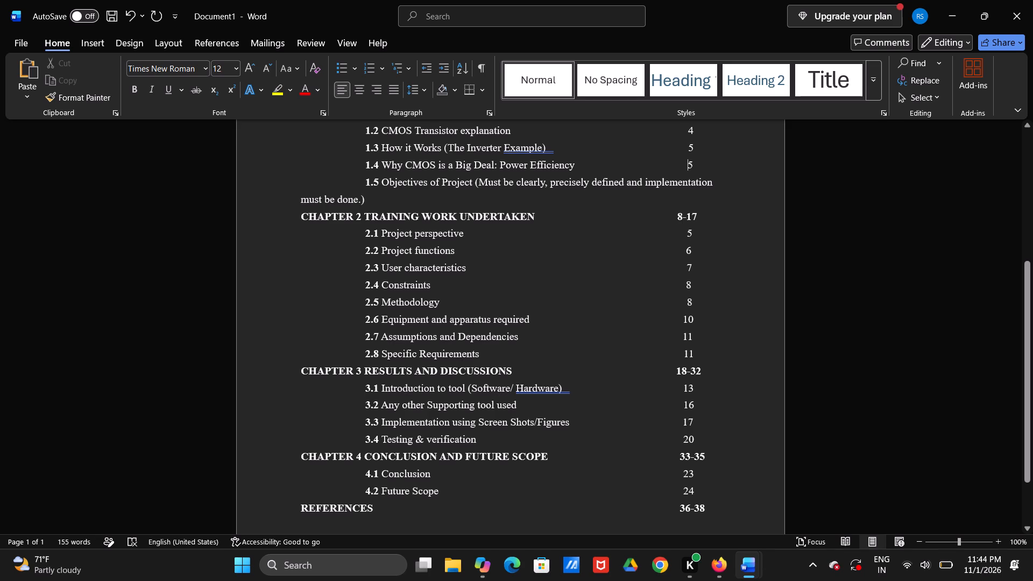
pyautogui.hotkey('alt', 'Tab')
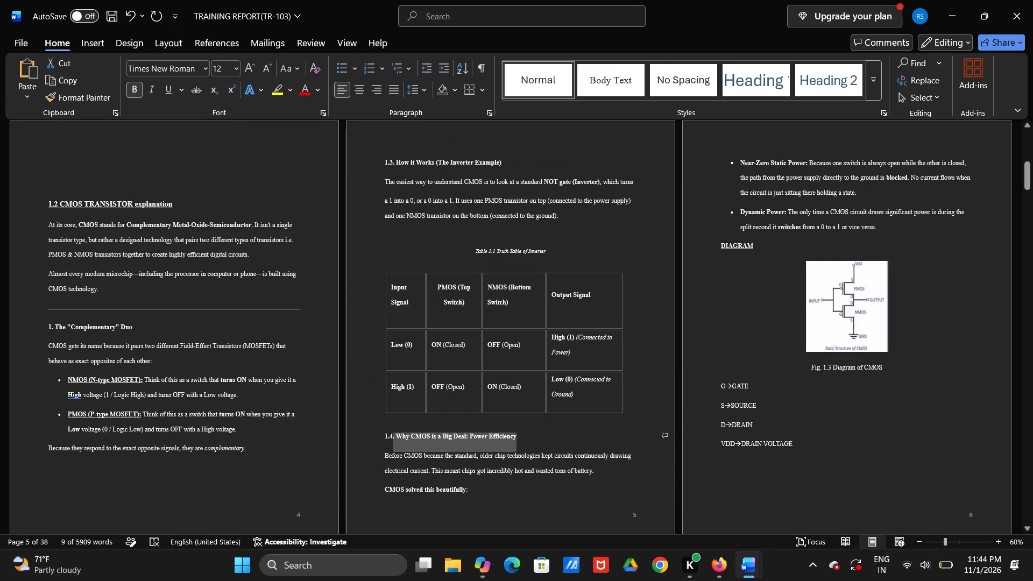
pyautogui.scroll(-2, 421, 237)
pyautogui.scroll(1, 421, 237)
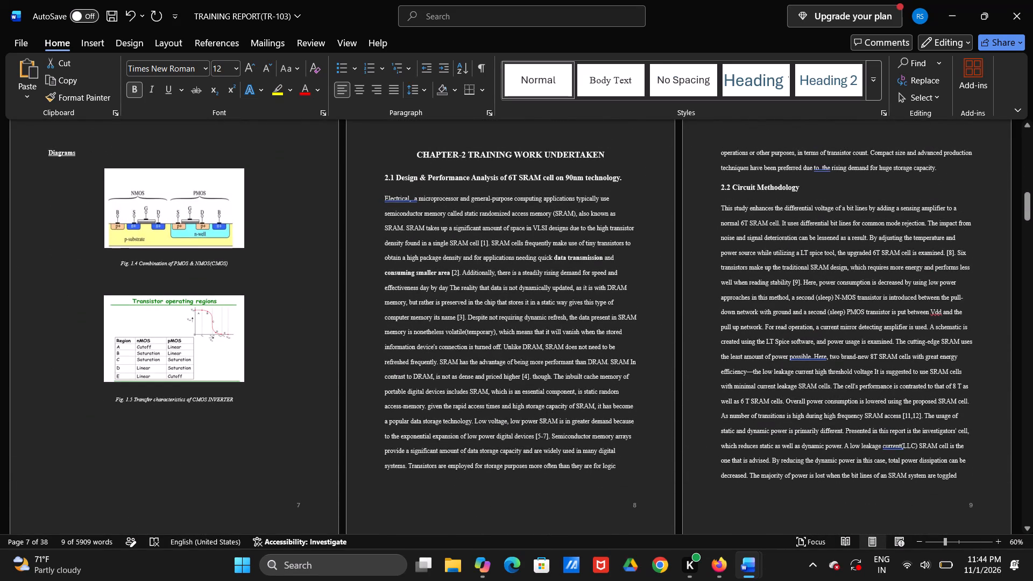
pyautogui.hotkey('alt', 'Tab')
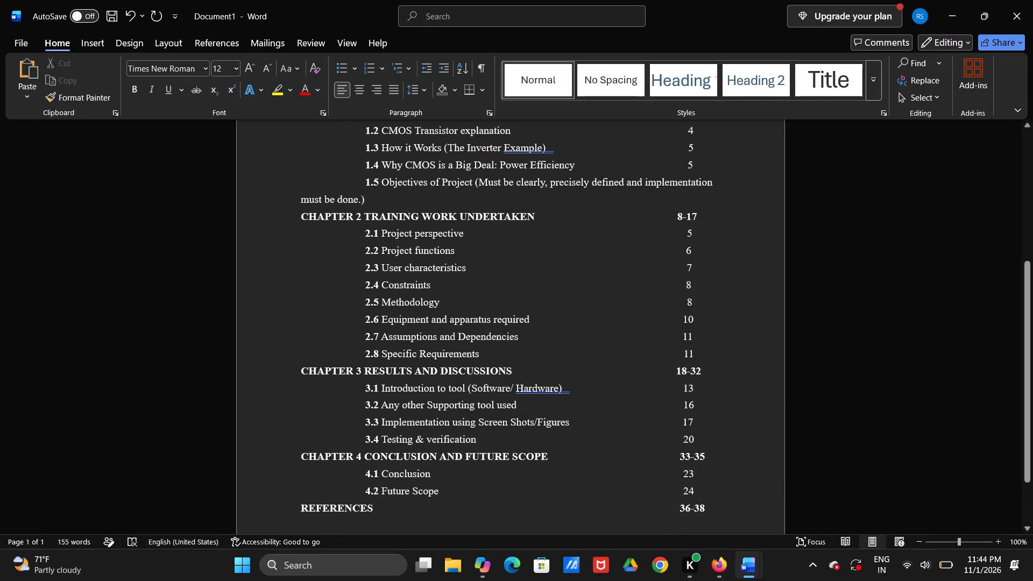
pyautogui.moveTo(383, 231); pyautogui.dragTo(452, 230)
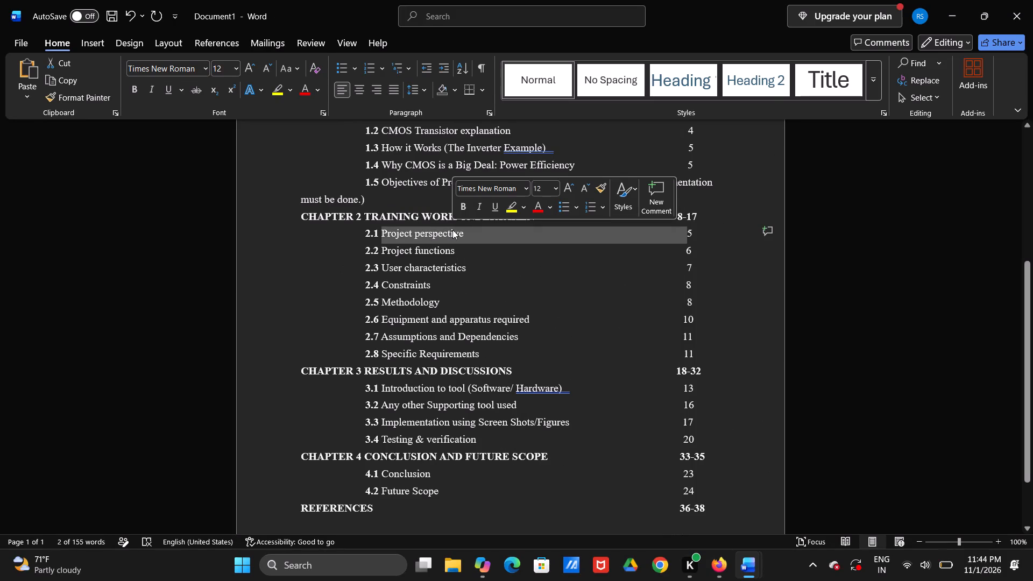
pyautogui.write('De')
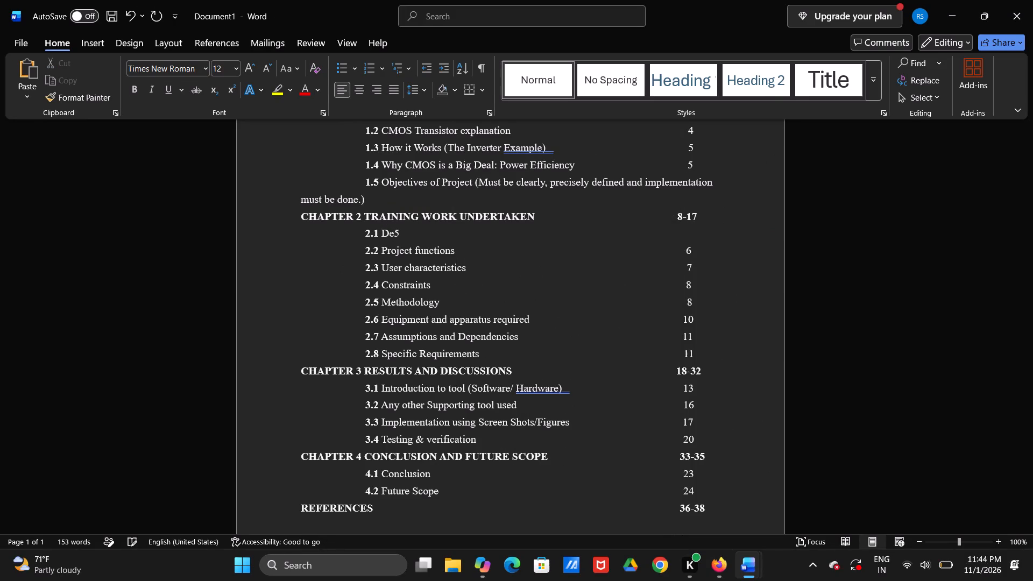
pyautogui.write('sign')
pyautogui.press('space')
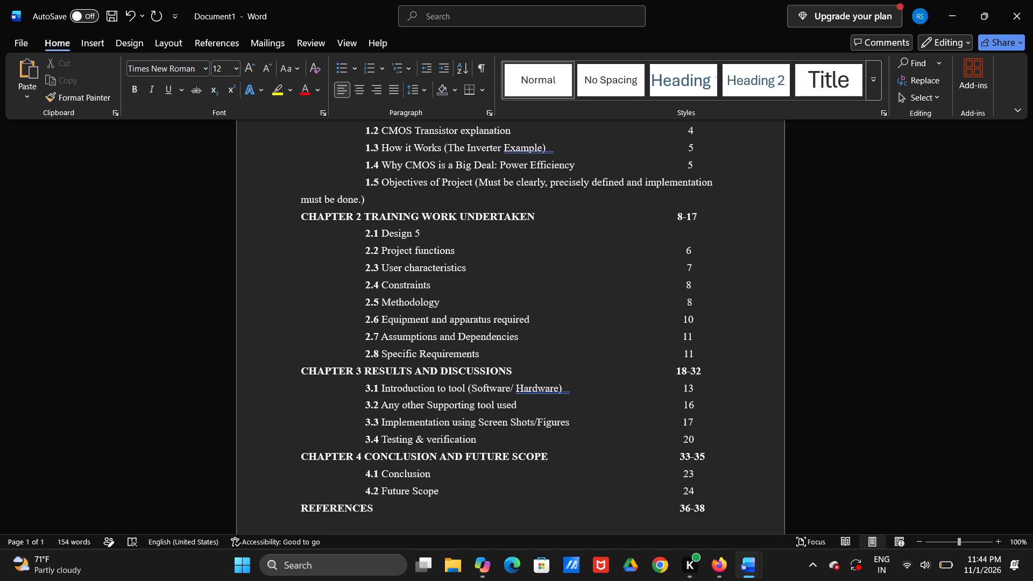
pyautogui.write('& Performancx')
pyautogui.press('BackSpace')
pyautogui.press('BackSpace')
pyautogui.write('ce')
pyautogui.press('space')
pyautogui.write('analt')
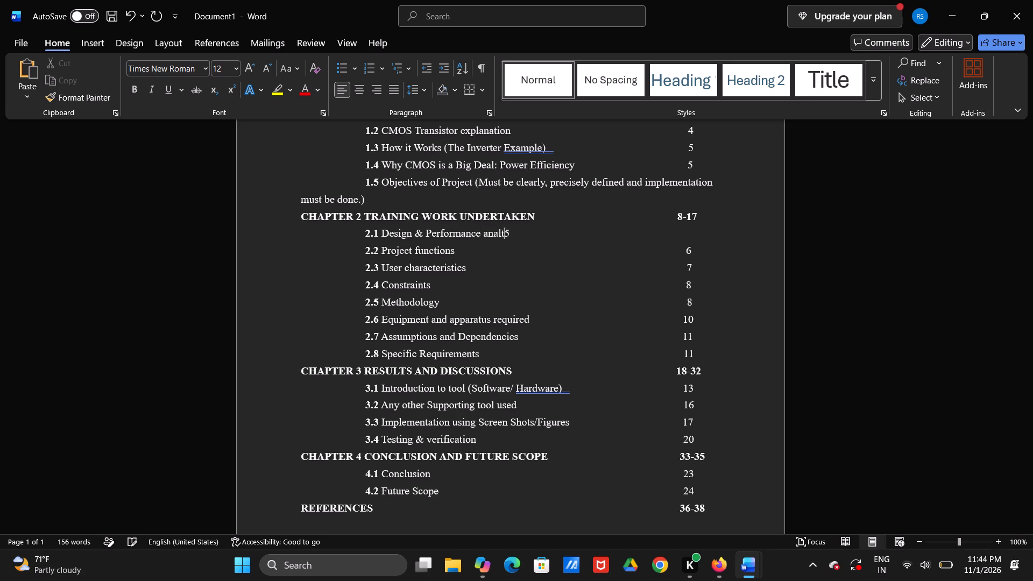
pyautogui.press('BackSpace')
pyautogui.write('yaia')
pyautogui.press('BackSpace')
pyautogui.press('BackSpace')
pyautogui.press('BackSpace')
pyautogui.write('sis')
pyautogui.press('space')
pyautogui.write('of 6T')
pyautogui.press('space')
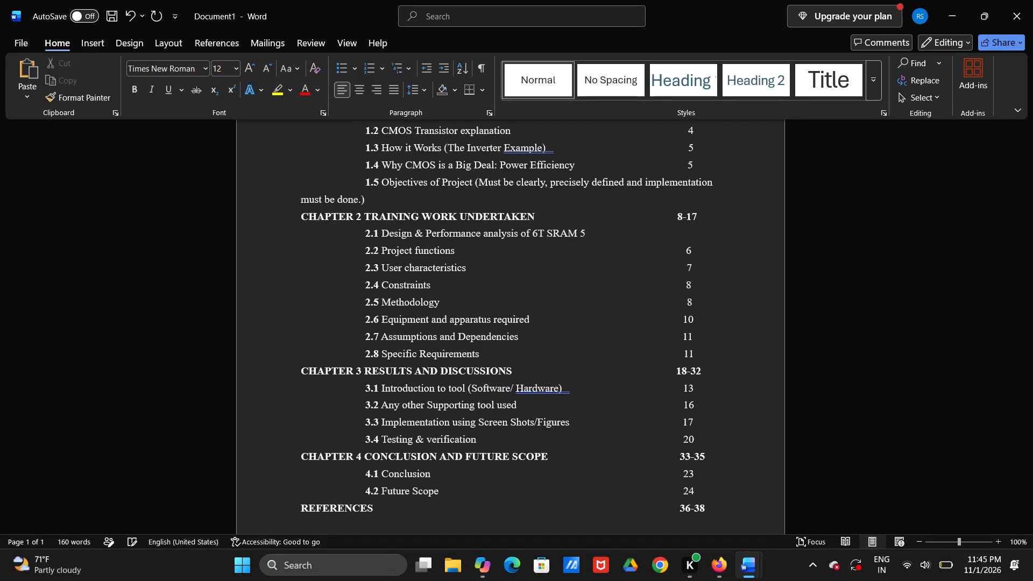
pyautogui.write('ell')
# Pad entry 2.1's page number with spaces out to the page number column and change it to 8.
pyautogui.press('space')
pyautogui.press('space')
pyautogui.press('space')
pyautogui.press('space')
pyautogui.press('space')
pyautogui.press('space')
pyautogui.press('space')
pyautogui.press('space')
pyautogui.press('space')
pyautogui.press('space')
pyautogui.press('space')
pyautogui.press('space')
pyautogui.press('space')
pyautogui.press('space')
pyautogui.press('space')
pyautogui.press('space')
pyautogui.press('space')
pyautogui.press('space')
pyautogui.press('space')
pyautogui.press('space')
pyautogui.press('space')
pyautogui.press('space')
pyautogui.press('space')
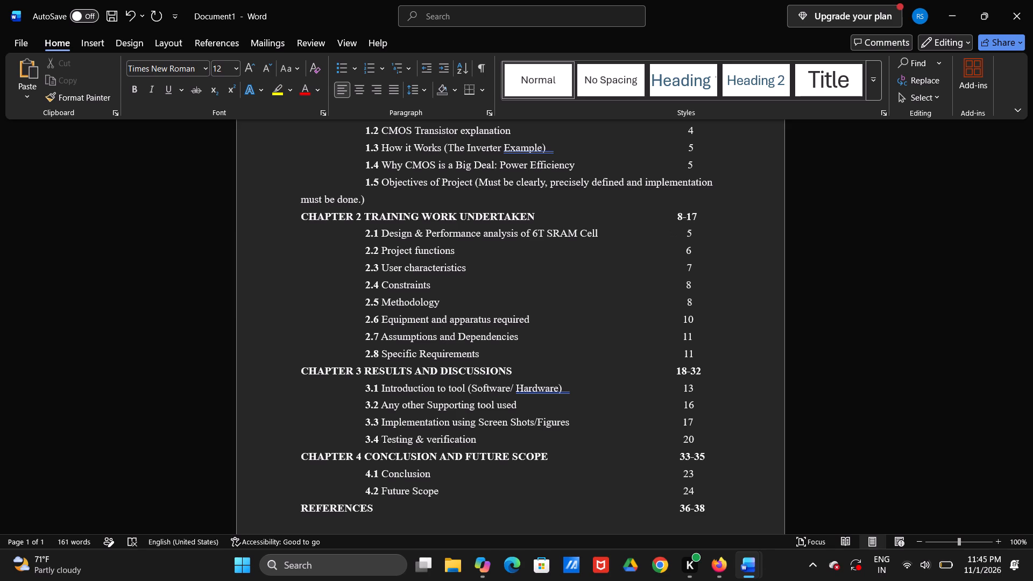
pyautogui.press('BackSpace')
pyautogui.press('Right')
pyautogui.press('BackSpace')
pyautogui.press('8')
# Check the report's section 2.2 heading and replace entry 2.2's placeholder title with "Circuit Methodology".
pyautogui.hotkey('alt', 'Tab')
pyautogui.scroll(-1, 452, 230)
pyautogui.scroll(1, 452, 230)
pyautogui.scroll(-1, 452, 230)
pyautogui.hotkey('alt', 'Tab')
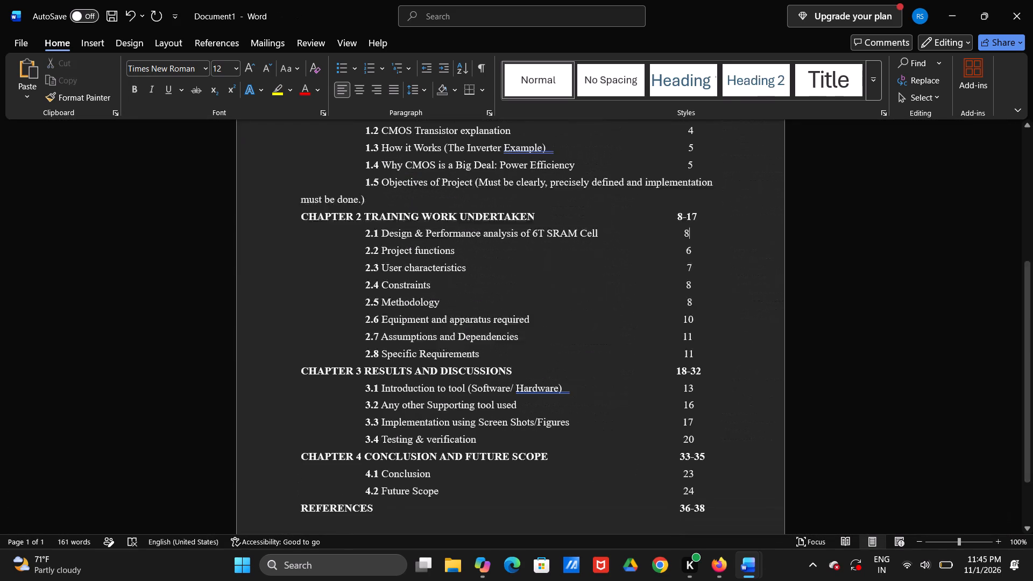
pyautogui.moveTo(380, 255); pyautogui.dragTo(384, 255)
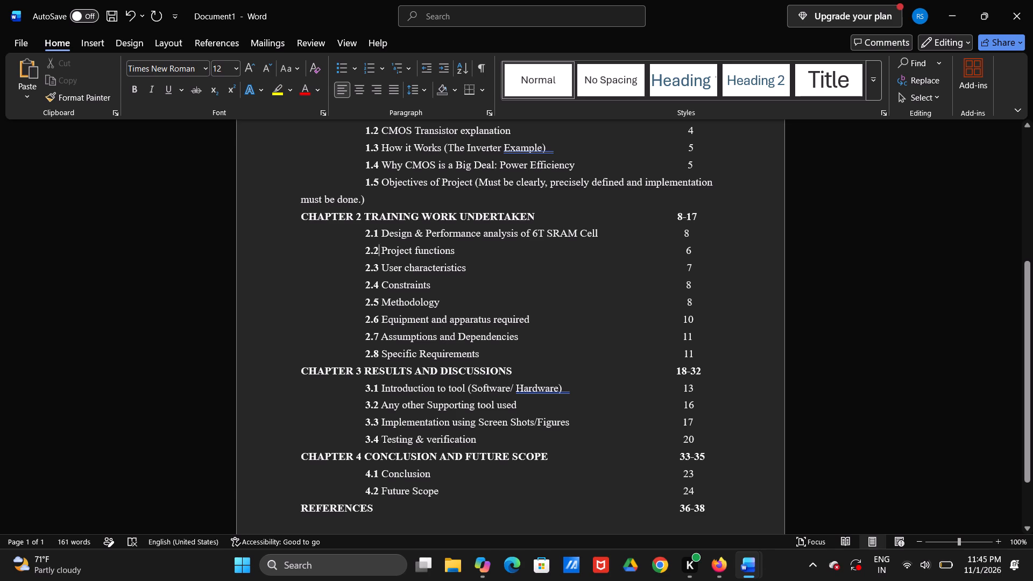
pyautogui.moveTo(384, 255); pyautogui.dragTo(390, 254)
pyautogui.click(372, 246)
pyautogui.moveTo(380, 248); pyautogui.dragTo(401, 247)
pyautogui.click(401, 247)
pyautogui.moveTo(381, 249); pyautogui.dragTo(449, 250)
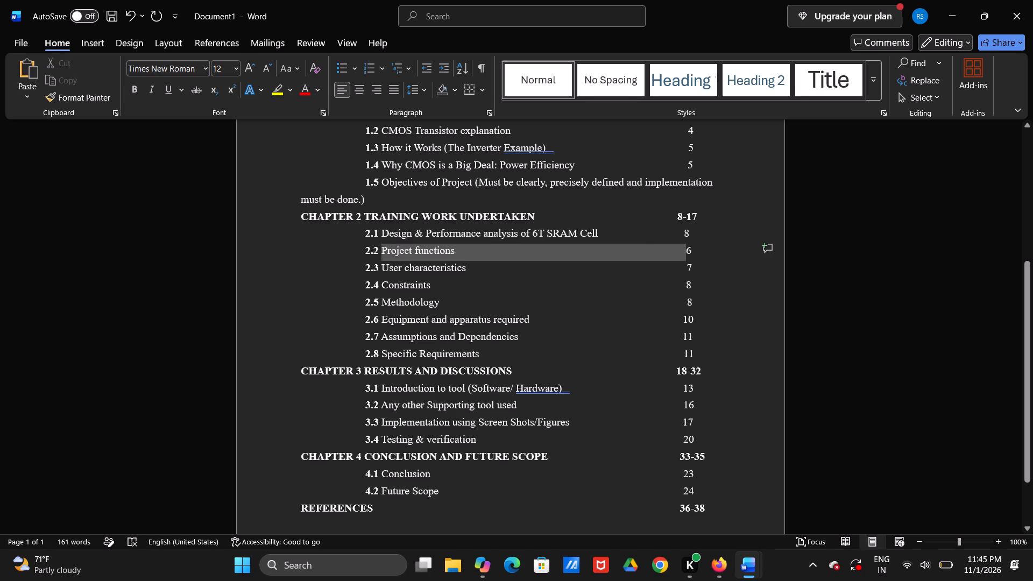
pyautogui.moveTo(449, 250); pyautogui.dragTo(449, 250)
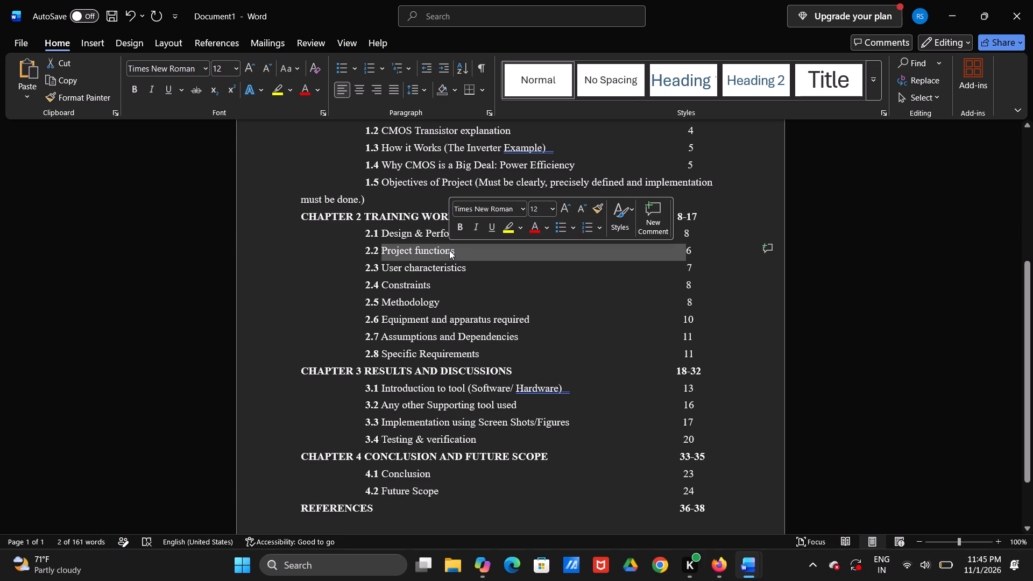
pyautogui.write('Circuit')
pyautogui.press('space')
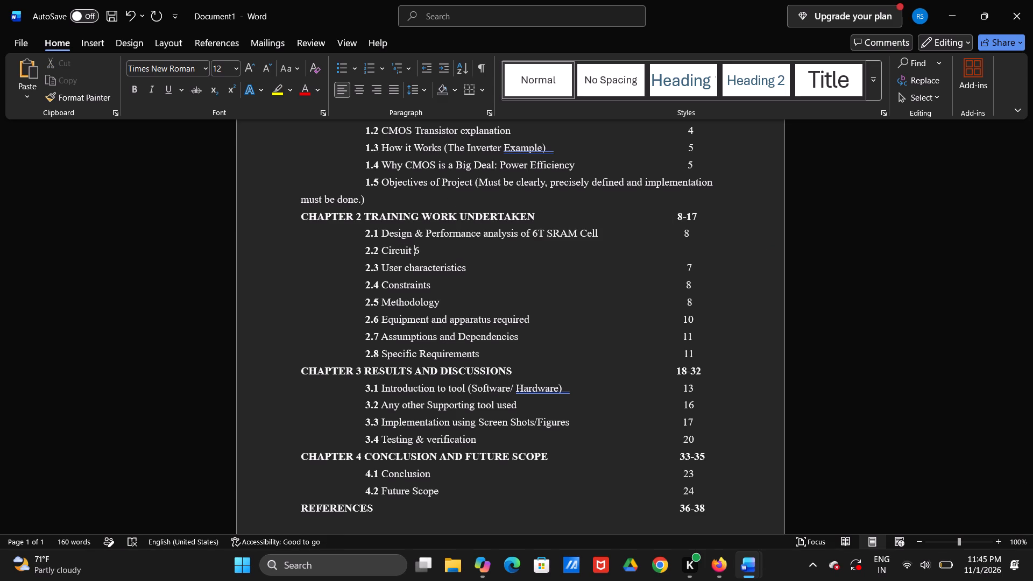
pyautogui.write('Methodol')
pyautogui.write('ogy')
# Pad entry 2.2's page number with spaces out to the page number column and change it to 9.
pyautogui.press('space')
pyautogui.press('space')
pyautogui.press('space')
pyautogui.press('space')
pyautogui.press('space')
pyautogui.press('space')
pyautogui.press('space')
pyautogui.press('space')
pyautogui.press('space')
pyautogui.press('space')
pyautogui.press('space')
pyautogui.press('space')
pyautogui.press('space')
pyautogui.press('space')
pyautogui.press('space')
pyautogui.press('space')
pyautogui.press('space')
pyautogui.press('space')
pyautogui.press('space')
pyautogui.press('space')
pyautogui.press('space')
pyautogui.press('space')
pyautogui.press('space')
pyautogui.press('BackSpace')
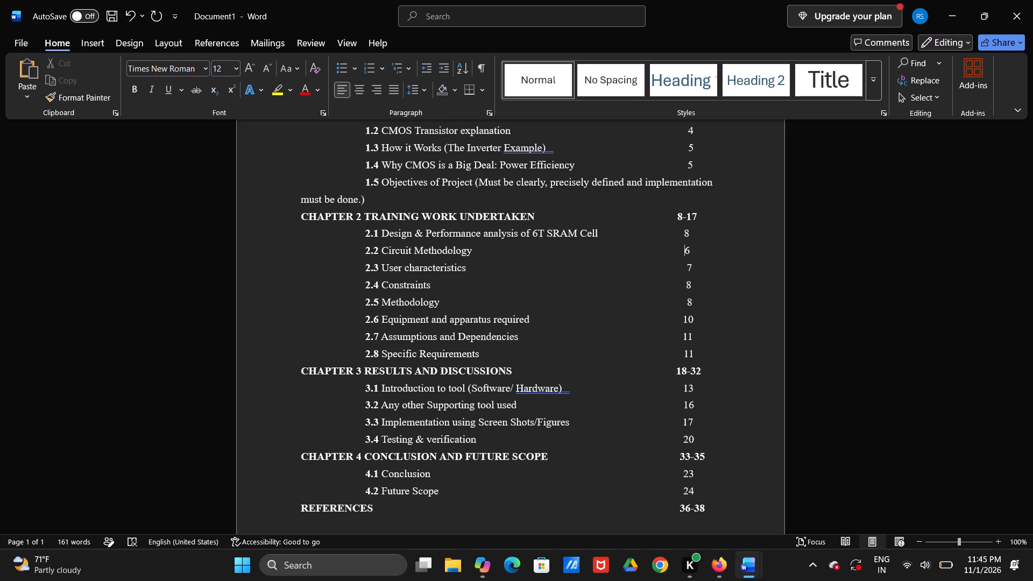
pyautogui.hotkey('ctrl', 'shift', 'Right')
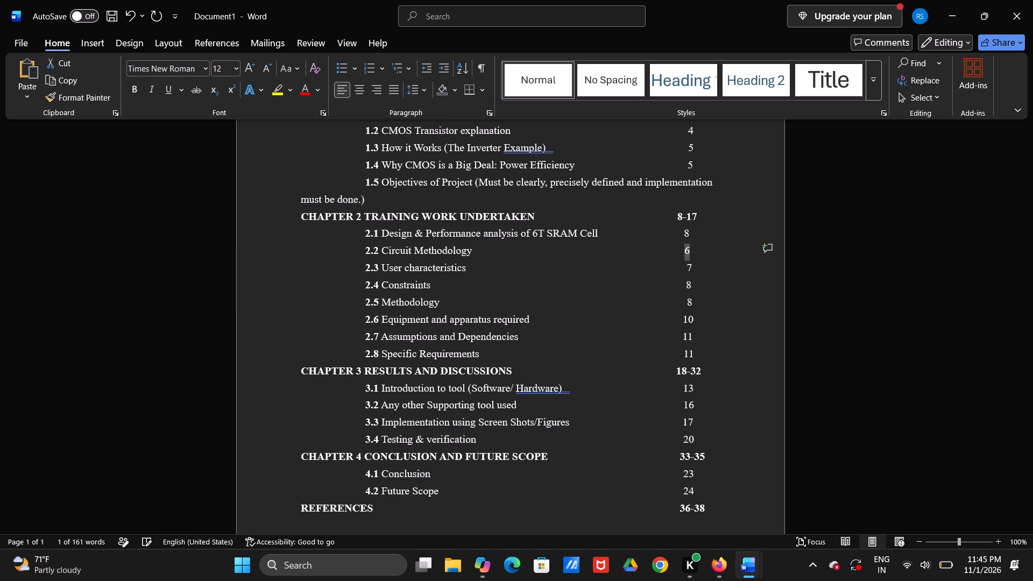
pyautogui.press('9')
# Look up section 2.3 in the training report and replace entry 2.3's placeholder title with "6T SRAM cell".
pyautogui.hotkey('alt', 'Tab')
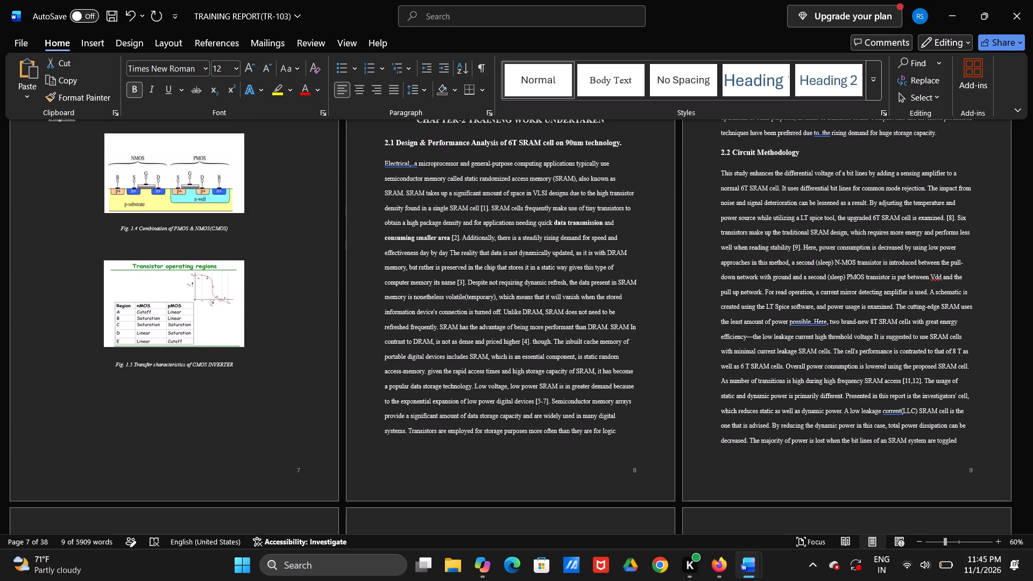
pyautogui.scroll(-2, 449, 250)
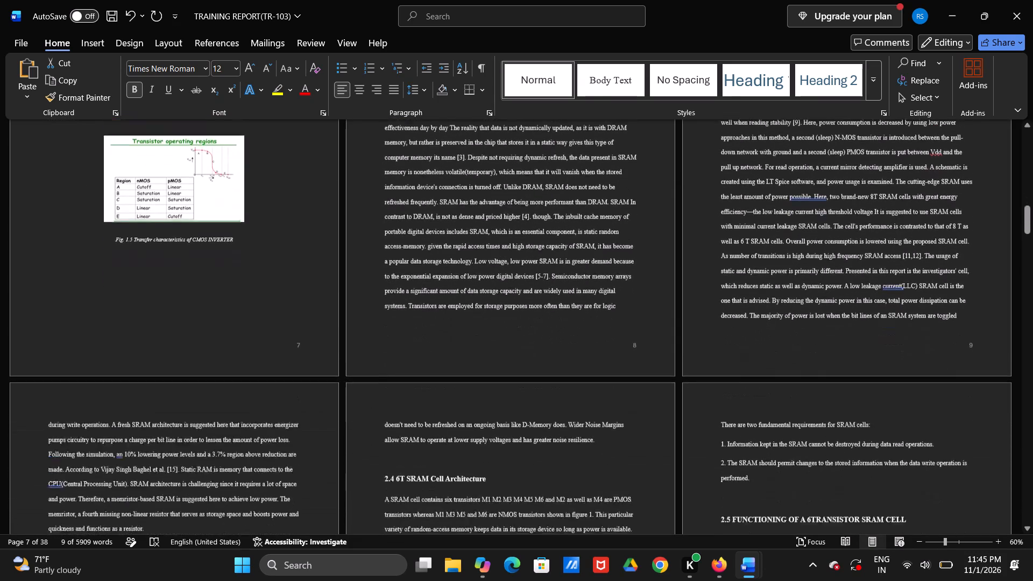
pyautogui.scroll(-2, 449, 250)
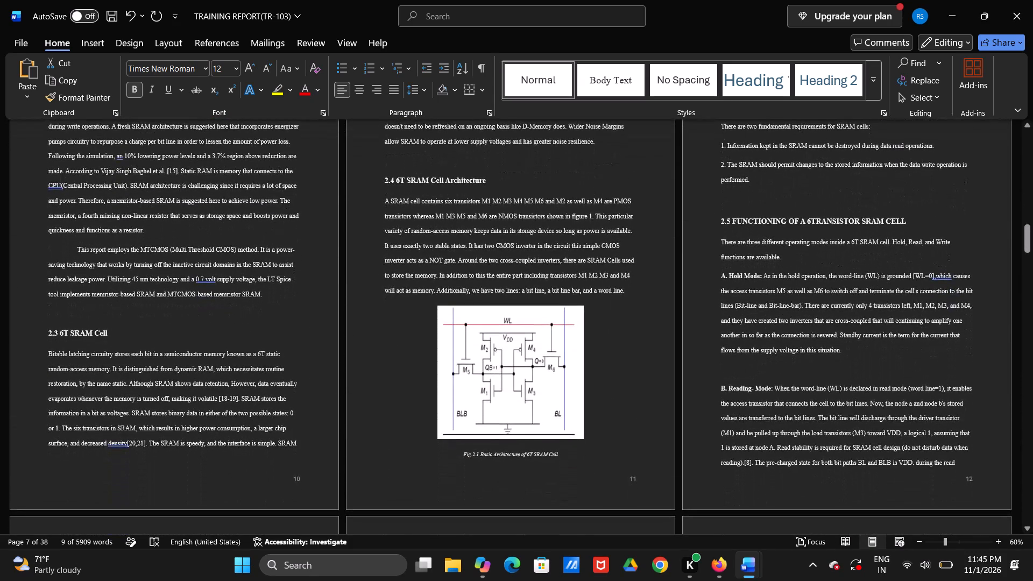
pyautogui.hotkey('alt', 'Tab')
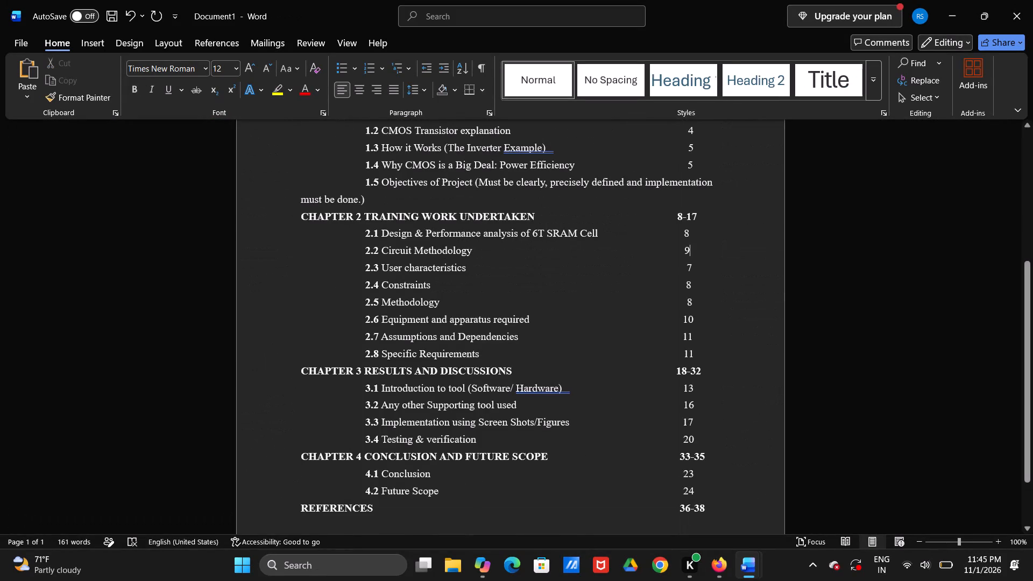
pyautogui.moveTo(465, 270); pyautogui.dragTo(386, 272)
pyautogui.write('6T')
pyautogui.press('space')
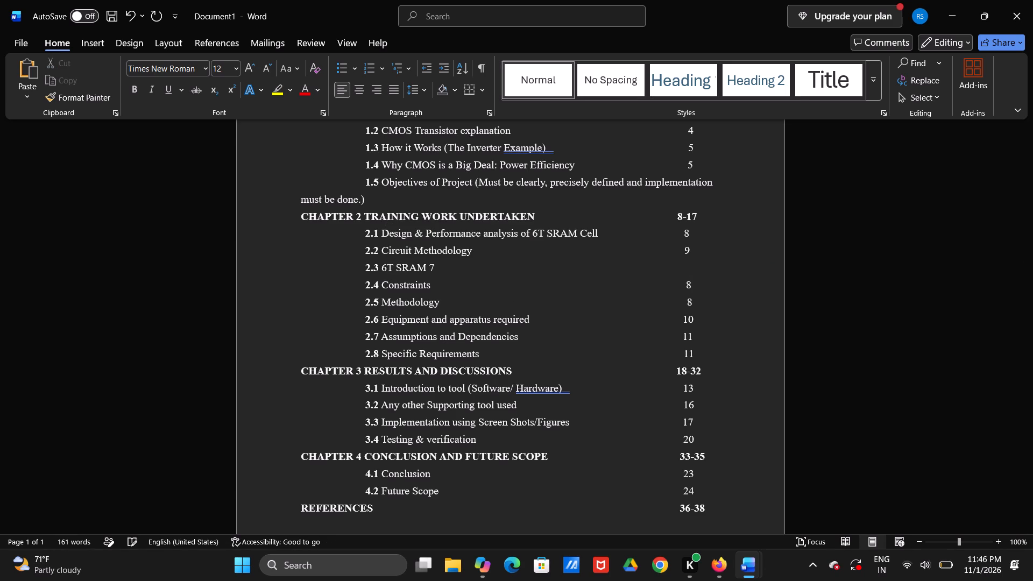
pyautogui.press('c')
pyautogui.write('ell')
pyautogui.press('space')
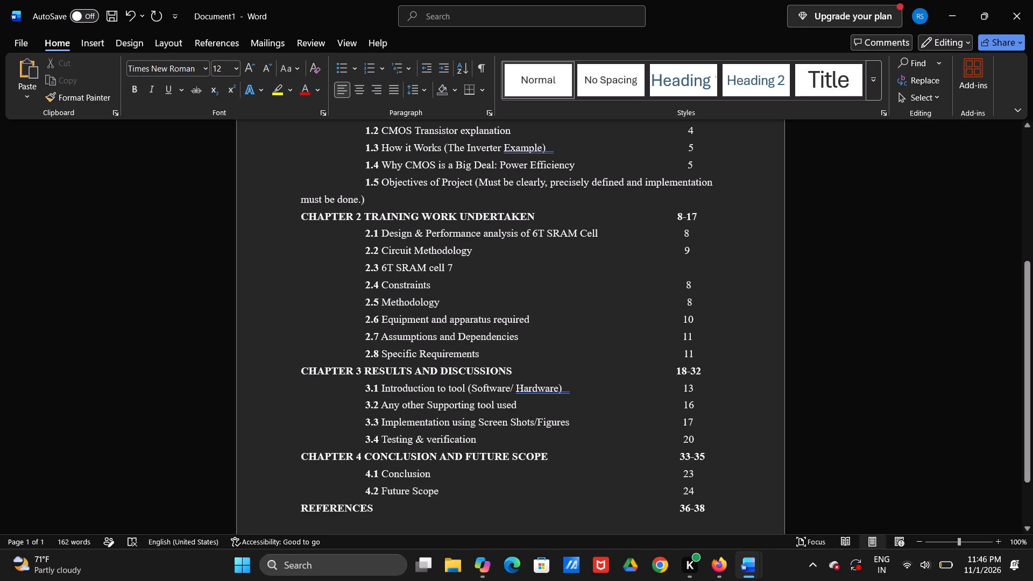
# Remove entry 2.3's old page number, pad the line with spaces out to the page number column, and enter 10.
pyautogui.moveTo(448, 265); pyautogui.dragTo(454, 267)
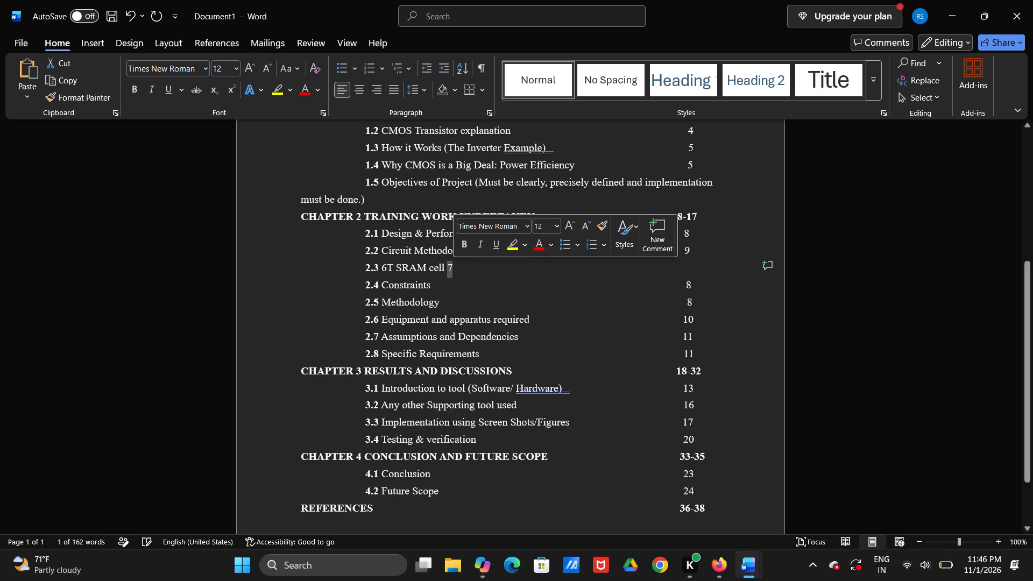
pyautogui.press('BackSpace')
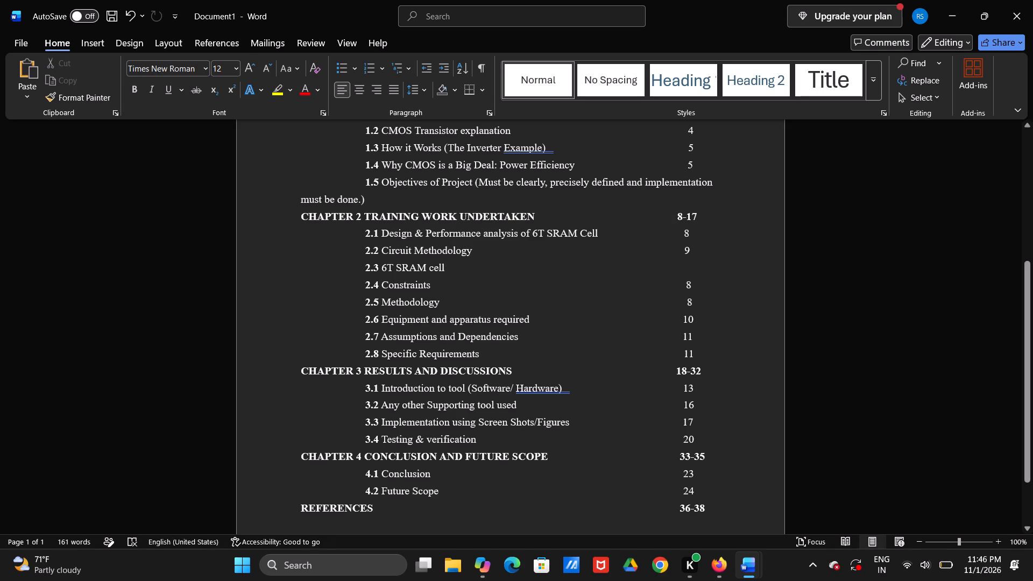
pyautogui.click(687, 271)
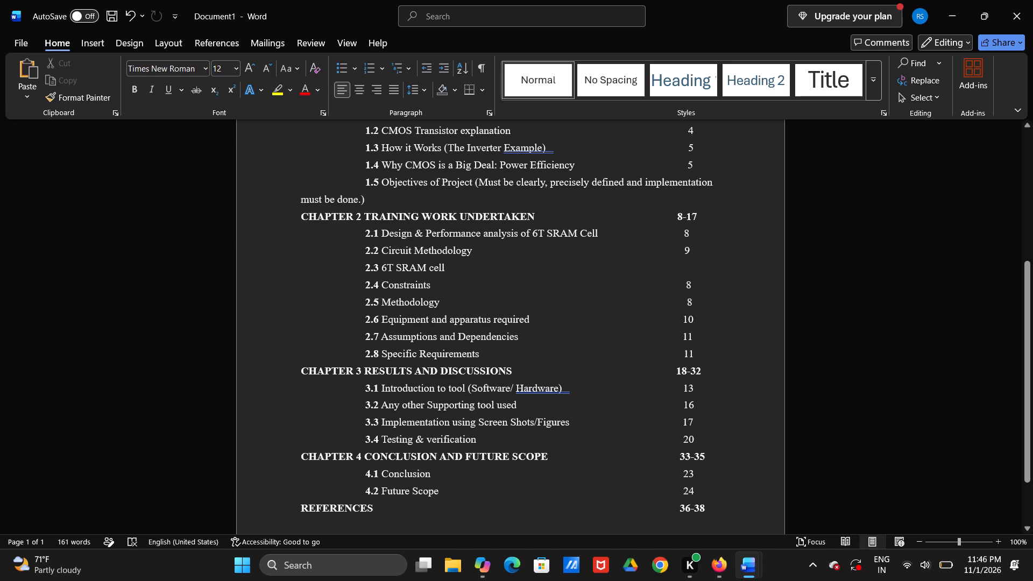
pyautogui.click(690, 254)
pyautogui.press('Down')
pyautogui.press('Right')
pyautogui.hotkey('ctrl', 'Left')
pyautogui.press('Right')
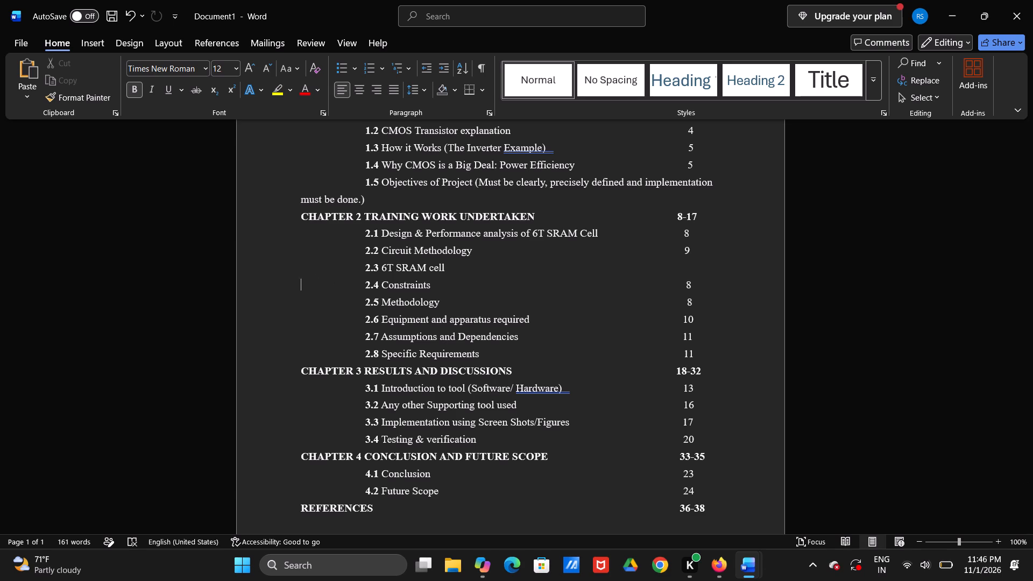
pyautogui.hotkey('ctrl', 'Left')
pyautogui.press('space')
pyautogui.press('space')
pyautogui.press('space')
pyautogui.press('space')
pyautogui.press('space')
pyautogui.press('space')
pyautogui.press('space')
pyautogui.press('space')
pyautogui.press('space')
pyautogui.press('space')
pyautogui.press('space')
pyautogui.press('space')
pyautogui.press('space')
pyautogui.press('space')
pyautogui.press('space')
pyautogui.press('space')
pyautogui.press('space')
pyautogui.press('space')
pyautogui.press('space')
pyautogui.press('space')
pyautogui.press('BackSpace')
pyautogui.press('BackSpace')
pyautogui.write('10')
# Check the training report's section 2.4 heading and replace entry 2.4's placeholder title with "6T SRAM cell architecture".
pyautogui.hotkey('alt', 'Tab')
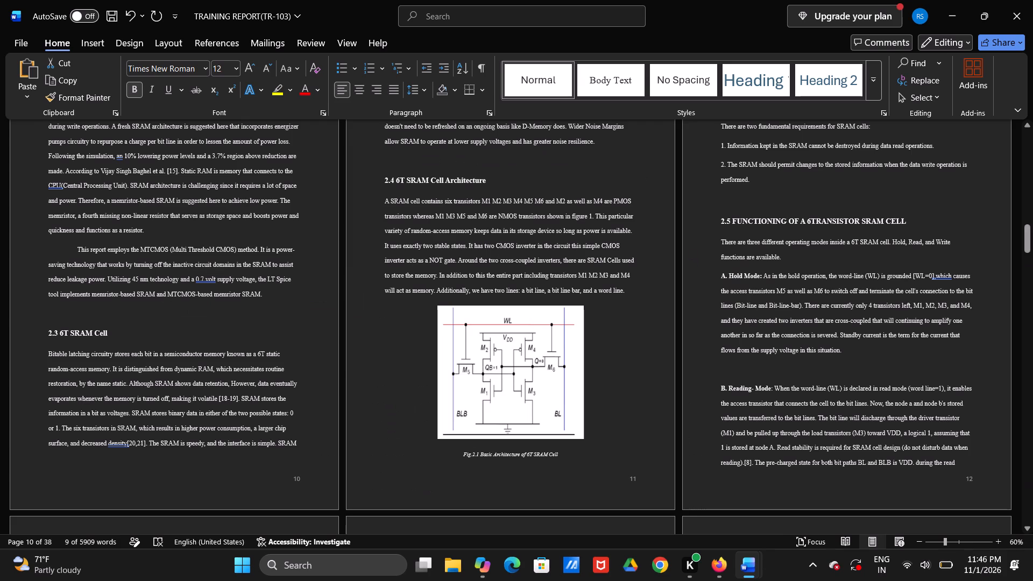
pyautogui.hotkey('alt', 'Tab')
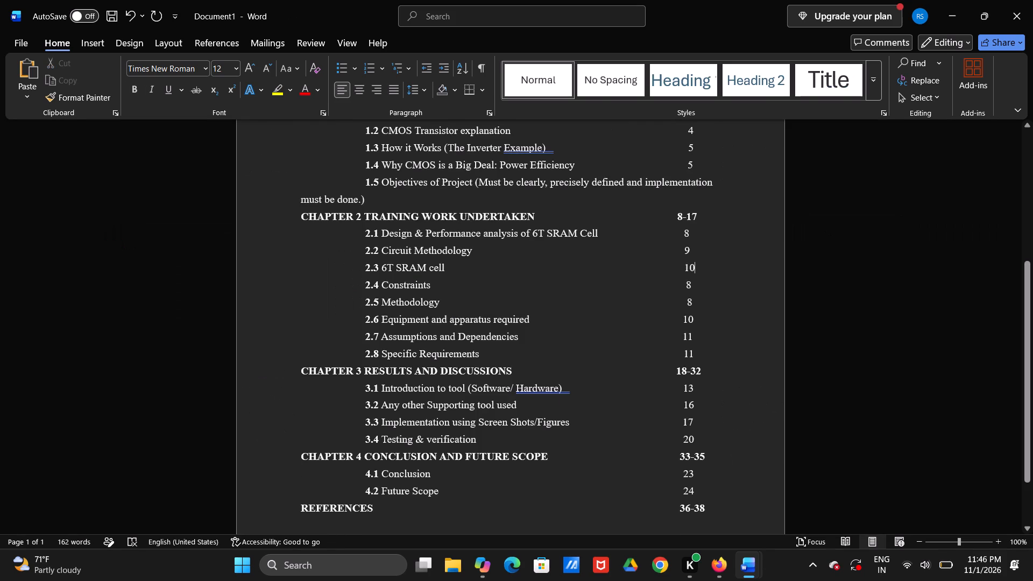
pyautogui.moveTo(430, 282); pyautogui.dragTo(387, 285)
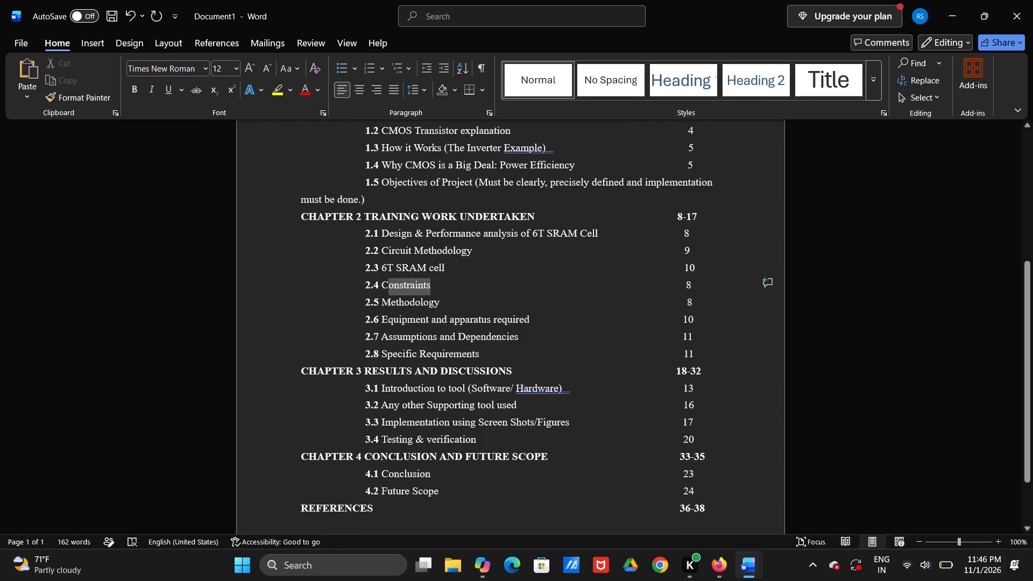
pyautogui.moveTo(387, 285); pyautogui.dragTo(385, 286)
pyautogui.write('6T')
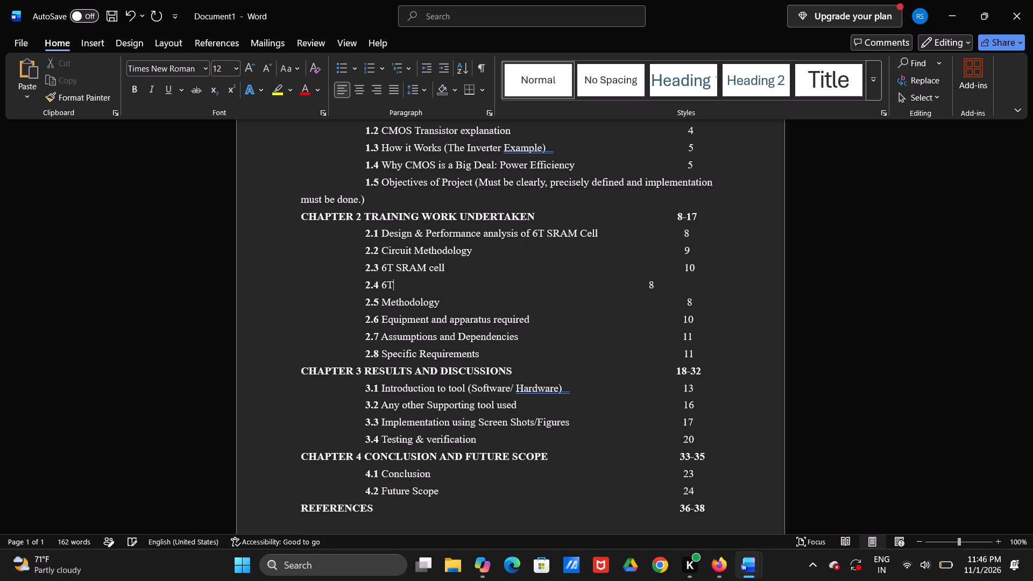
pyautogui.press('space')
pyautogui.write('SRAM cell archi')
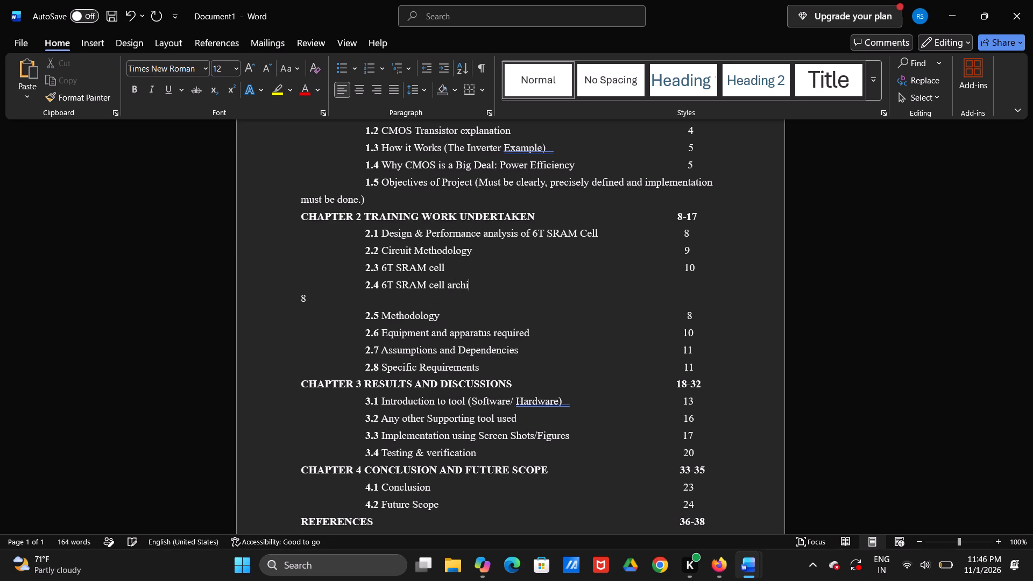
pyautogui.write('tec')
pyautogui.write('ture')
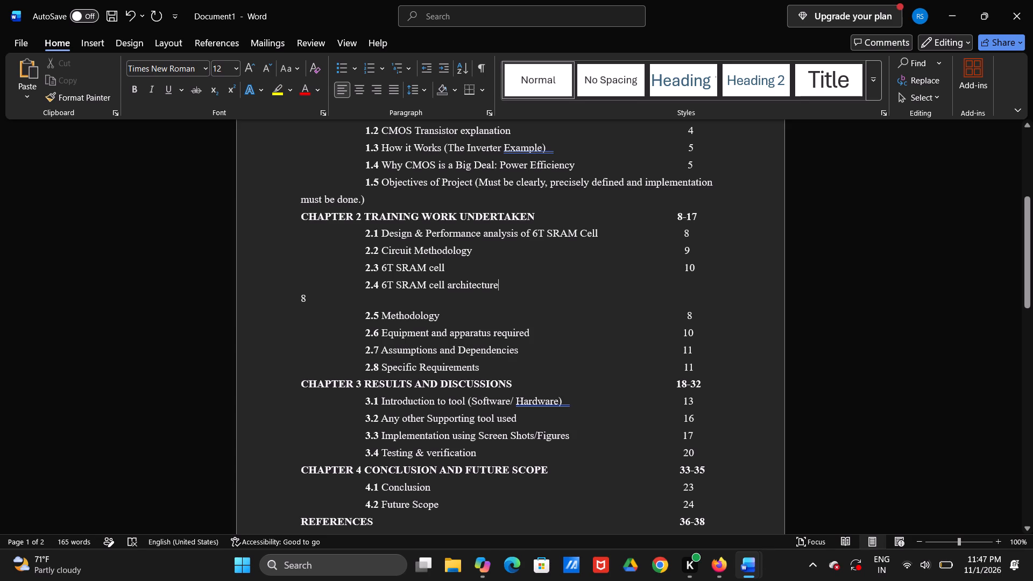
# Delete entry 2.4's wrapped page number and surplus spaces, and enter 11 in line with the page number column.
pyautogui.moveTo(310, 301); pyautogui.dragTo(295, 298)
pyautogui.moveTo(295, 298); pyautogui.dragTo(296, 298)
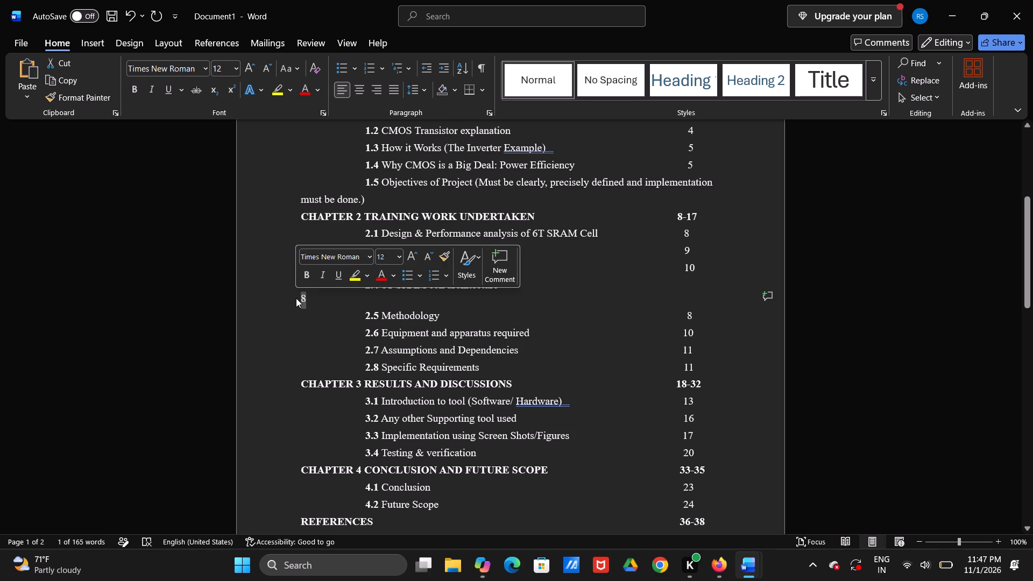
pyautogui.press('BackSpace')
pyautogui.press('BackSpace')
pyautogui.press('BackSpace')
pyautogui.press('BackSpace')
pyautogui.press('BackSpace')
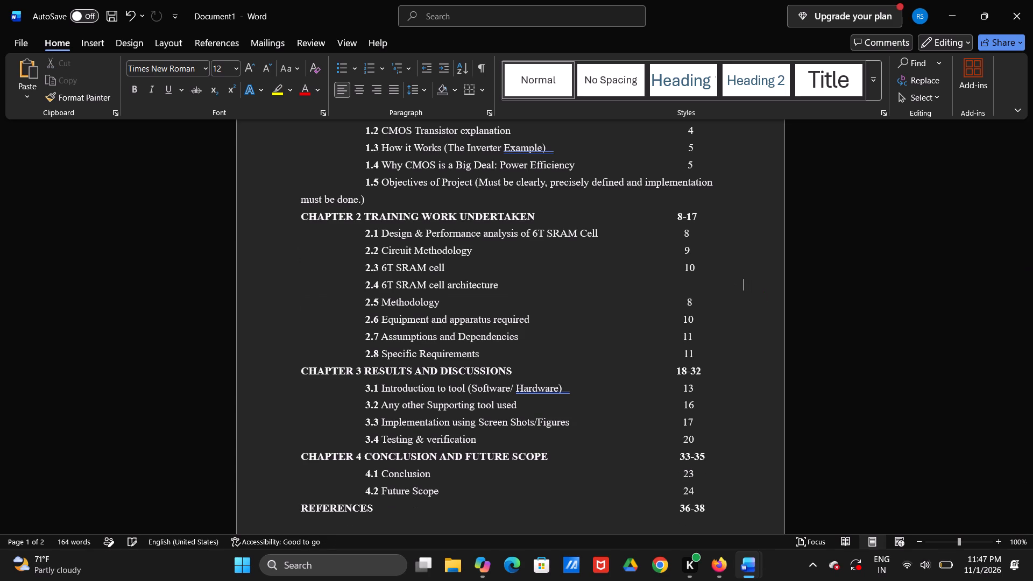
pyautogui.press('BackSpace')
pyautogui.press('BackSpace')
pyautogui.press('BackSpace')
pyautogui.press('BackSpace')
pyautogui.press('BackSpace')
pyautogui.press('BackSpace')
pyautogui.press('BackSpace')
pyautogui.press('BackSpace')
pyautogui.press('BackSpace')
pyautogui.press('BackSpace')
pyautogui.press('BackSpace')
pyautogui.press('BackSpace')
pyautogui.press('BackSpace')
pyautogui.press('BackSpace')
pyautogui.press('BackSpace')
pyautogui.press('BackSpace')
pyautogui.press('BackSpace')
pyautogui.press('BackSpace')
pyautogui.press('BackSpace')
pyautogui.press('BackSpace')
pyautogui.press('BackSpace')
pyautogui.write('11')
pyautogui.press('BackSpace')
pyautogui.press('BackSpace')
pyautogui.press('BackSpace')
pyautogui.write('11')
# Close the Copilot window from the overview of open windows.
pyautogui.press('super+Tab')
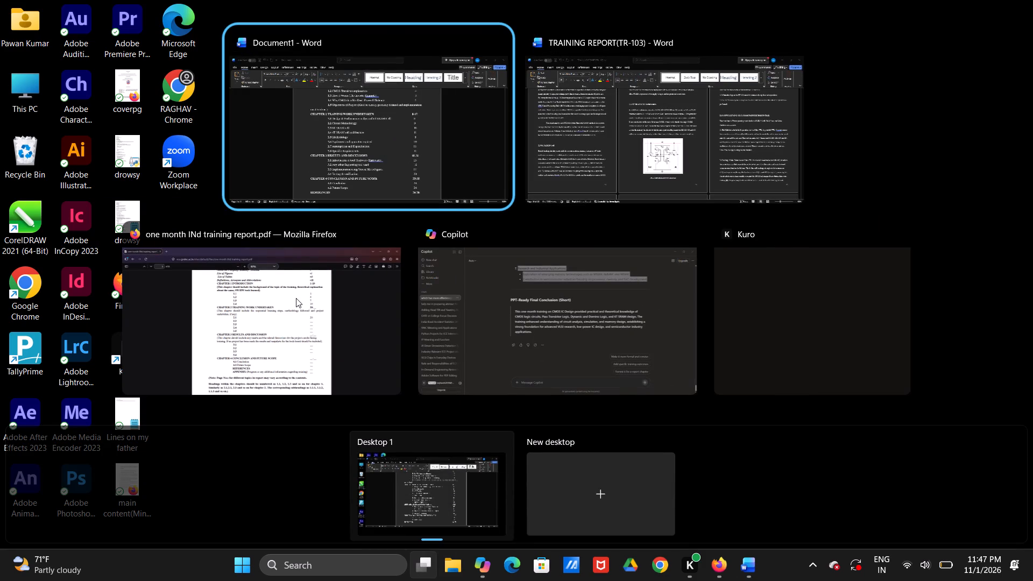
pyautogui.press('Down')
pyautogui.press('Right')
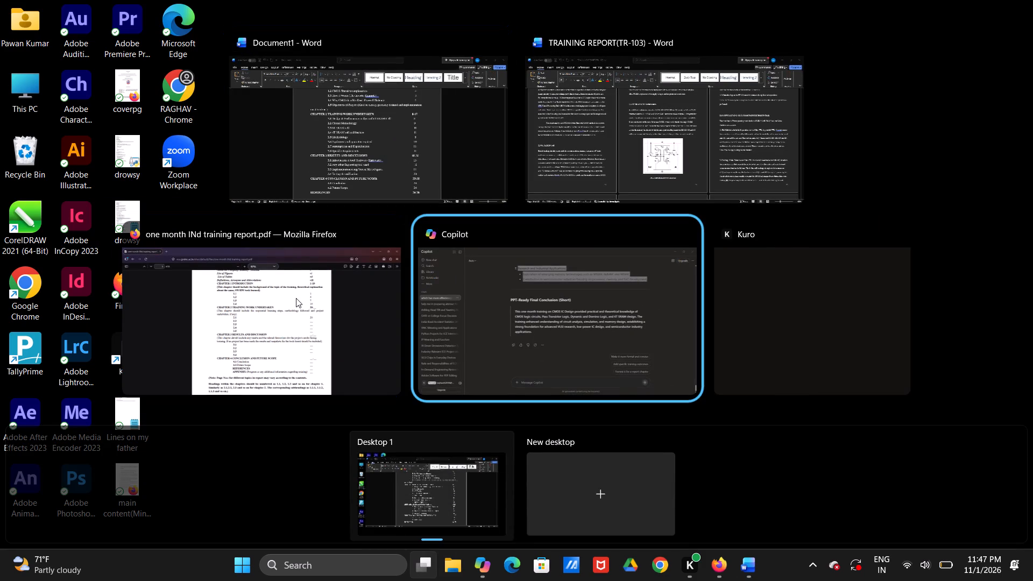
pyautogui.click(685, 230)
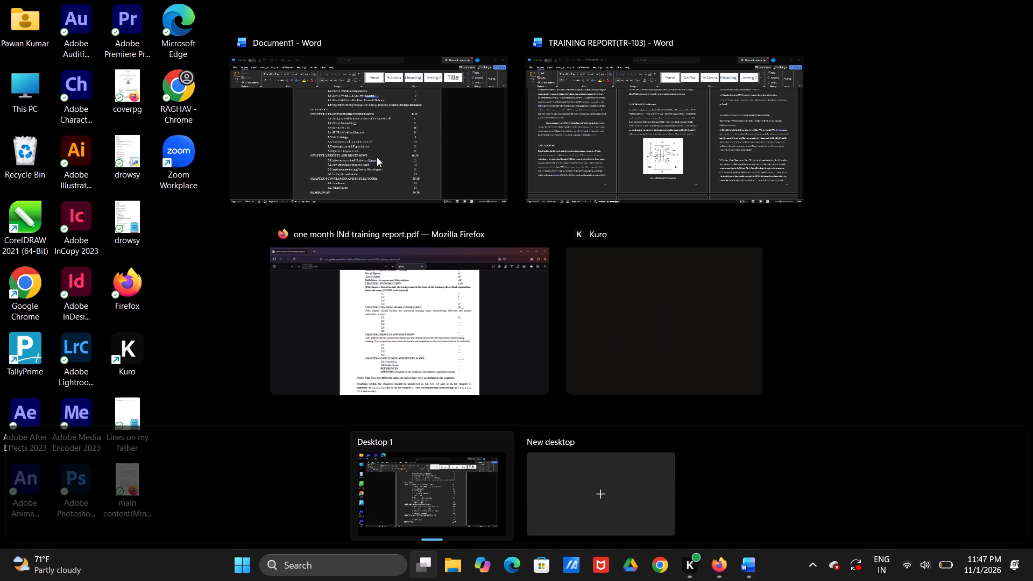
# Look up section 2.5 in the training report and replace entry 2.5's placeholder title with "Functioning of".
pyautogui.click(652, 127)
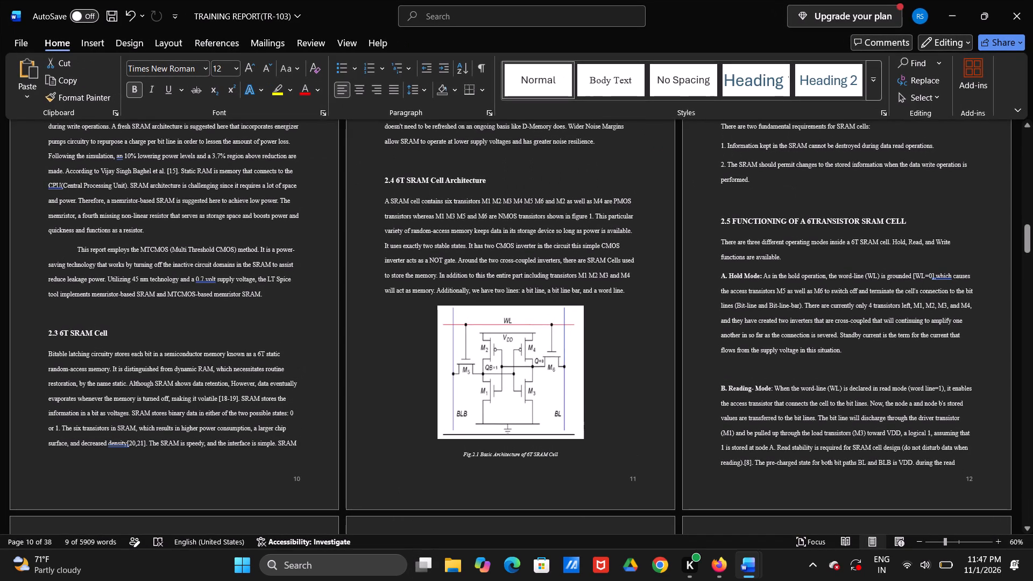
pyautogui.scroll(-1, 542, 275)
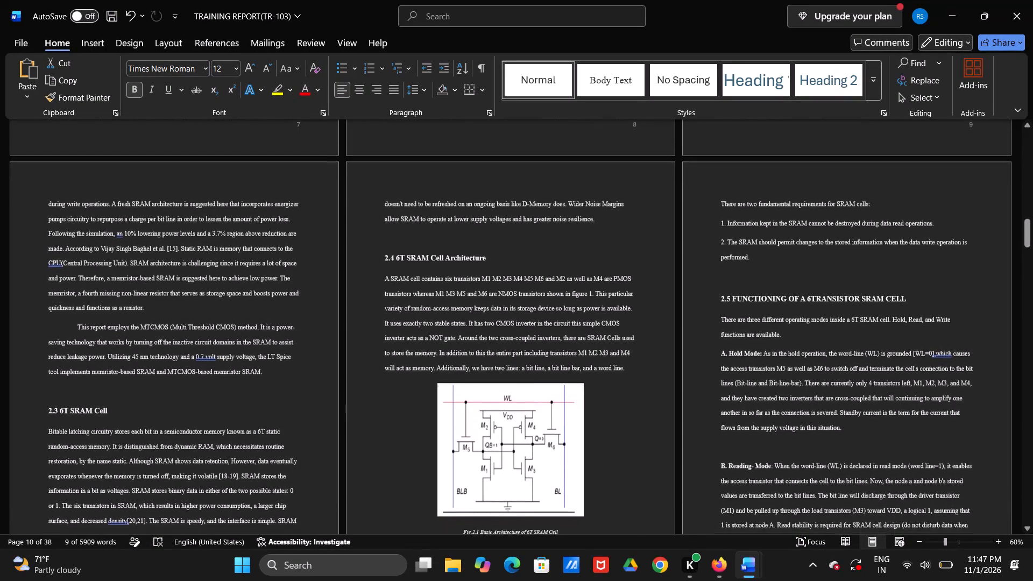
pyautogui.scroll(-2, 542, 275)
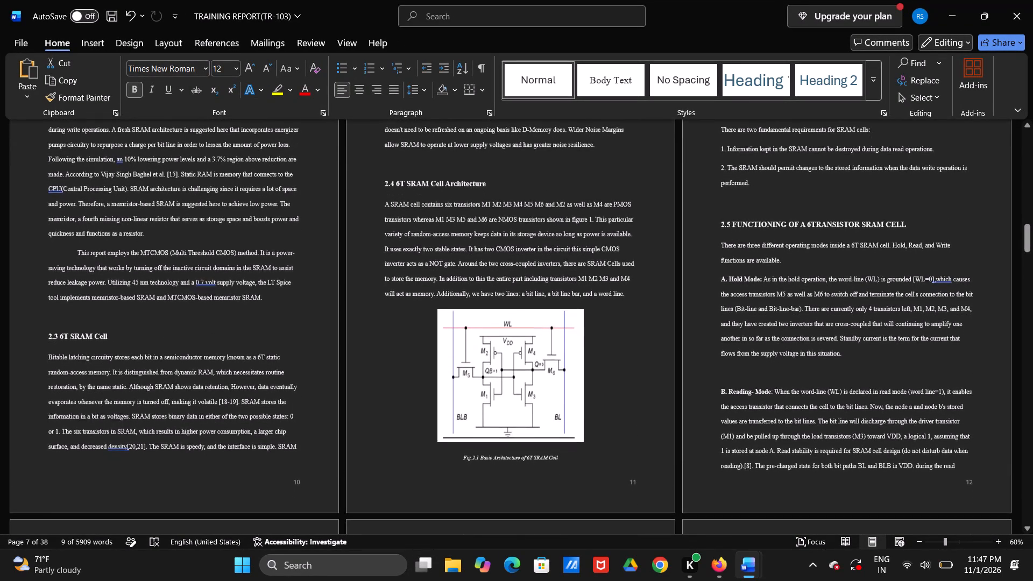
pyautogui.hotkey('alt', 'Tab')
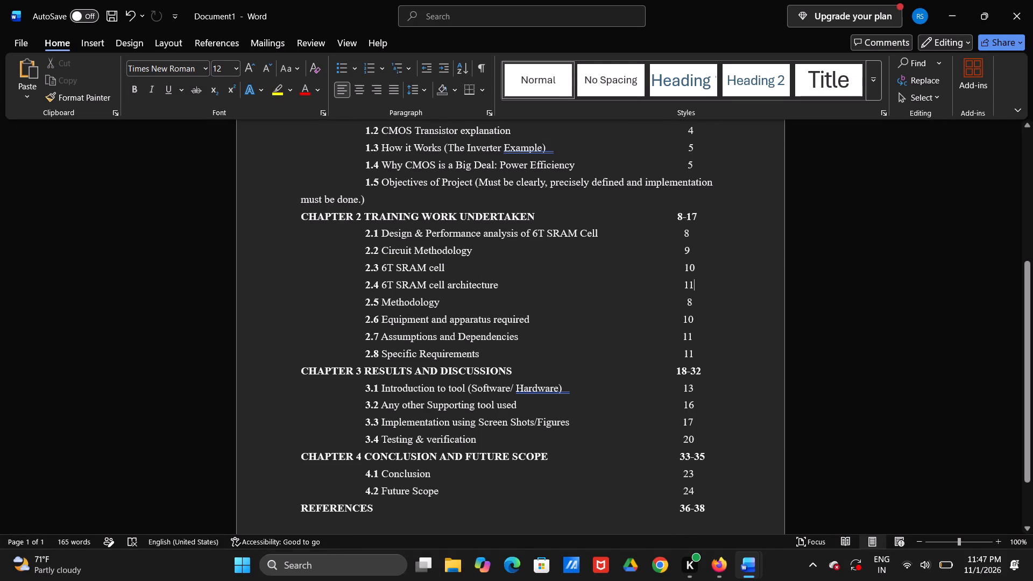
pyautogui.moveTo(440, 302); pyautogui.dragTo(385, 301)
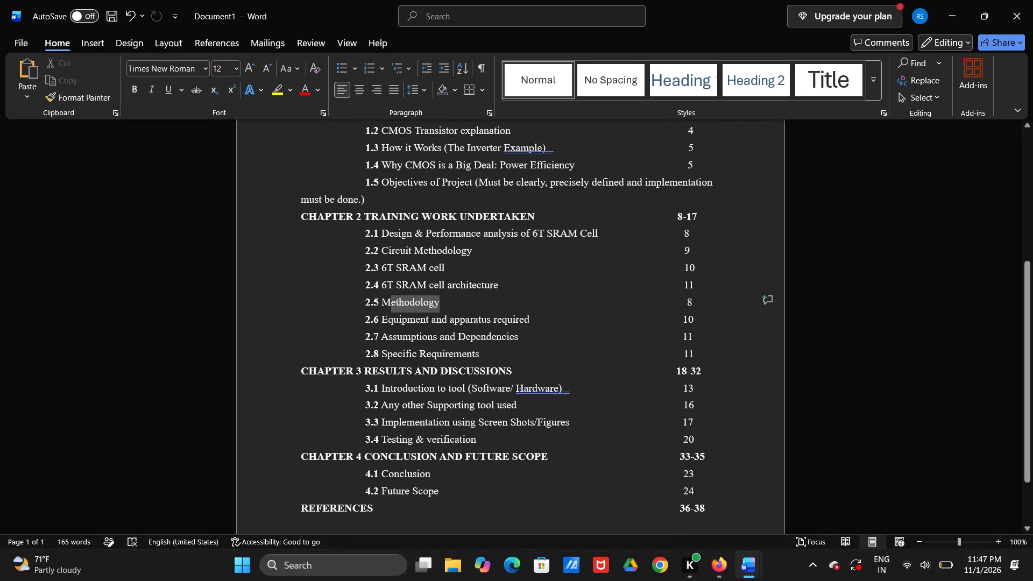
pyautogui.moveTo(385, 301); pyautogui.dragTo(381, 302)
pyautogui.write('Functioning')
pyautogui.press('space')
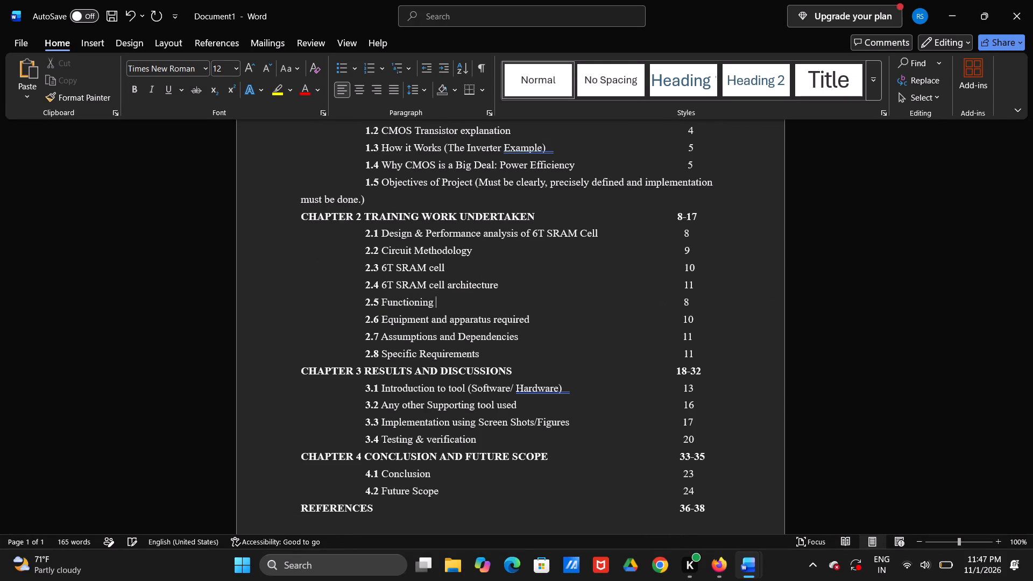
pyautogui.write('of')
pyautogui.press('space')
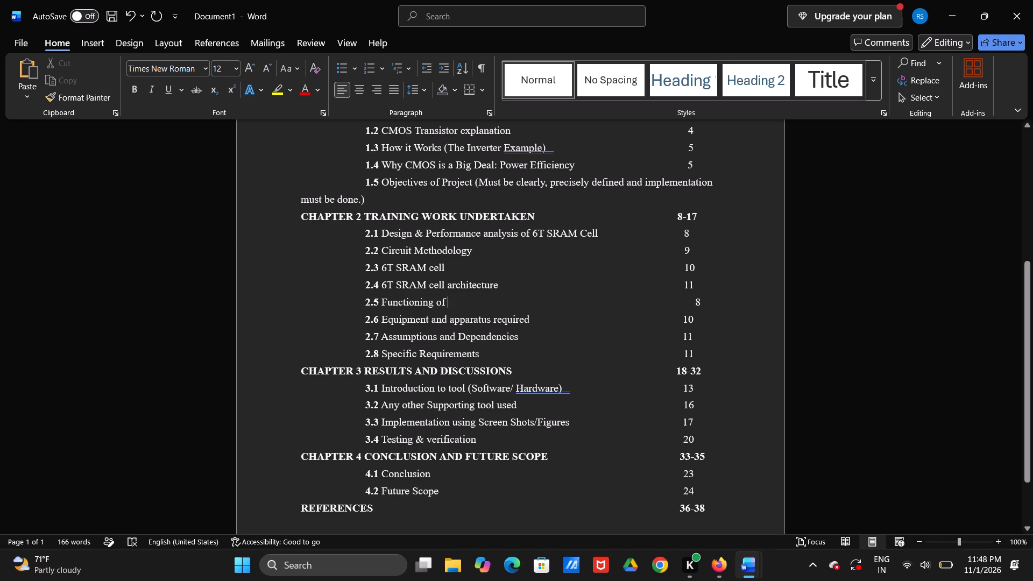
# Copy "6T SRAM cell" from entry 2.3 and paste it after "Functioning of" in entry 2.5.
pyautogui.moveTo(379, 268); pyautogui.dragTo(386, 271)
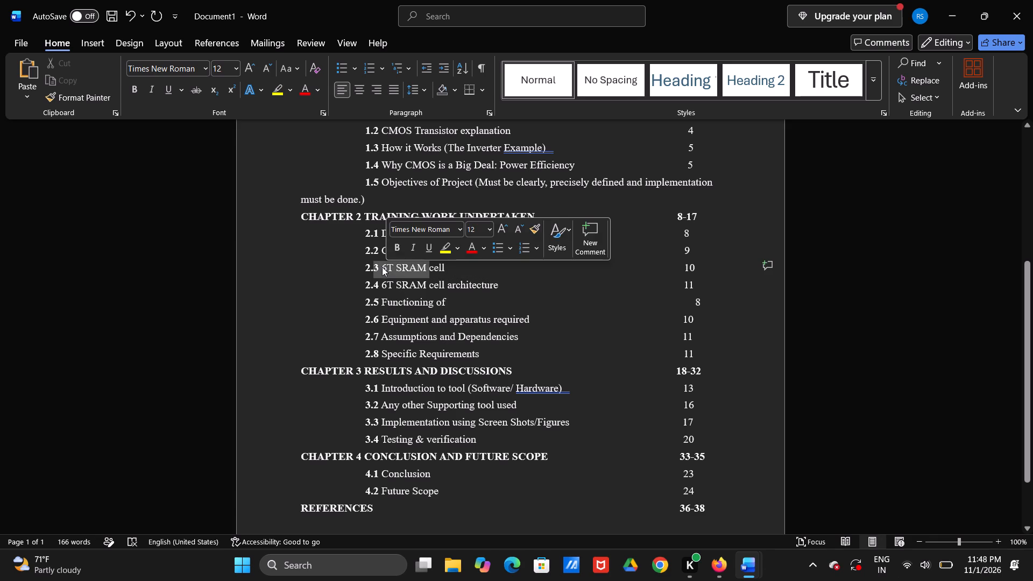
pyautogui.click(379, 264)
pyautogui.click(380, 264)
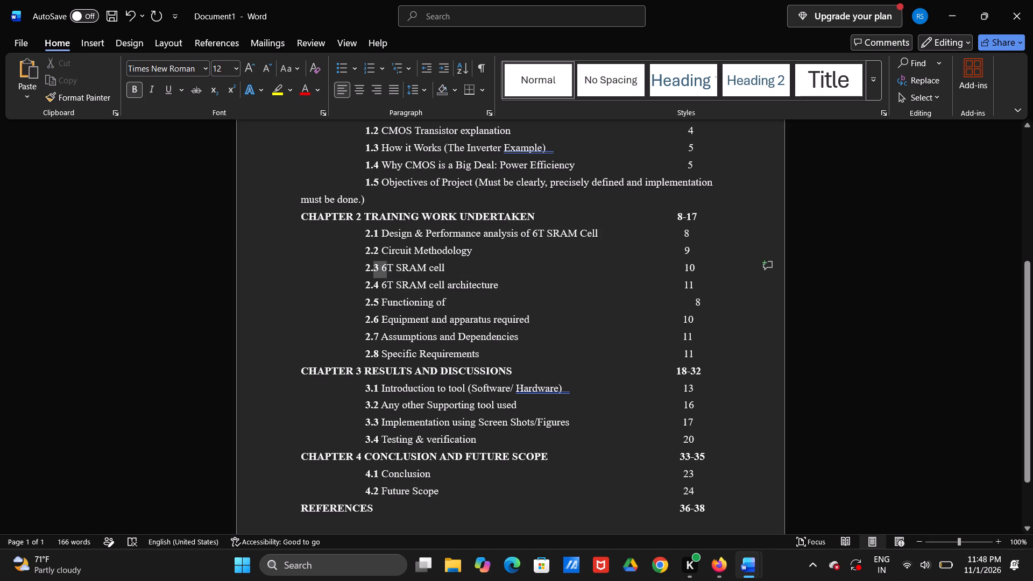
pyautogui.moveTo(383, 265); pyautogui.dragTo(411, 269)
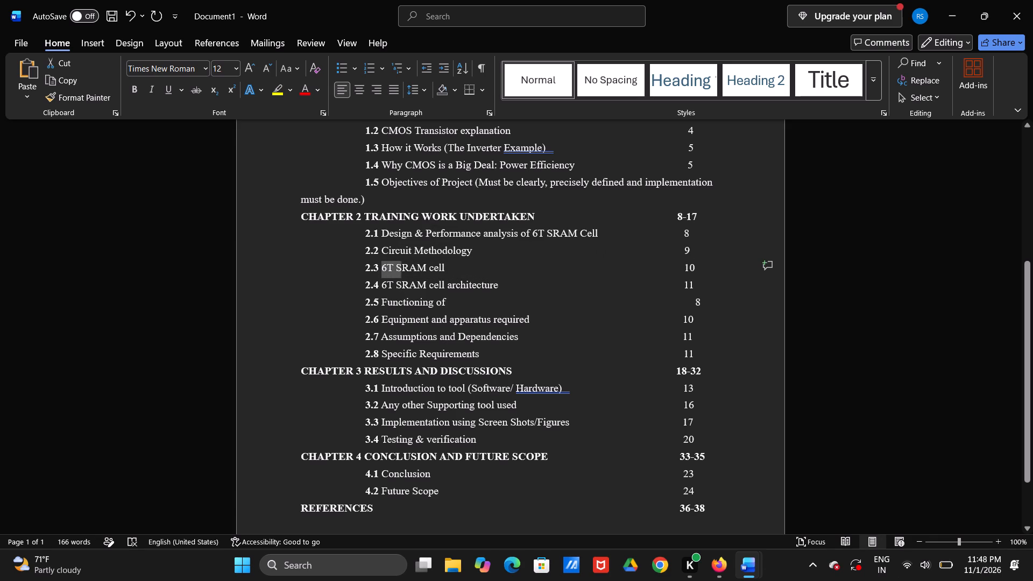
pyautogui.moveTo(411, 269); pyautogui.dragTo(446, 267)
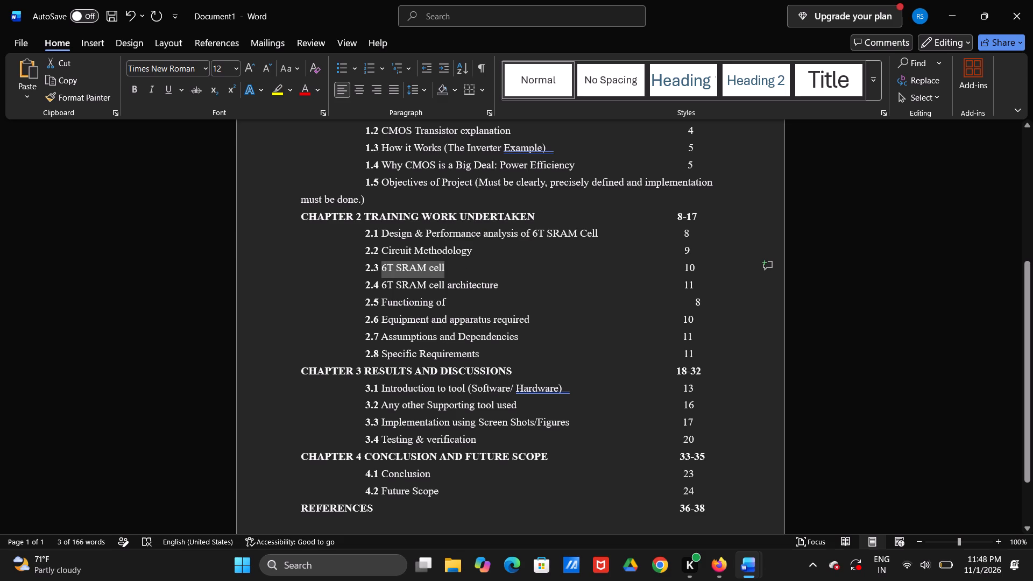
pyautogui.hotkey('ctrl', 'c')
pyautogui.click(452, 297)
pyautogui.hotkey('ctrl', 'v')
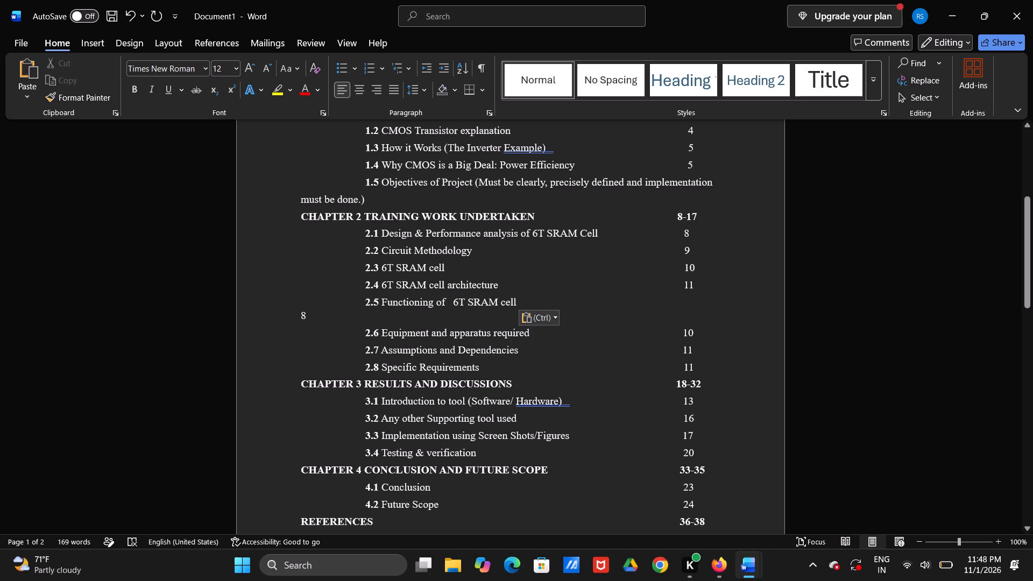
# Delete entry 2.5's wrapped page number and surplus spaces, and enter 12 in line with the page number column.
pyautogui.moveTo(315, 317); pyautogui.dragTo(294, 315)
pyautogui.press('BackSpace')
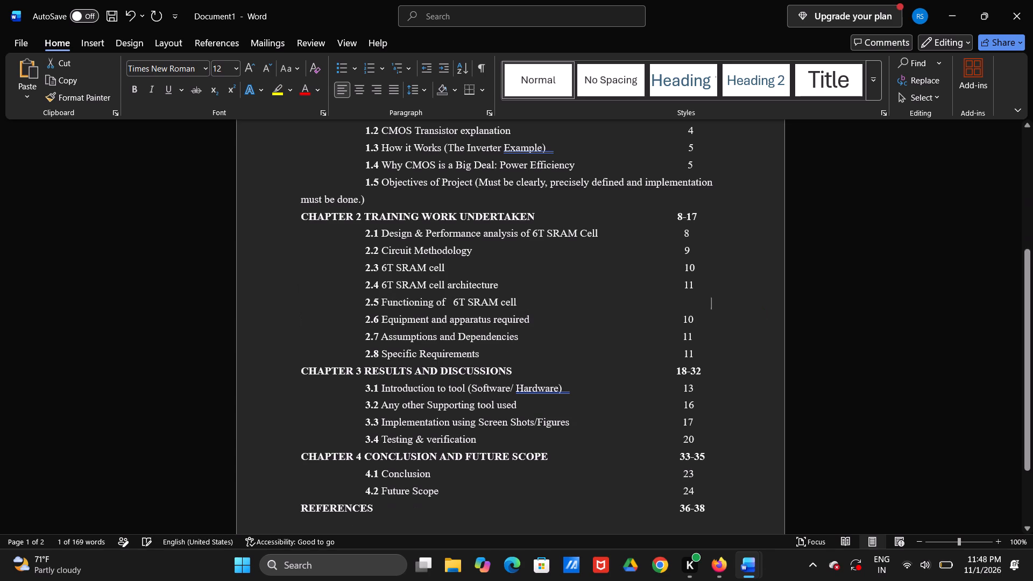
pyautogui.press('BackSpace')
pyautogui.press('BackSpace')
pyautogui.press('BackSpace')
pyautogui.press('BackSpace')
pyautogui.press('BackSpace')
pyautogui.press('BackSpace')
pyautogui.press('BackSpace')
pyautogui.press('BackSpace')
pyautogui.press('BackSpace')
pyautogui.press('BackSpace')
pyautogui.press('BackSpace')
pyautogui.press('BackSpace')
pyautogui.press('BackSpace')
pyautogui.press('BackSpace')
pyautogui.press('BackSpace')
pyautogui.press('BackSpace')
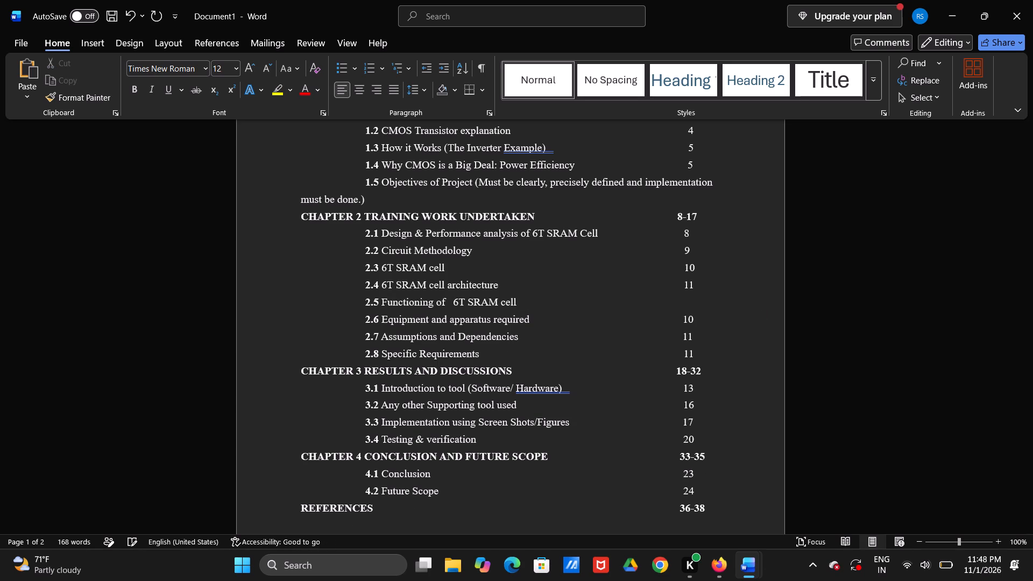
pyautogui.press('BackSpace')
pyautogui.press('BackSpace')
pyautogui.press('BackSpace')
pyautogui.press('BackSpace')
pyautogui.press('BackSpace')
pyautogui.press('BackSpace')
pyautogui.press('BackSpace')
pyautogui.press('BackSpace')
pyautogui.press('BackSpace')
pyautogui.press('BackSpace')
pyautogui.press('BackSpace')
pyautogui.write('12')
pyautogui.press('BackSpace')
pyautogui.press('BackSpace')
pyautogui.press('BackSpace')
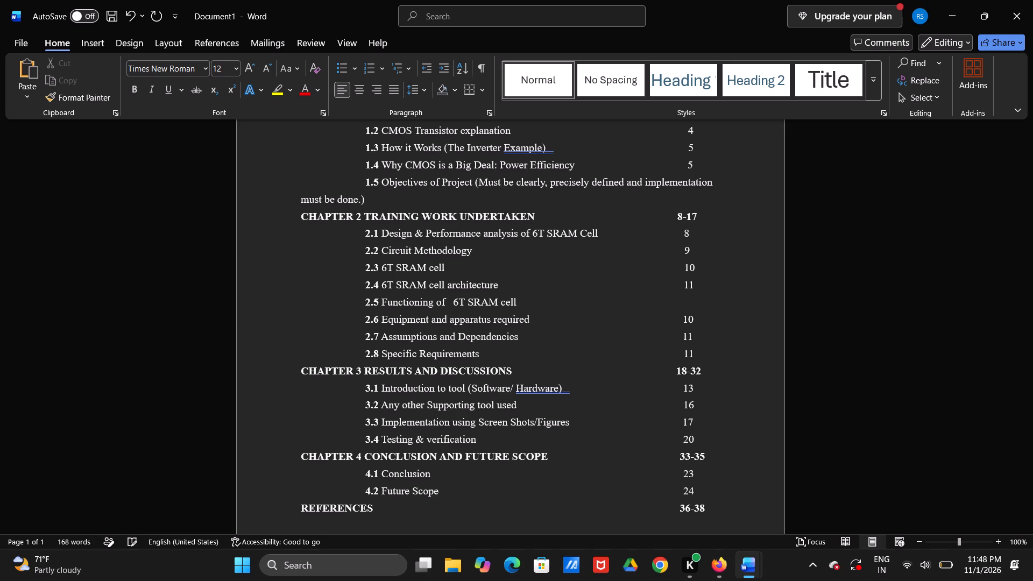
pyautogui.write('12')
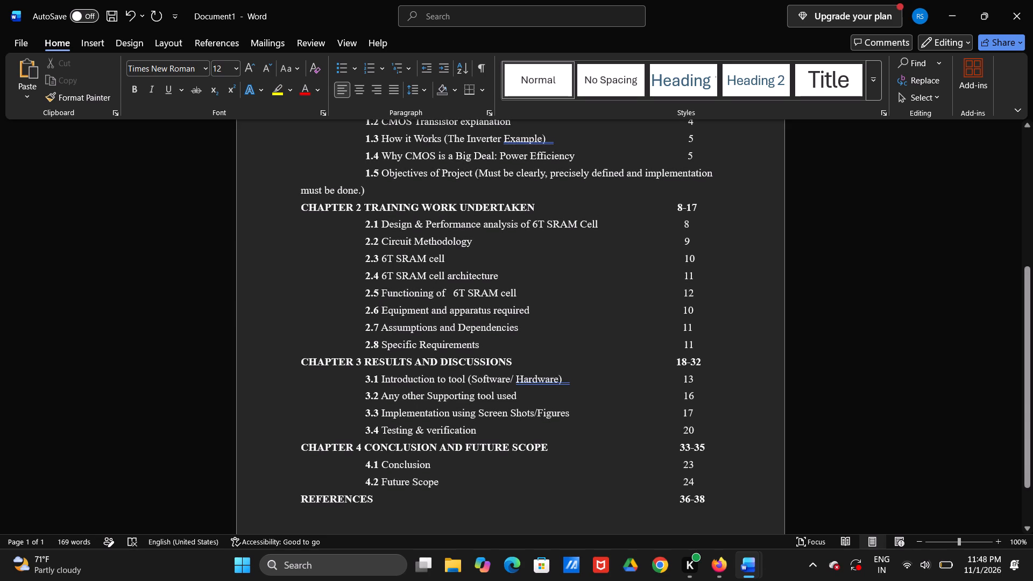
# Look up section 2.6 in the training report and replace entry 2.6's placeholder title with "Performance Criteria".
pyautogui.hotkey('alt', 'Tab')
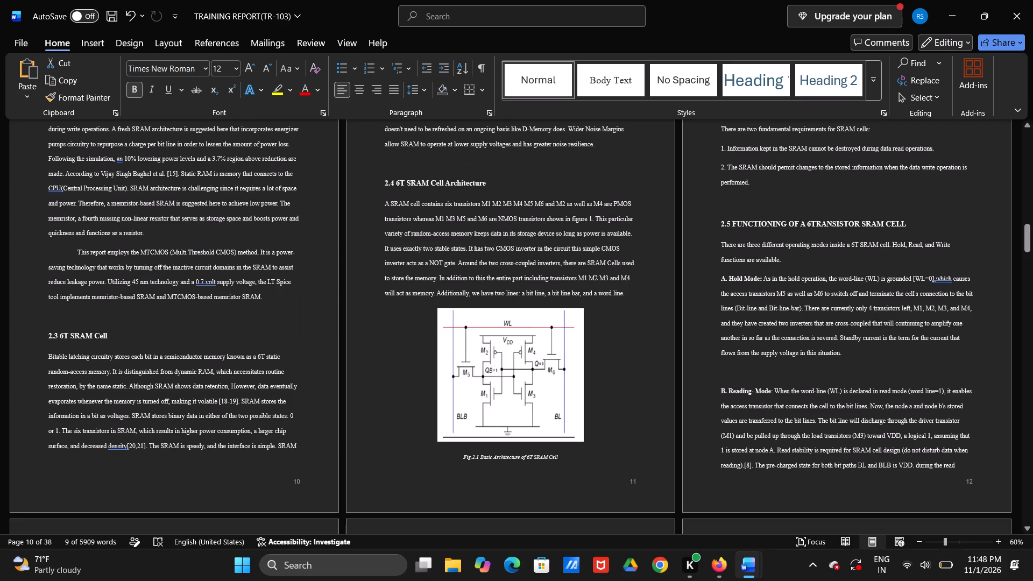
pyautogui.scroll(-1, 548, 311)
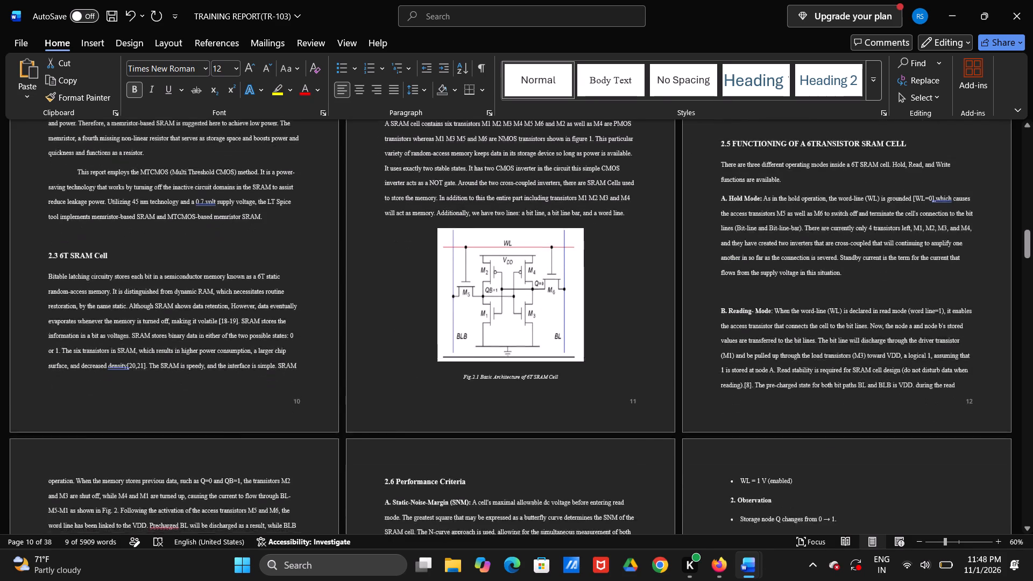
pyautogui.scroll(-3, 548, 311)
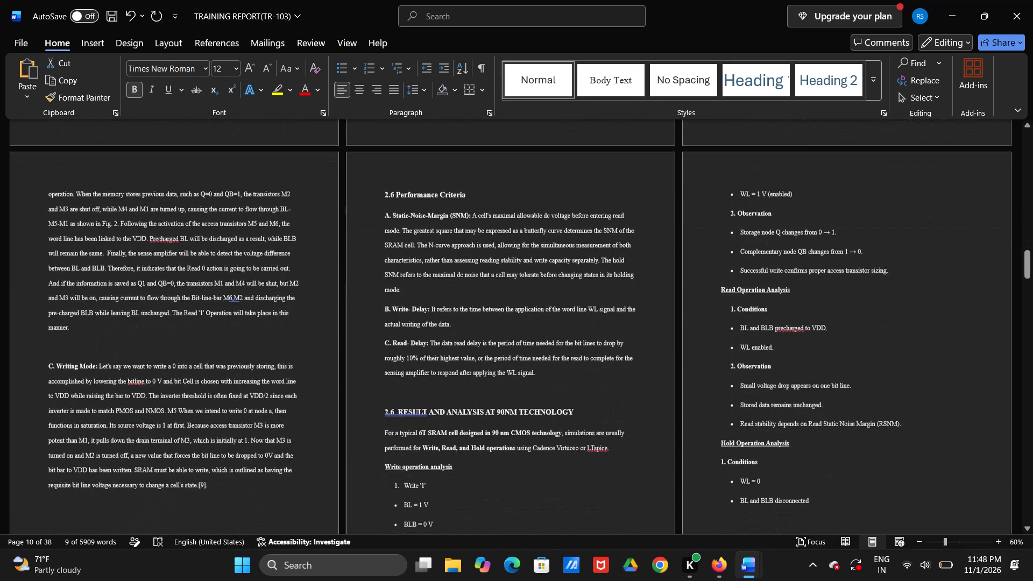
pyautogui.scroll(-1, 548, 311)
pyautogui.scroll(1, 548, 311)
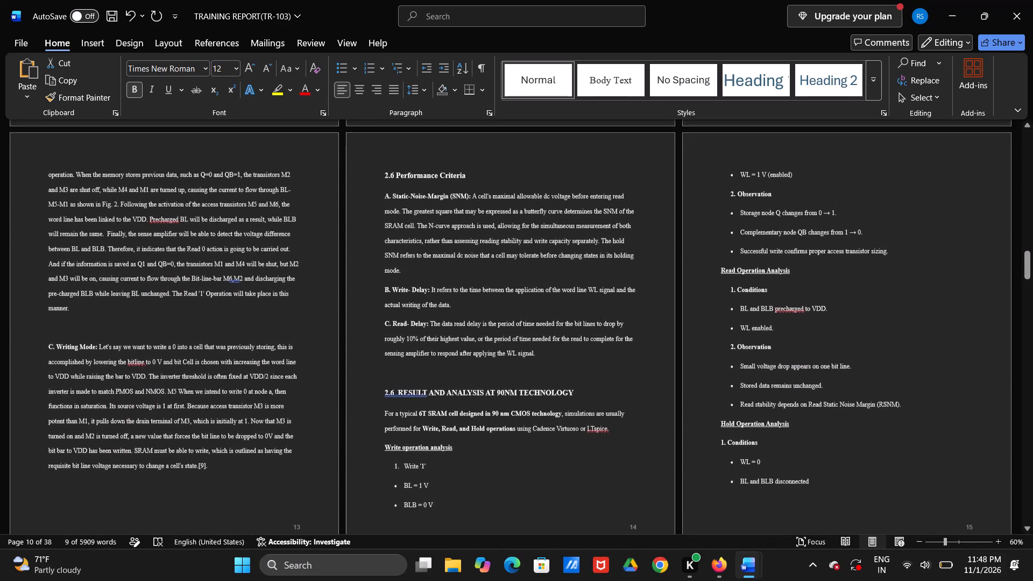
pyautogui.scroll(1, 548, 311)
pyautogui.scroll(-1, 548, 311)
pyautogui.scroll(1, 548, 311)
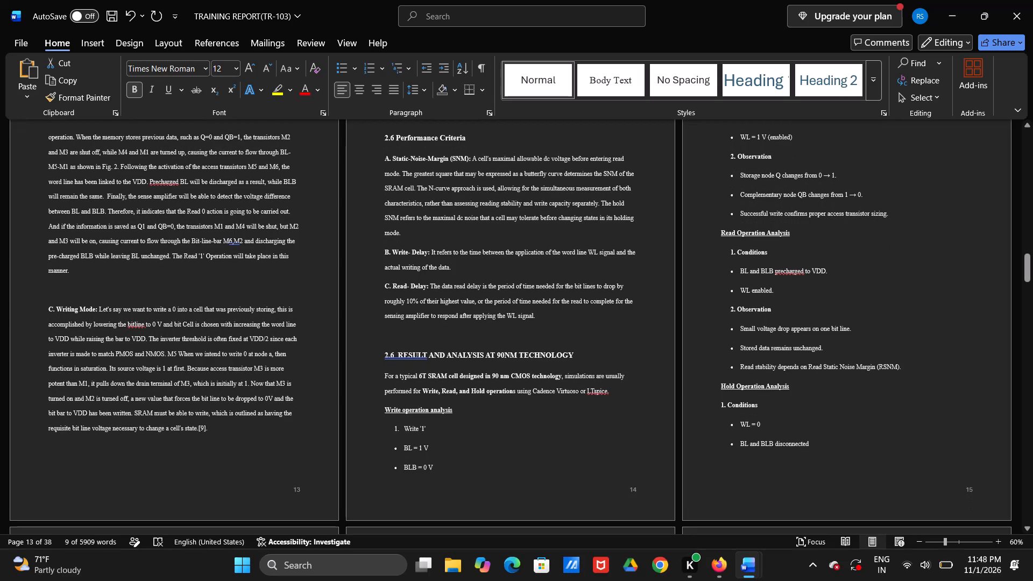
pyautogui.scroll(2, 548, 311)
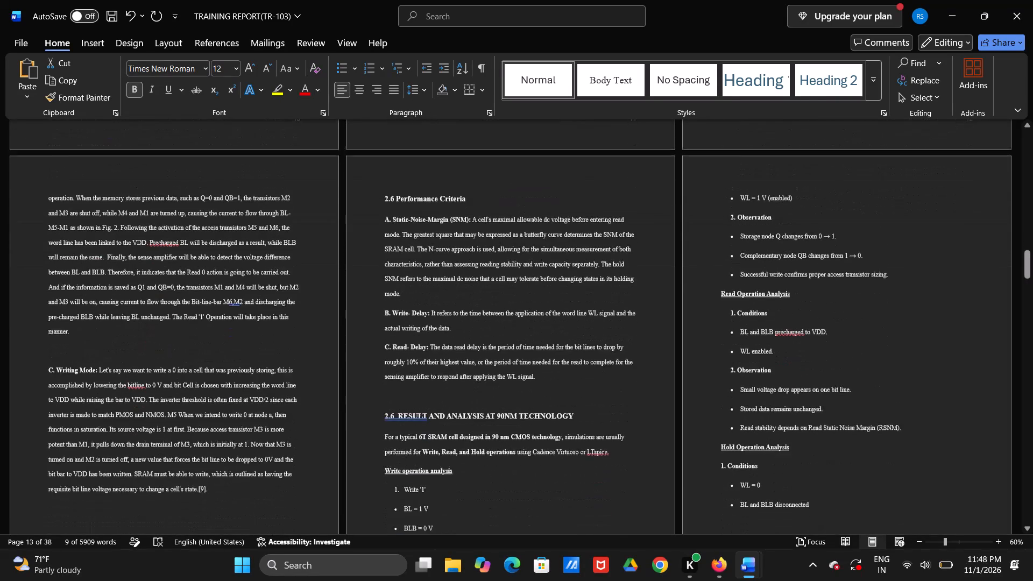
pyautogui.hotkey('alt', 'Tab')
pyautogui.scroll(-1, 548, 311)
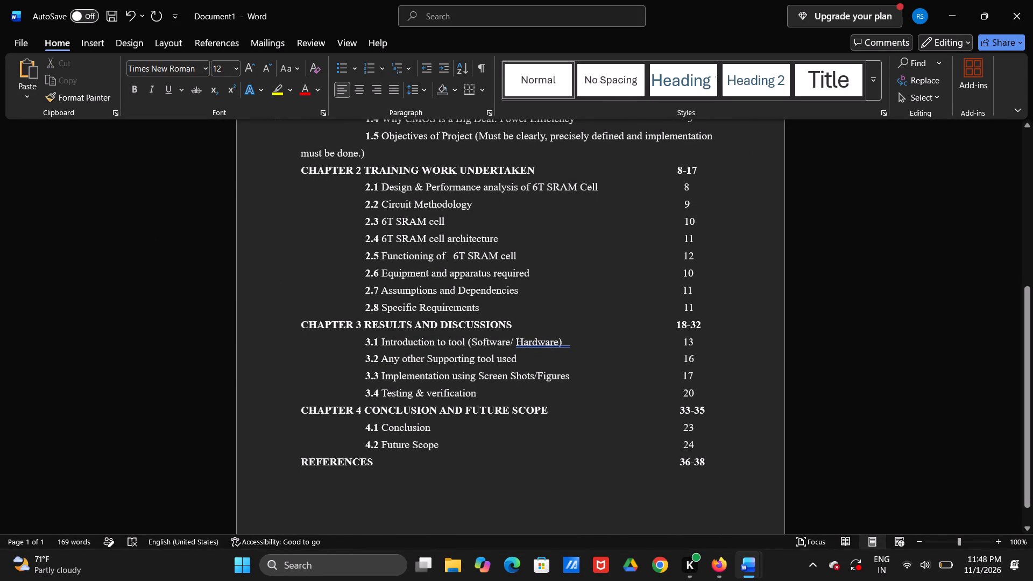
pyautogui.moveTo(530, 278); pyautogui.dragTo(404, 275)
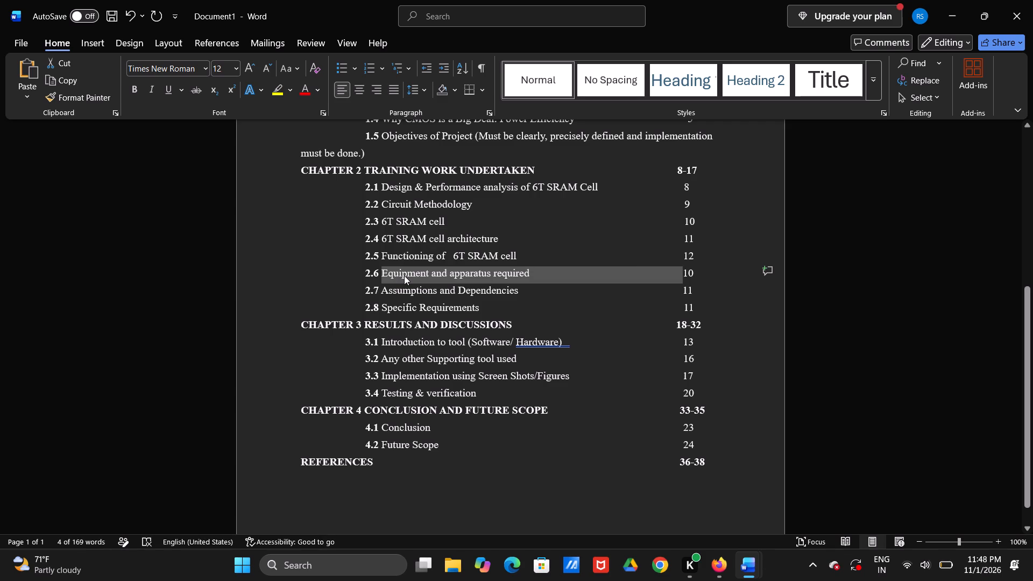
pyautogui.write('Perf')
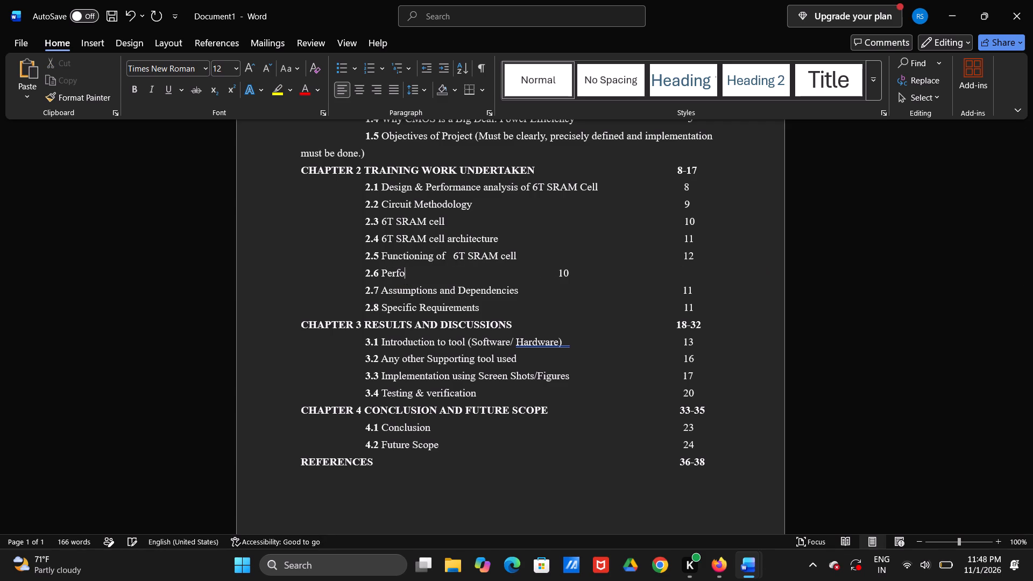
pyautogui.press('n')
pyautogui.press('BackSpace')
pyautogui.write('am')
pyautogui.press('BackSpace')
pyautogui.press('n')
pyautogui.press('v')
pyautogui.press('BackSpace')
pyautogui.write('ce Criteria')
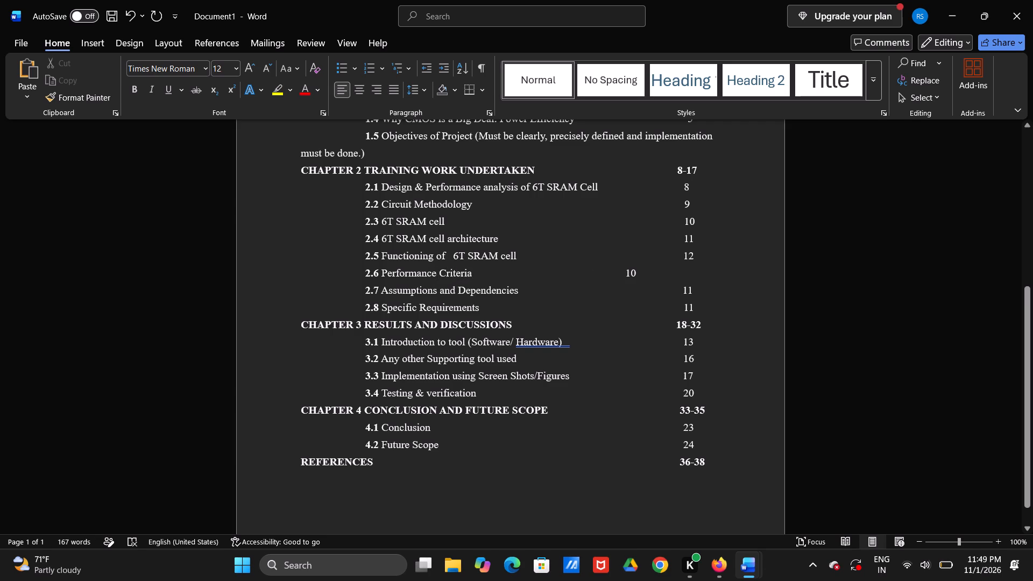
# Check section 2.6's page in the training report and pad entry 2.6 with spaces to align its page number with the column.
pyautogui.hotkey('alt', 'Tab')
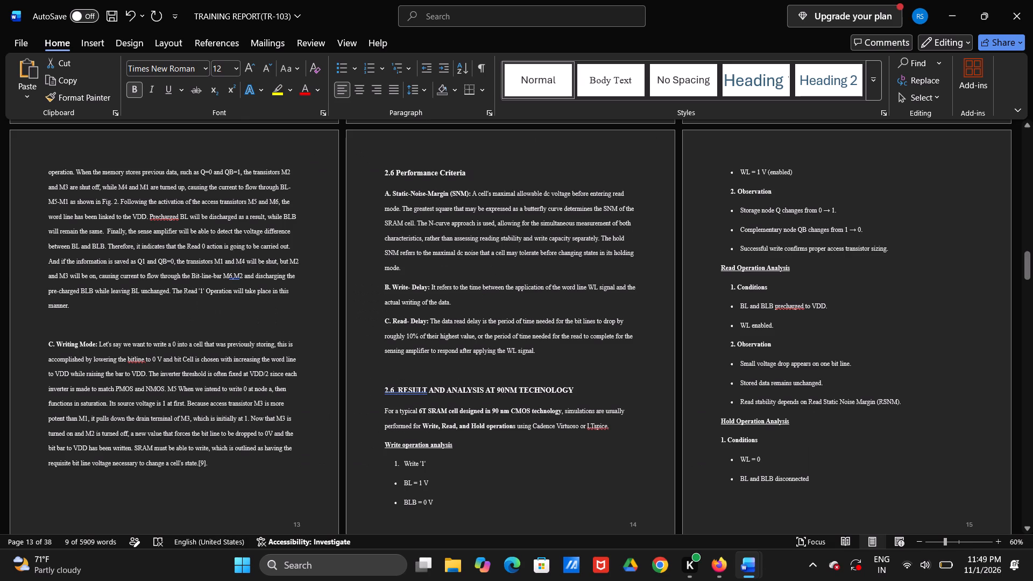
pyautogui.hotkey('alt', 'Tab')
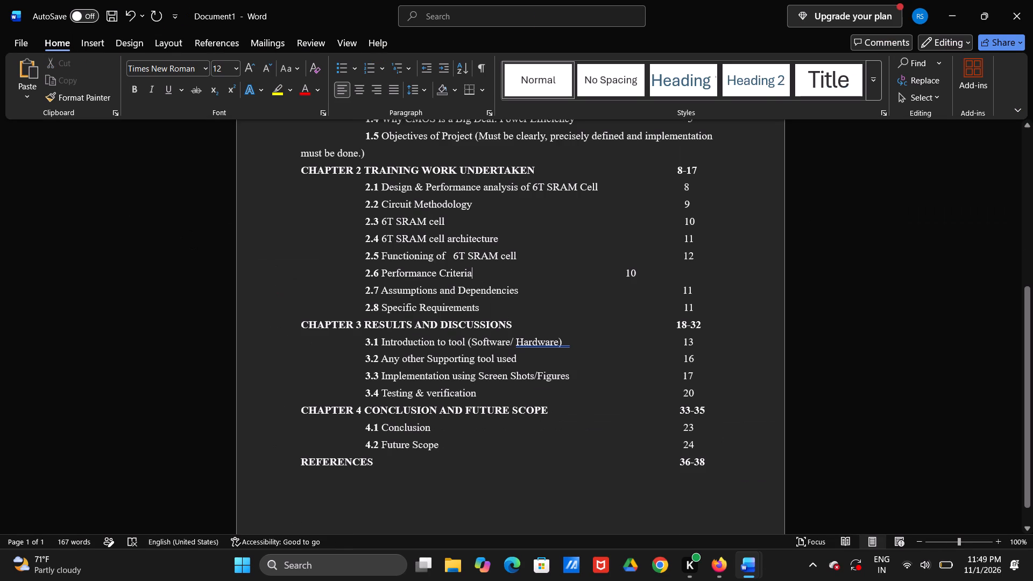
pyautogui.click(626, 270)
pyautogui.press('space')
pyautogui.press('space')
pyautogui.press('space')
pyautogui.press('space')
pyautogui.press('space')
pyautogui.press('space')
pyautogui.press('space')
pyautogui.press('space')
pyautogui.press('space')
pyautogui.press('space')
pyautogui.press('space')
pyautogui.press('space')
pyautogui.press('space')
pyautogui.press('space')
pyautogui.press('space')
pyautogui.press('space')
pyautogui.press('space')
pyautogui.press('space')
pyautogui.press('space')
pyautogui.press('space')
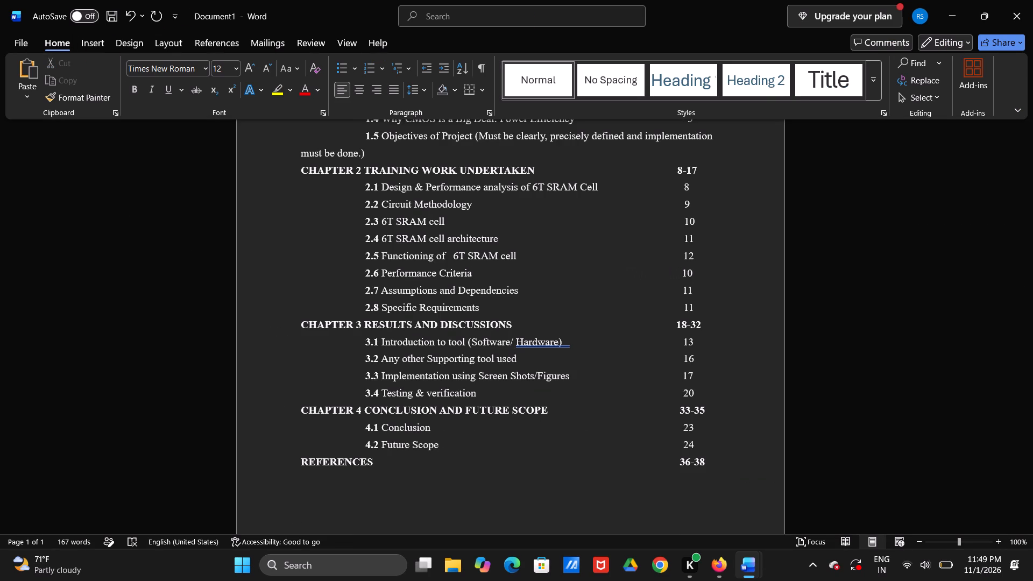
pyautogui.press('space')
pyautogui.press('space')
pyautogui.press('BackSpace')
# Change entry 2.6's page number to 14, keeping it in line with the page number column.
pyautogui.press('Right')
pyautogui.press('BackSpace')
pyautogui.press('1')
pyautogui.press('Left')
pyautogui.press('BackSpace')
pyautogui.press('Right')
pyautogui.press('Right')
pyautogui.write('-14')
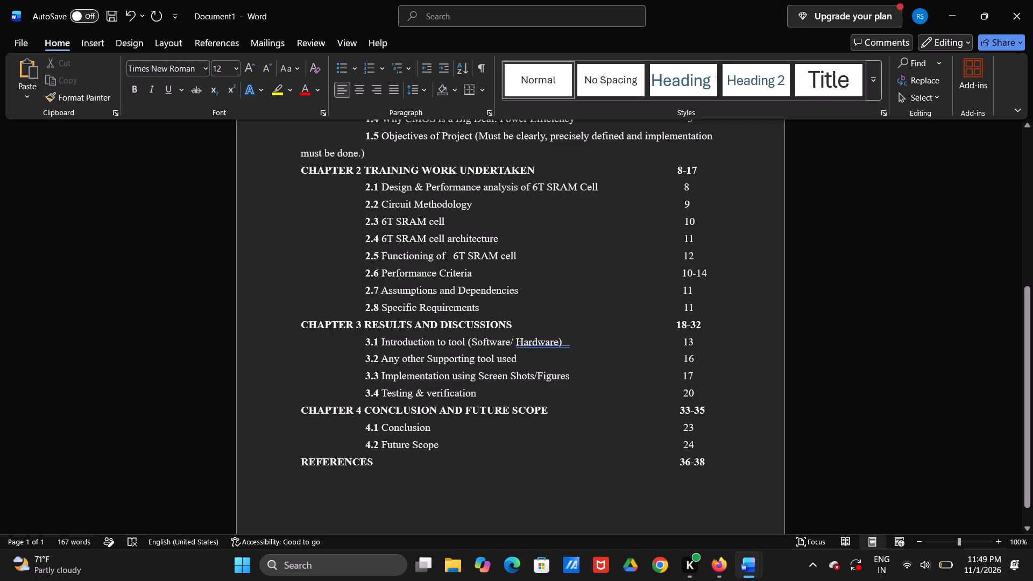
pyautogui.click(699, 272)
pyautogui.click(698, 272)
pyautogui.press('BackSpace')
pyautogui.press('BackSpace')
pyautogui.press('BackSpace')
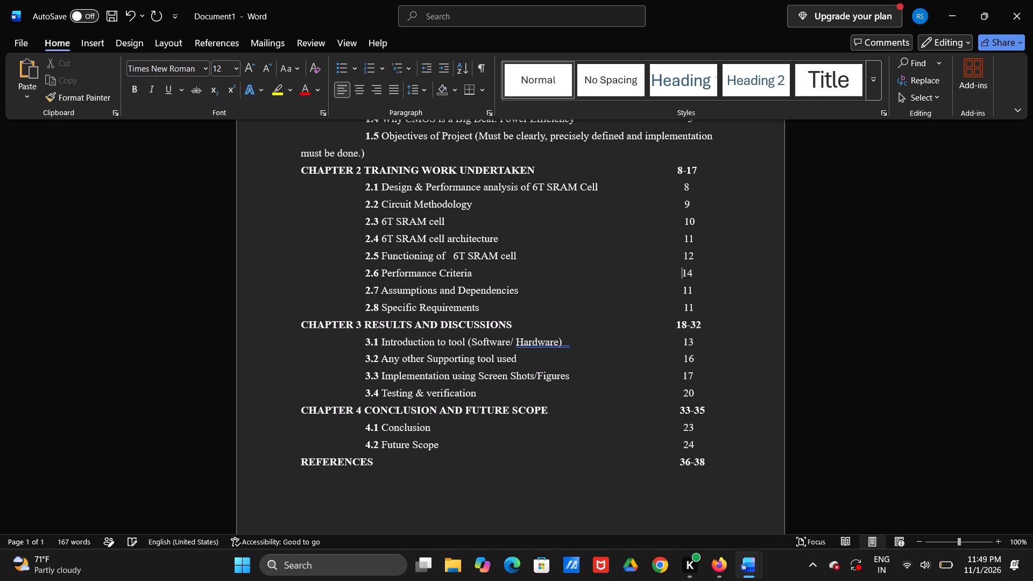
# Check the section following 2.6 in the training report and replace contents entry 2.7's placeholder title with "Results".
pyautogui.hotkey('alt', 'Tab')
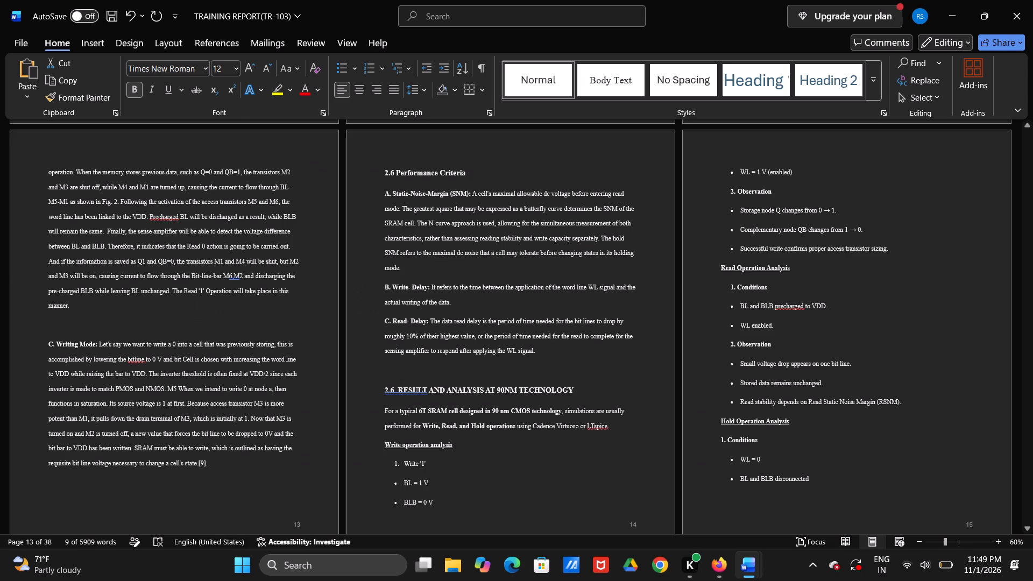
pyautogui.hotkey('alt', 'Tab')
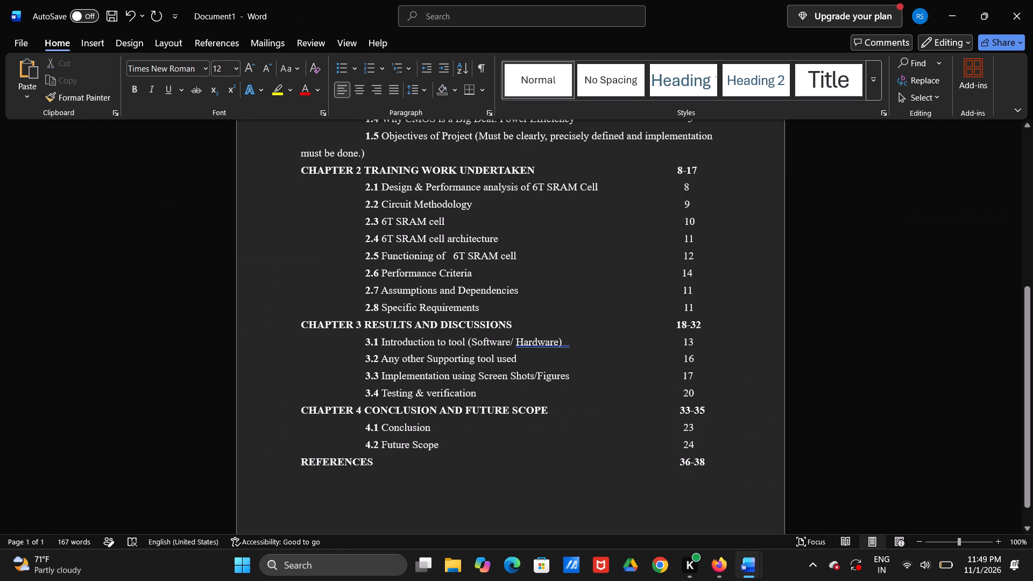
pyautogui.hotkey('alt', 'Tab')
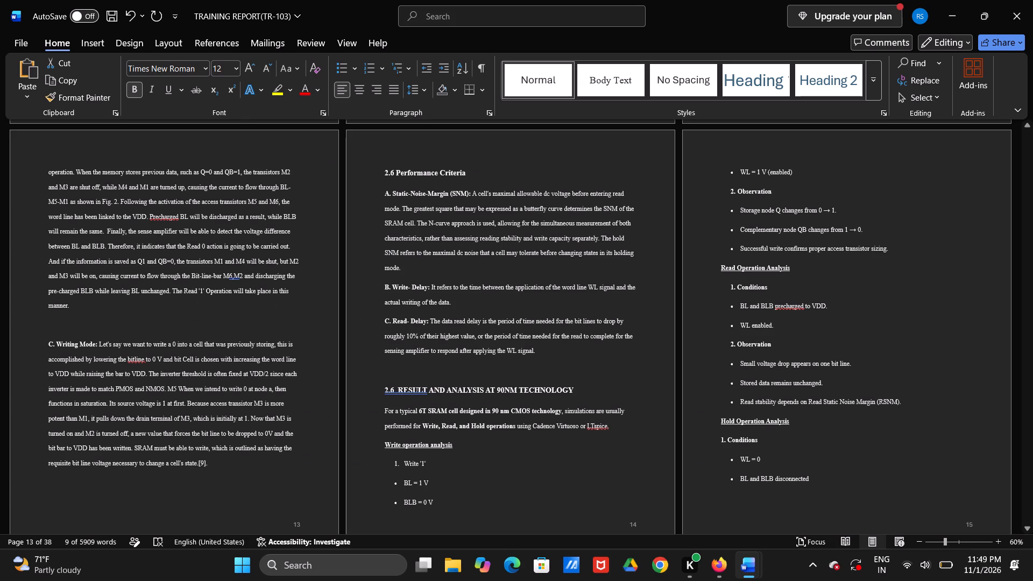
pyautogui.hotkey('alt', 'Tab')
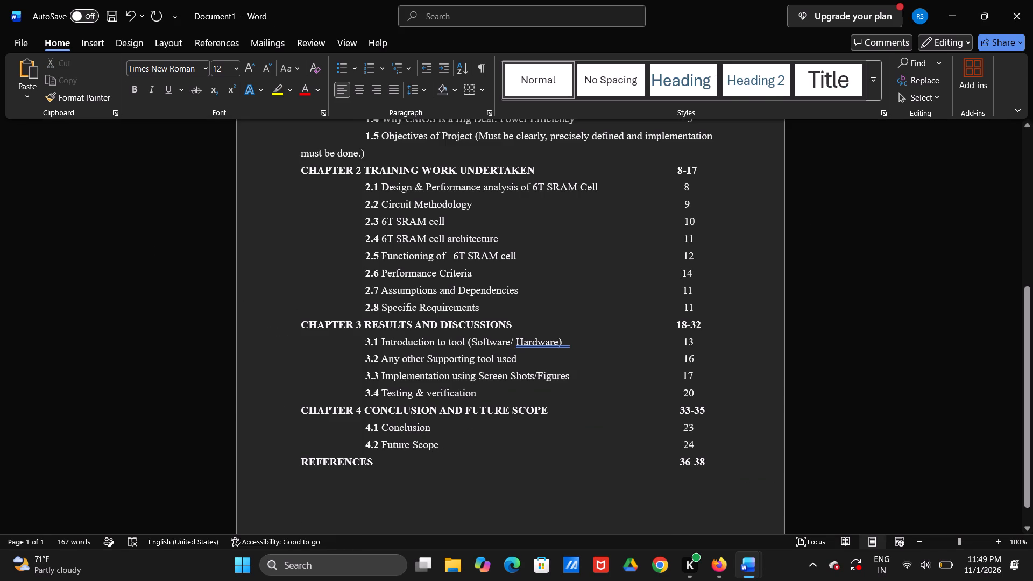
pyautogui.moveTo(520, 290); pyautogui.dragTo(410, 288)
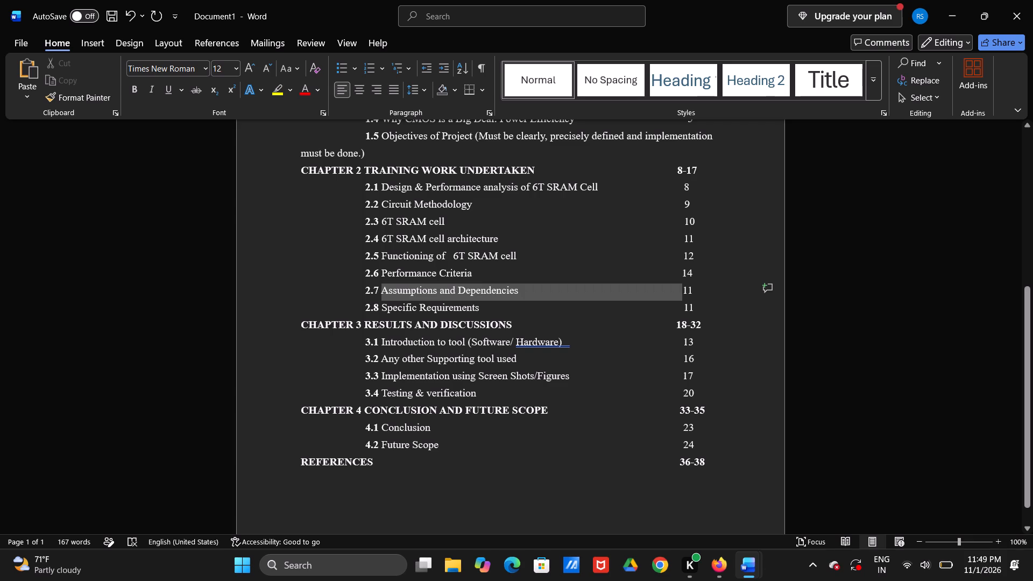
pyautogui.moveTo(410, 288); pyautogui.dragTo(404, 289)
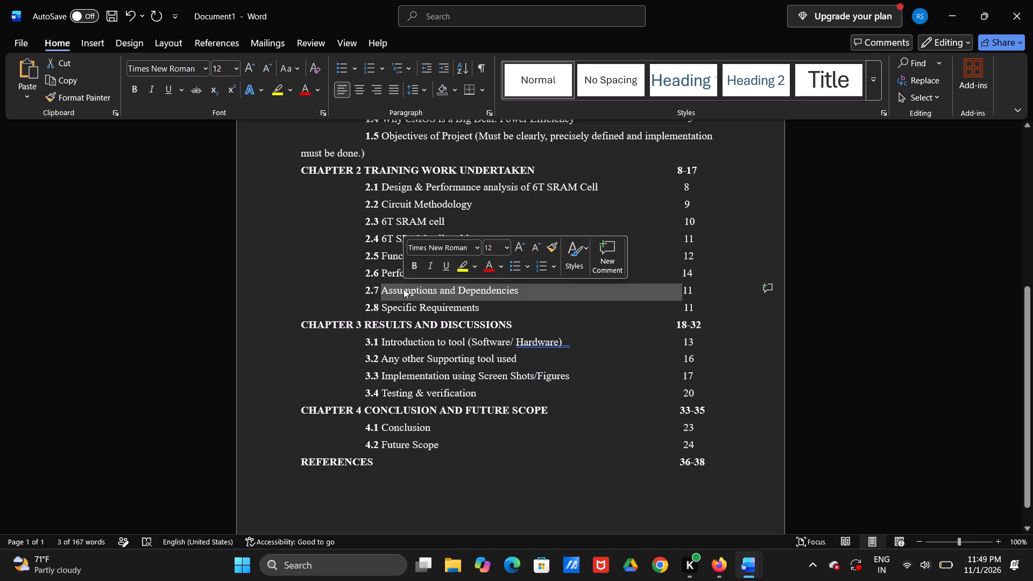
pyautogui.write('Re')
pyautogui.write('sults')
pyautogui.press('space')
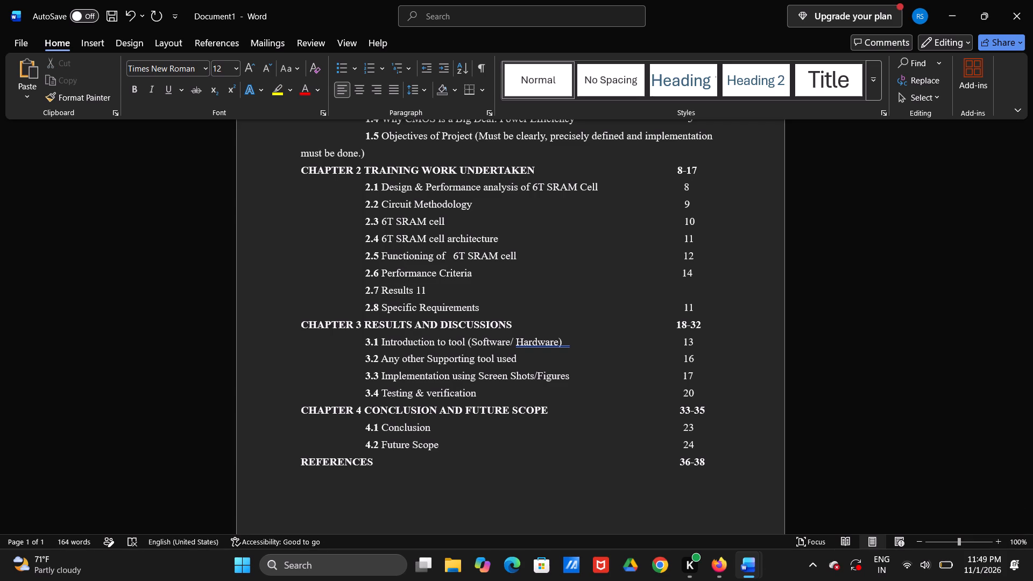
# Renumber the "RESULT AND ANALYSIS AT 90NM TECHNOLOGY" heading in the training report as 2.7.
pyautogui.hotkey('alt', 'Tab')
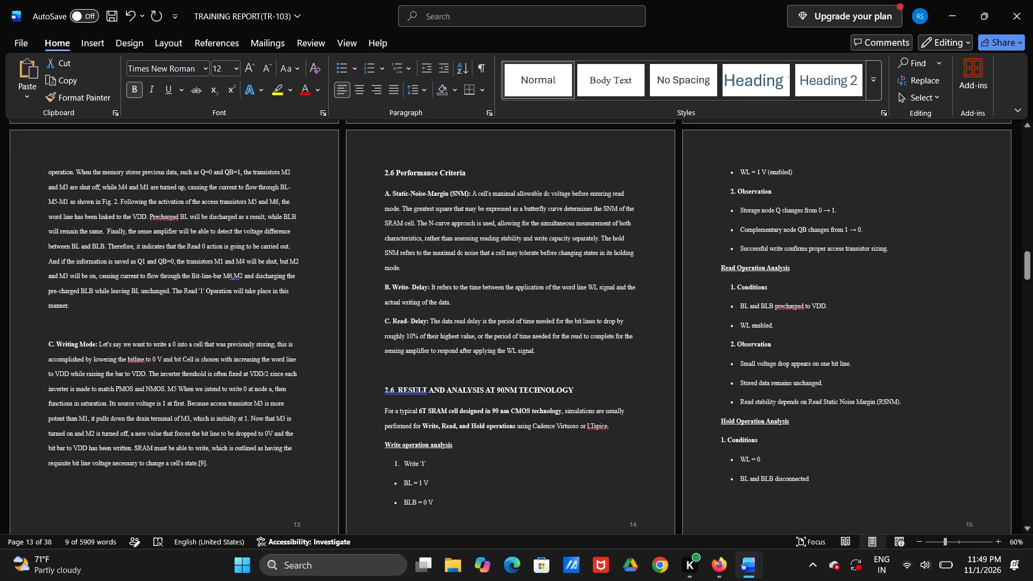
pyautogui.hotkey('alt', 'Tab')
pyautogui.hotkey('alt', 'Tab')
pyautogui.hotkey('alt', 'Tab')
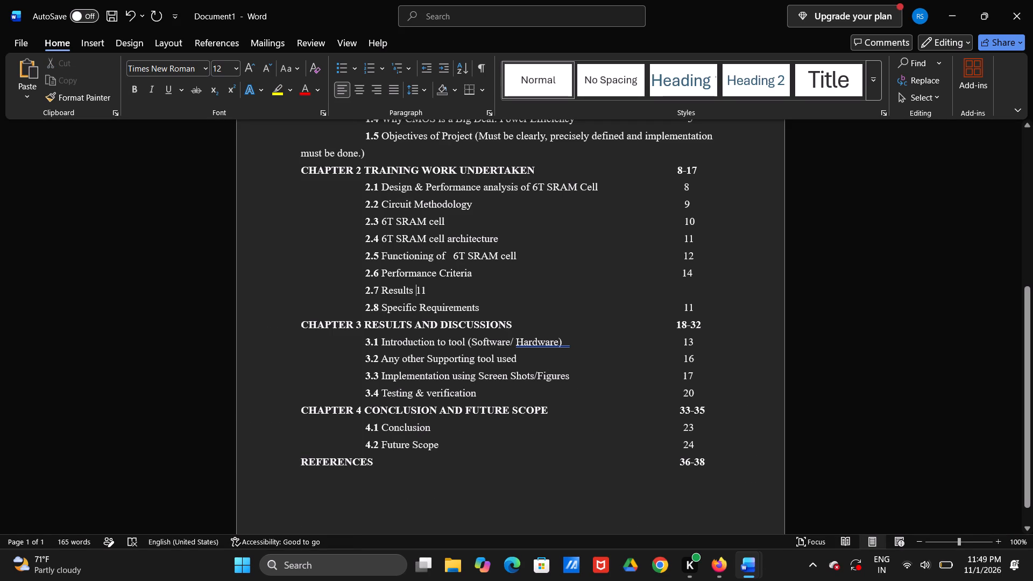
pyautogui.hotkey('alt', 'Tab')
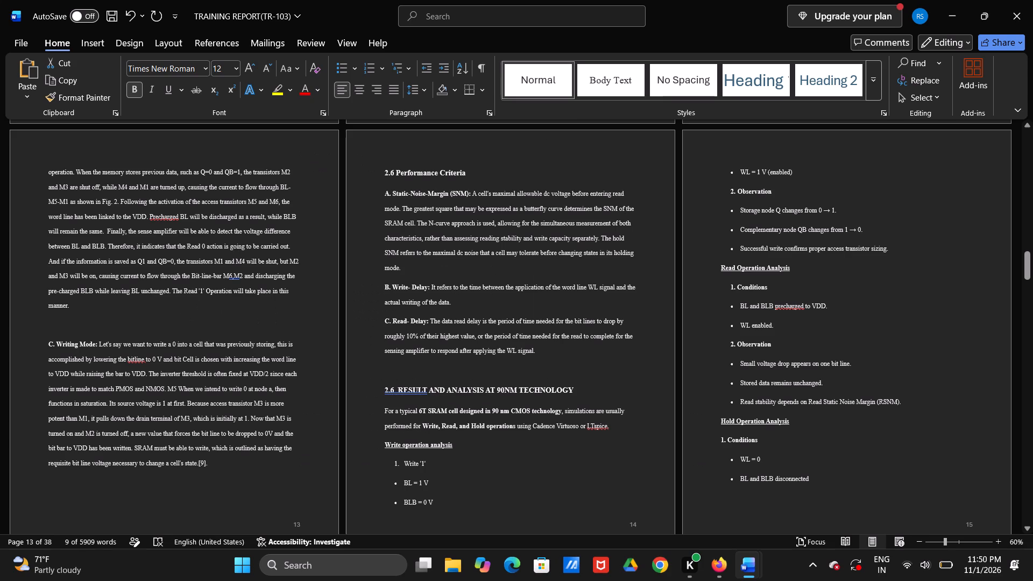
pyautogui.click(388, 388)
pyautogui.click(391, 391)
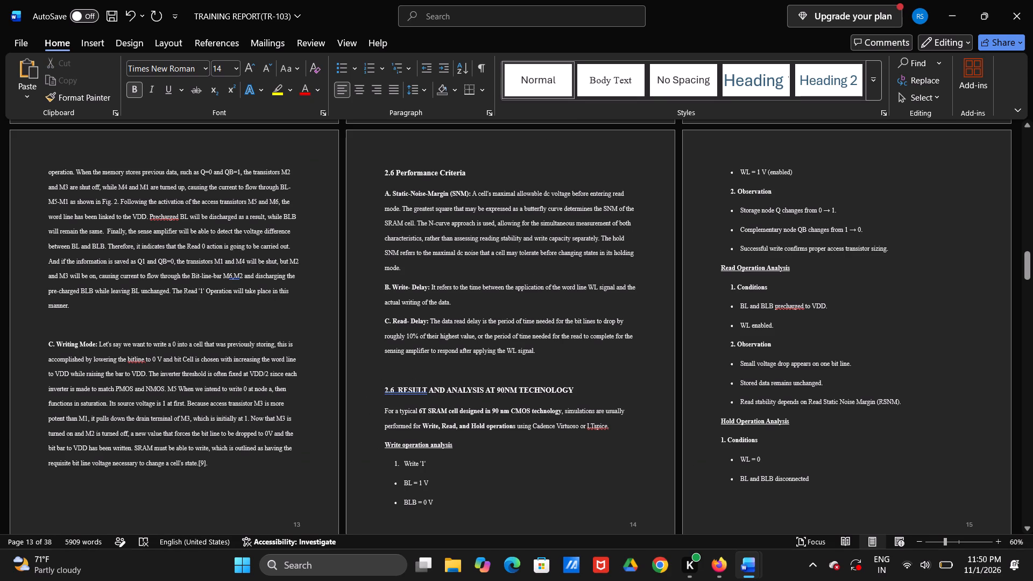
pyautogui.click(393, 395)
pyautogui.press('BackSpace')
pyautogui.press('7')
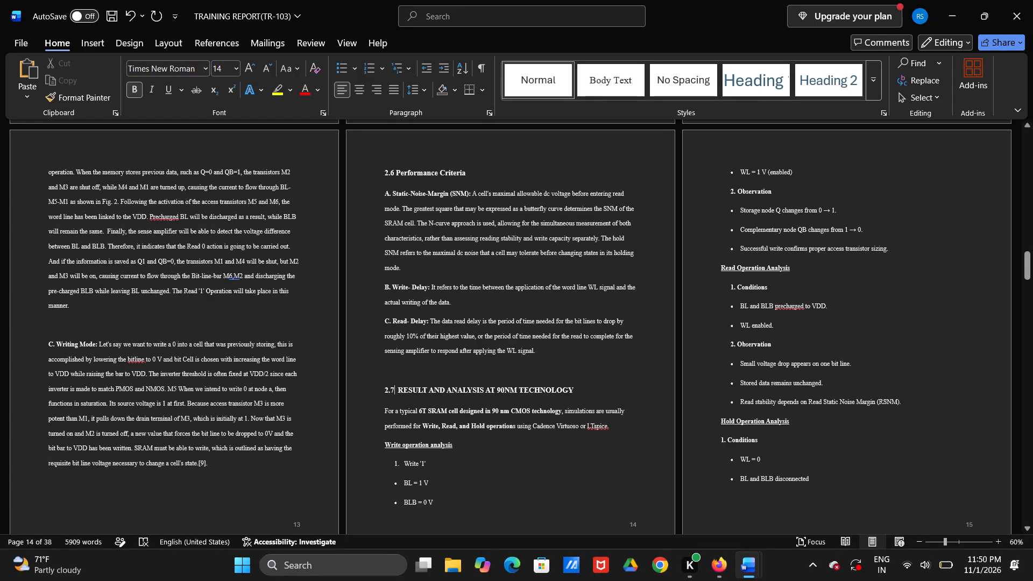
# Return to the table of contents and extend entry 2.7's title to read "Results and analysis at 90nm".
pyautogui.hotkey('alt', 'Tab')
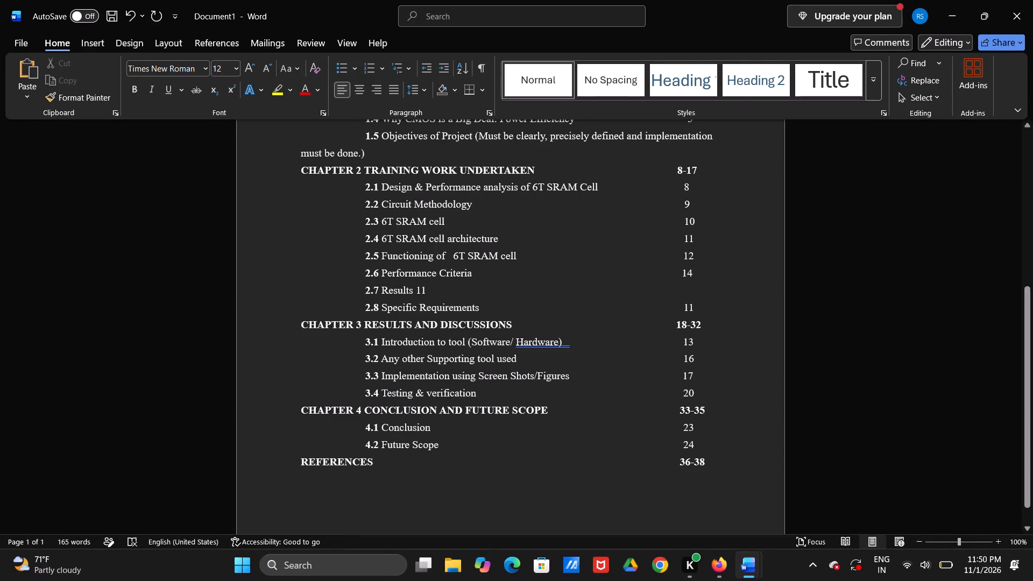
pyautogui.write('and')
pyautogui.press('space')
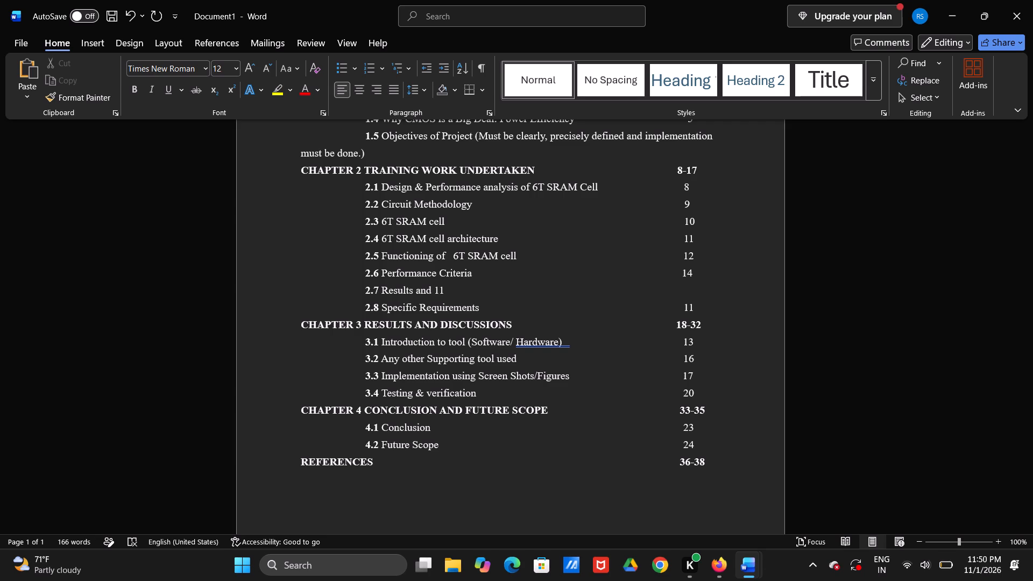
pyautogui.hotkey('shift', 'a')
pyautogui.press('BackSpace')
pyautogui.write('analysis')
pyautogui.press('space')
pyautogui.write('at')
pyautogui.press('space')
pyautogui.write('90')
pyautogui.write('nm')
# Pad entry 2.7 with spaces after its title to align its page number with the page number column.
pyautogui.press('space')
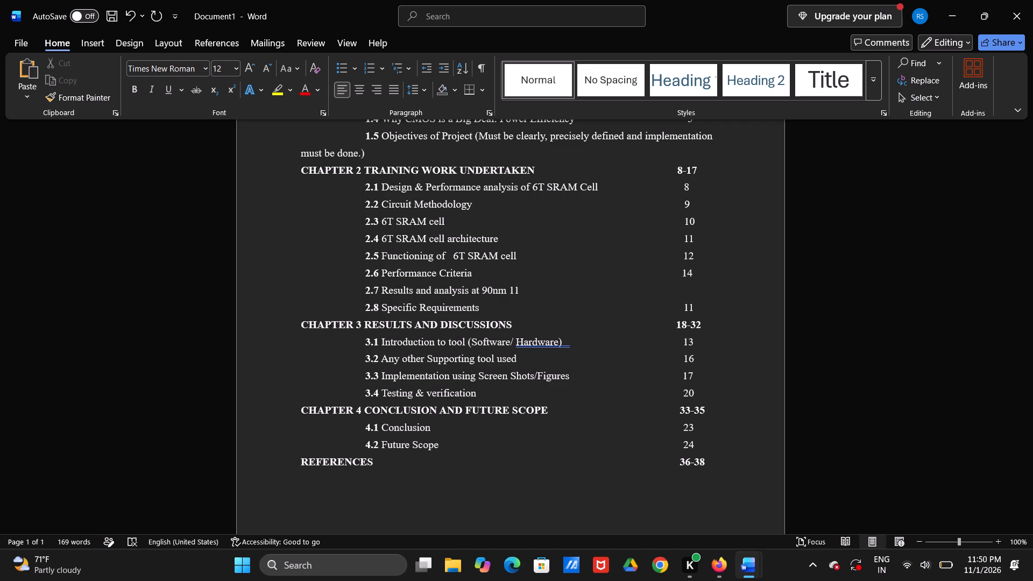
pyautogui.press('space')
pyautogui.press('space')
pyautogui.press('space')
pyautogui.press('space')
pyautogui.press('space')
pyautogui.press('space')
pyautogui.press('space')
pyautogui.press('space')
pyautogui.press('space')
pyautogui.press('space')
pyautogui.press('space')
pyautogui.press('space')
pyautogui.press('space')
pyautogui.press('space')
pyautogui.press('space')
pyautogui.press('space')
pyautogui.press('space')
pyautogui.press('space')
pyautogui.press('space')
pyautogui.press('space')
pyautogui.press('space')
pyautogui.press('BackSpace')
# Change entry 2.7's page number to 14.
pyautogui.press('Right')
pyautogui.press('Right')
pyautogui.press('BackSpace')
pyautogui.press('4')
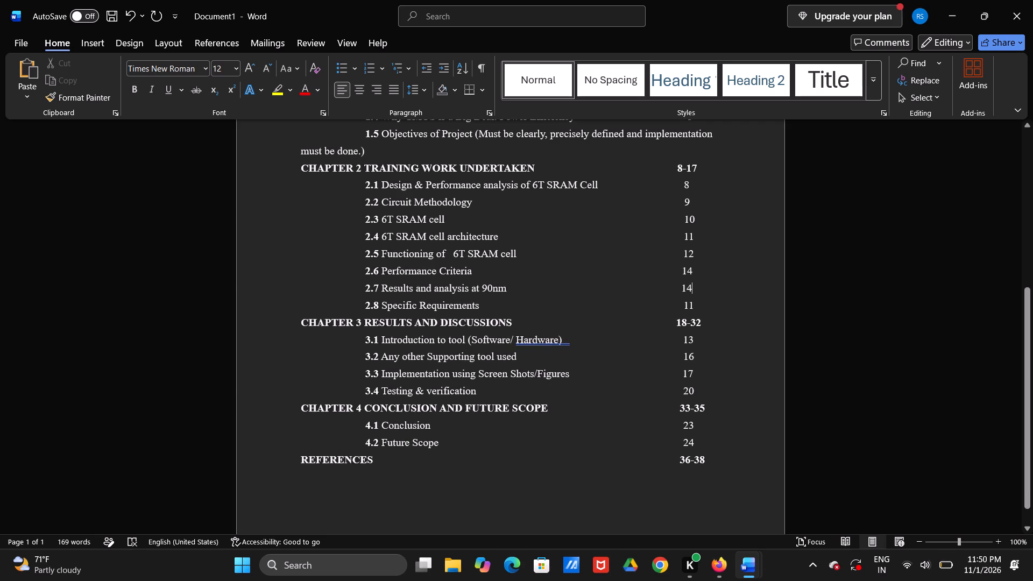
# Delete the placeholder entry 2.8 "Specific Requirements" with its page number, indentation and leftover blank line from the table of contents.
pyautogui.moveTo(365, 304); pyautogui.dragTo(605, 305)
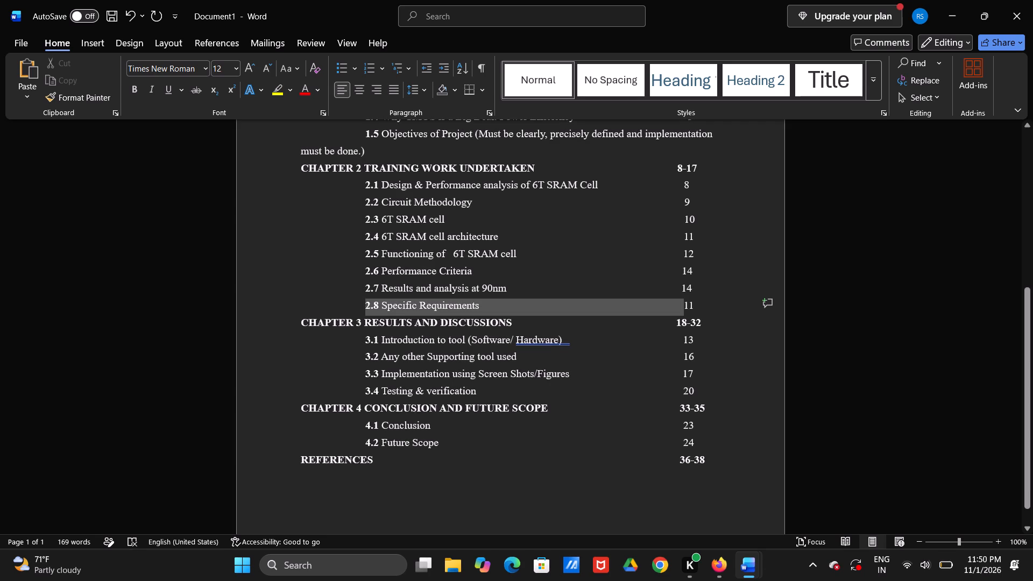
pyautogui.moveTo(605, 305); pyautogui.dragTo(734, 305)
pyautogui.press('BackSpace')
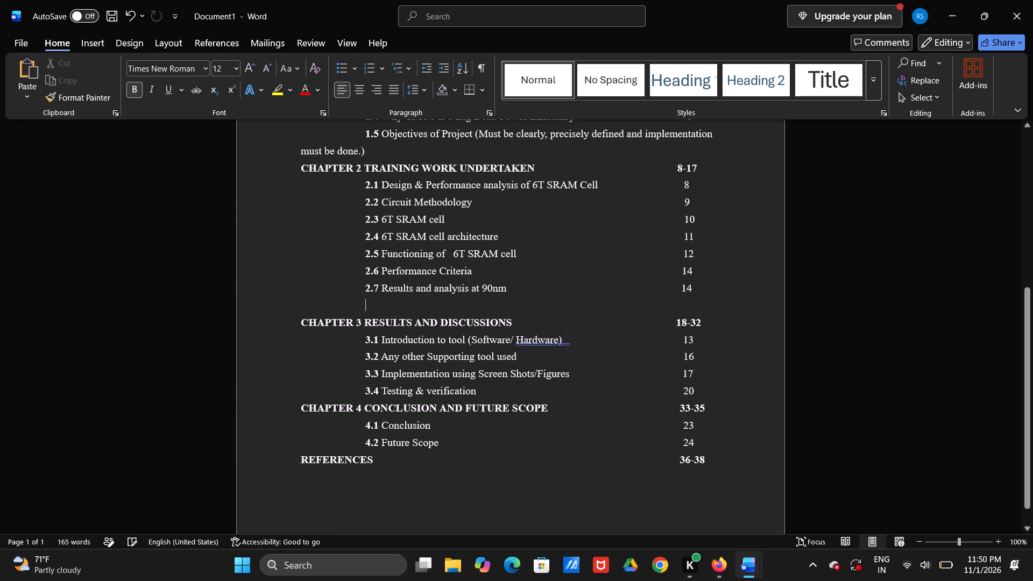
pyautogui.press('BackSpace')
pyautogui.press('BackSpace')
pyautogui.press('BackSpace')
pyautogui.press('BackSpace')
pyautogui.press('BackSpace')
pyautogui.press('BackSpace')
pyautogui.press('BackSpace')
pyautogui.press('BackSpace')
pyautogui.press('BackSpace')
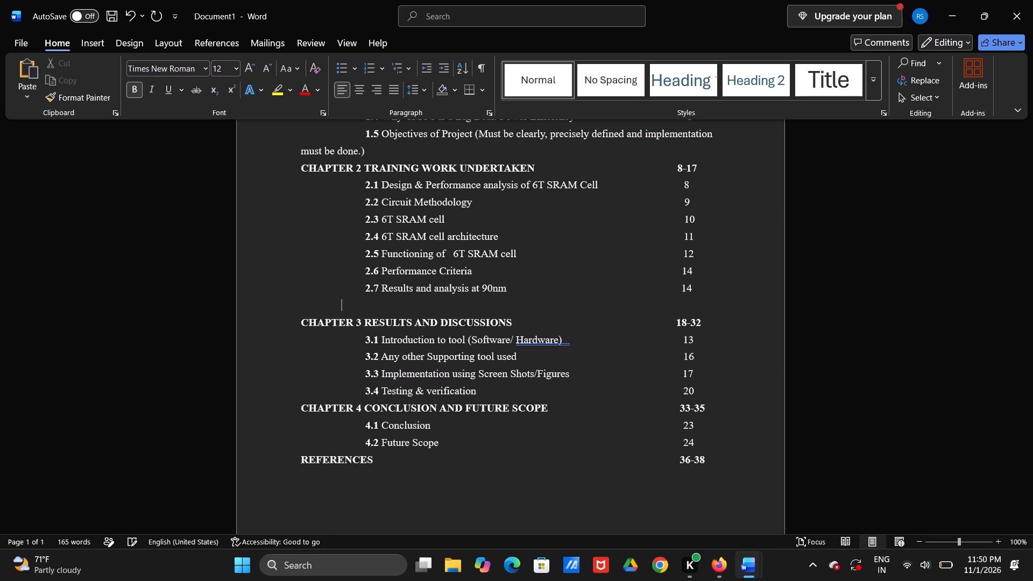
pyautogui.press('BackSpace')
pyautogui.press('BackSpace')
pyautogui.press('BackSpace')
pyautogui.press('BackSpace')
pyautogui.press('BackSpace')
pyautogui.press('BackSpace')
pyautogui.press('BackSpace')
pyautogui.press('BackSpace')
pyautogui.press('BackSpace')
pyautogui.press('BackSpace')
pyautogui.press('BackSpace')
pyautogui.press('BackSpace')
pyautogui.press('BackSpace')
pyautogui.press('BackSpace')
pyautogui.press('BackSpace')
pyautogui.press('BackSpace')
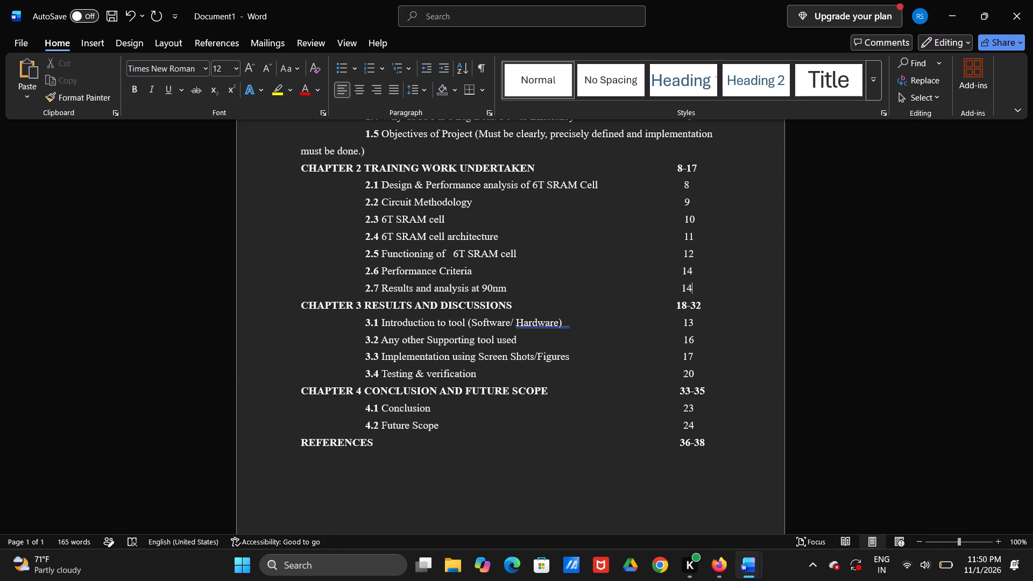
# Examine the training report's pages from section 2.7 to the start of Chapter 3 against the table of contents.
pyautogui.hotkey('alt', 'Tab')
pyautogui.scroll(-1, 734, 305)
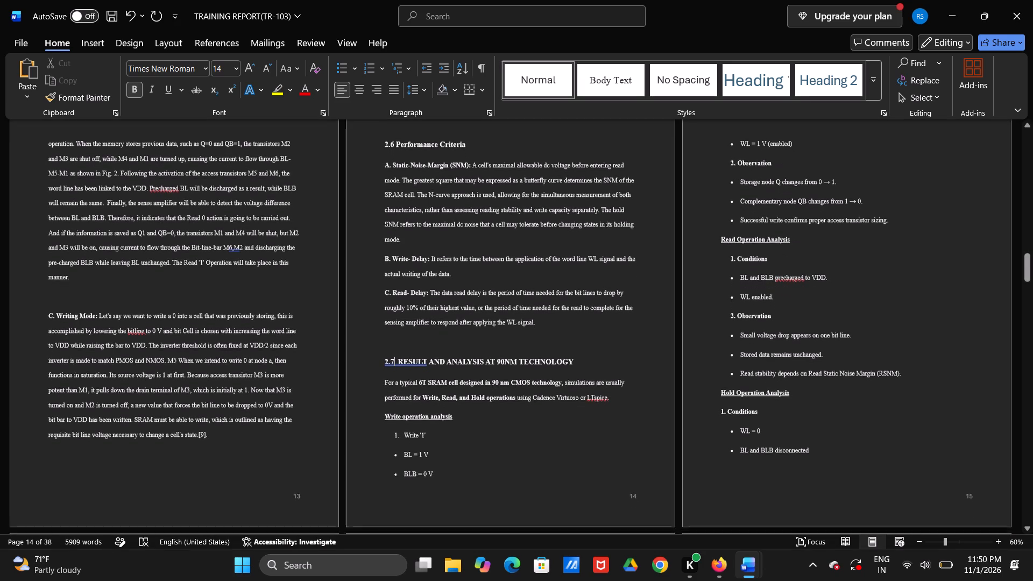
pyautogui.scroll(-3, 734, 305)
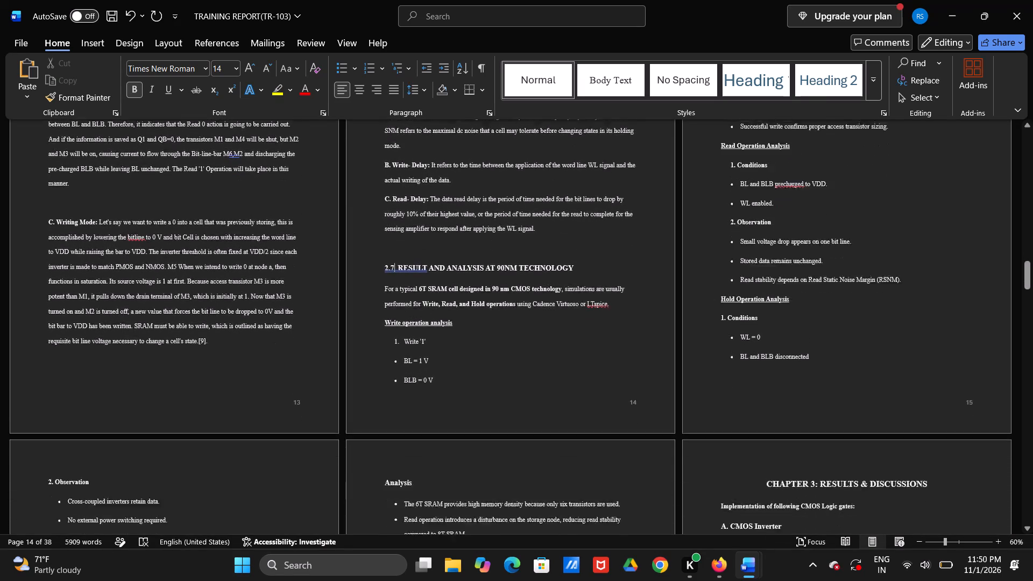
pyautogui.scroll(-4, 734, 305)
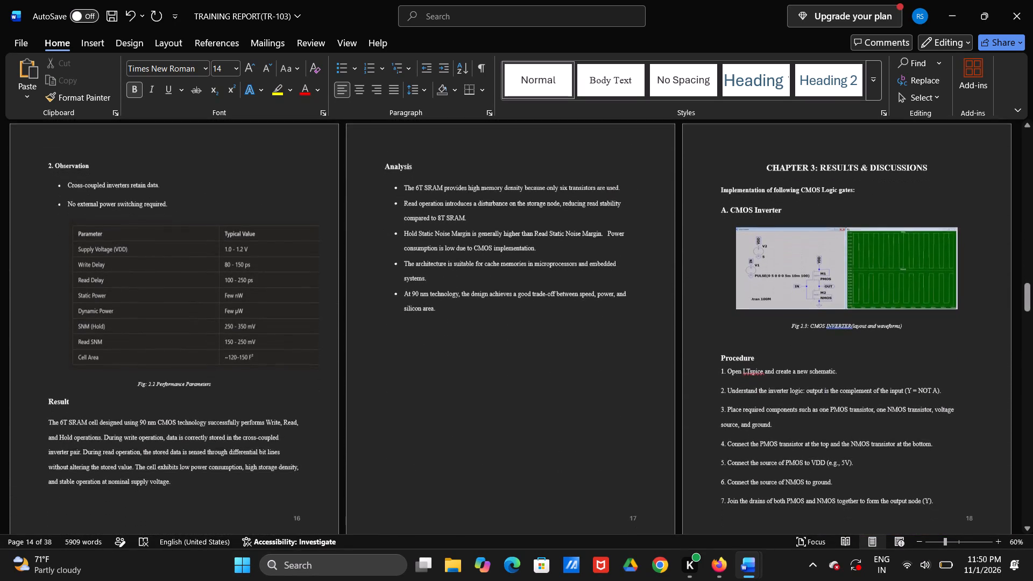
pyautogui.scroll(-1, 734, 305)
pyautogui.scroll(1, 734, 305)
pyautogui.hotkey('alt', 'Tab')
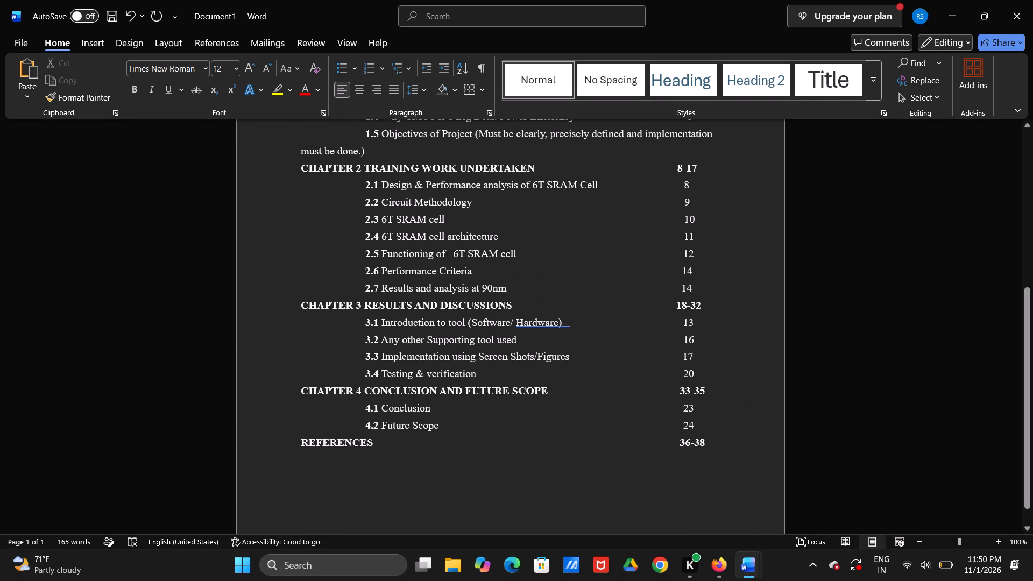
pyautogui.scroll(-1, 734, 305)
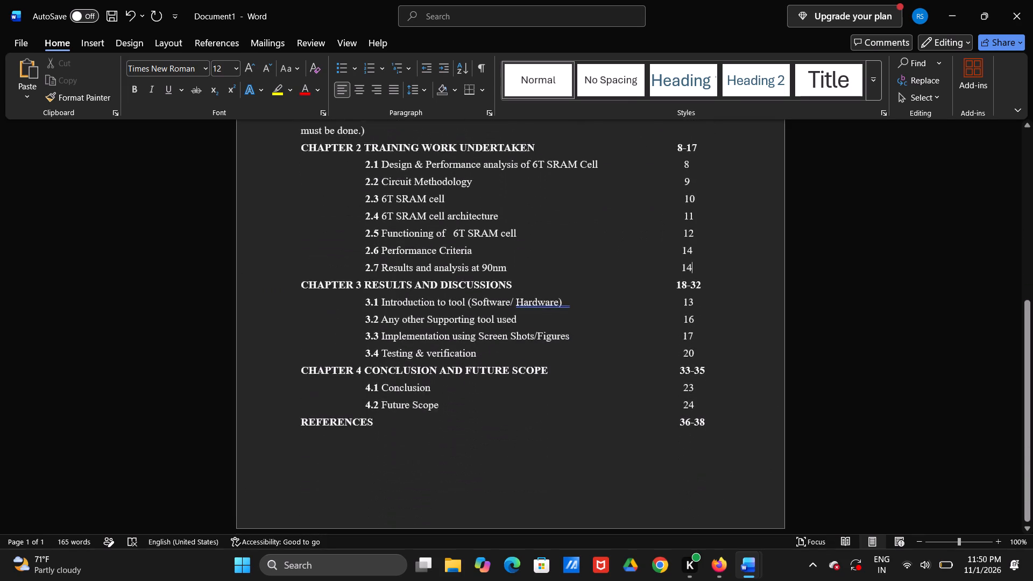
# Review Chapter 3 of the training report, from the CMOS logic gate implementations through the numbered results sections, for headings and page numbers.
pyautogui.hotkey('alt', 'Tab')
pyautogui.scroll(-1, 734, 305)
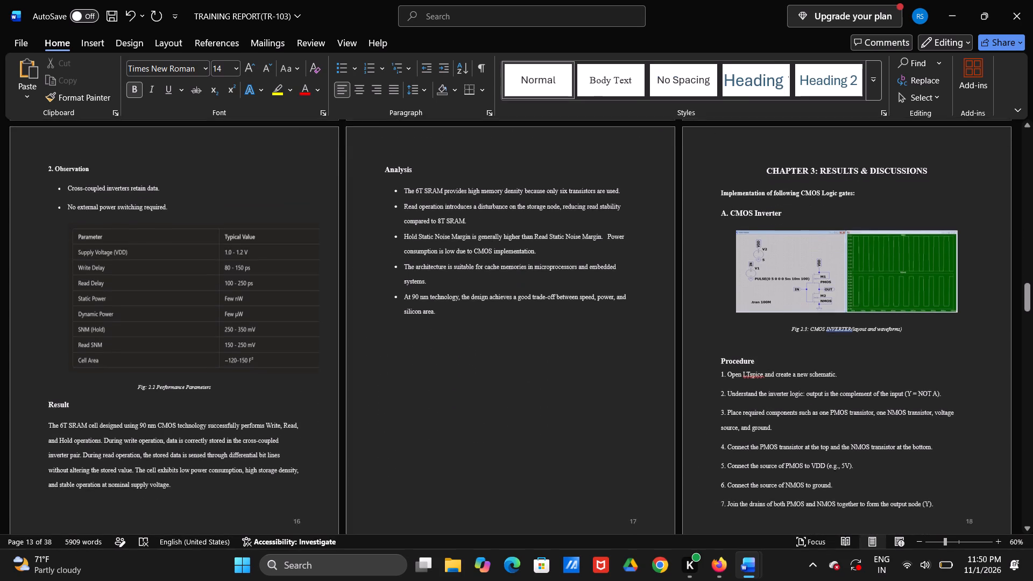
pyautogui.scroll(-1, 734, 305)
pyautogui.scroll(1, 734, 305)
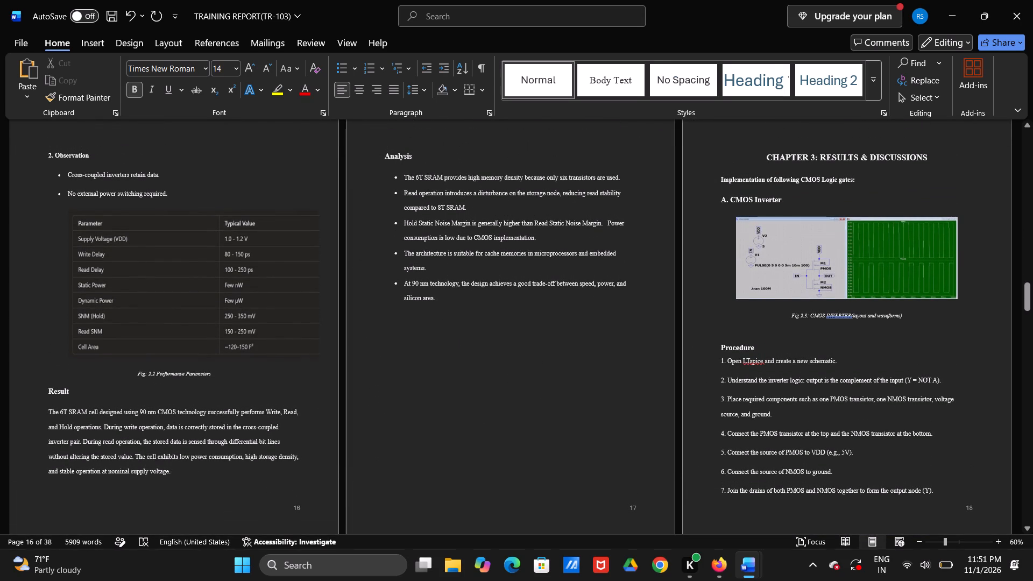
pyautogui.scroll(-3, 734, 305)
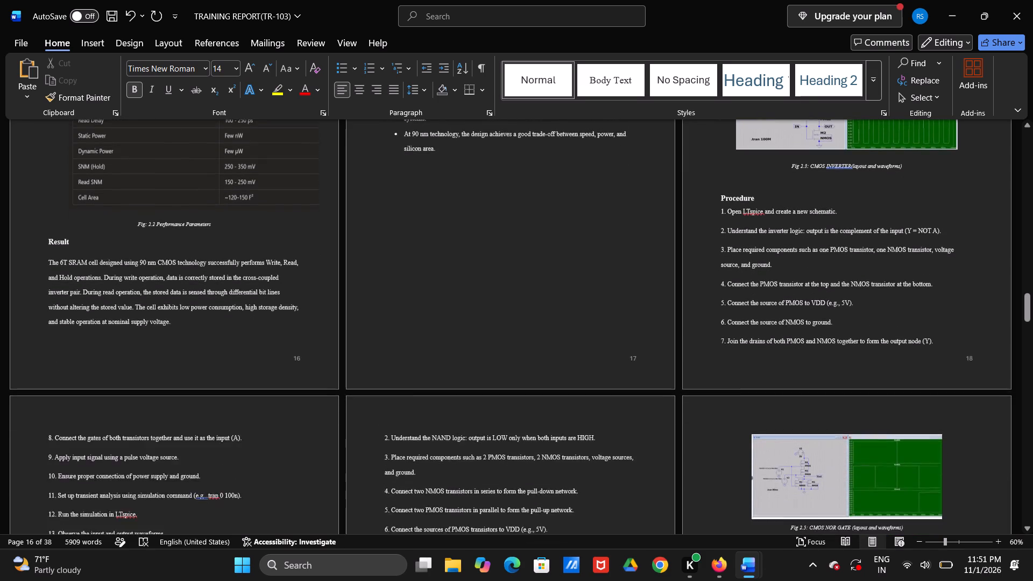
pyautogui.scroll(1, 734, 305)
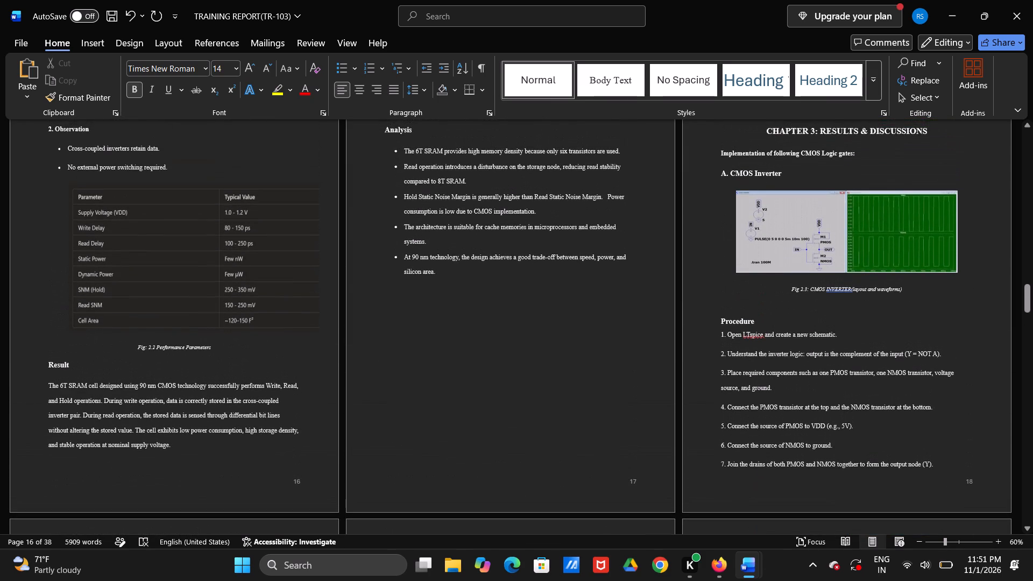
pyautogui.scroll(-2, 716, 209)
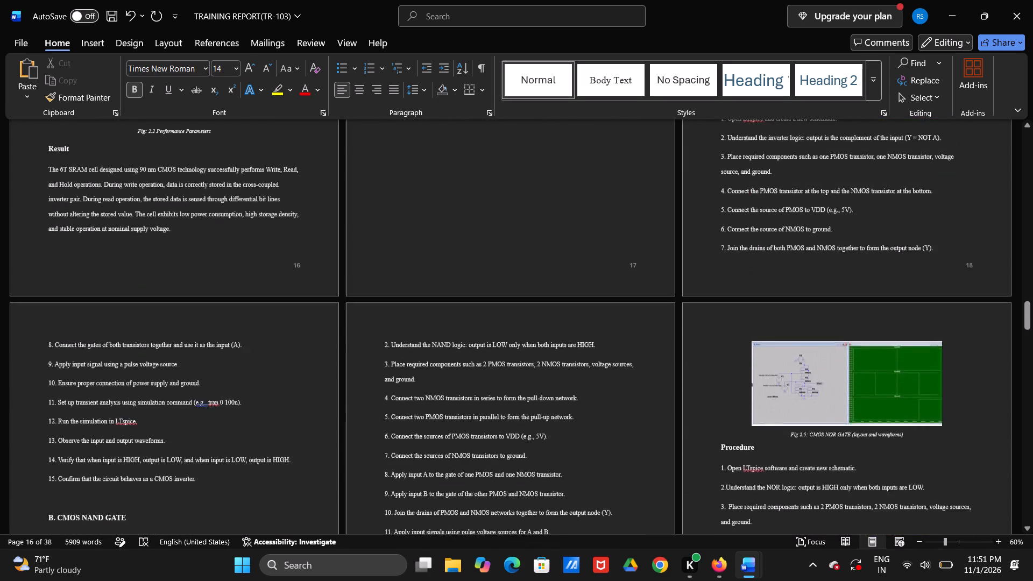
pyautogui.scroll(-4, 716, 209)
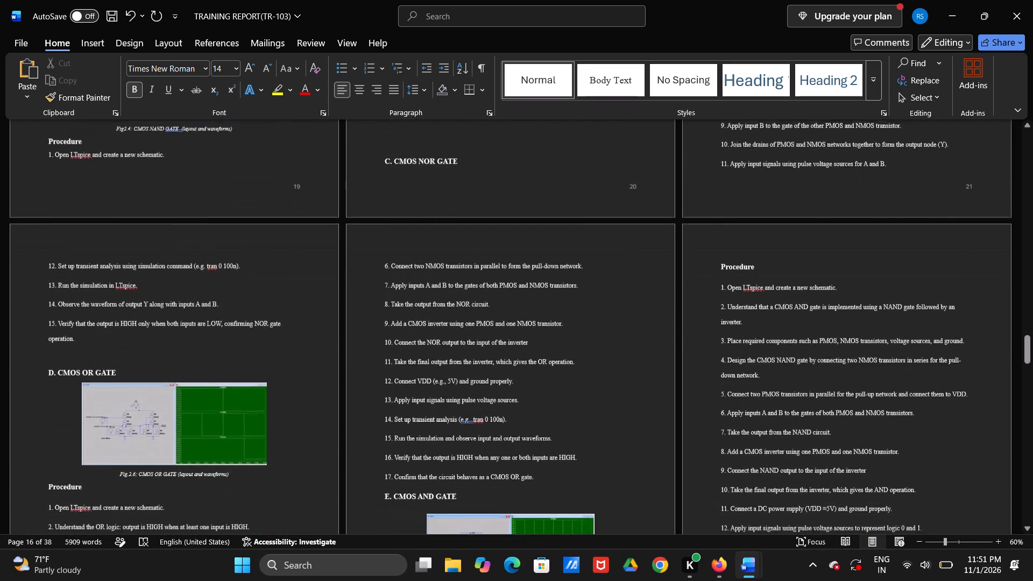
pyautogui.scroll(-4, 716, 209)
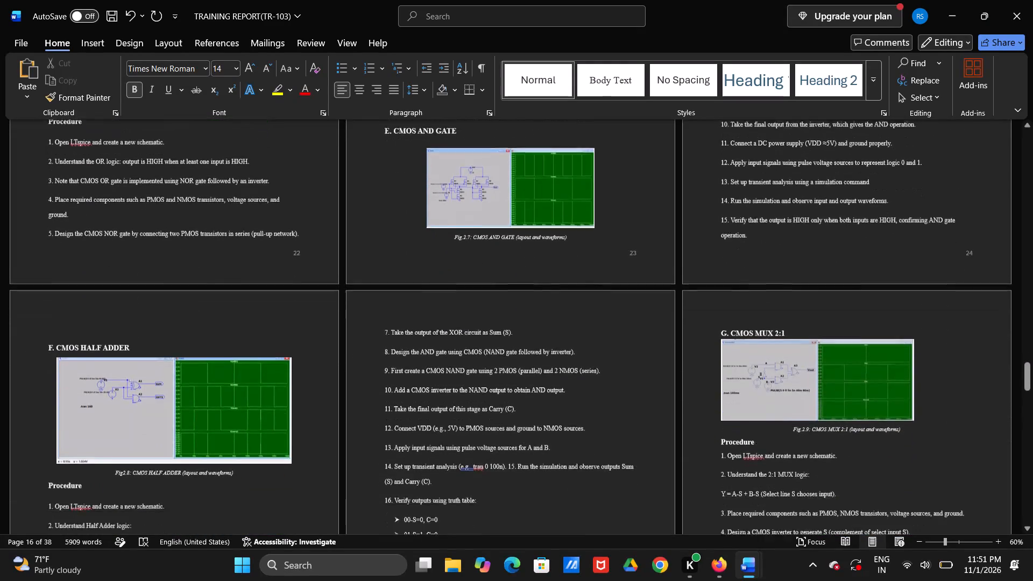
pyautogui.scroll(-4, 716, 209)
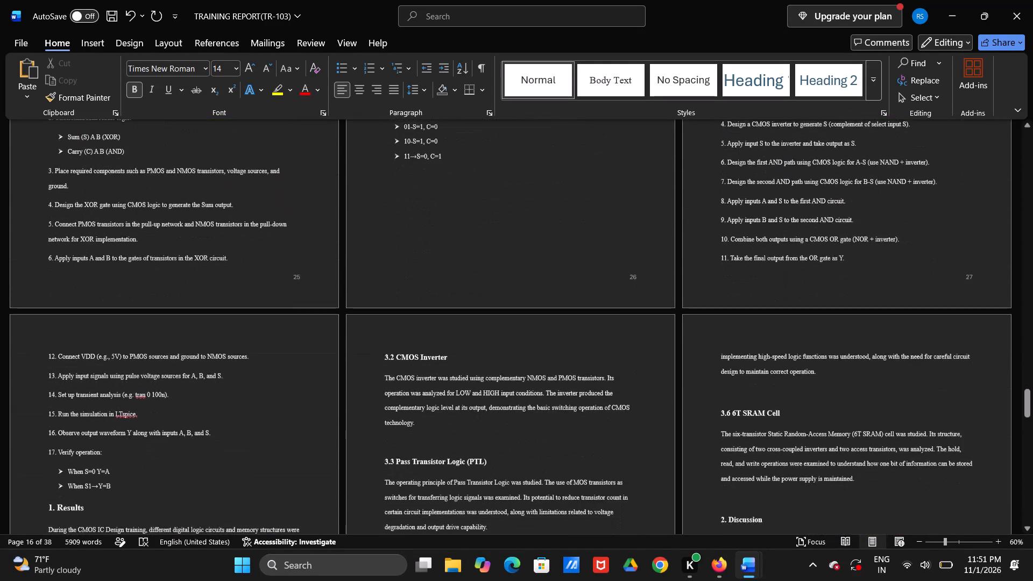
pyautogui.scroll(-3, 716, 209)
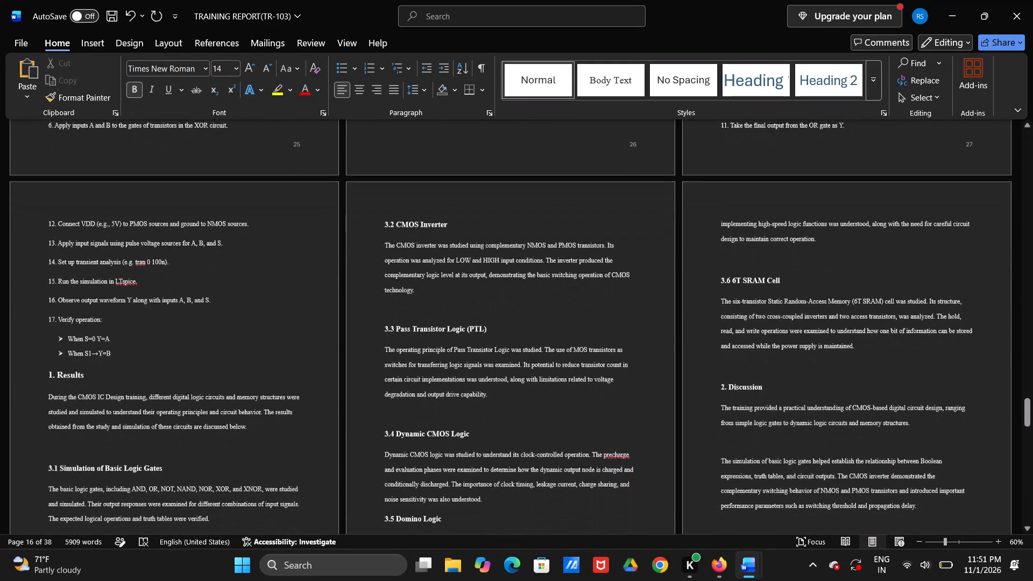
pyautogui.scroll(-2, 716, 209)
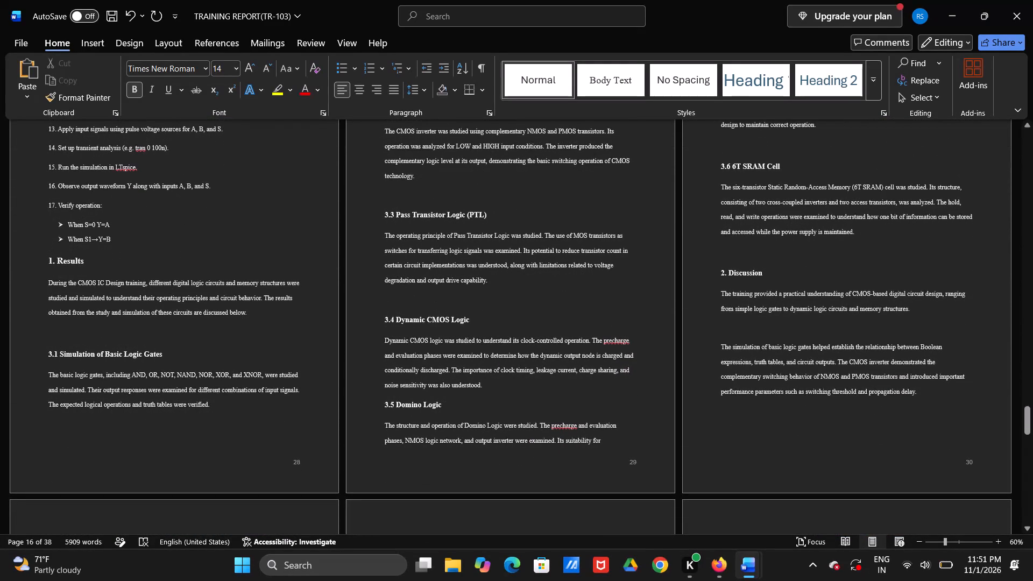
pyautogui.scroll(-1, 716, 209)
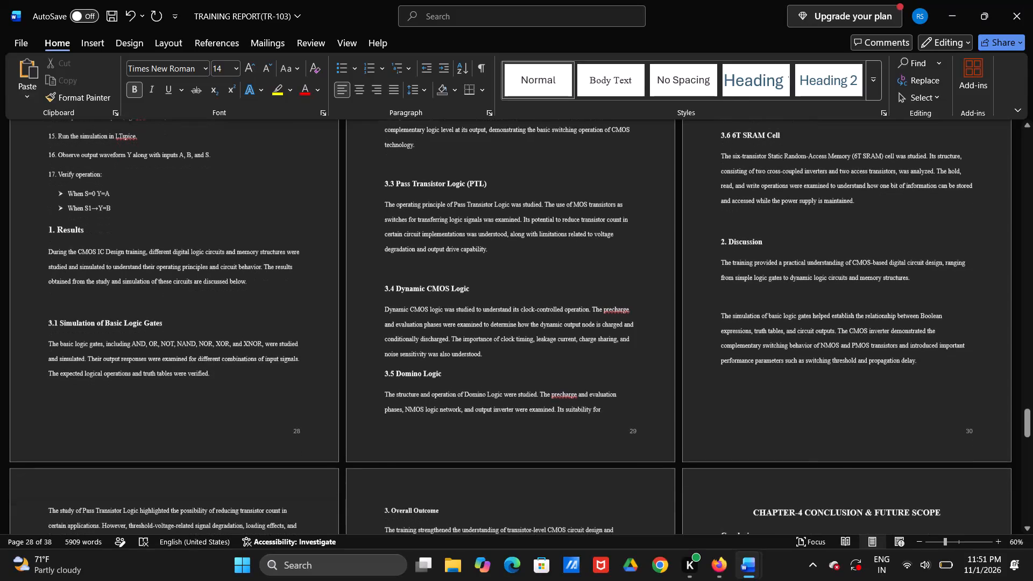
# Recheck the Chapter 3 pages from the CMOS half adder and MUX 2:1 to results sections 3.1 to 3.6.
pyautogui.scroll(1, 716, 209)
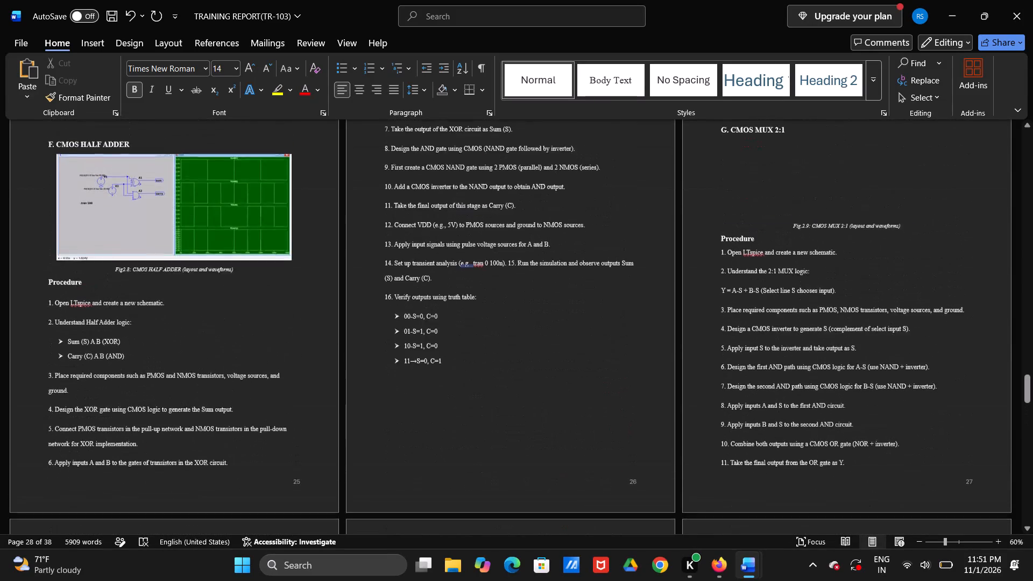
pyautogui.scroll(1, 716, 209)
pyautogui.scroll(-3, 716, 209)
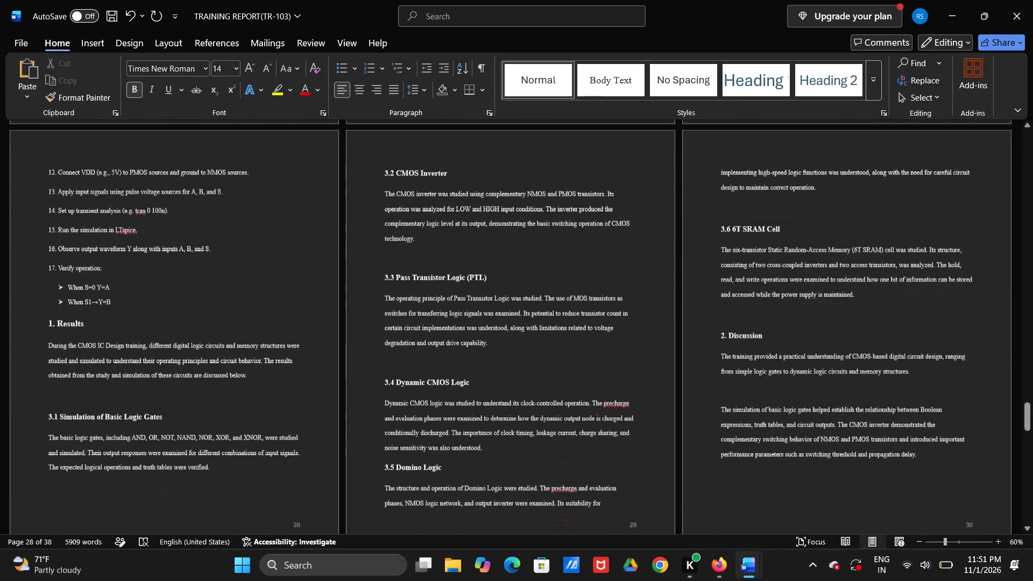
pyautogui.scroll(-1, 716, 209)
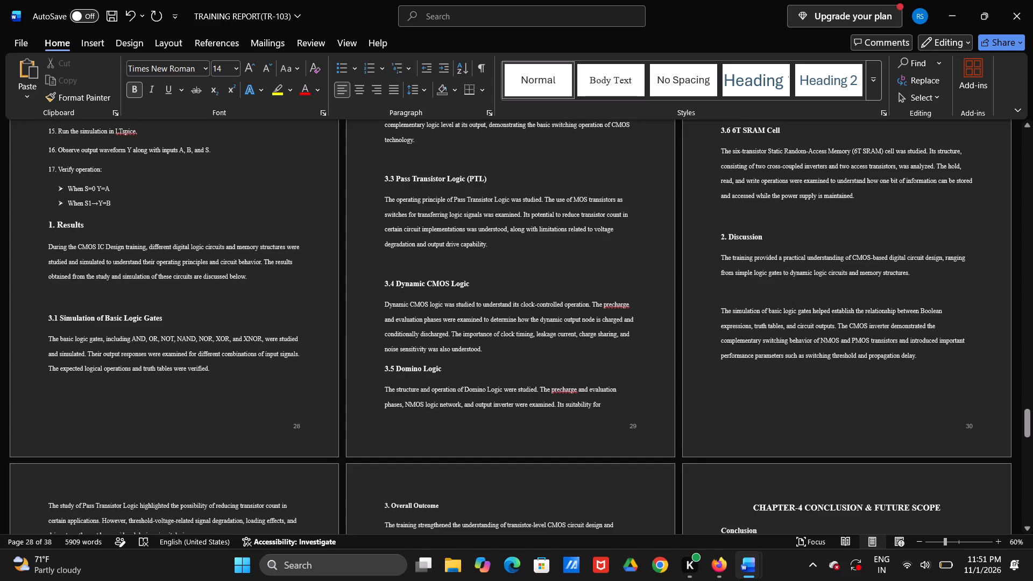
pyautogui.scroll(3, 716, 209)
pyautogui.scroll(-2, 716, 209)
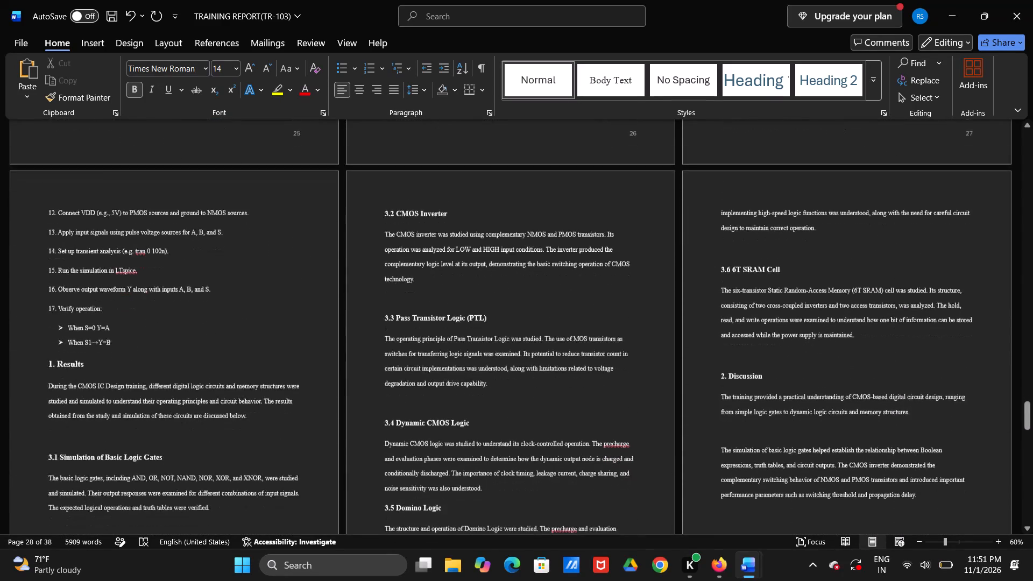
pyautogui.scroll(-1, 716, 209)
pyautogui.scroll(2, 716, 209)
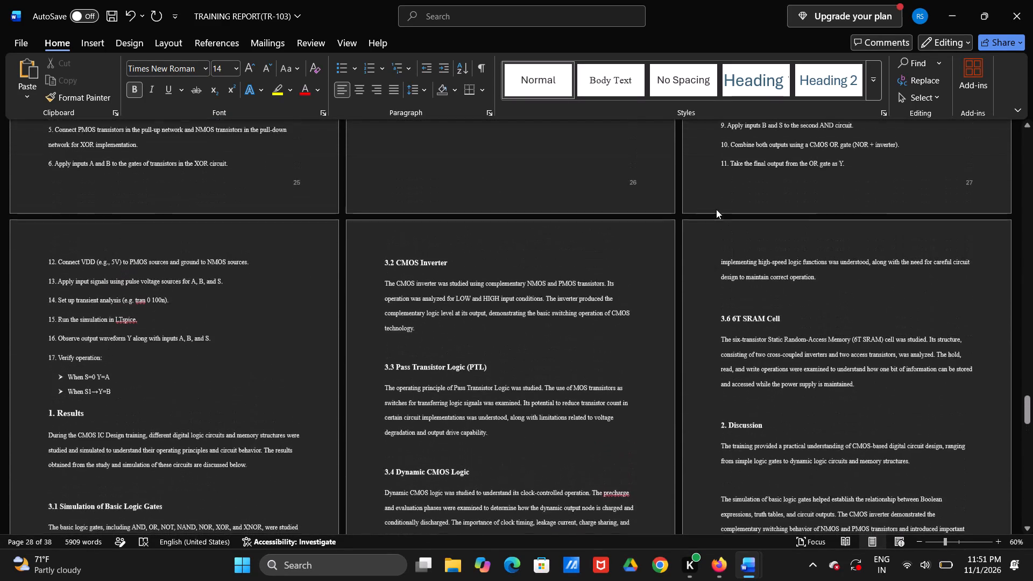
pyautogui.scroll(5, 716, 209)
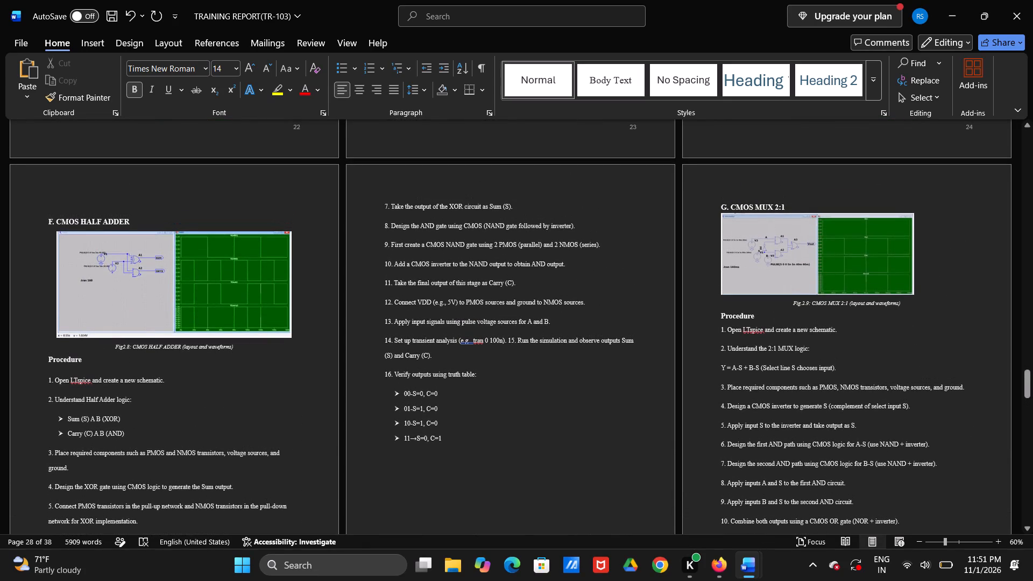
pyautogui.scroll(-3, 716, 209)
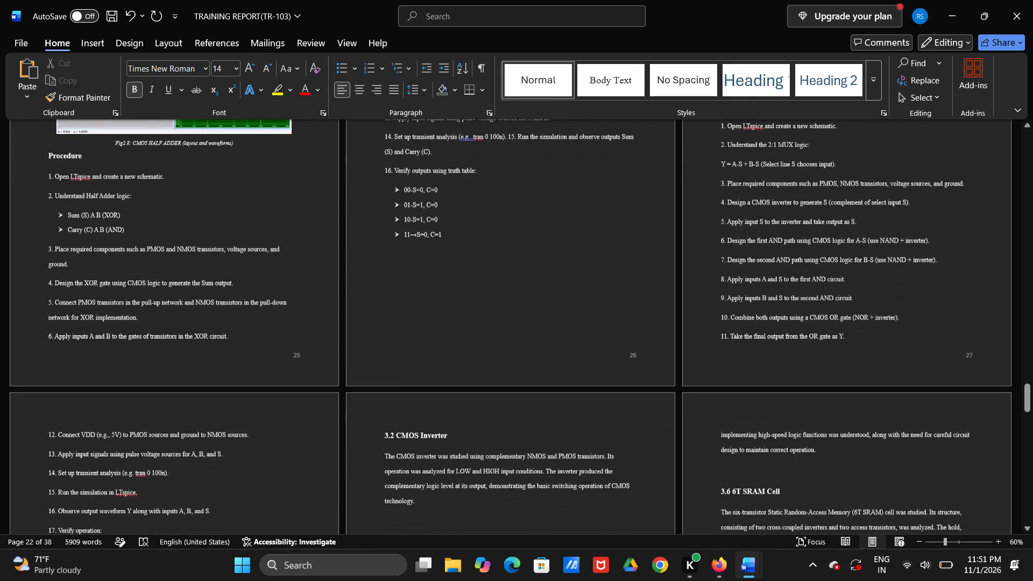
pyautogui.scroll(3, 716, 209)
pyautogui.scroll(-2, 716, 209)
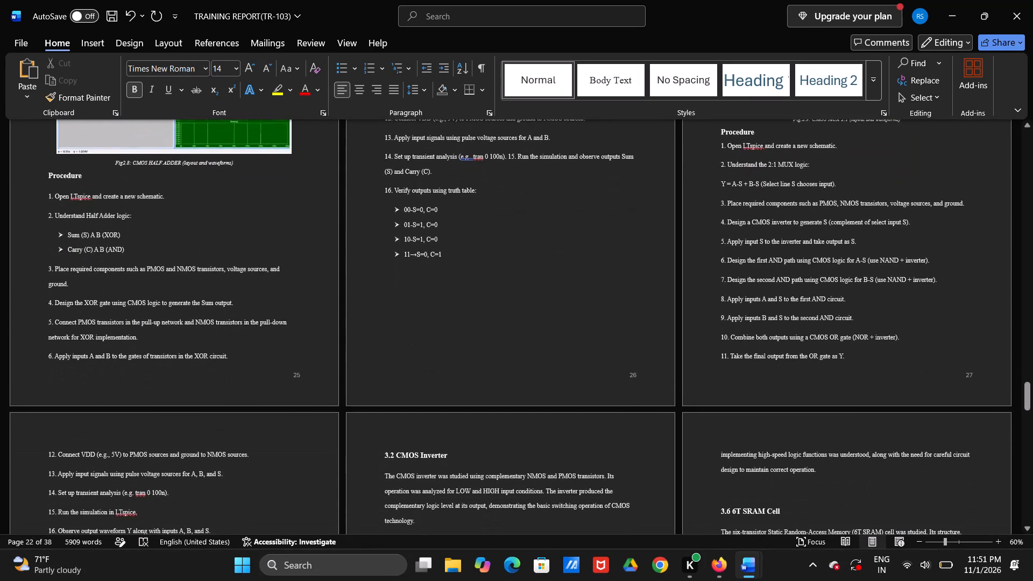
pyautogui.scroll(-1, 716, 209)
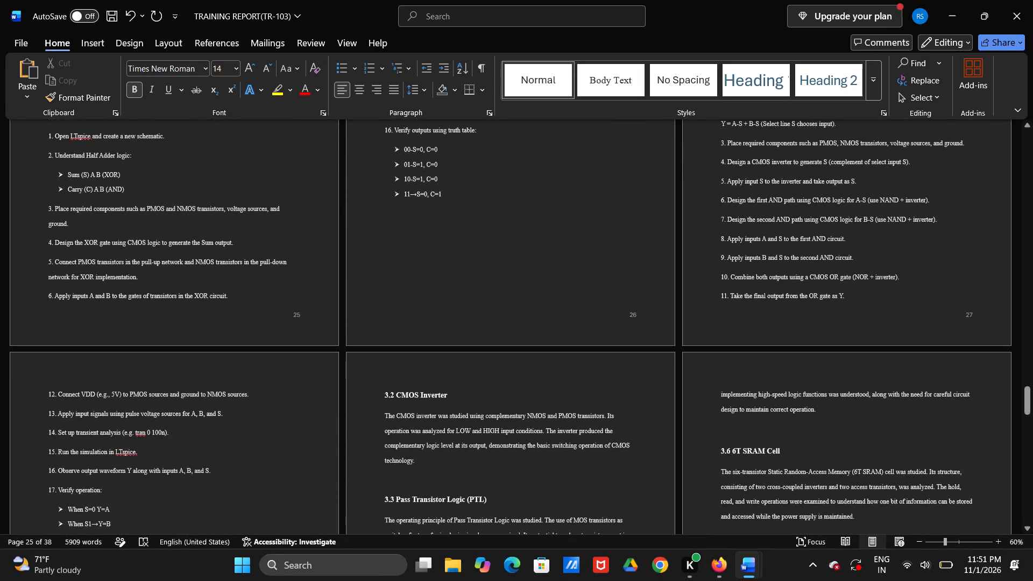
pyautogui.scroll(-2, 716, 209)
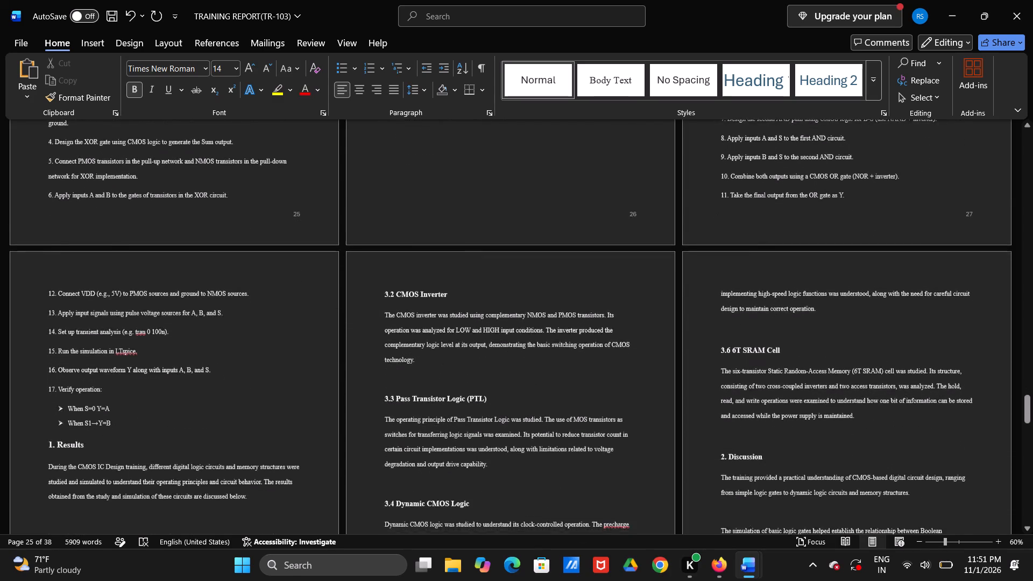
pyautogui.scroll(-2, 716, 209)
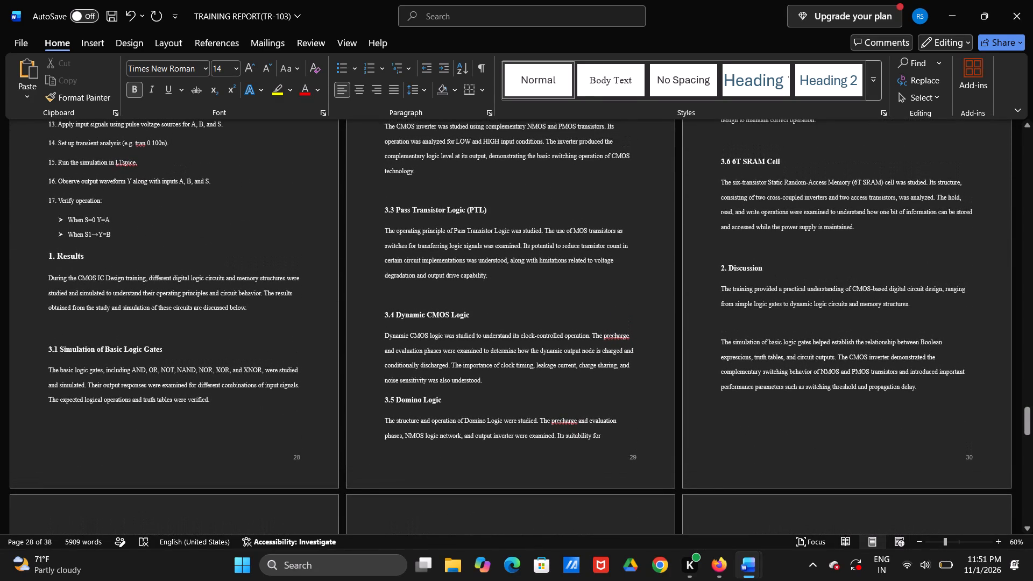
pyautogui.scroll(1, 716, 209)
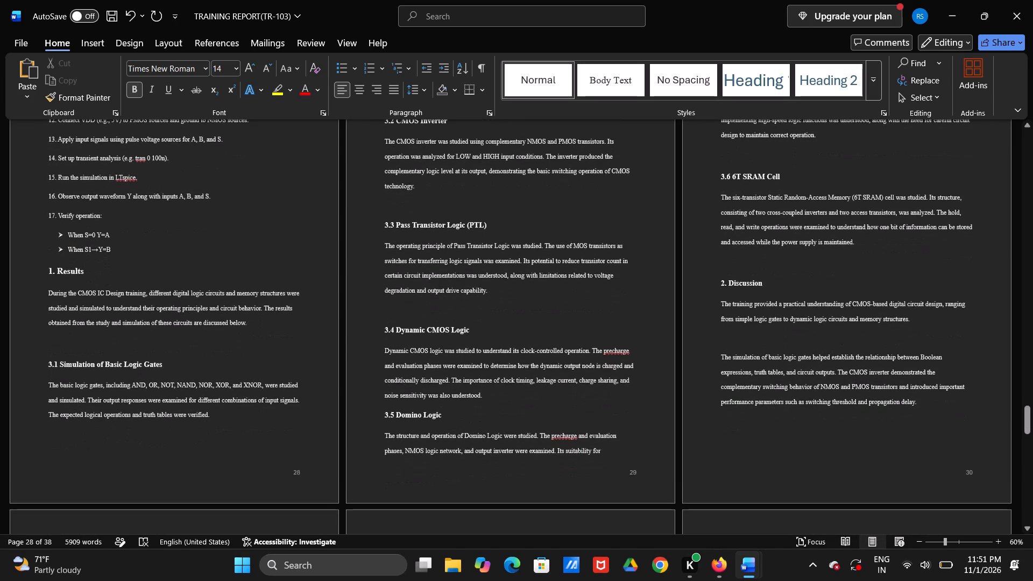
# Examine Chapter 3's Discussion and Overall Outcome pages up to Chapter 4, and compare them with the table of contents' Chapter 3 entries.
pyautogui.hscroll(-1, 716, 209)
pyautogui.scroll(-1, 716, 209)
pyautogui.hscroll(-1, 716, 209)
pyautogui.scroll(-1, 716, 209)
pyautogui.hscroll(-1, 716, 209)
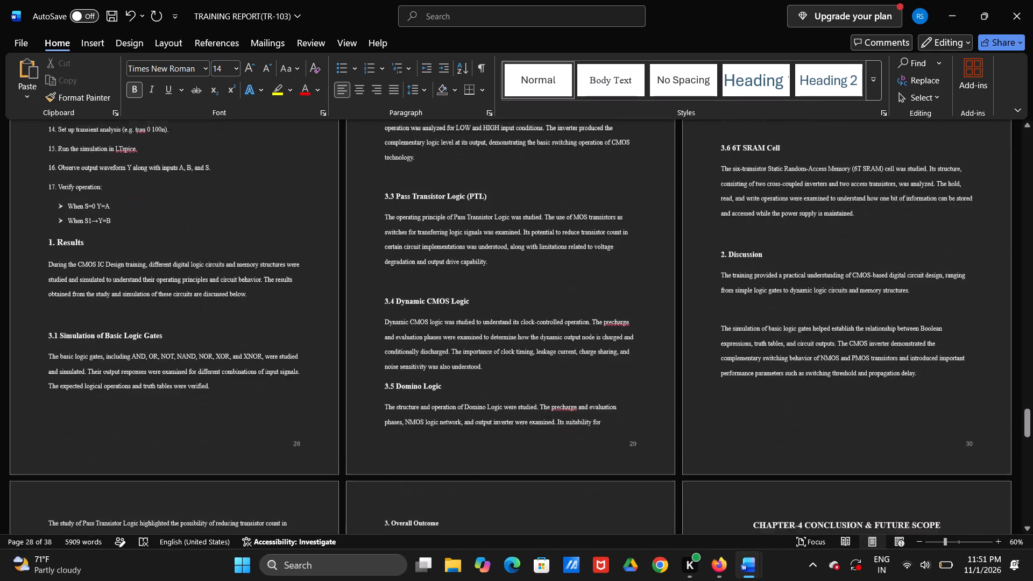
pyautogui.scroll(-2, 716, 209)
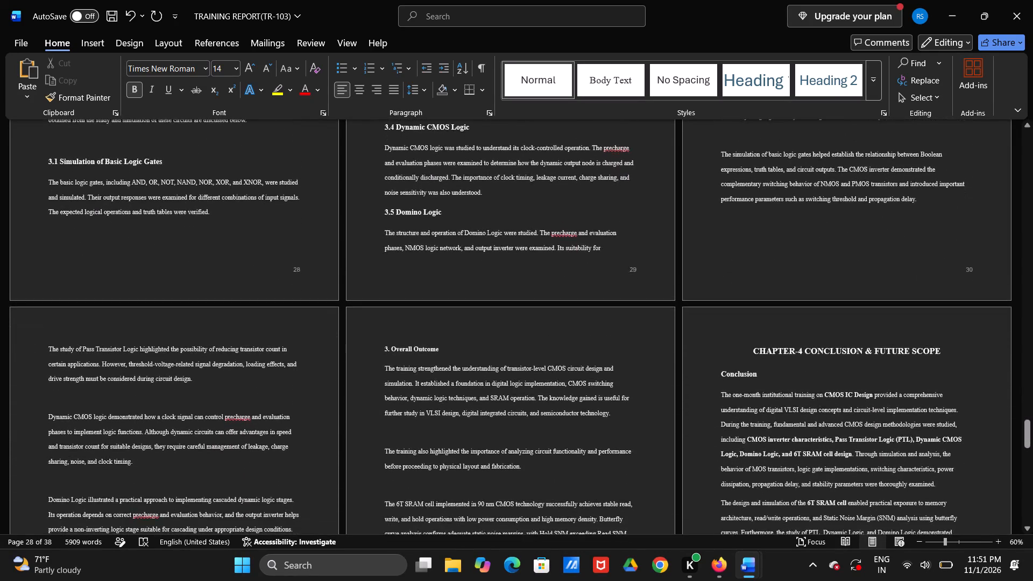
pyautogui.scroll(-1, 716, 209)
pyautogui.scroll(2, 716, 209)
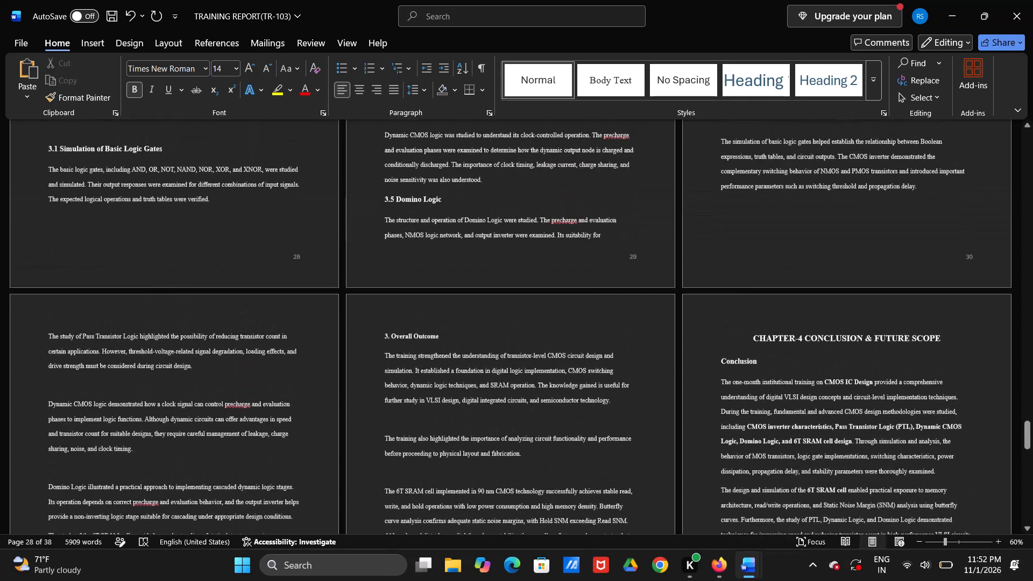
pyautogui.scroll(1, 716, 209)
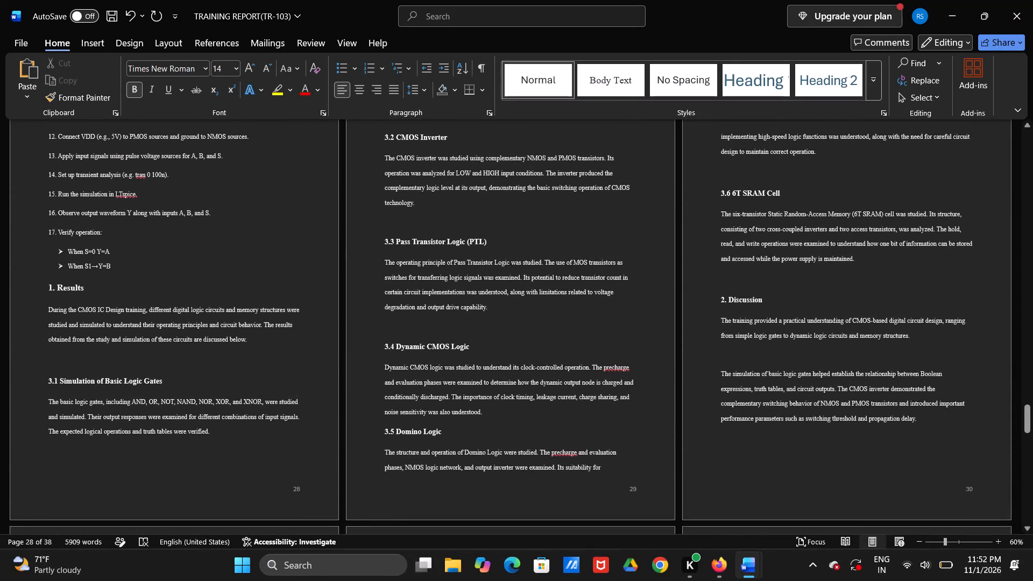
pyautogui.hotkey('alt', 'Tab')
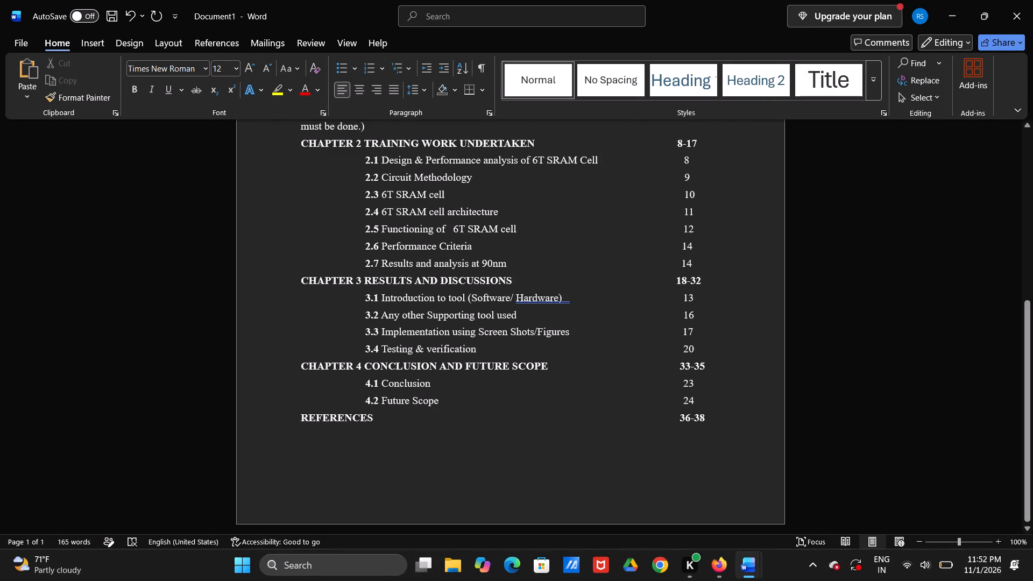
pyautogui.hscroll(-1, 610, 302)
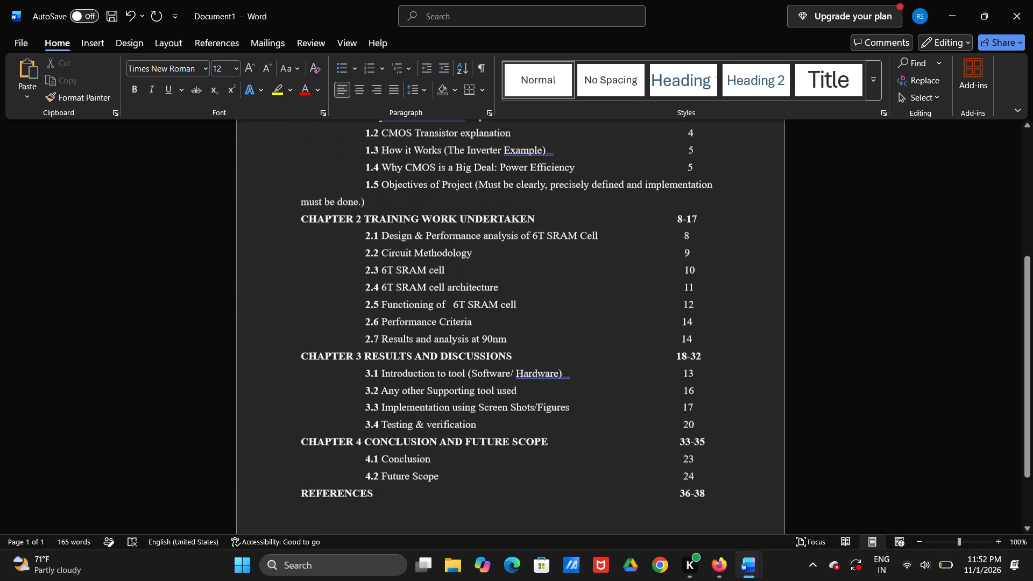
pyautogui.hscroll(-1, 610, 302)
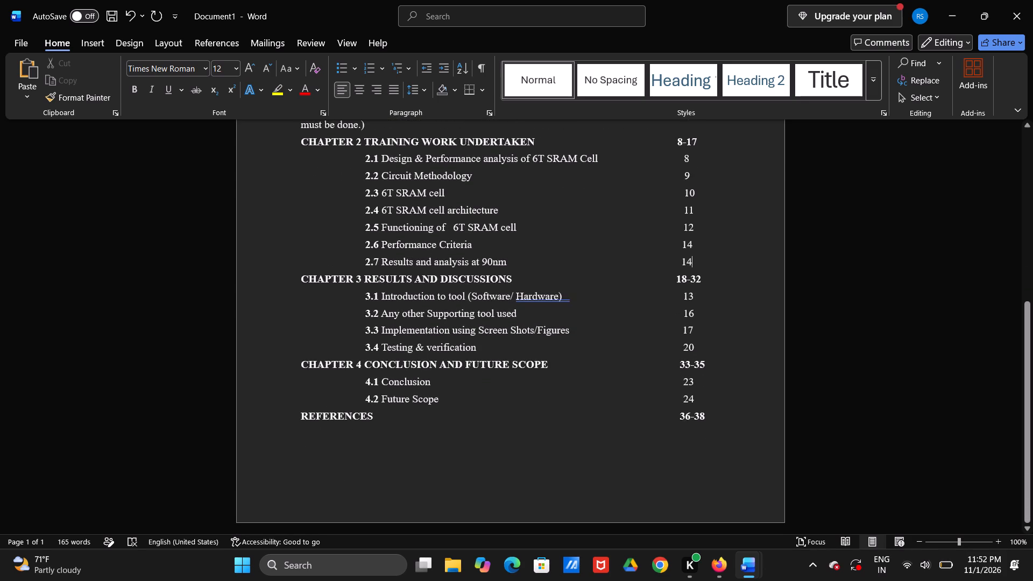
# Replace the title of entry 3.1 in the table of contents with "Simulation of basic logic gate" and realign its page number.
pyautogui.moveTo(381, 296); pyautogui.dragTo(553, 294)
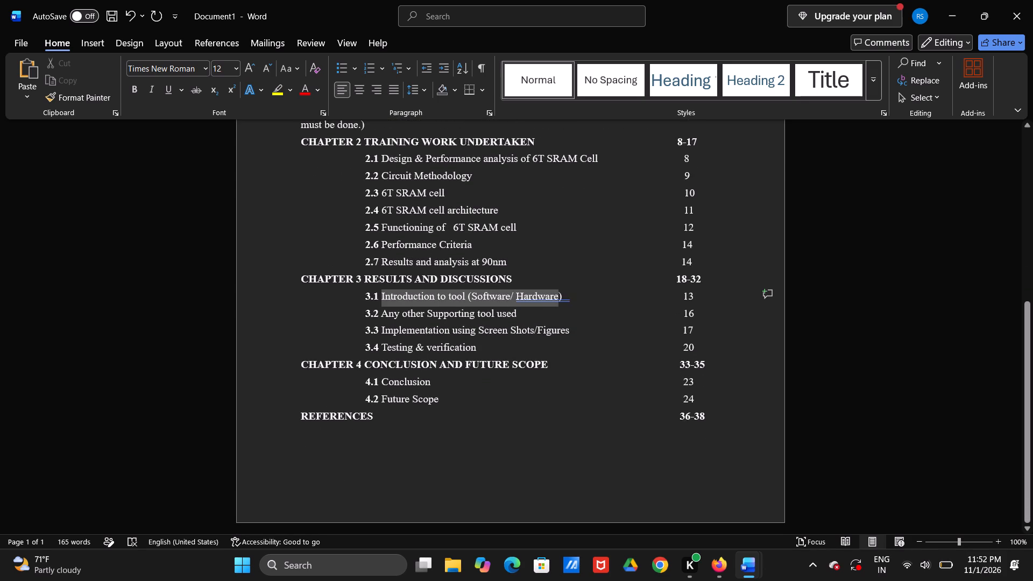
pyautogui.moveTo(553, 294); pyautogui.dragTo(563, 295)
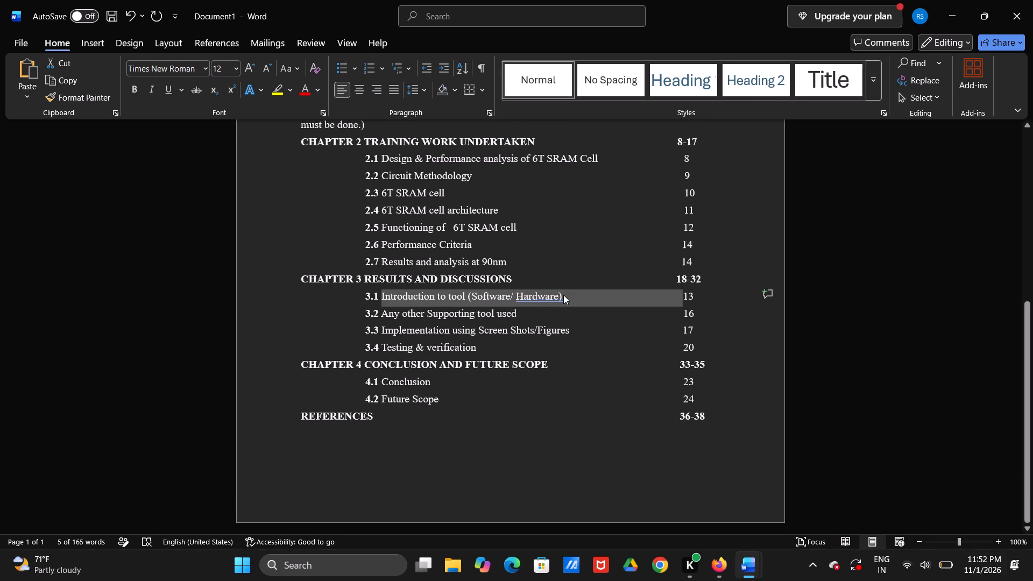
pyautogui.hotkey('shift', 's')
pyautogui.write('imulation')
pyautogui.press('space')
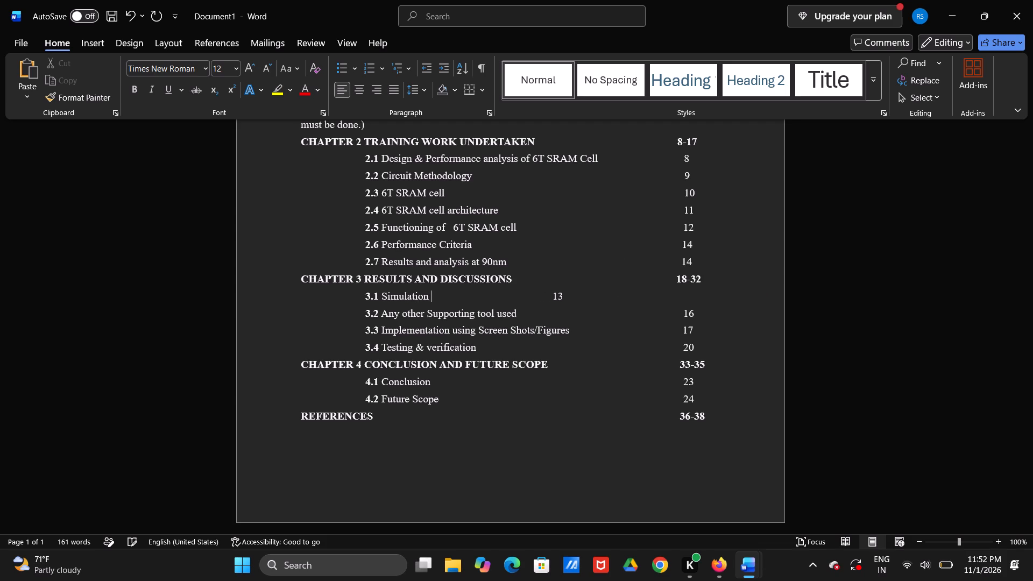
pyautogui.write('of')
pyautogui.press('space')
pyautogui.write('basix')
pyautogui.press('BackSpace')
pyautogui.write('c logic gate')
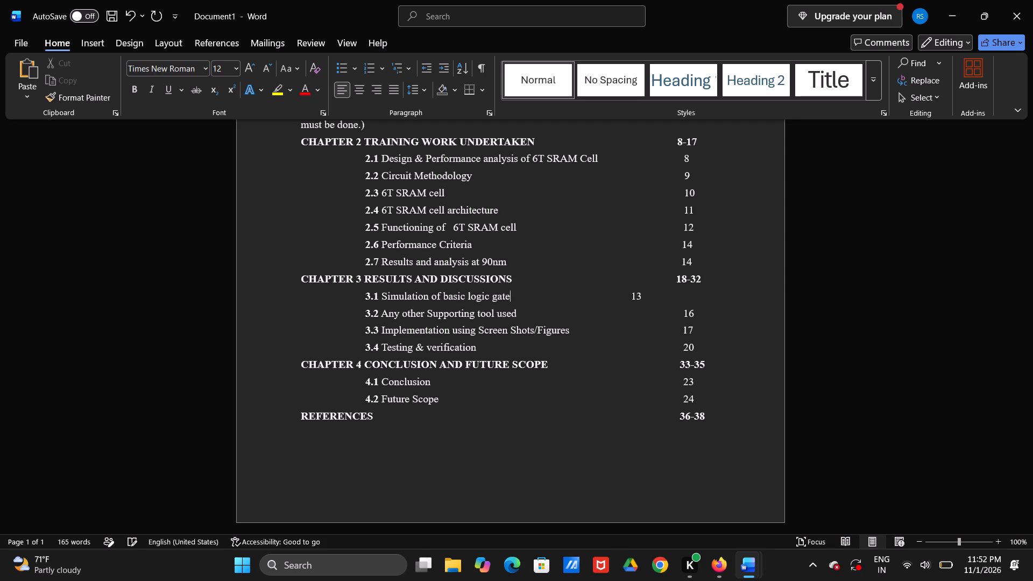
pyautogui.press('space')
pyautogui.press('space')
pyautogui.press('space')
pyautogui.press('space')
pyautogui.press('space')
pyautogui.press('space')
pyautogui.press('space')
pyautogui.press('space')
pyautogui.press('space')
pyautogui.press('space')
pyautogui.press('space')
pyautogui.press('space')
pyautogui.press('space')
pyautogui.press('space')
pyautogui.press('space')
pyautogui.press('space')
pyautogui.press('space')
pyautogui.press('space')
pyautogui.press('space')
# Check section 3.1's page in the training report and set entry 3.1's page number to 28 in the table of contents.
pyautogui.hotkey('alt', 'Tab')
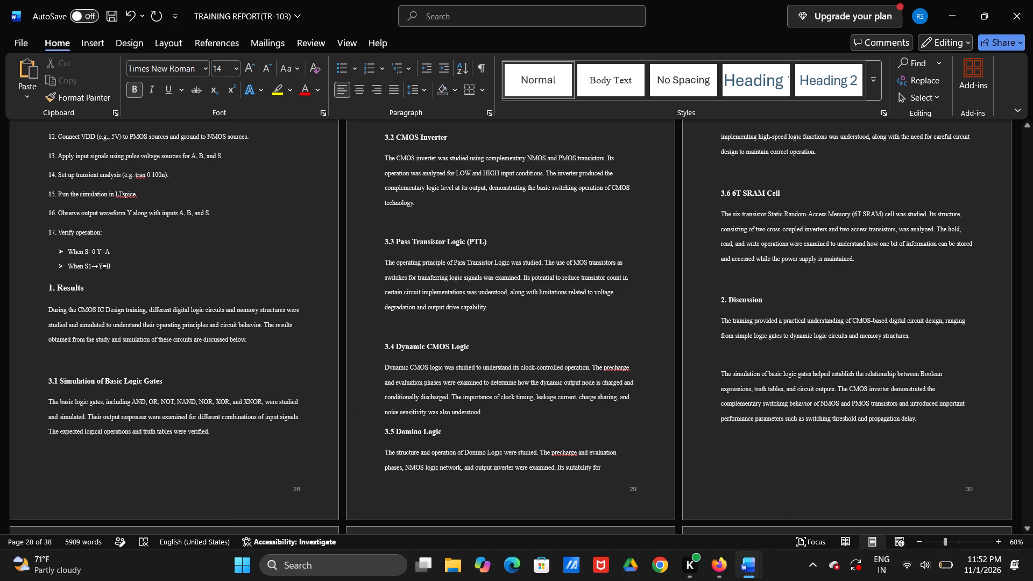
pyautogui.hotkey('alt', 'Tab')
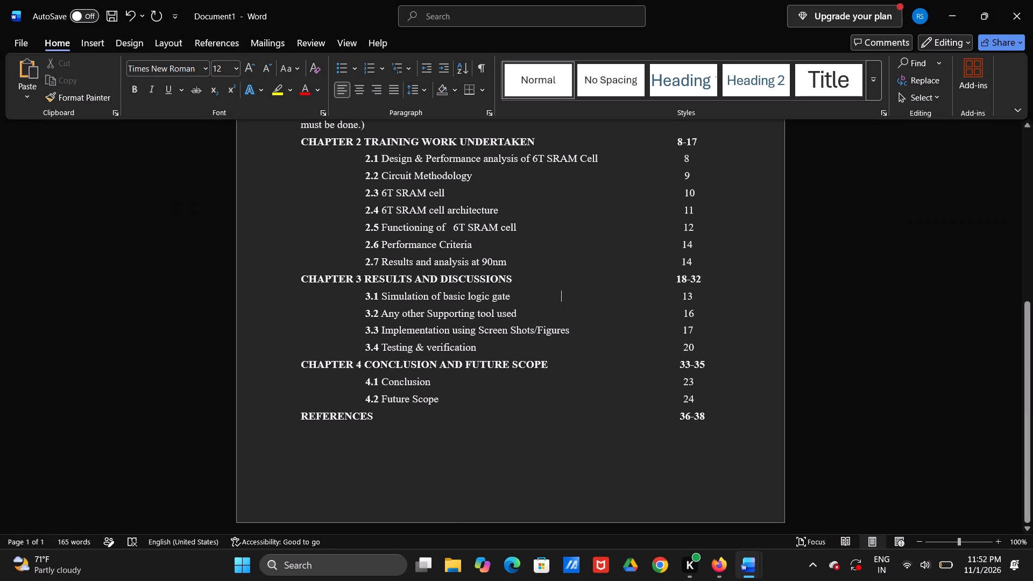
pyautogui.moveTo(682, 296); pyautogui.dragTo(692, 297)
pyautogui.write('258')
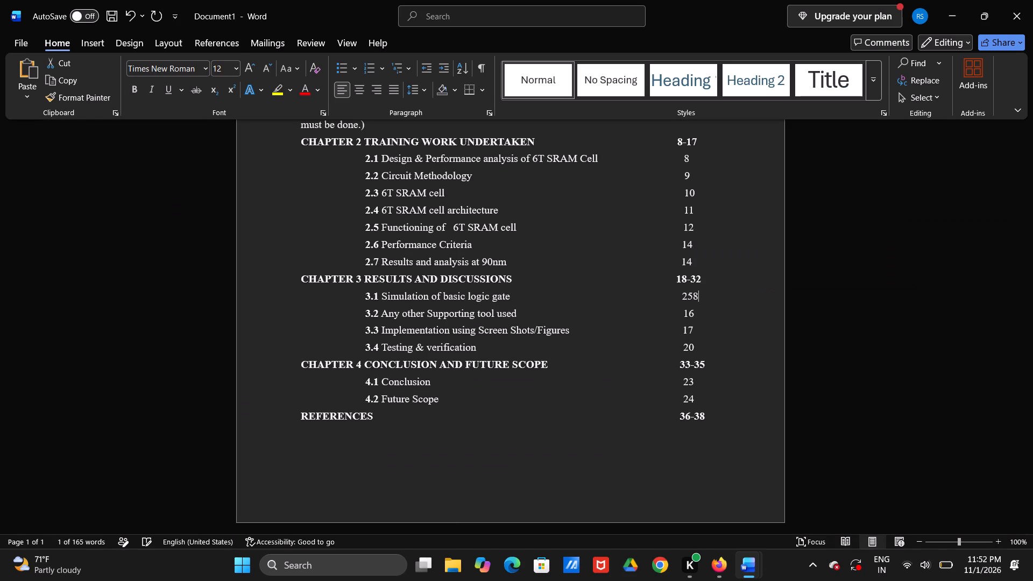
pyautogui.press('BackSpace')
pyautogui.press('BackSpace')
pyautogui.press('8')
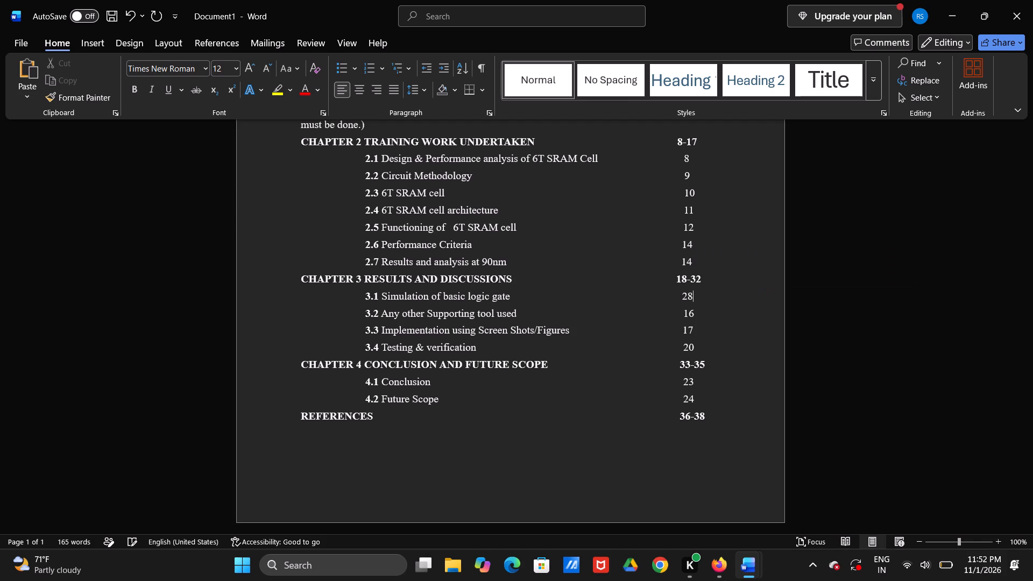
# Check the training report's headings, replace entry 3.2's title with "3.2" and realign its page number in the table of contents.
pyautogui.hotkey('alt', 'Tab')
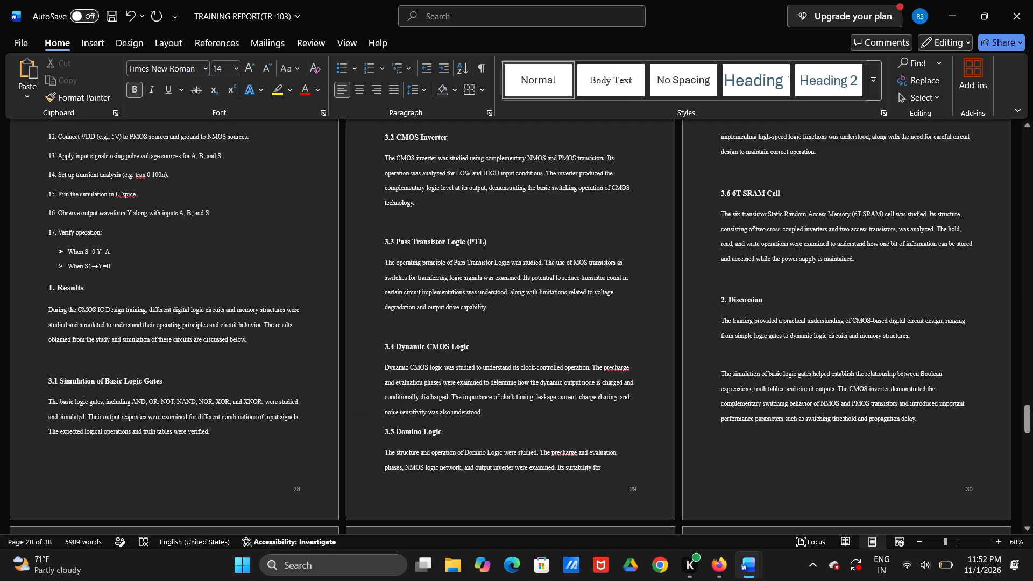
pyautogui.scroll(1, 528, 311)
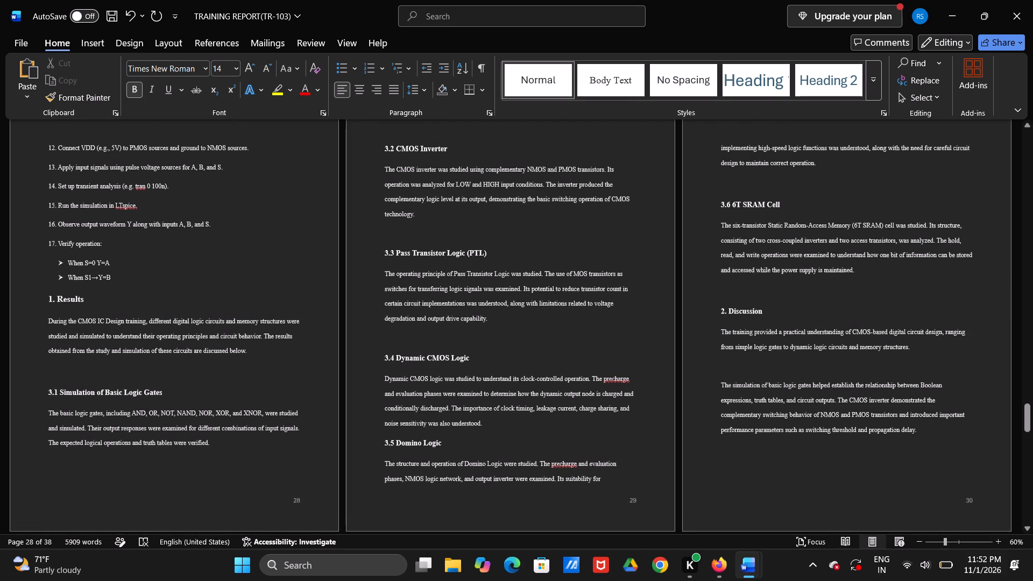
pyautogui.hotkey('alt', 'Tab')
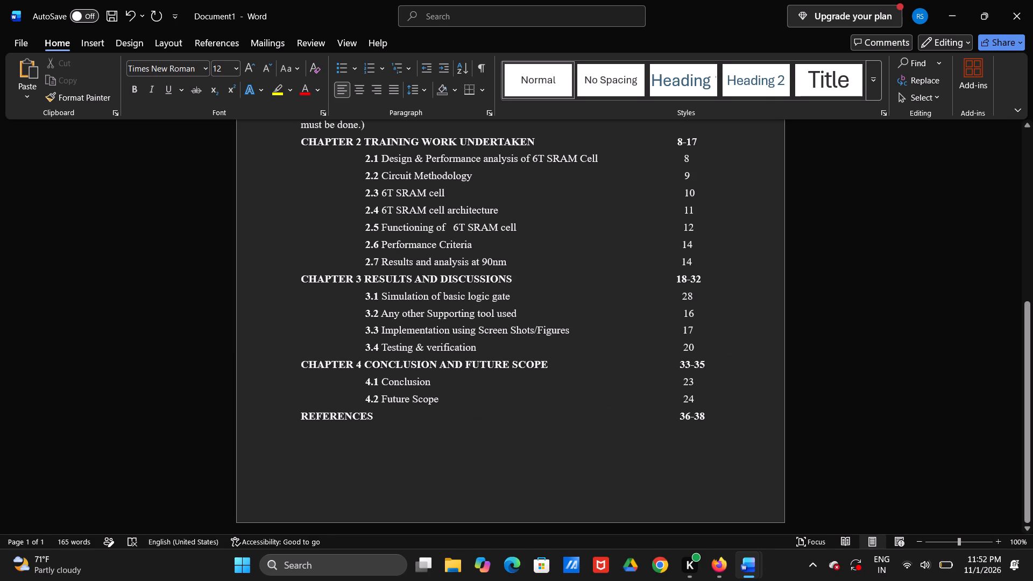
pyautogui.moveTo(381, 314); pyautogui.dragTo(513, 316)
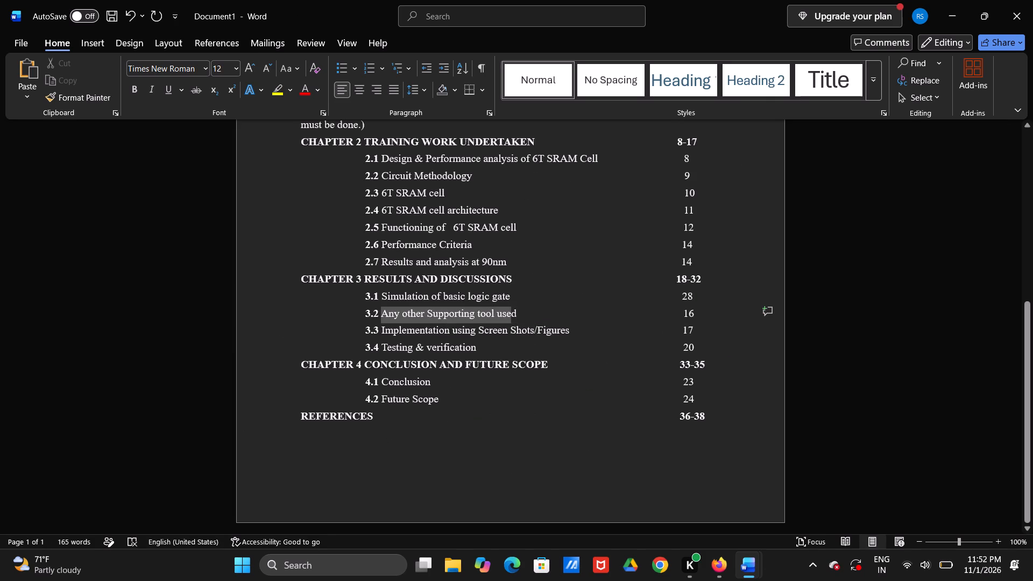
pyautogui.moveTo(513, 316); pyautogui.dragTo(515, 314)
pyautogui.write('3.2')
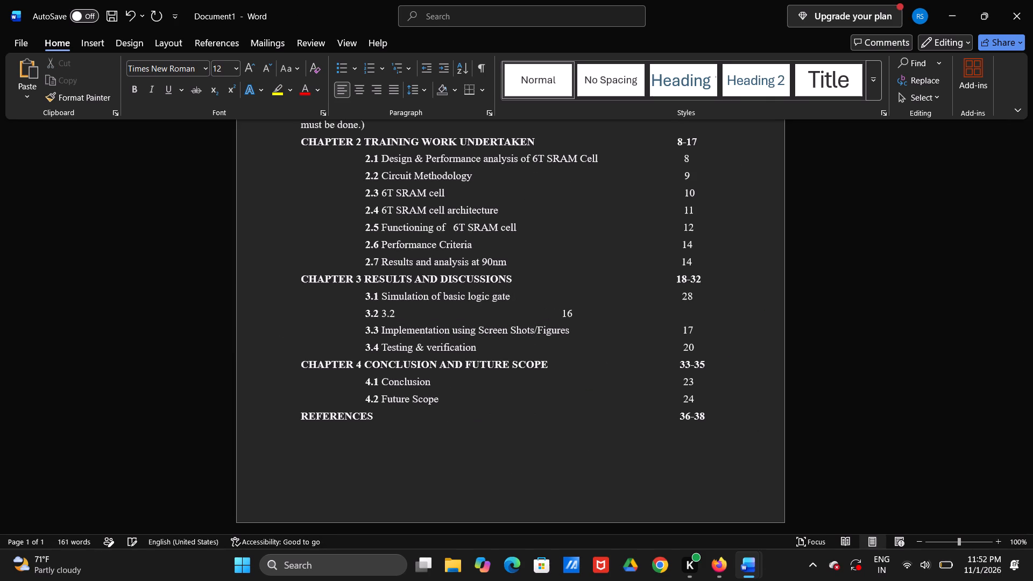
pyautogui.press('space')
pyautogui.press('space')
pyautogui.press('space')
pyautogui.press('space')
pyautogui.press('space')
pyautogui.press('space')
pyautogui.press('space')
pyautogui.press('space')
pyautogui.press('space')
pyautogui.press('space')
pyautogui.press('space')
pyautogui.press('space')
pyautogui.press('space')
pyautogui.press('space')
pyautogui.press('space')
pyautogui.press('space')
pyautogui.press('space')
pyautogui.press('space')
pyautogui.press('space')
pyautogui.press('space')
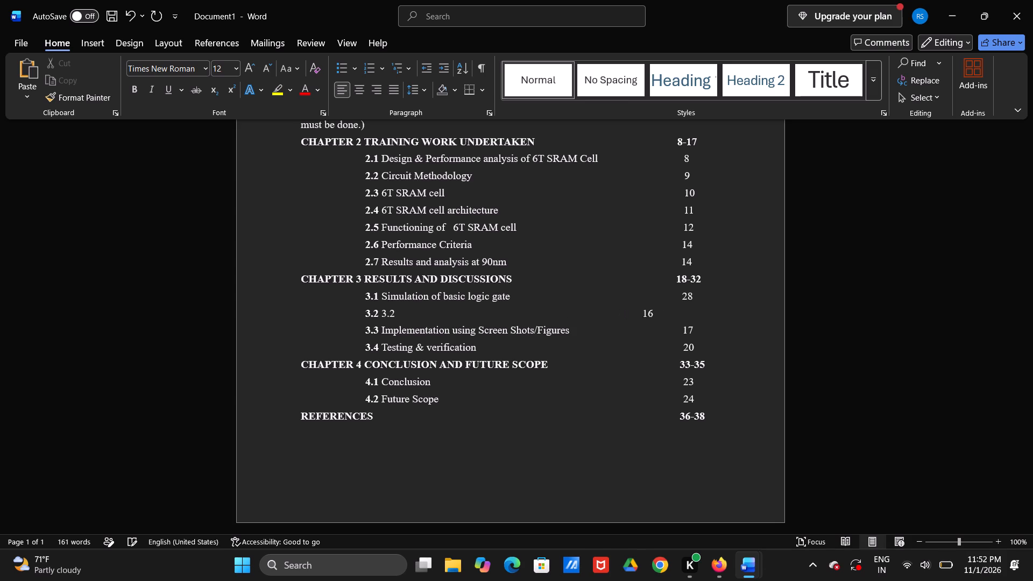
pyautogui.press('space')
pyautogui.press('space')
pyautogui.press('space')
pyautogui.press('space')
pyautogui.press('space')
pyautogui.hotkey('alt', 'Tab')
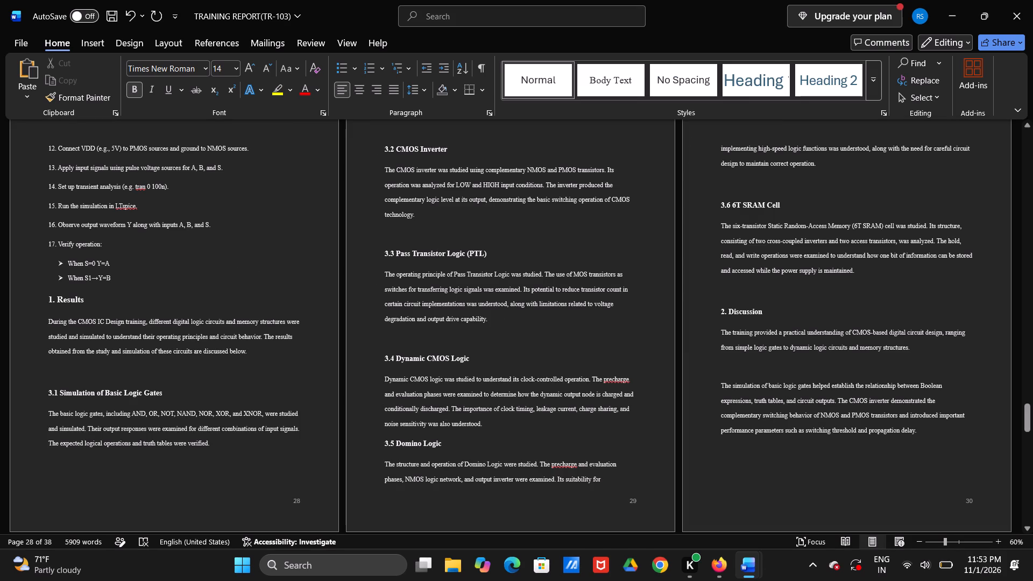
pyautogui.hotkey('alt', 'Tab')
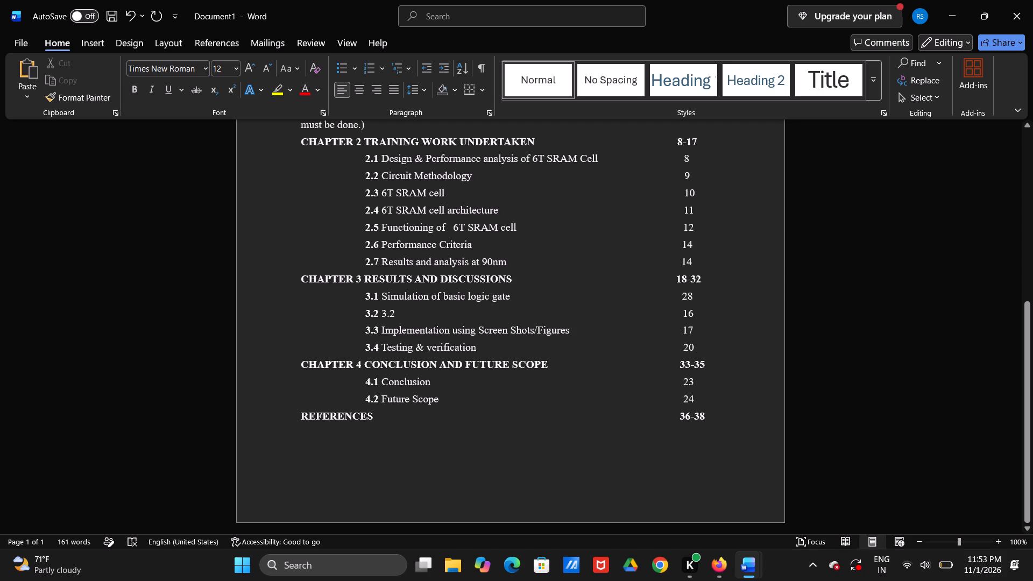
# Recheck the training report and retitle entry 3.2 in the table of contents as "CMOS Inverter".
pyautogui.moveTo(398, 319); pyautogui.dragTo(380, 315)
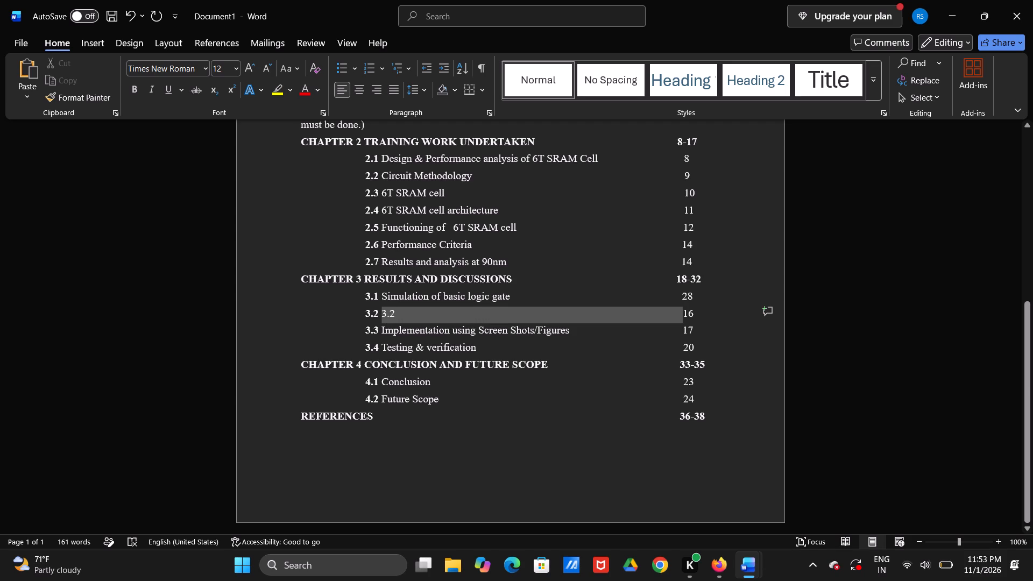
pyautogui.moveTo(380, 315); pyautogui.dragTo(381, 315)
pyautogui.hotkey('alt', 'Tab')
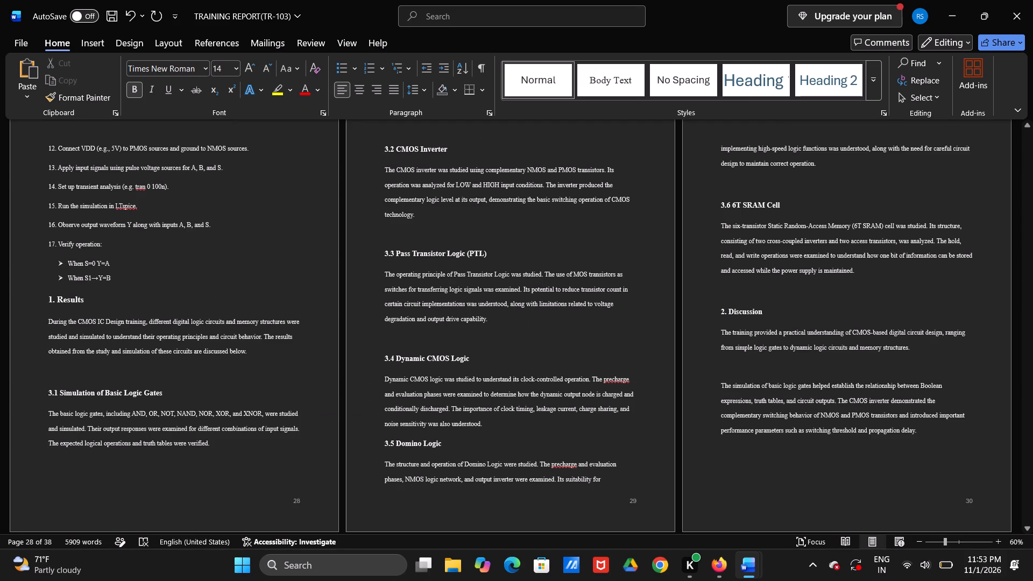
pyautogui.hotkey('alt', 'Tab')
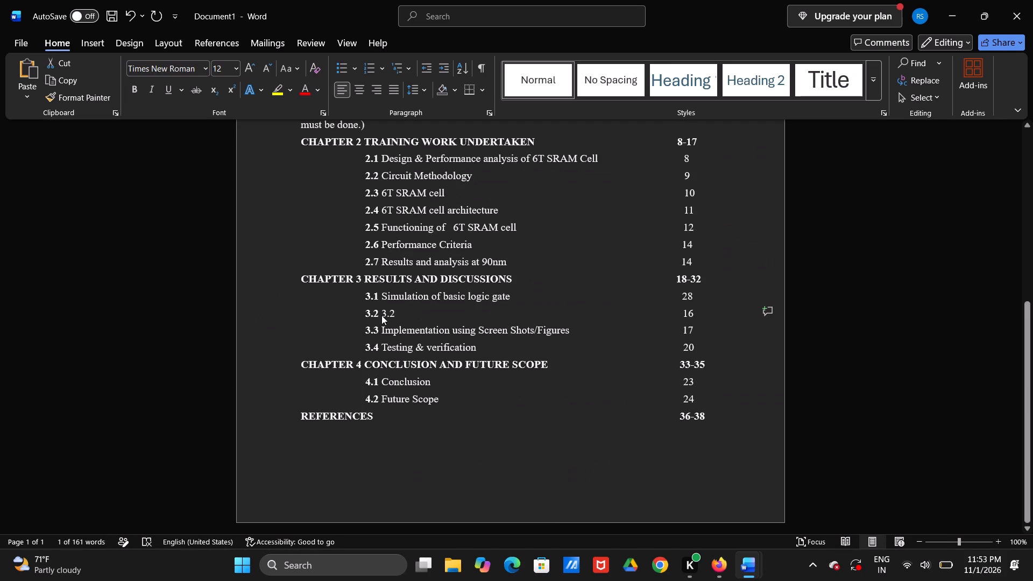
pyautogui.write('CMOS')
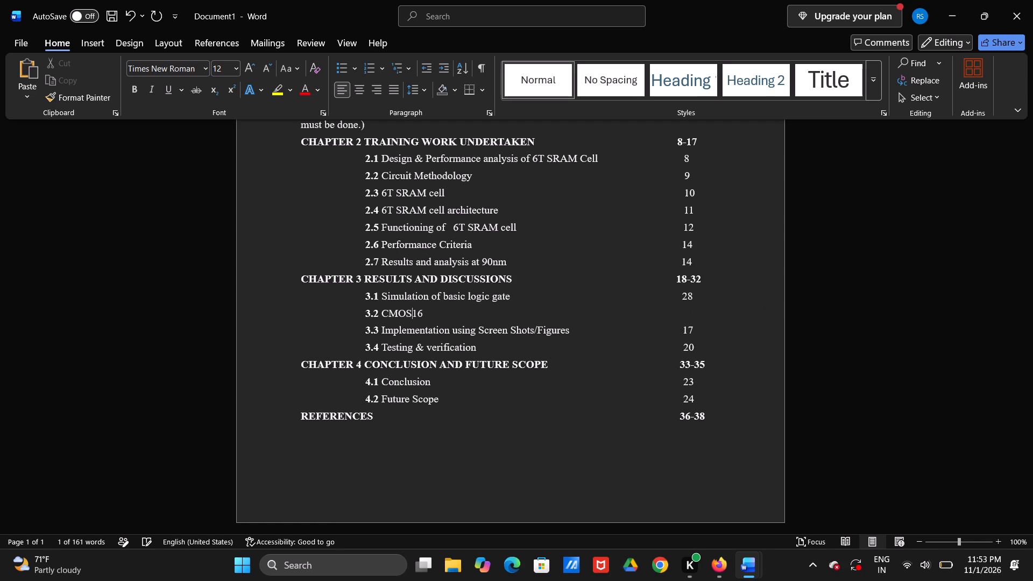
pyautogui.press('space')
pyautogui.write('In')
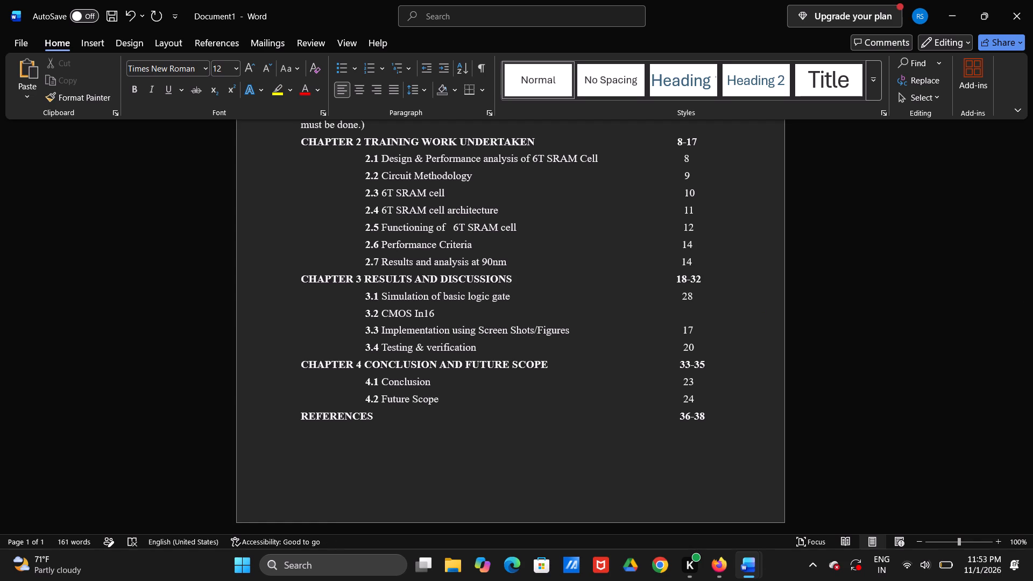
pyautogui.write('verter')
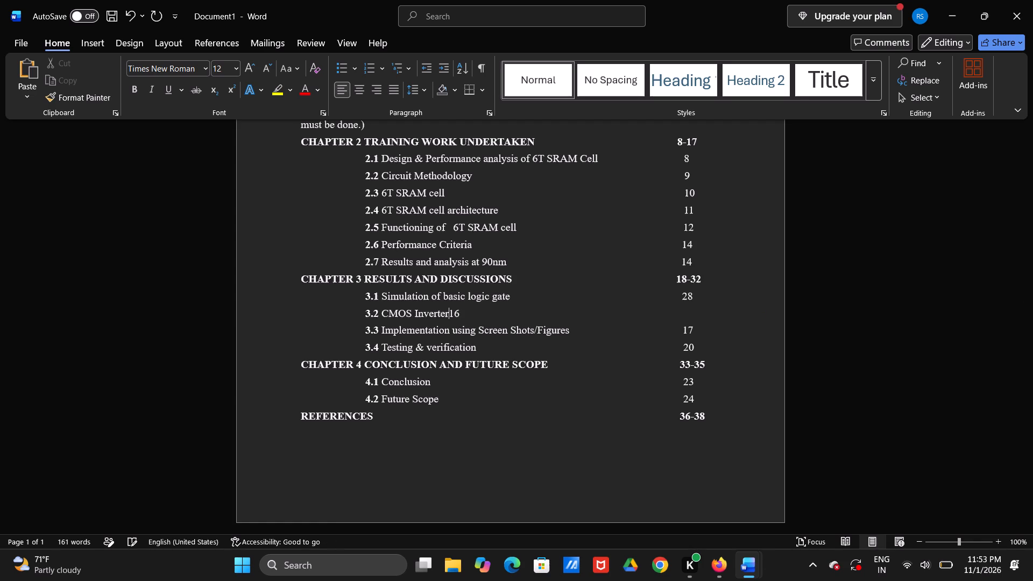
pyautogui.press('space')
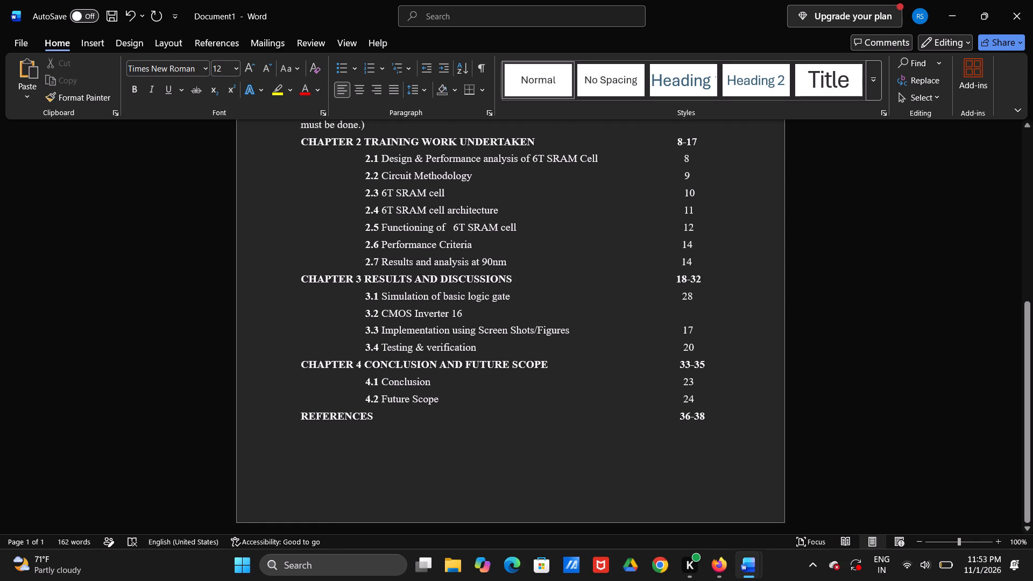
# Replace entry 3.2's page number with 29, aligned with the other page numbers in the table of contents.
pyautogui.moveTo(452, 307); pyautogui.dragTo(465, 309)
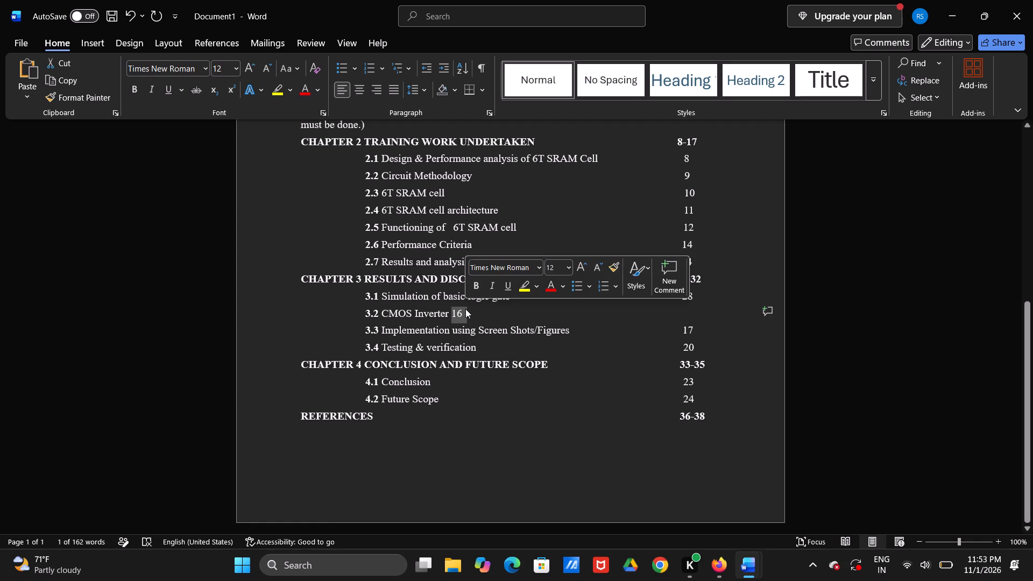
pyautogui.press('BackSpace')
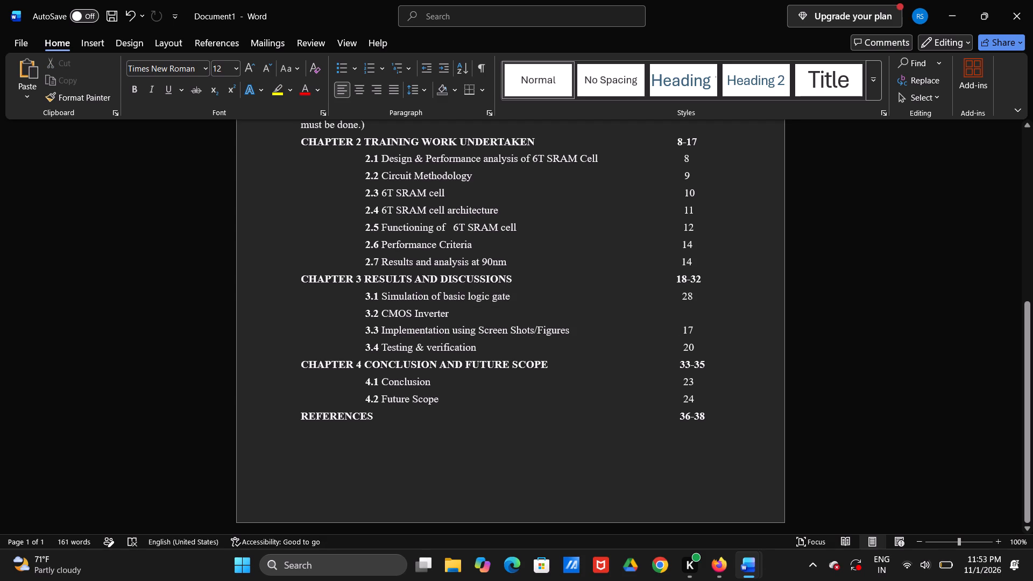
pyautogui.press('space')
pyautogui.press('space')
pyautogui.press('space')
pyautogui.press('space')
pyautogui.press('space')
pyautogui.press('space')
pyautogui.press('space')
pyautogui.press('space')
pyautogui.press('space')
pyautogui.press('space')
pyautogui.press('space')
pyautogui.press('space')
pyautogui.press('space')
pyautogui.press('space')
pyautogui.press('space')
pyautogui.press('space')
pyautogui.press('space')
pyautogui.press('space')
pyautogui.press('space')
pyautogui.press('space')
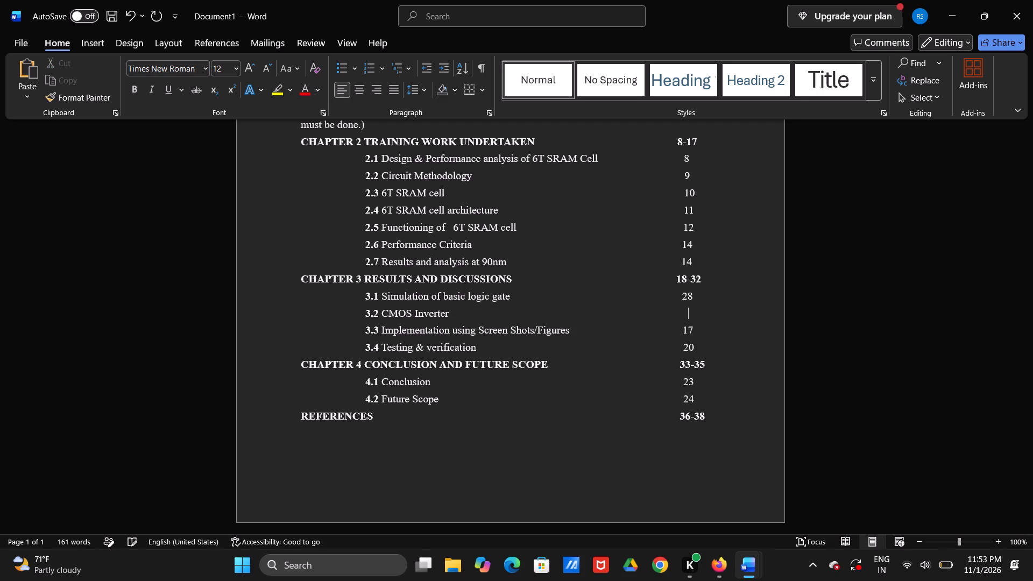
pyautogui.press('BackSpace')
pyautogui.write('29')
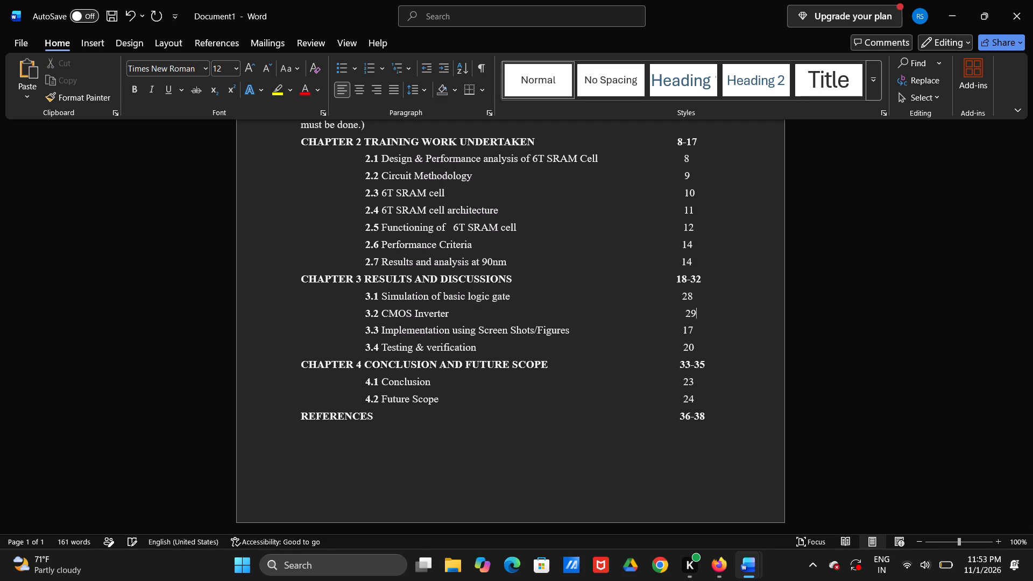
pyautogui.click(683, 318)
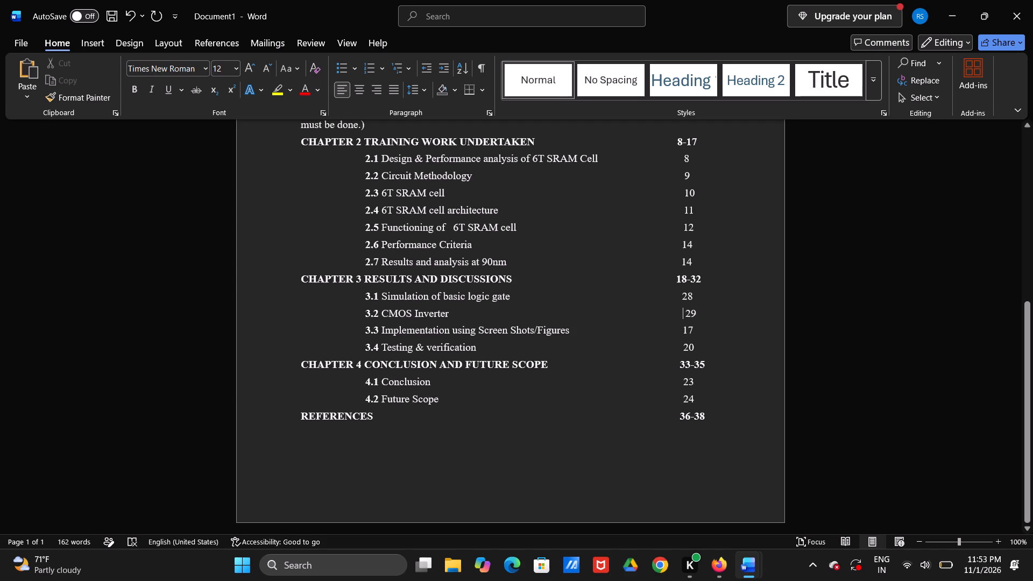
pyautogui.click(684, 316)
pyautogui.press('BackSpace')
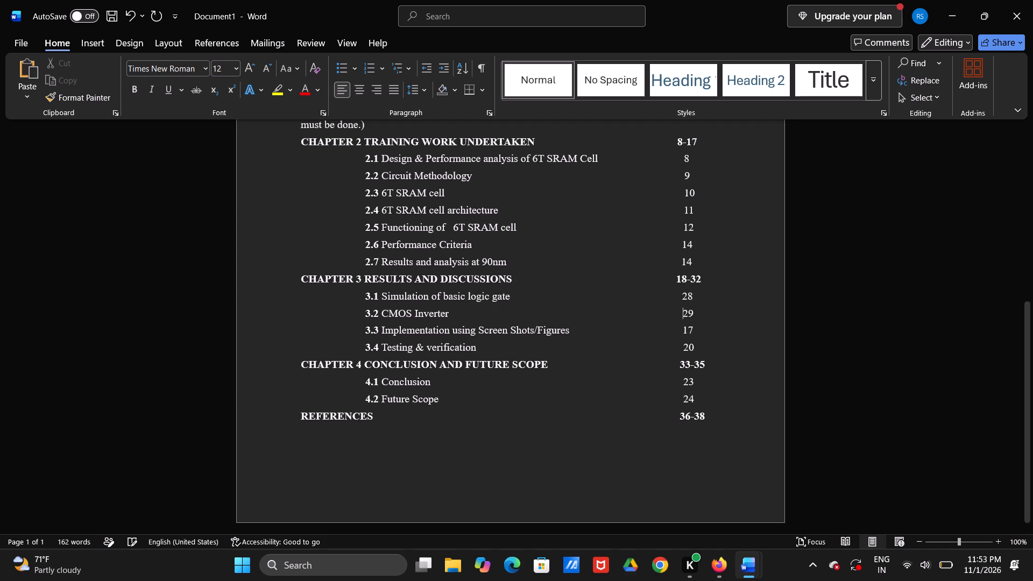
# Check section 3.3's heading in the training report and retitle entry 3.3 in the table of contents as "Pass Transistor Logic".
pyautogui.hotkey('alt', 'Tab')
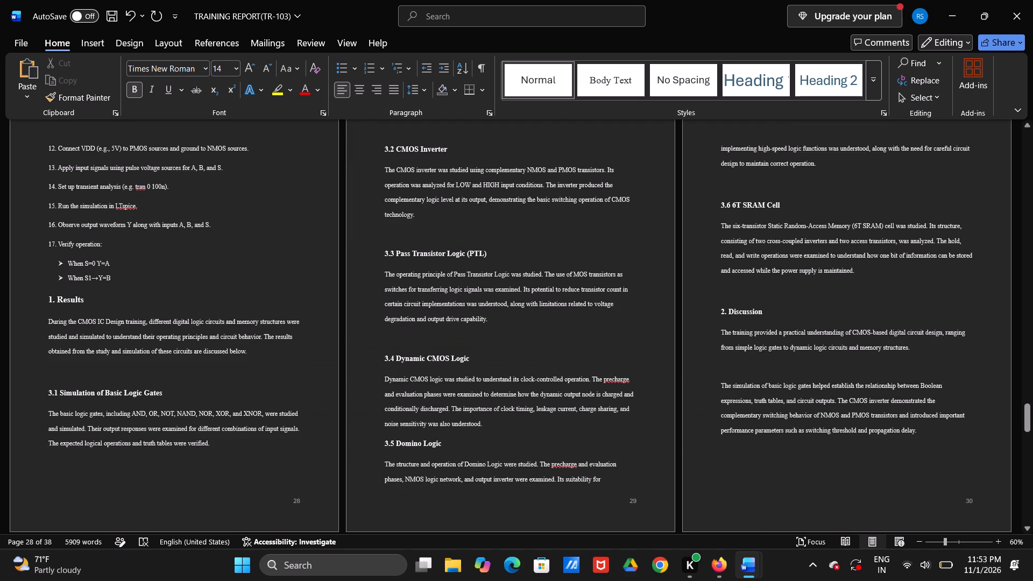
pyautogui.hotkey('alt', 'Tab')
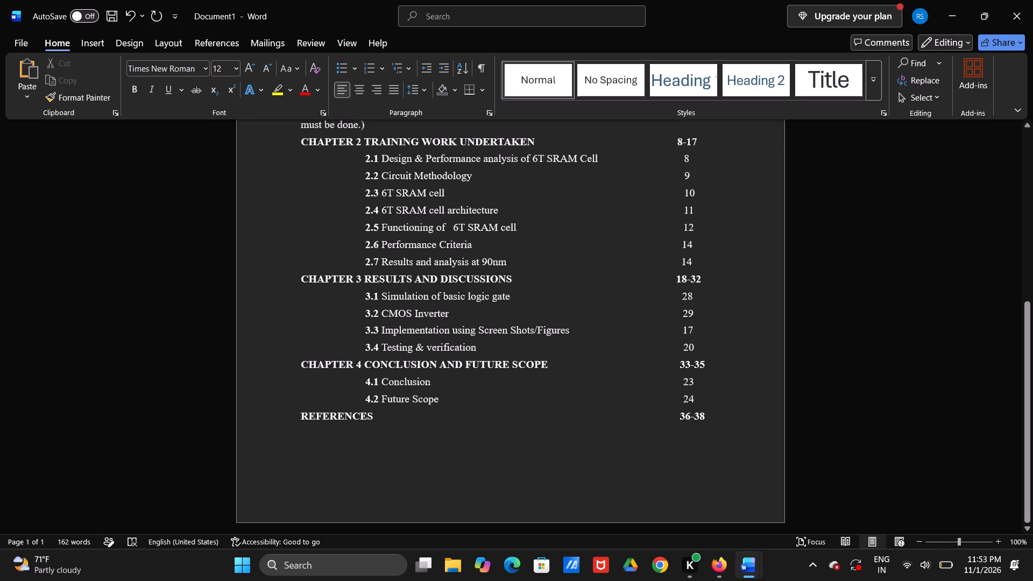
pyautogui.moveTo(380, 329); pyautogui.dragTo(422, 334)
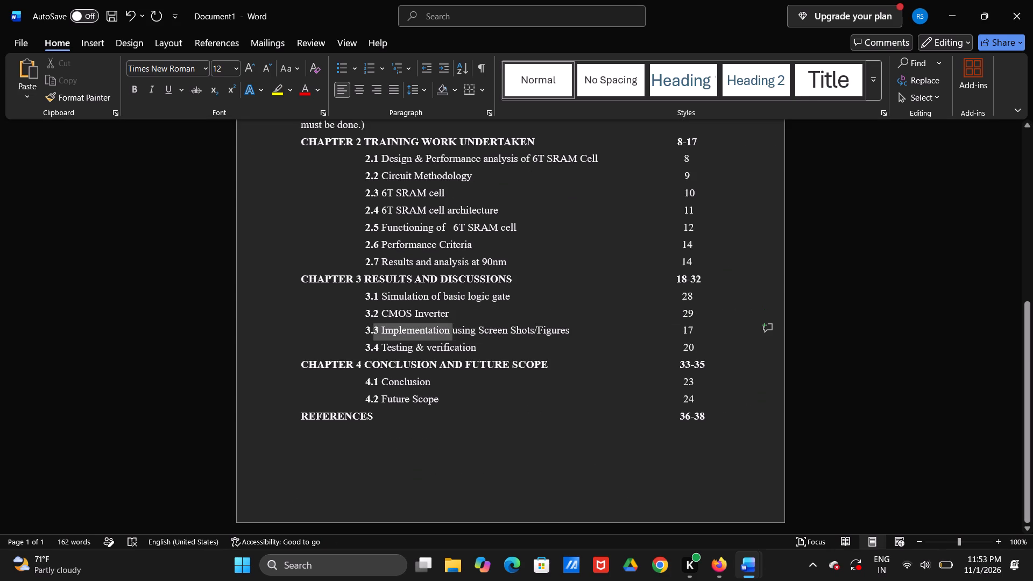
pyautogui.moveTo(422, 334); pyautogui.dragTo(387, 327)
pyautogui.click(381, 324)
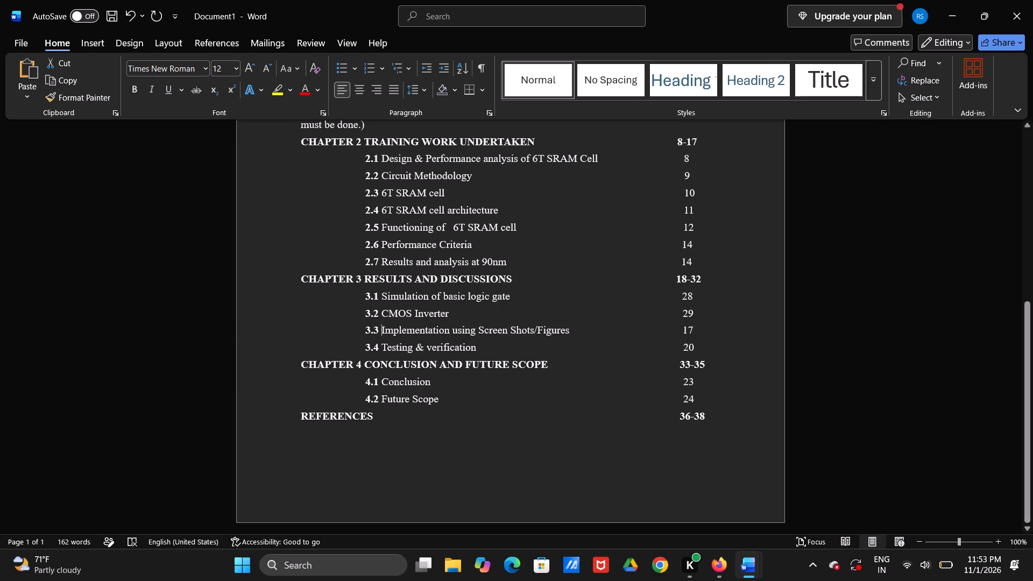
pyautogui.scroll(-2, 419, 381)
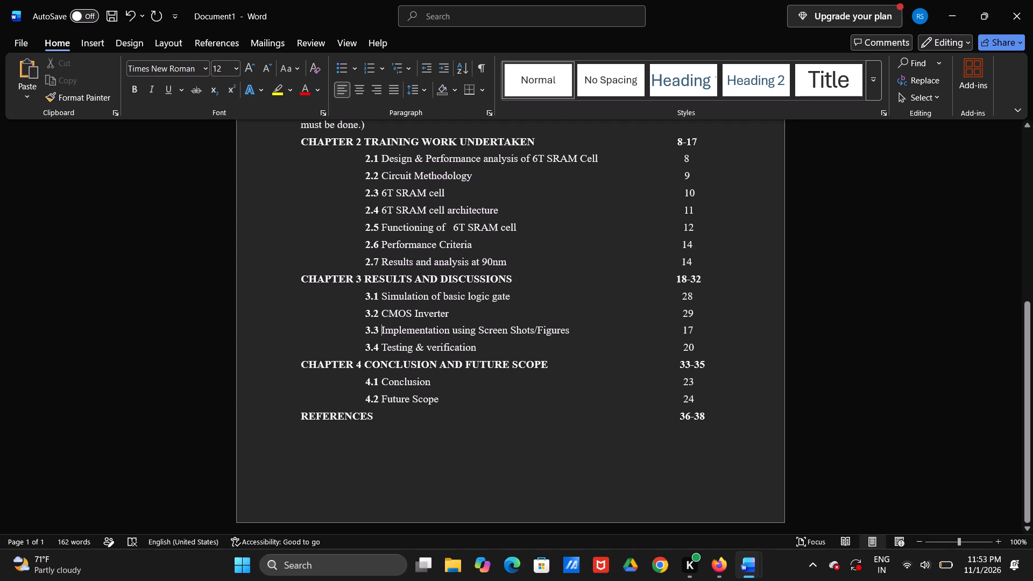
pyautogui.doubleClick(380, 330)
pyautogui.click(383, 328)
pyautogui.moveTo(383, 328); pyautogui.dragTo(562, 332)
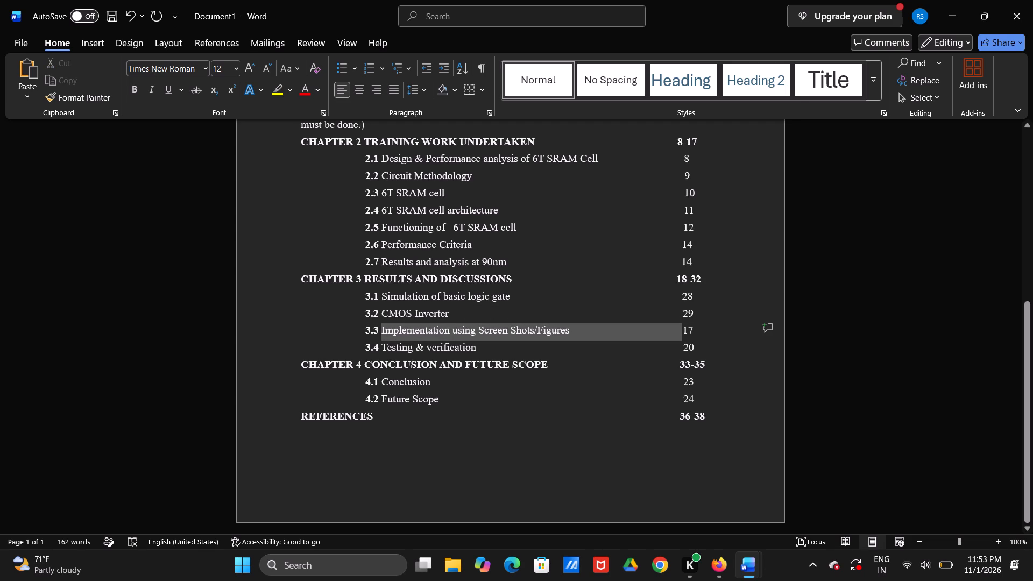
pyautogui.moveTo(562, 332); pyautogui.dragTo(564, 333)
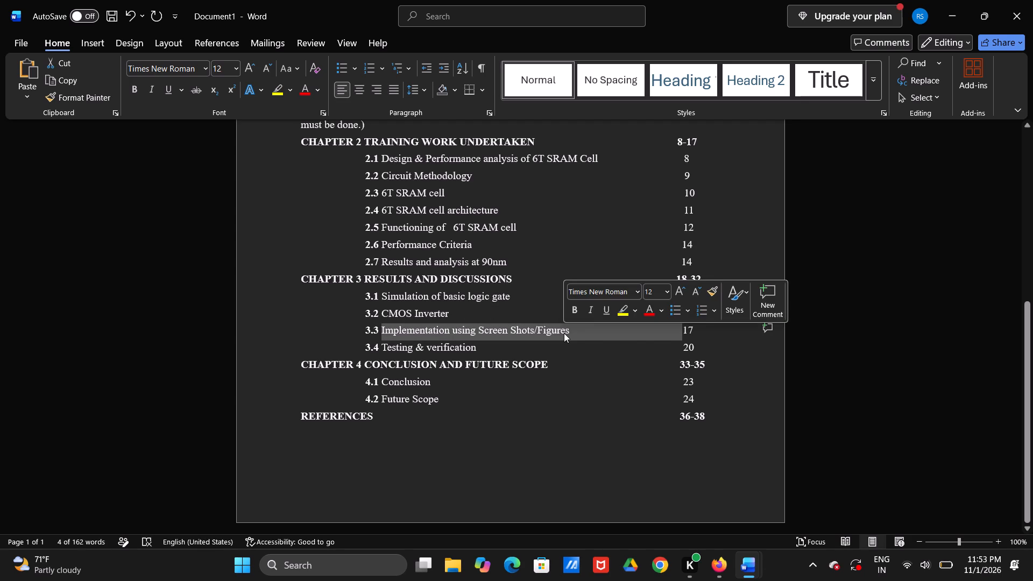
pyautogui.hotkey('alt', 'Tab')
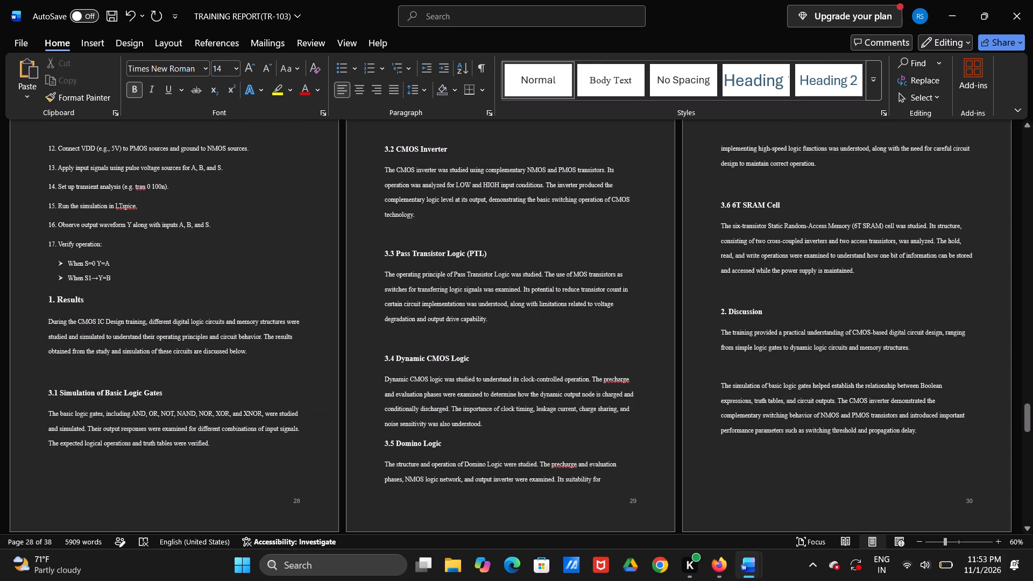
pyautogui.scroll(1, 564, 333)
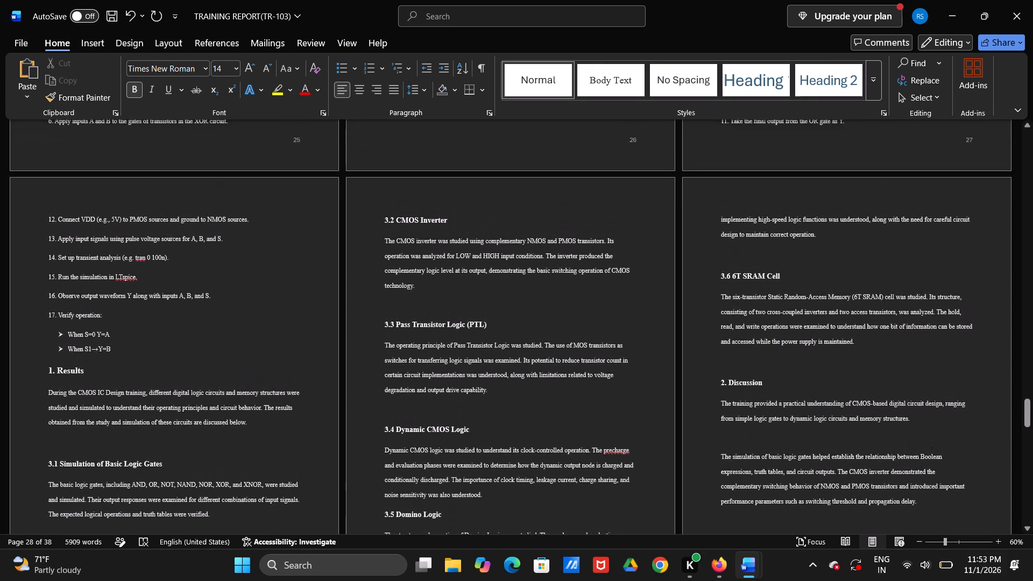
pyautogui.scroll(1, 564, 333)
pyautogui.scroll(-1, 564, 333)
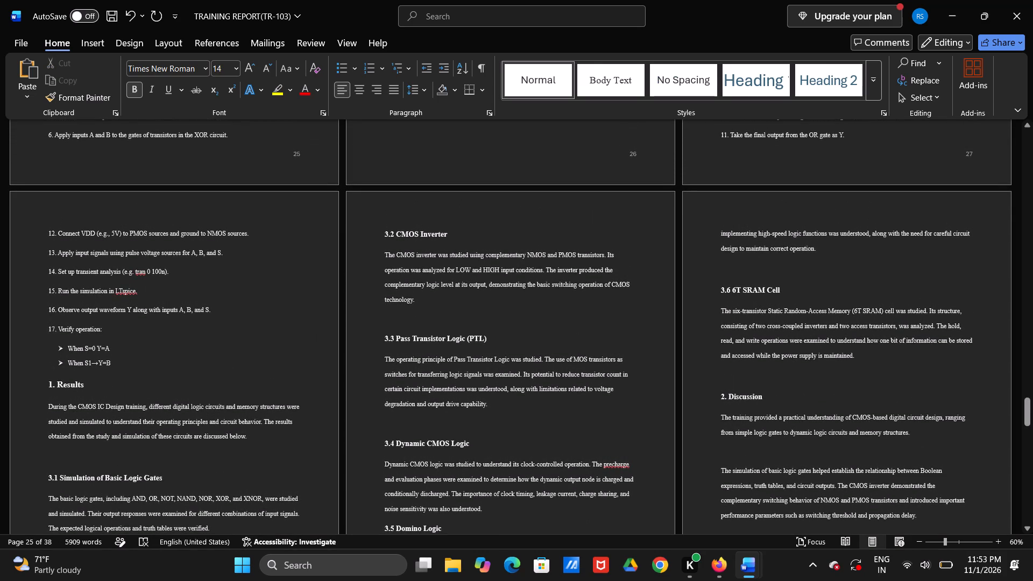
pyautogui.hotkey('alt', 'Tab')
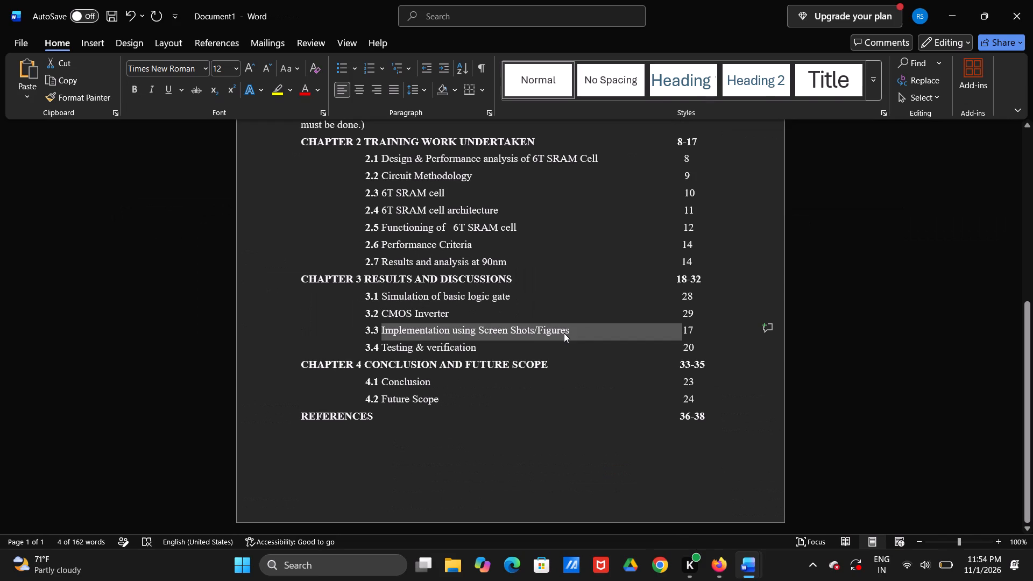
pyautogui.press('p')
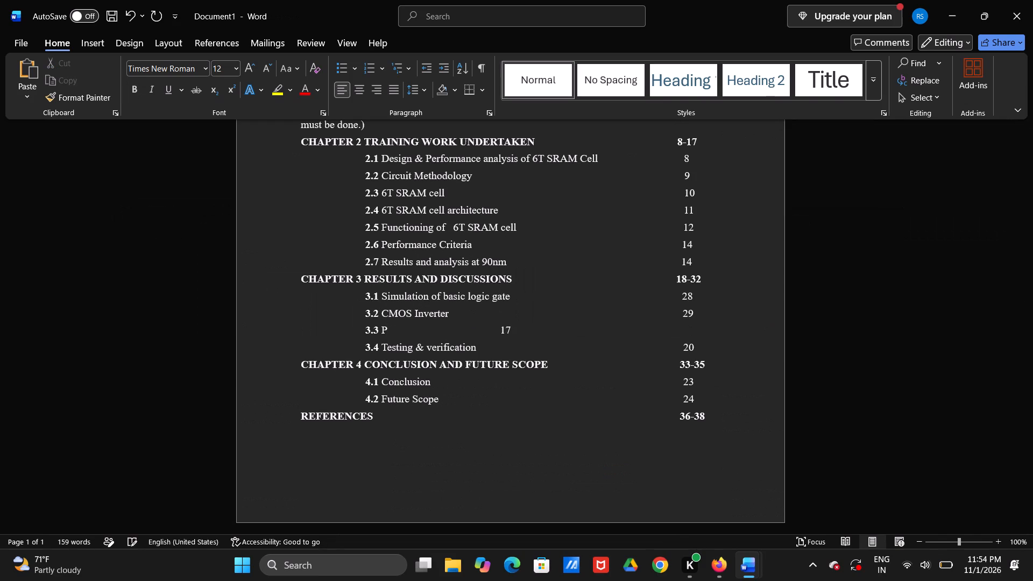
pyautogui.write('AS')
pyautogui.press('BackSpace')
pyautogui.write('ass Trans')
pyautogui.write('is')
pyautogui.write('tor')
pyautogui.press('space')
pyautogui.write('Logic')
# Check section 3.3's page in the training report and realign entry 3.3's page number with the page-number column in the table of contents.
pyautogui.hotkey('alt', 'Tab')
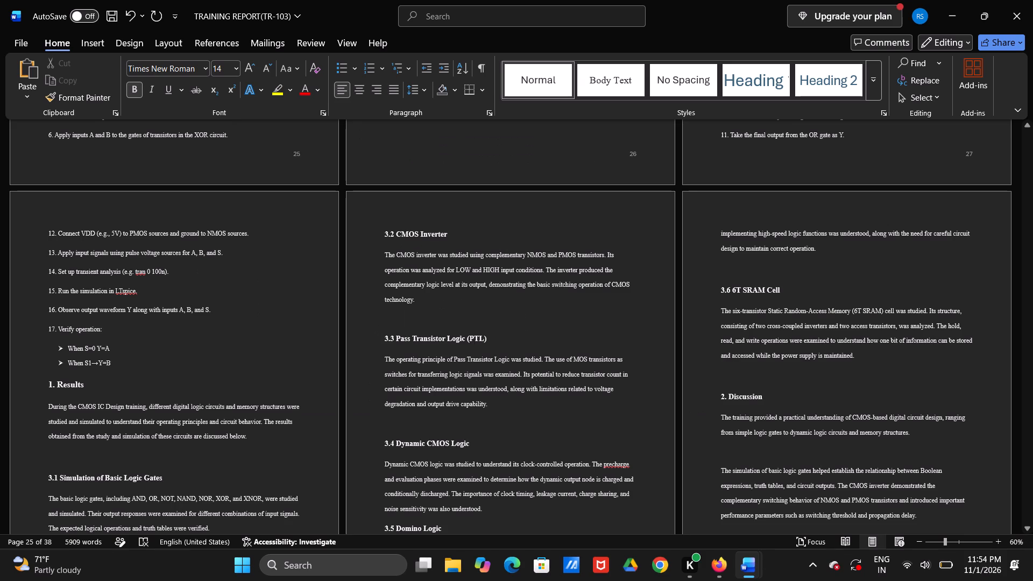
pyautogui.scroll(-2, 680, 338)
pyautogui.hotkey('alt', 'Tab')
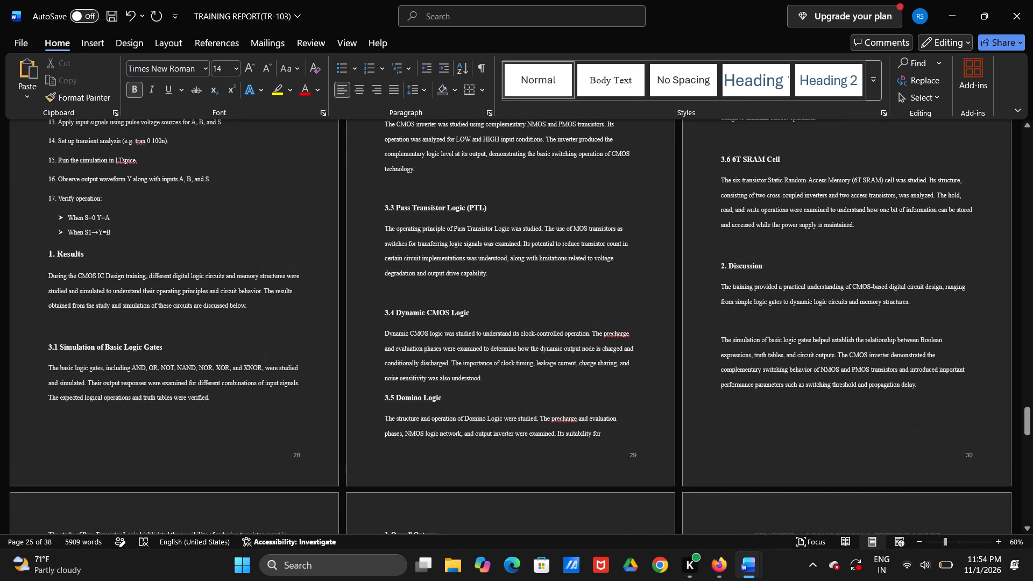
pyautogui.write('c')
pyautogui.press('space')
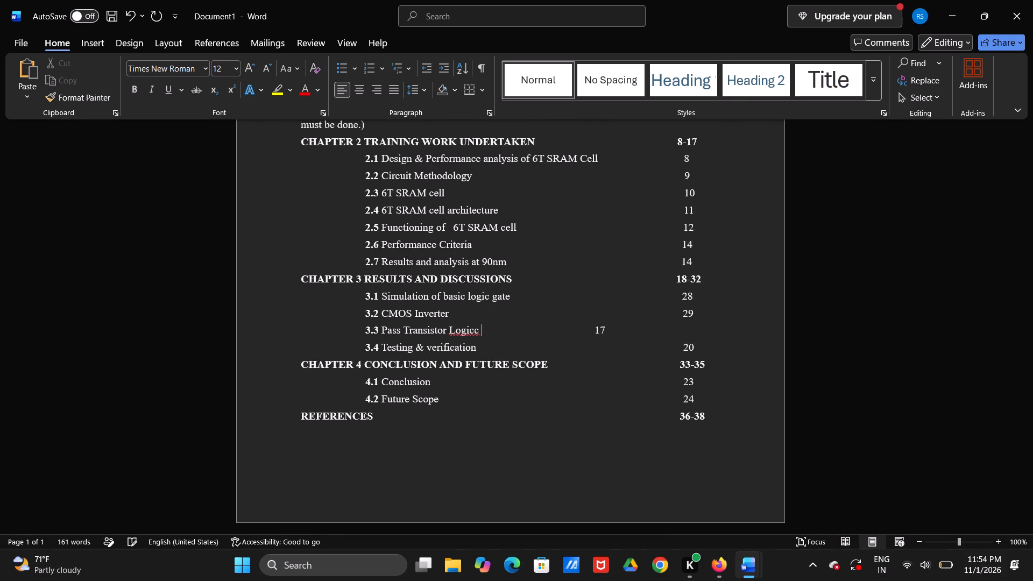
pyautogui.press('BackSpace')
pyautogui.press('BackSpace')
pyautogui.press('BackSpace')
pyautogui.press('BackSpace')
pyautogui.press('BackSpace')
pyautogui.press('BackSpace')
pyautogui.press('space')
pyautogui.press('space')
pyautogui.press('space')
pyautogui.press('space')
pyautogui.press('space')
pyautogui.press('space')
pyautogui.press('space')
pyautogui.press('space')
pyautogui.press('space')
pyautogui.press('space')
pyautogui.press('space')
pyautogui.press('space')
pyautogui.press('space')
pyautogui.press('space')
pyautogui.press('space')
pyautogui.press('space')
pyautogui.press('space')
pyautogui.press('space')
pyautogui.press('space')
pyautogui.press('space')
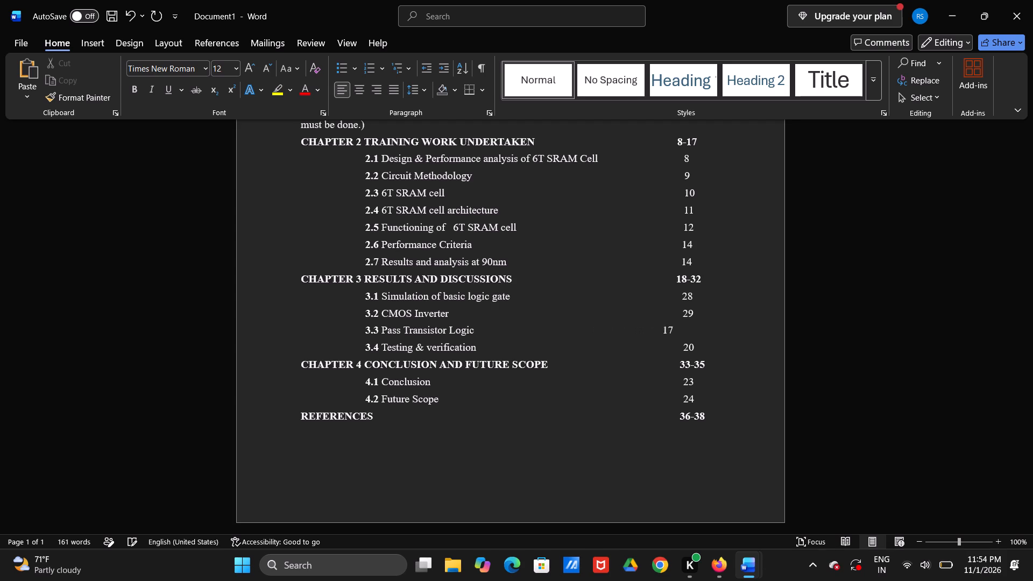
pyautogui.press('space')
pyautogui.press('space')
pyautogui.press('space')
pyautogui.press('space')
pyautogui.press('BackSpace')
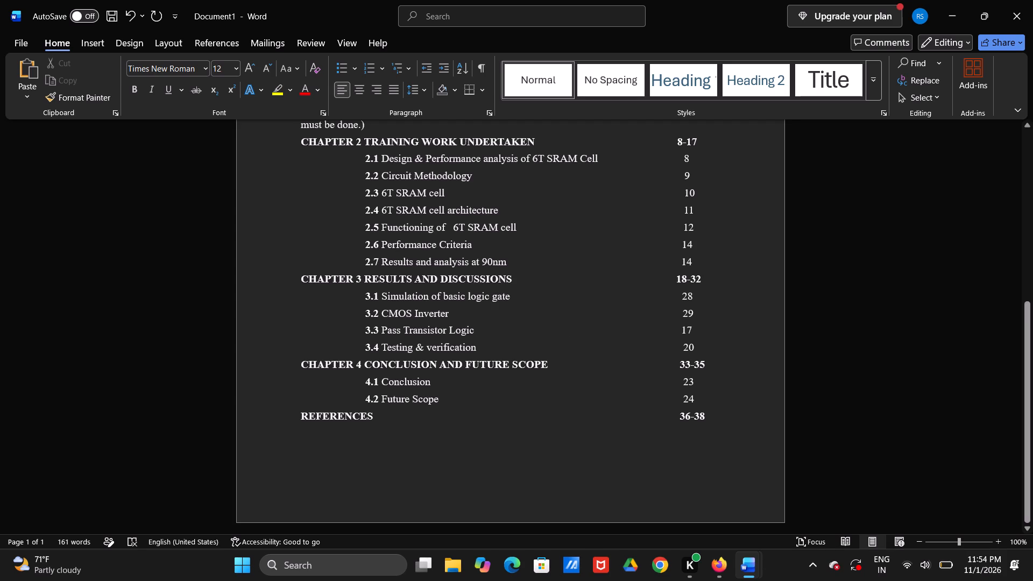
# Set entry 3.3's page number to 29 in the table of contents.
pyautogui.moveTo(693, 333); pyautogui.dragTo(681, 328)
pyautogui.write('29')
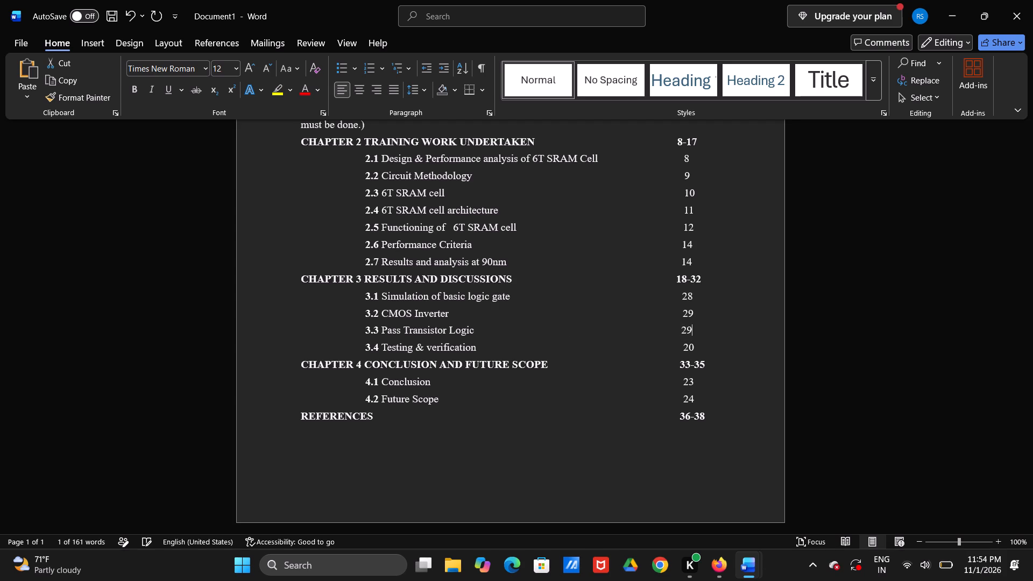
pyautogui.click(682, 328)
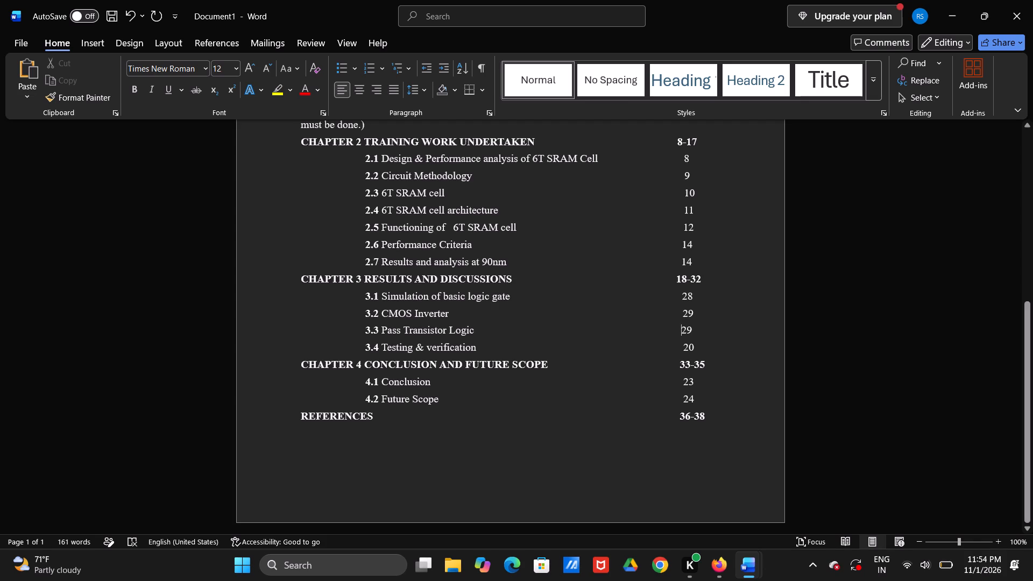
pyautogui.press('space')
pyautogui.press('BackSpace')
# Check section 3.4's heading in the training report and retitle entry 3.4 in the table of contents as "Dynamic CMOS logic".
pyautogui.hotkey('alt', 'Tab')
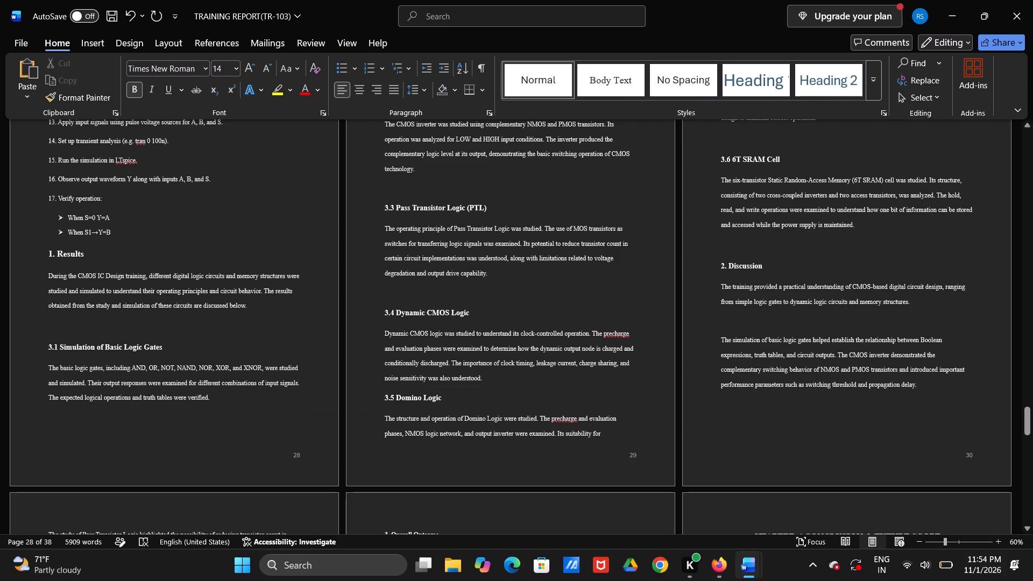
pyautogui.hotkey('alt', 'Tab')
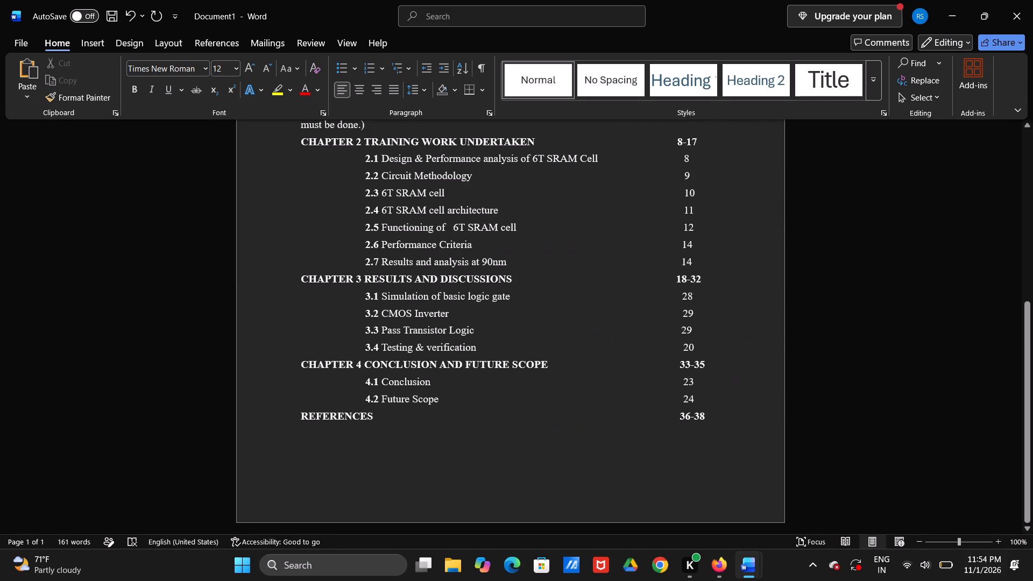
pyautogui.moveTo(382, 346); pyautogui.dragTo(475, 348)
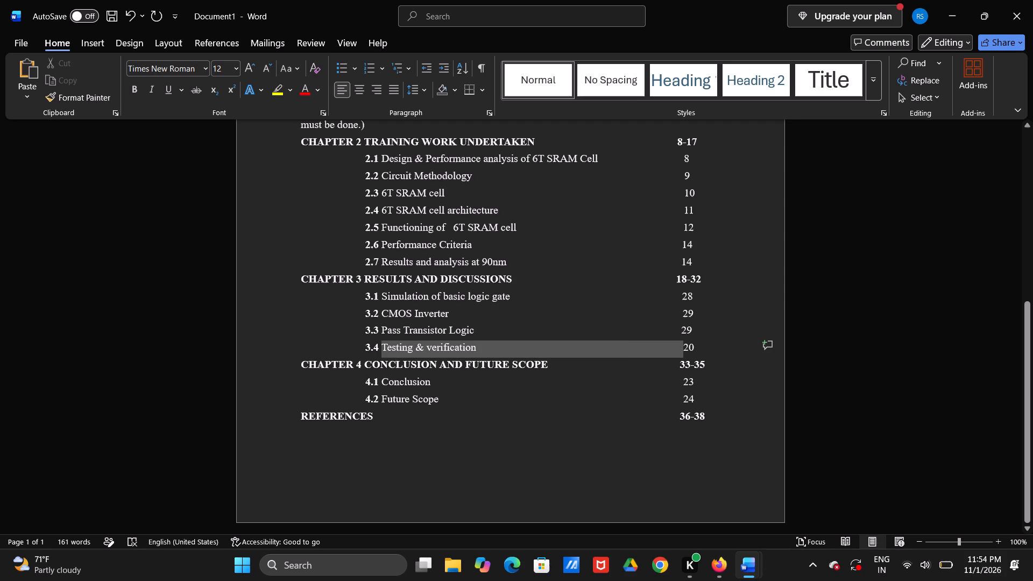
pyautogui.moveTo(475, 348); pyautogui.dragTo(476, 349)
pyautogui.write('Dynamic')
pyautogui.press('space')
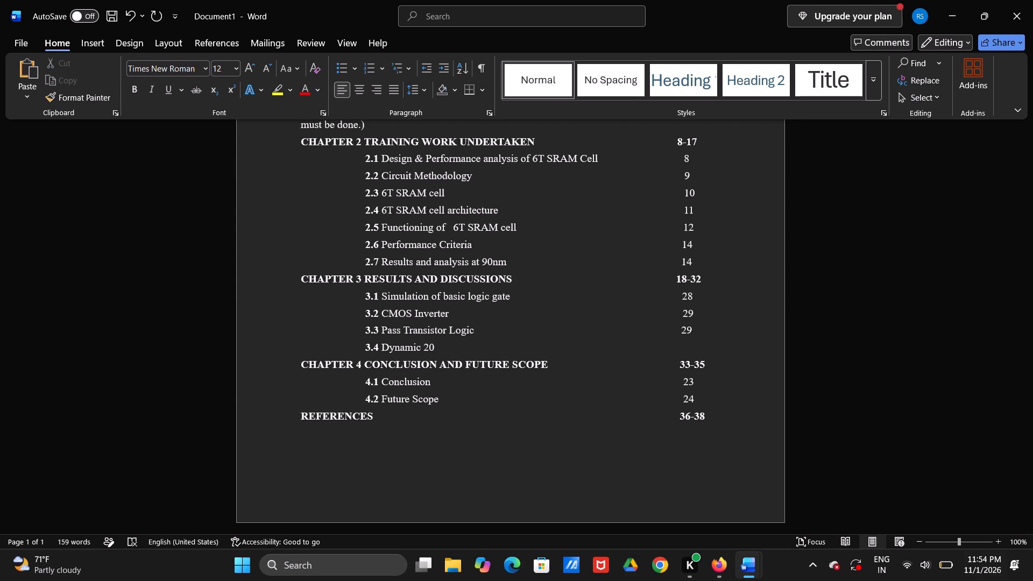
pyautogui.write('Cm')
pyautogui.press('BackSpace')
pyautogui.write('MOS logic')
# Shift the page numbers of entries 3.2 and 3.1 one space back to line up with entry 3.3's page number.
pyautogui.click(681, 314)
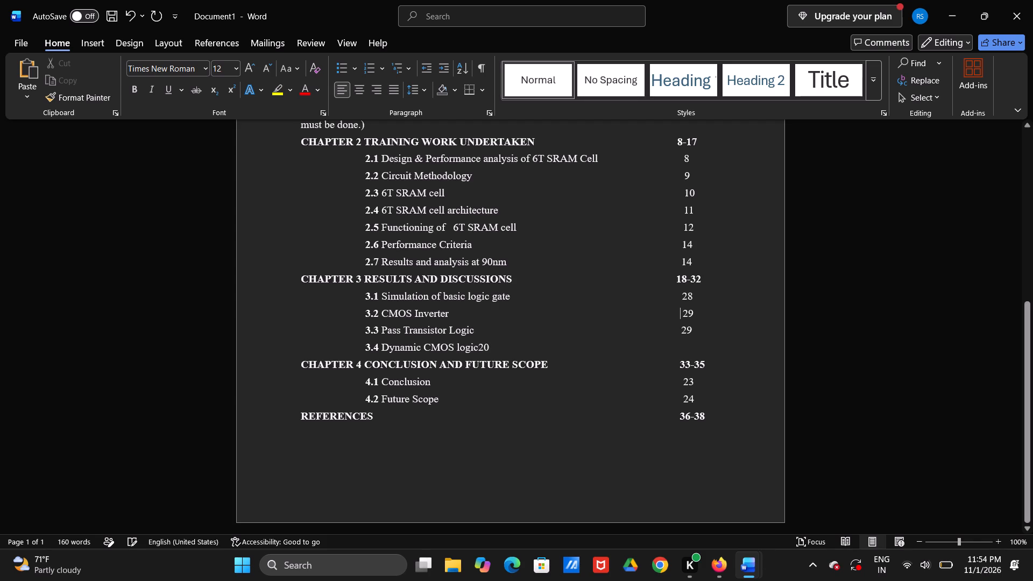
pyautogui.press('BackSpace')
pyautogui.click(682, 293)
pyautogui.press('BackSpace')
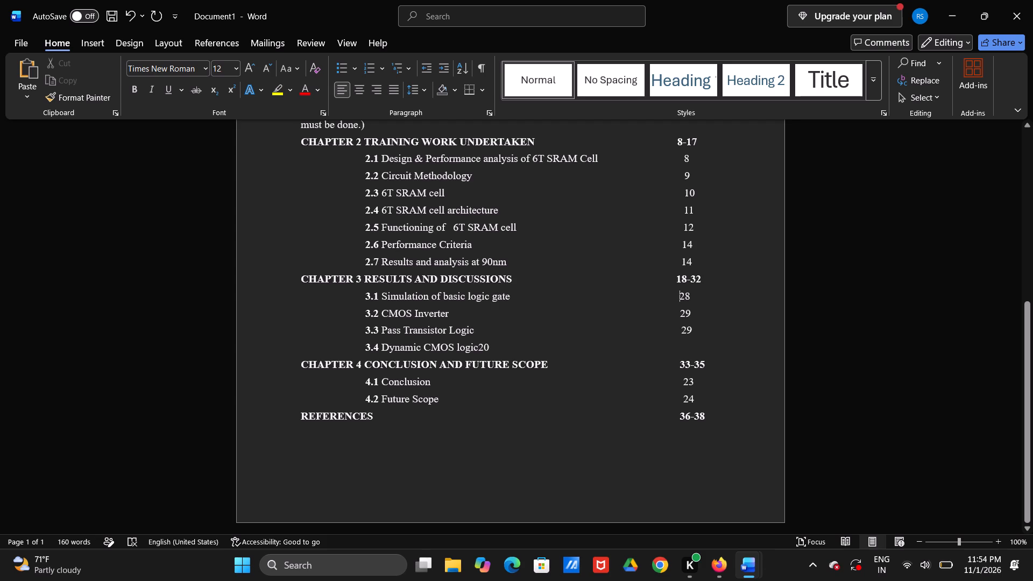
# Space entry 3.4's page number away from its title so it lines up with the other Chapter 3 page numbers.
pyautogui.click(481, 349)
pyautogui.press('space')
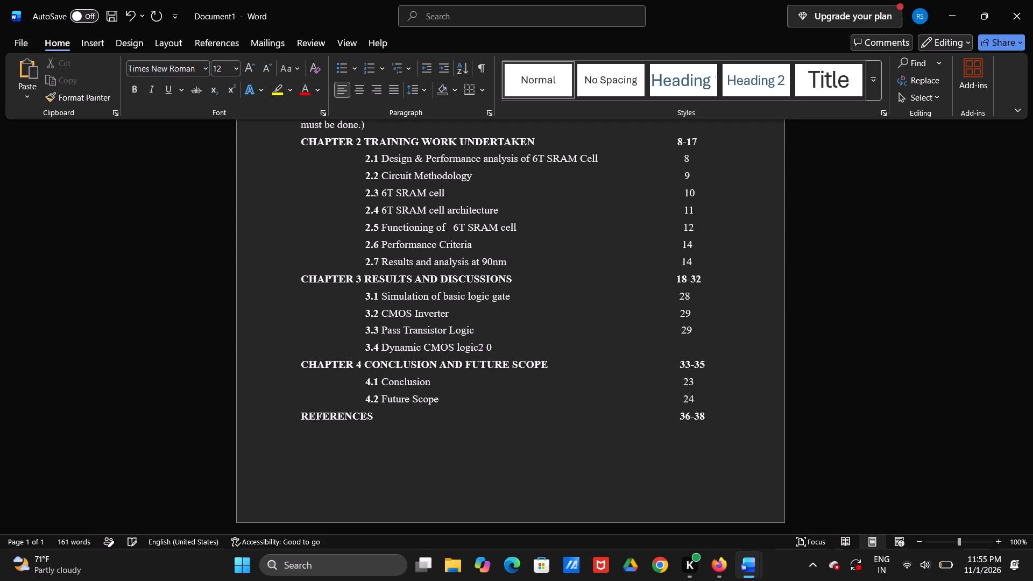
pyautogui.press('BackSpace')
pyautogui.press('Left')
pyautogui.press('space')
pyautogui.press('space')
pyautogui.press('space')
pyautogui.press('space')
pyautogui.press('space')
pyautogui.press('space')
pyautogui.press('space')
pyautogui.press('space')
pyautogui.press('space')
pyautogui.press('space')
pyautogui.press('space')
pyautogui.press('space')
pyautogui.press('space')
pyautogui.press('space')
pyautogui.press('space')
pyautogui.press('space')
pyautogui.press('space')
pyautogui.press('space')
pyautogui.press('space')
pyautogui.press('space')
pyautogui.press('space')
pyautogui.press('space')
pyautogui.press('space')
pyautogui.press('space')
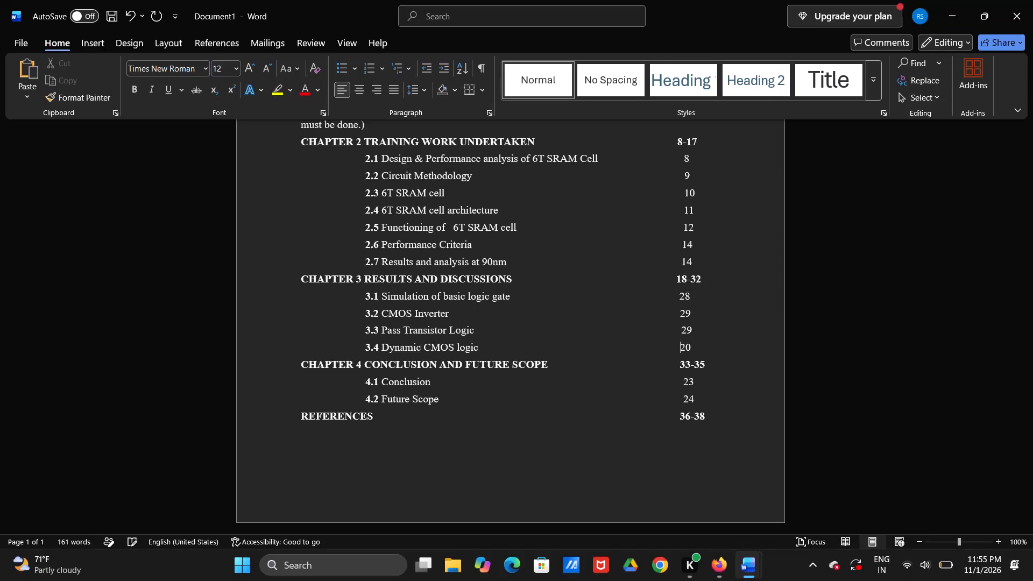
# Set entry 3.4's page number to 29 in the table of contents.
pyautogui.press('space')
pyautogui.press('BackSpace')
pyautogui.press('Right')
pyautogui.press('Right')
pyautogui.press('BackSpace')
pyautogui.press('9')
pyautogui.scroll(-1, 481, 324)
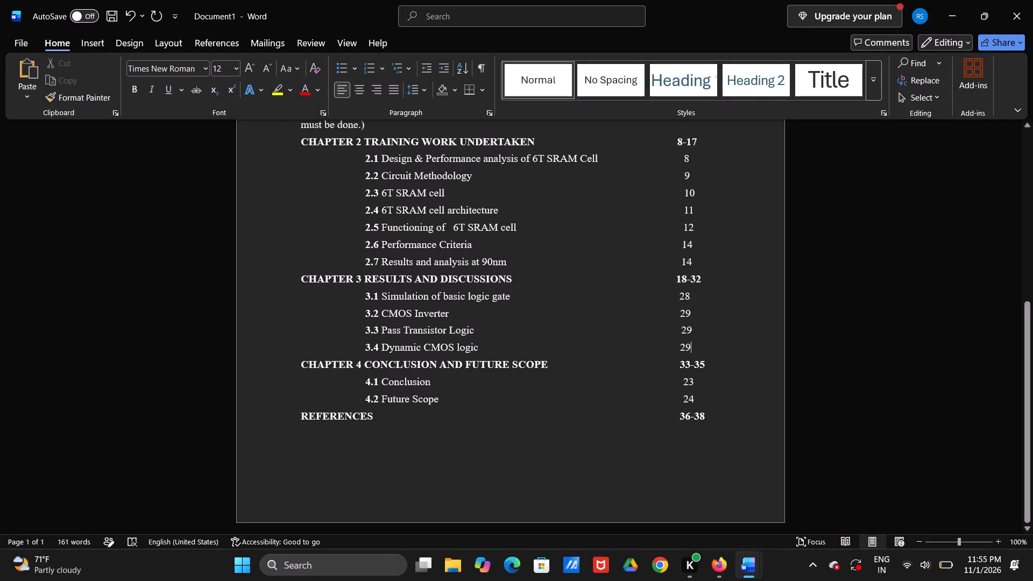
# Look through the training report from the end of Chapter 3 to References to find where the Conclusion and Future Scope sections start.
pyautogui.hotkey('alt', 'Tab')
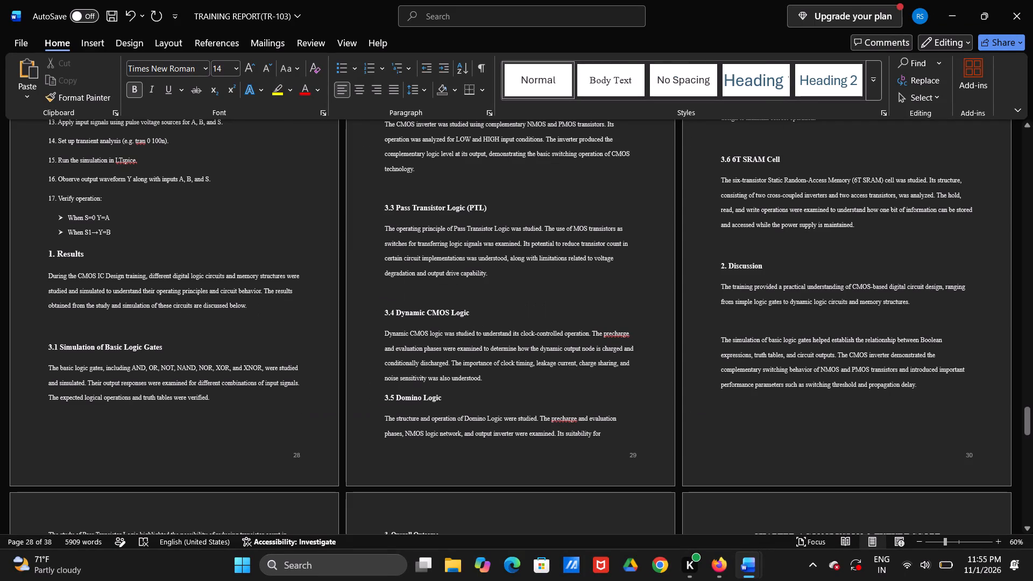
pyautogui.scroll(1, 481, 324)
pyautogui.scroll(-2, 481, 324)
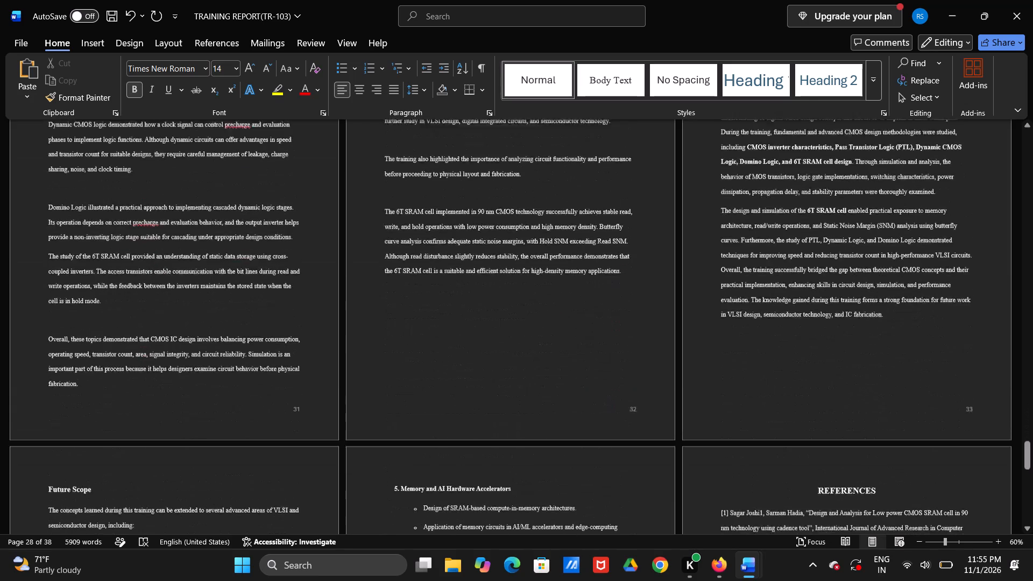
pyautogui.scroll(2, 481, 324)
pyautogui.scroll(-1, 481, 324)
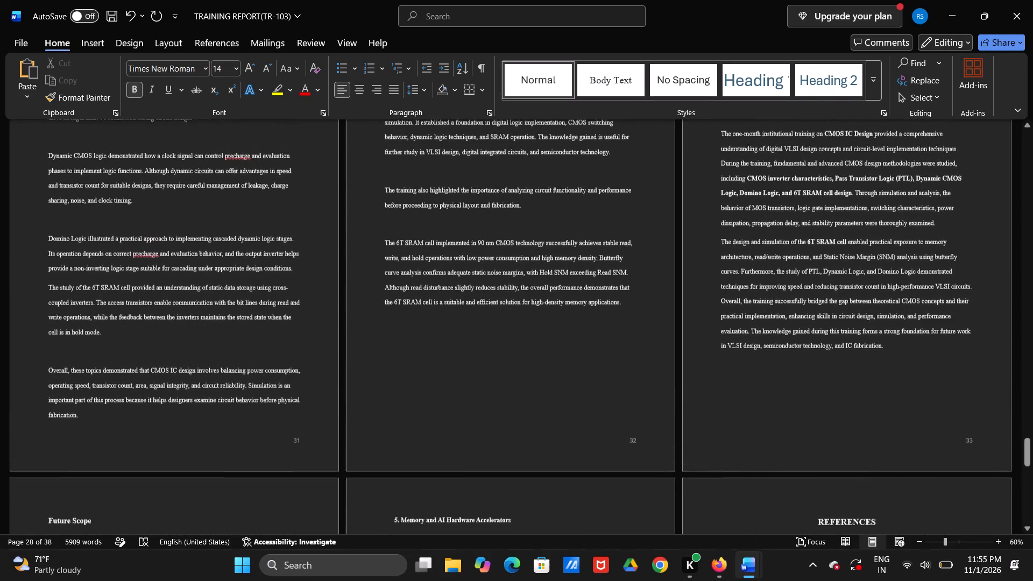
pyautogui.scroll(-1, 481, 324)
pyautogui.scroll(2, 481, 324)
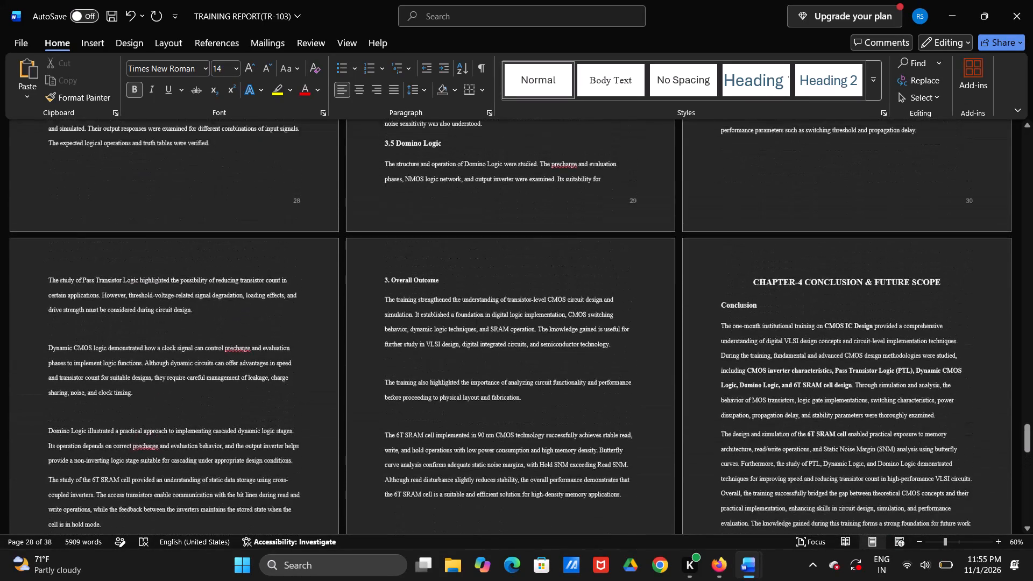
pyautogui.scroll(-1, 481, 324)
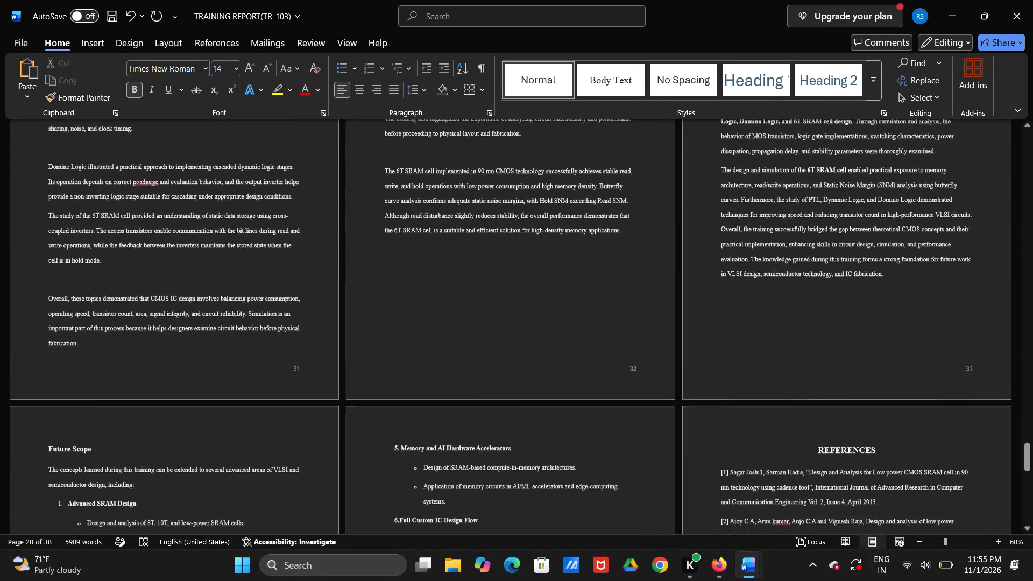
pyautogui.scroll(-2, 481, 324)
pyautogui.scroll(1, 481, 324)
pyautogui.scroll(1, 677, 288)
pyautogui.hotkey('alt', 'Tab')
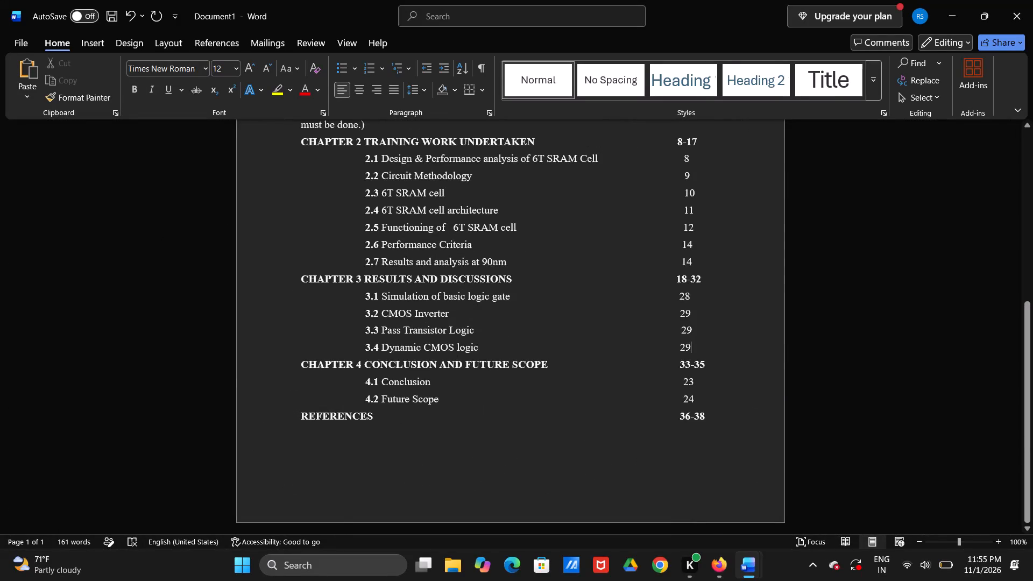
# Number the Conclusion heading in Chapter 4 of the training report as 4.1.
pyautogui.hotkey('alt', 'Tab')
pyautogui.scroll(1, 746, 265)
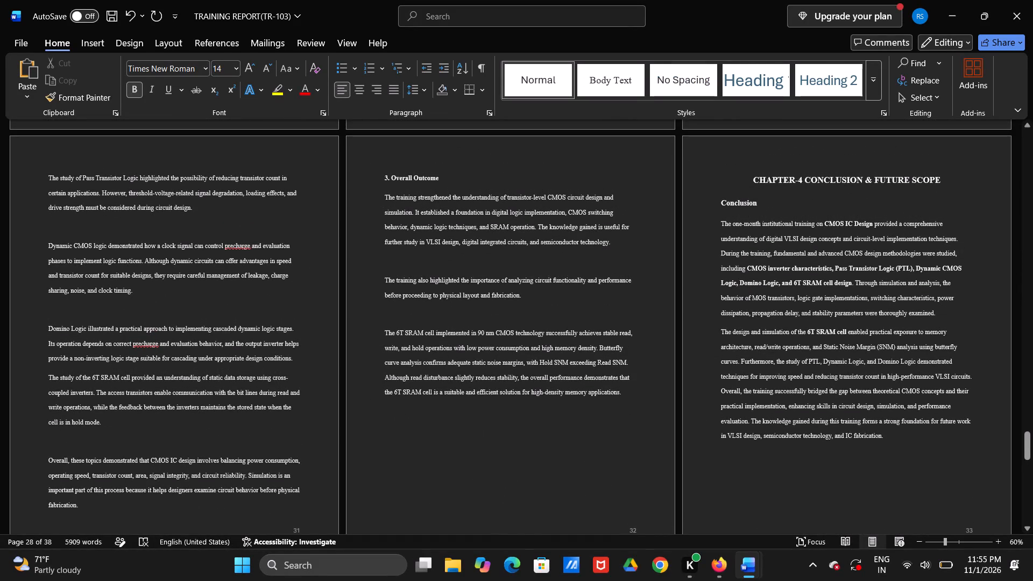
pyautogui.click(719, 204)
pyautogui.write('4.1')
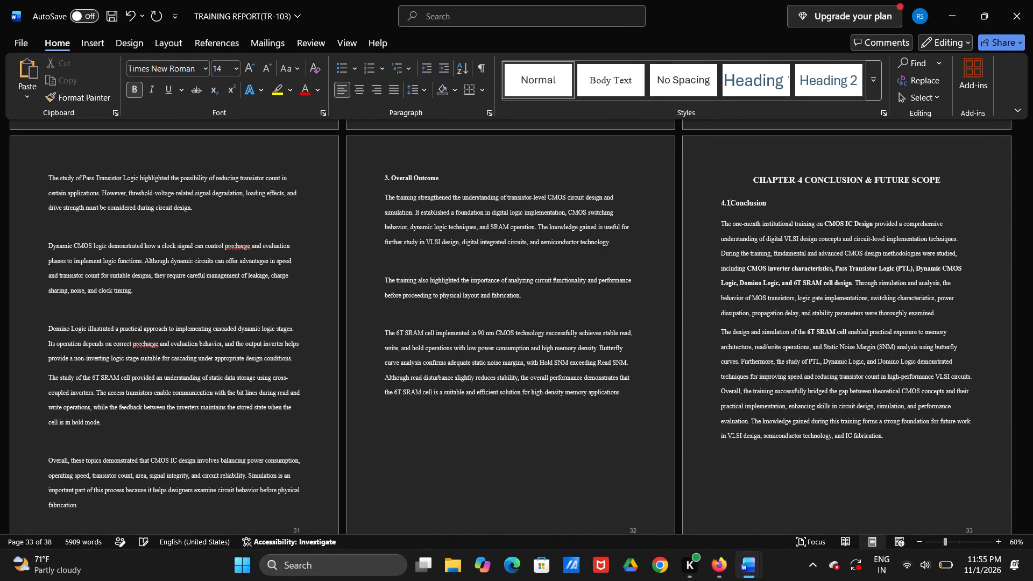
pyautogui.press('space')
# Check the Conclusion's page in the training report and set entry 4.1's page number to 33 in the table of contents.
pyautogui.scroll(-1, 719, 204)
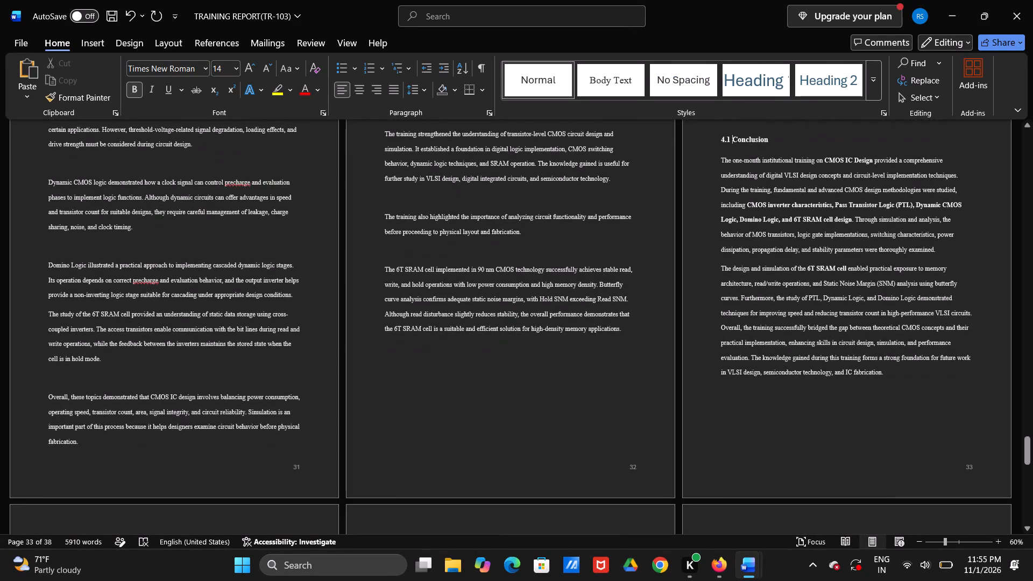
pyautogui.hotkey('alt', 'Tab')
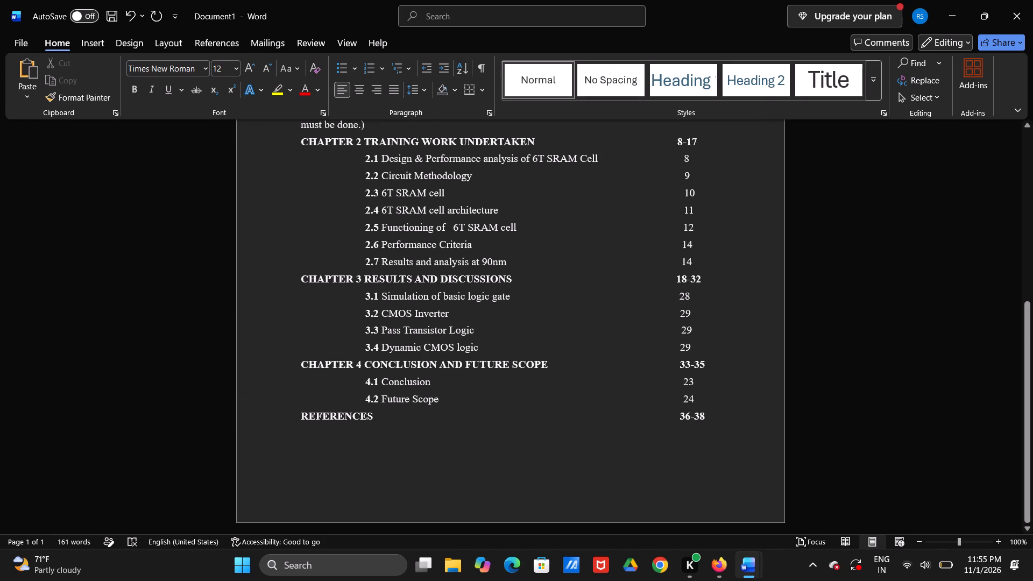
pyautogui.click(689, 379)
pyautogui.press('BackSpace')
pyautogui.press('3')
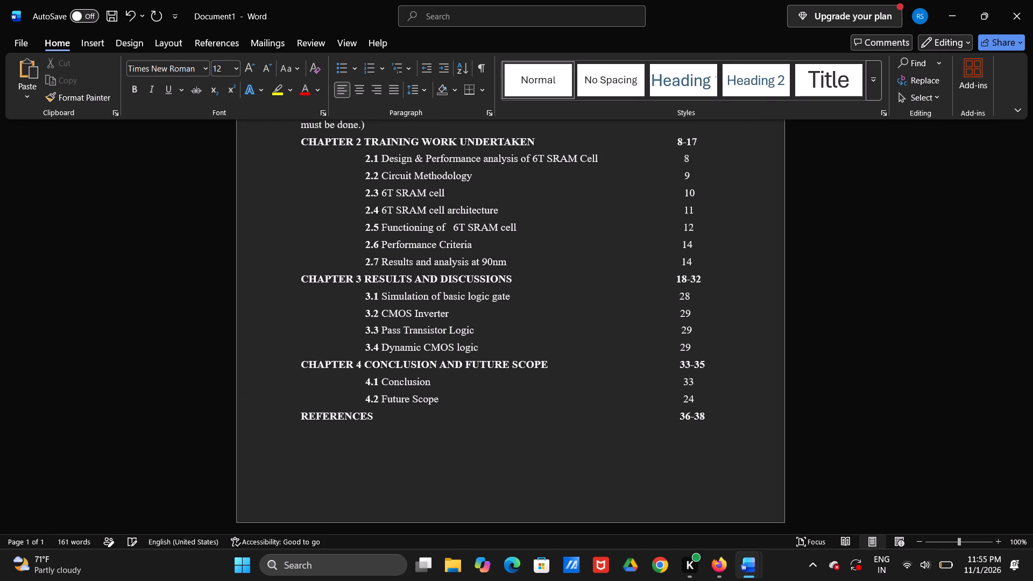
# Check the Future Scope section's page in the training report and set entry 4.2's page number to 34 in the table of contents.
pyautogui.click(688, 393)
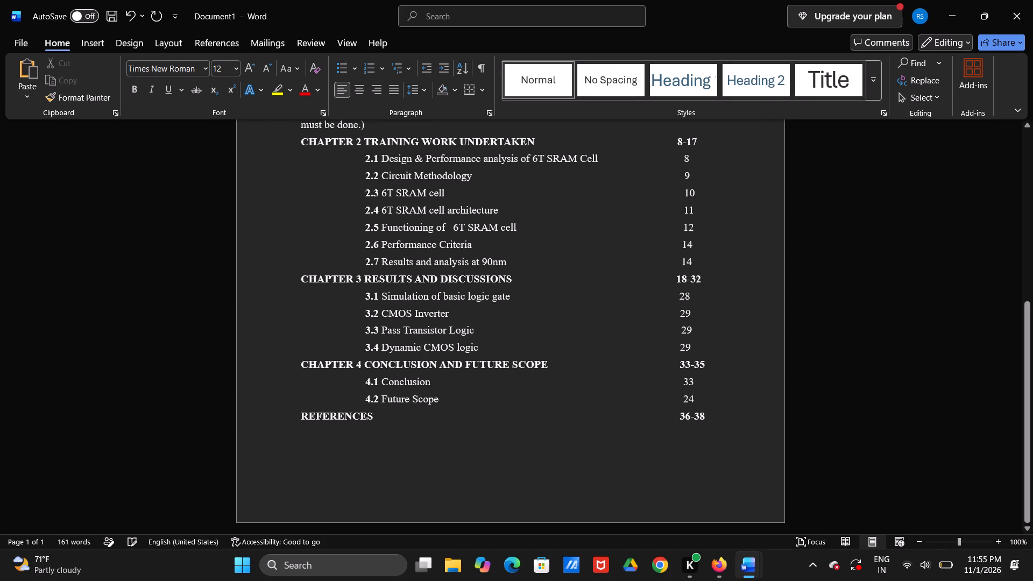
pyautogui.hotkey('alt', 'Tab')
pyautogui.scroll(-2, 688, 393)
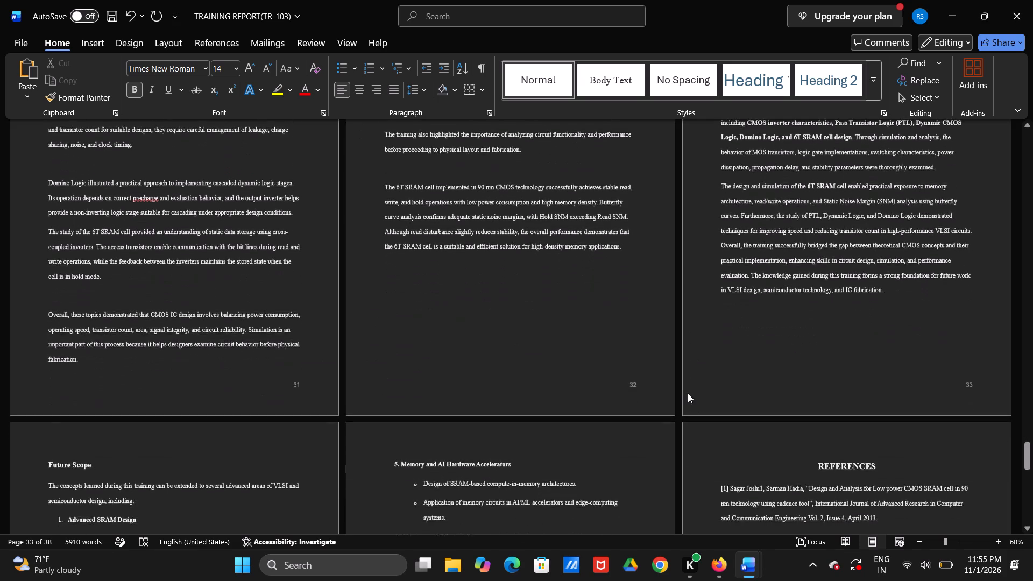
pyautogui.scroll(-3, 688, 393)
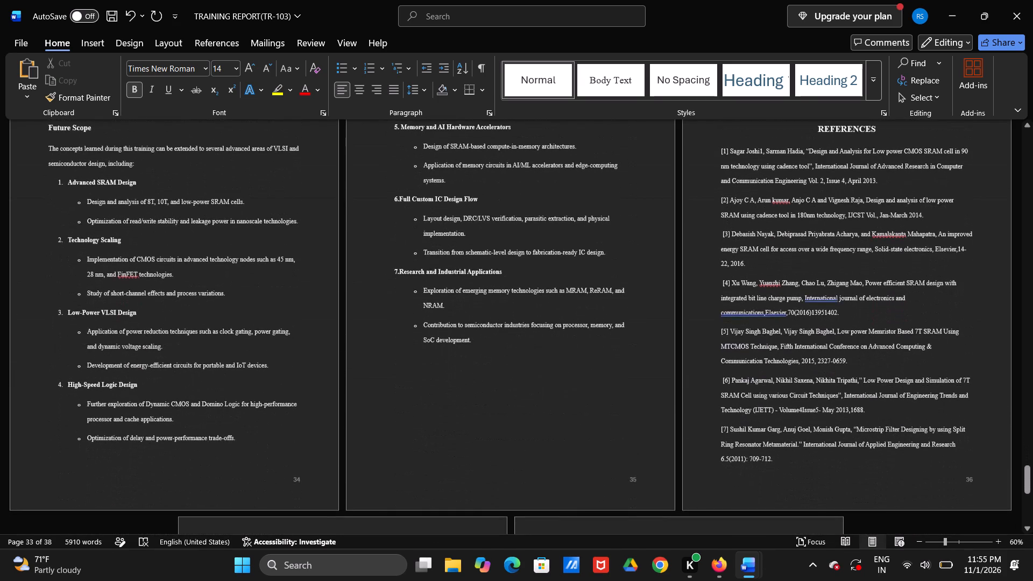
pyautogui.hotkey('alt', 'Tab')
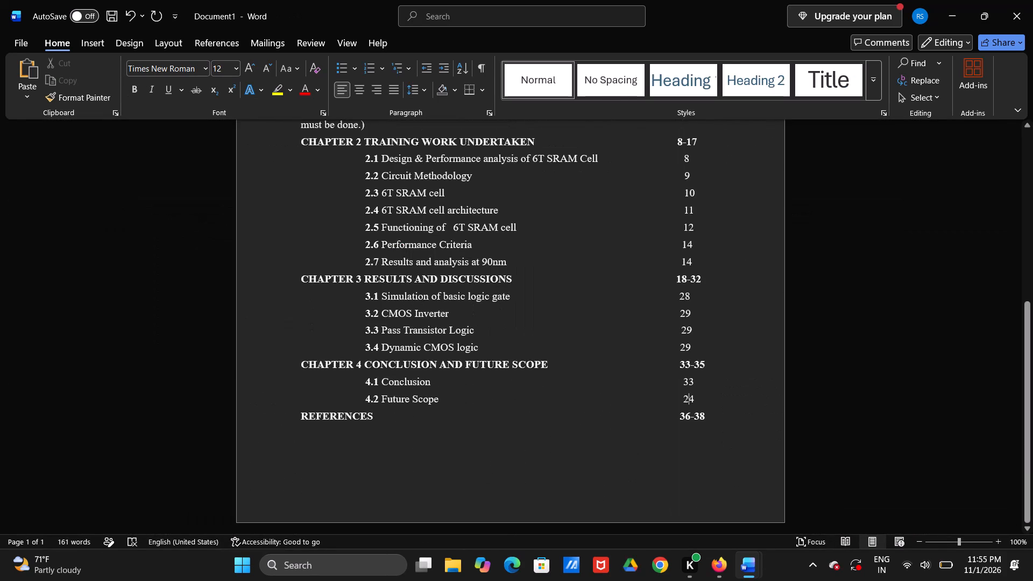
pyautogui.press('BackSpace')
pyautogui.press('3')
# Review the table of contents, covering the front matter, chapter entries and their page numbers.
pyautogui.scroll(-1, 688, 393)
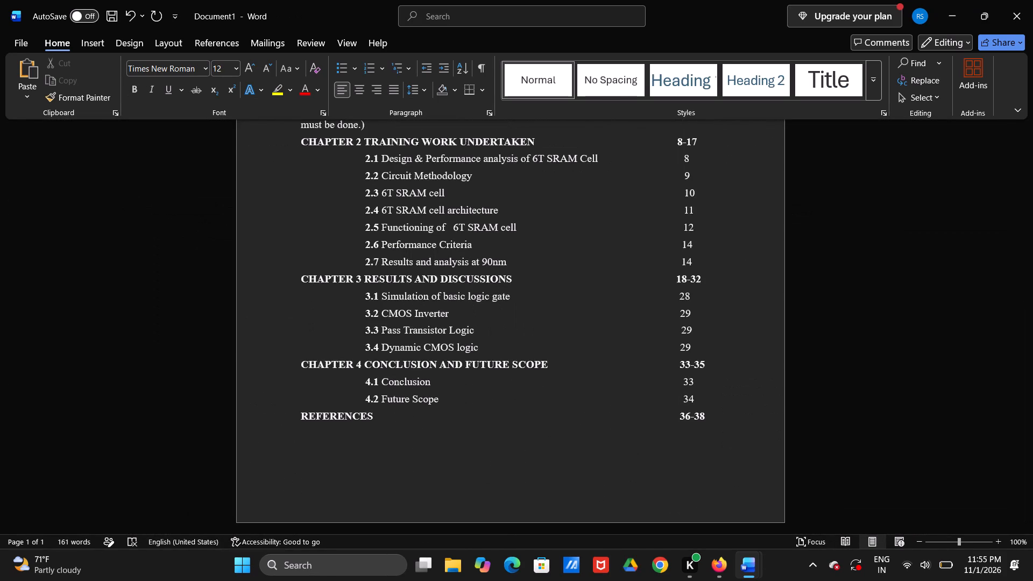
pyautogui.scroll(-1, 688, 393)
pyautogui.scroll(1, 688, 393)
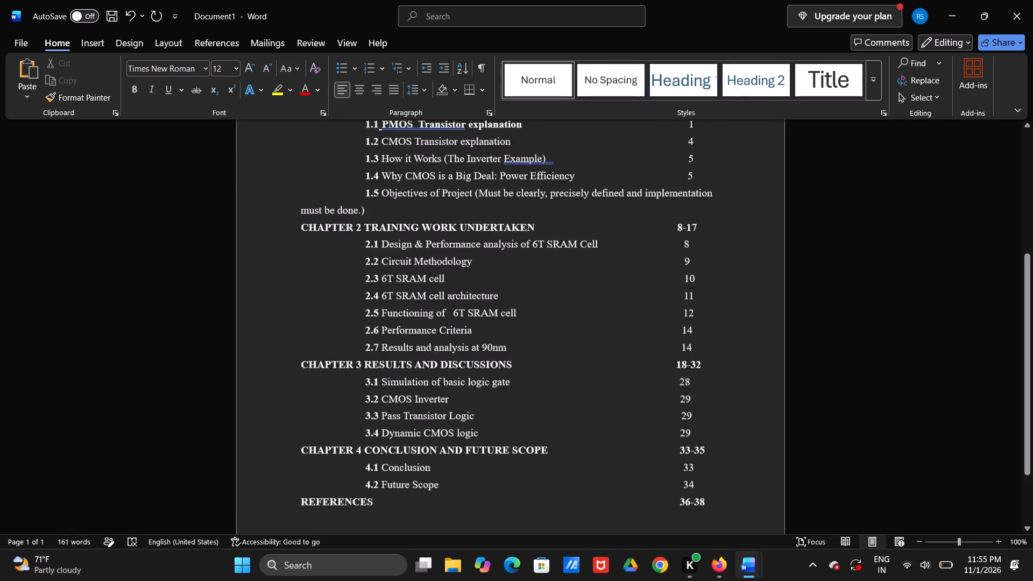
pyautogui.scroll(1, 688, 393)
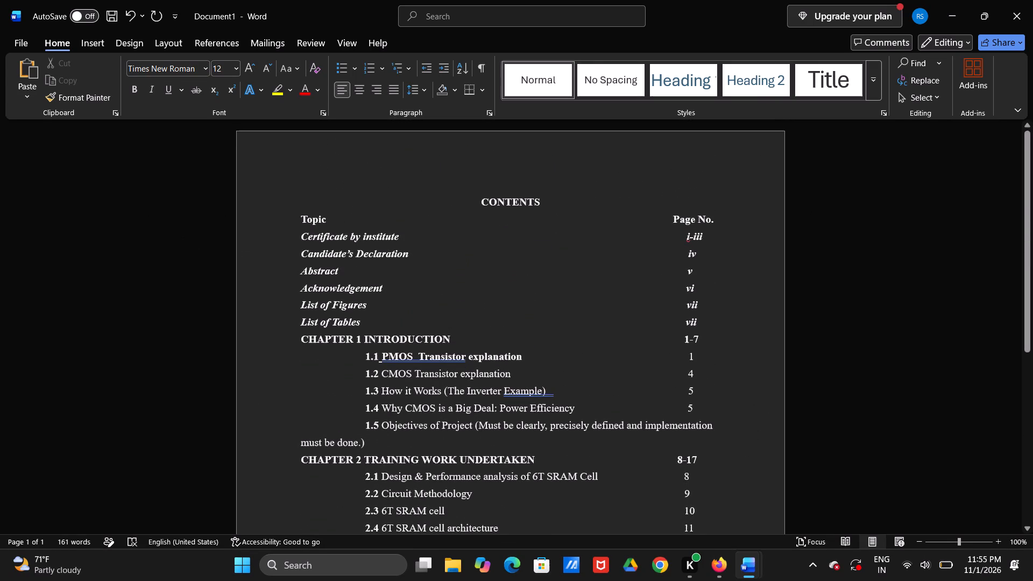
pyautogui.scroll(-1, 688, 393)
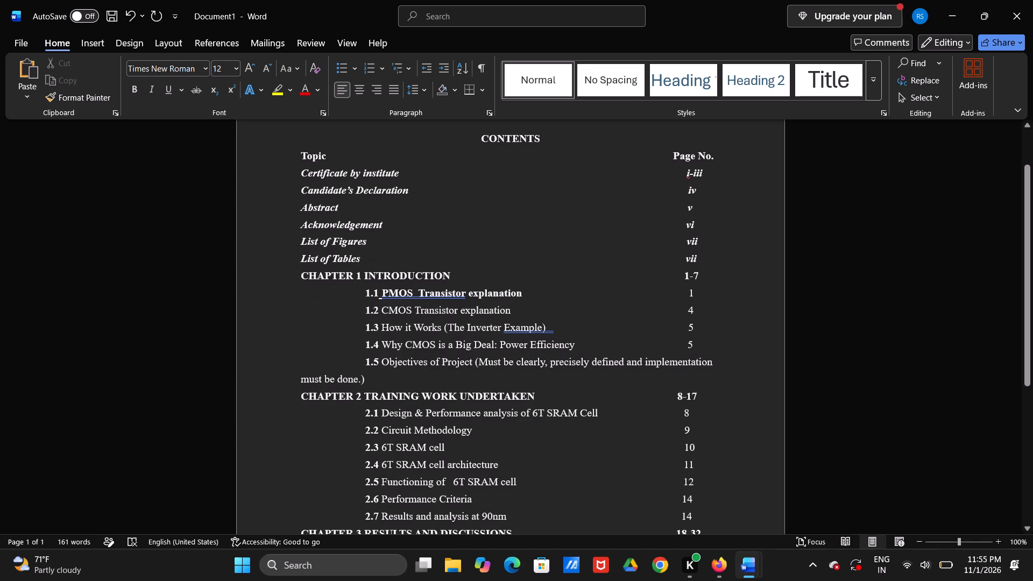
# Switch to Firefox and examine the training report guidelines PDF's sample contents sheet, heading numbering note and GNDEC citation formats.
pyautogui.hotkey('alt', 'Tab')
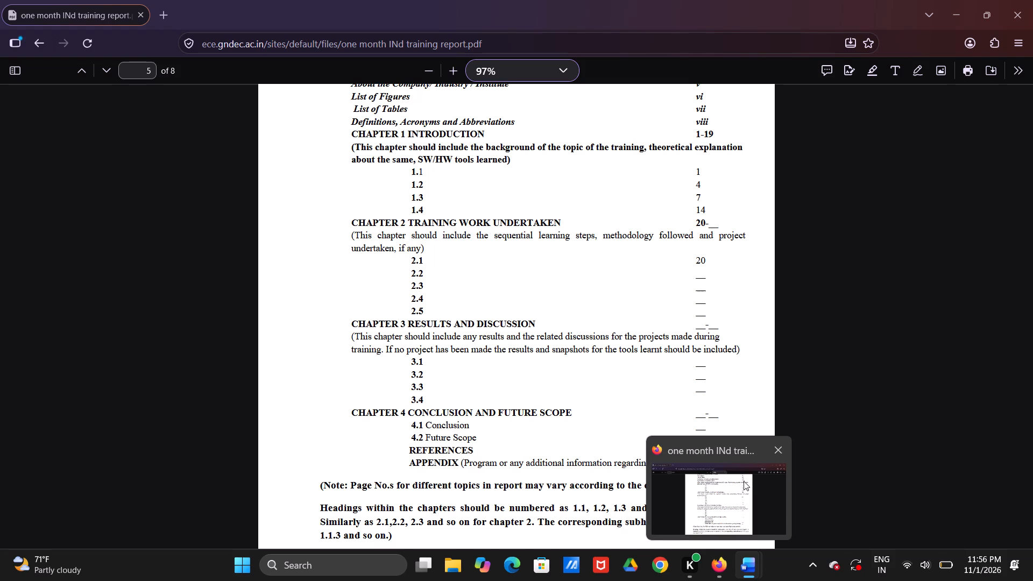
pyautogui.click(744, 481)
pyautogui.scroll(-1, 744, 481)
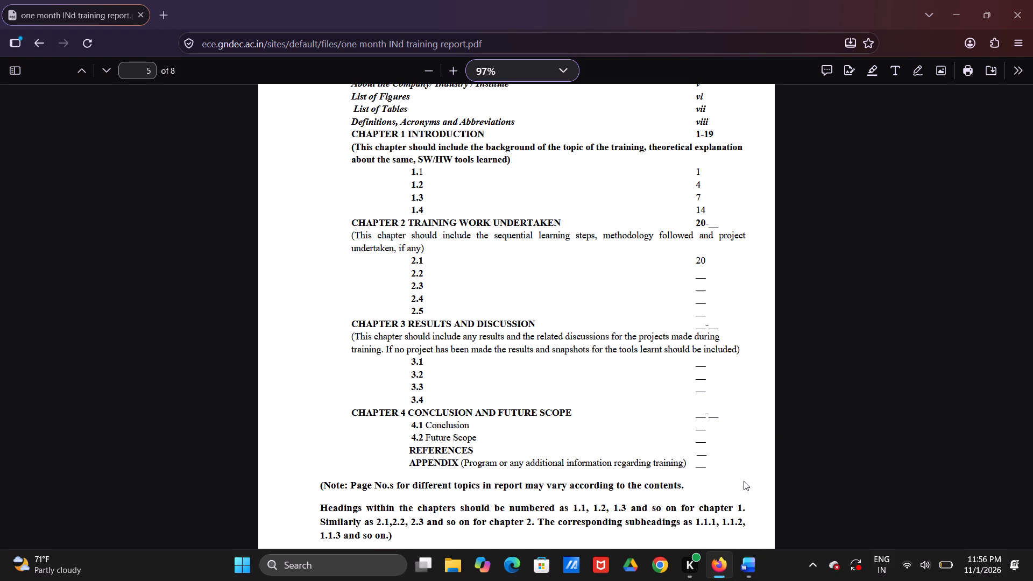
pyautogui.hscroll(-1, 744, 481)
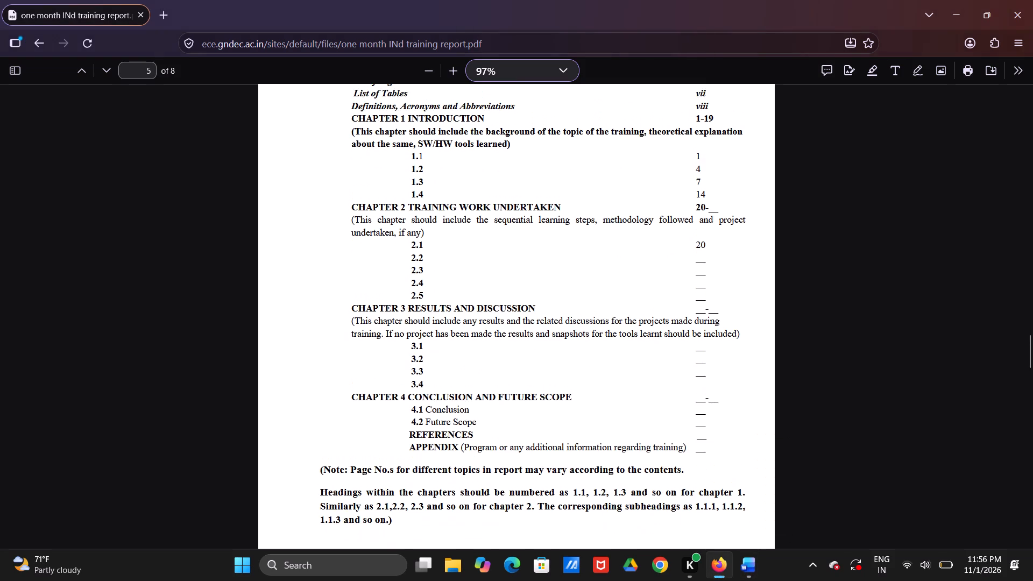
pyautogui.hscroll(-1, 744, 481)
pyautogui.scroll(-1, 744, 481)
pyautogui.scroll(1, 744, 481)
pyautogui.scroll(-1, 744, 481)
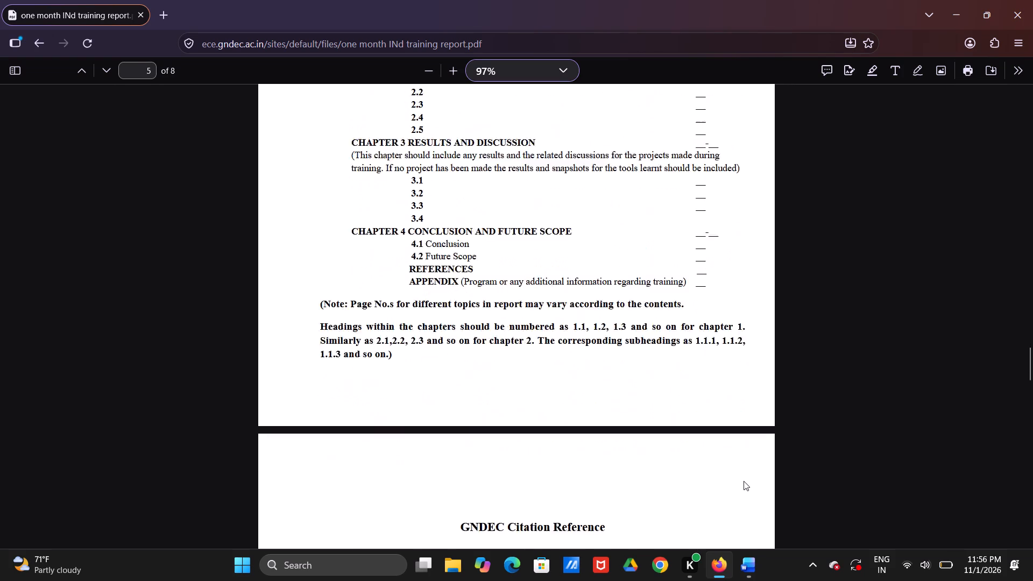
pyautogui.scroll(-3, 744, 481)
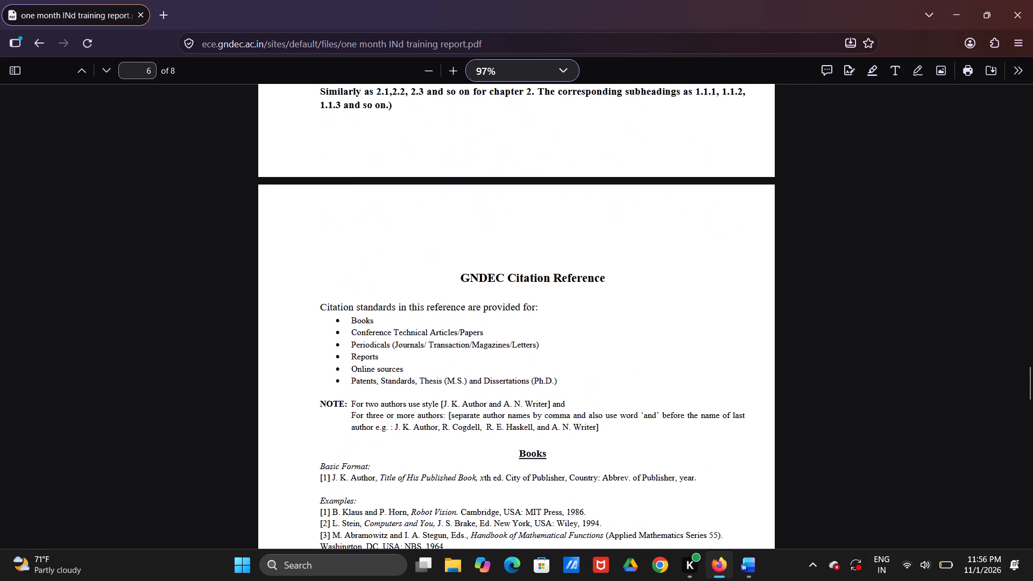
pyautogui.scroll(-3, 744, 481)
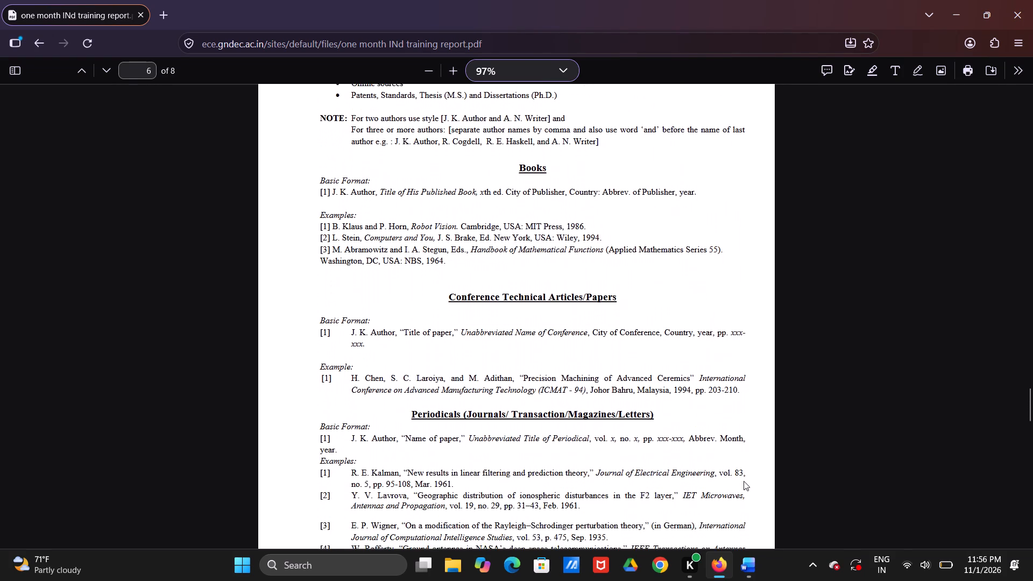
pyautogui.scroll(-2, 744, 481)
pyautogui.scroll(2, 744, 481)
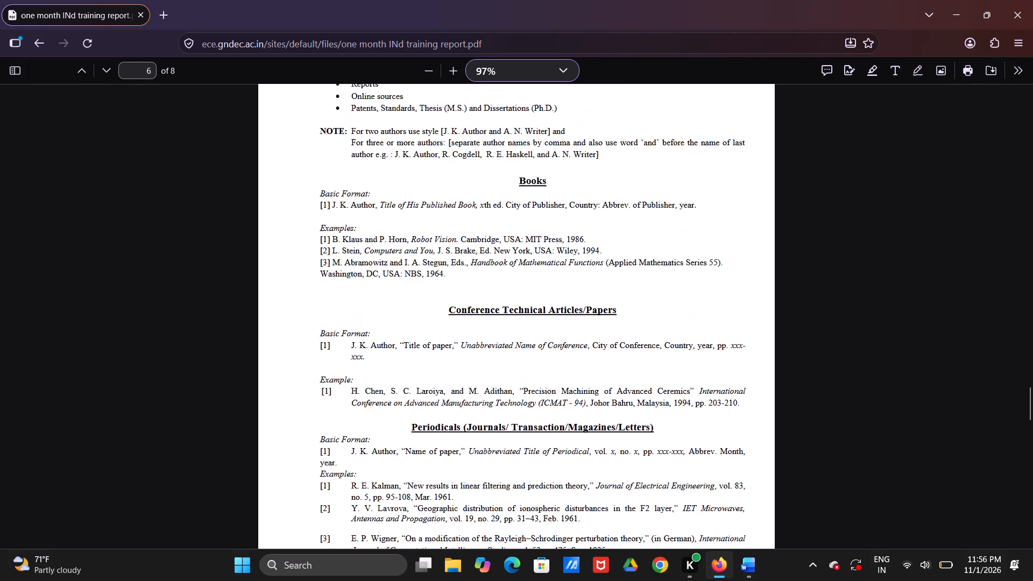
pyautogui.scroll(3, 744, 481)
pyautogui.scroll(-2, 744, 481)
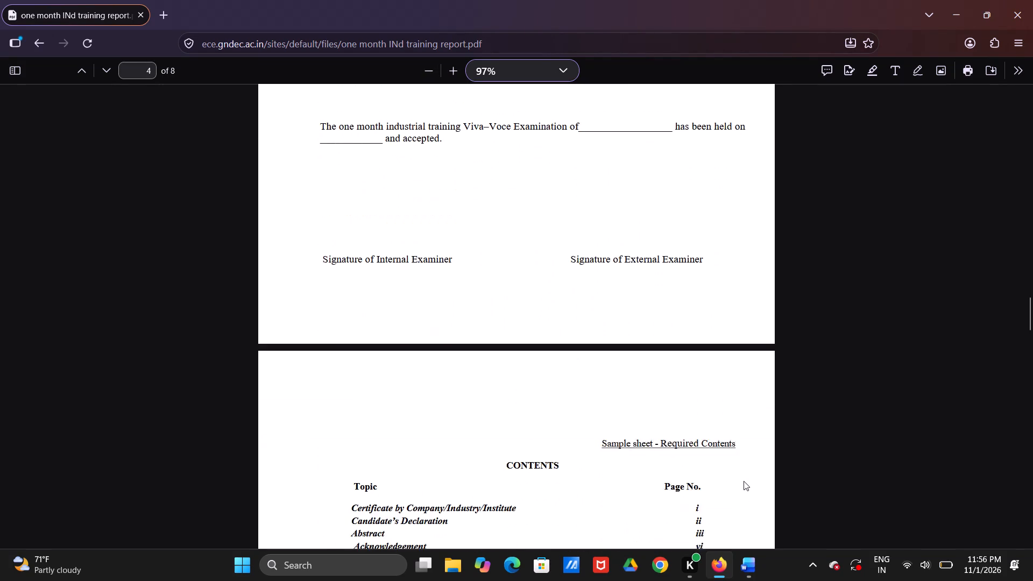
pyautogui.scroll(-3, 744, 481)
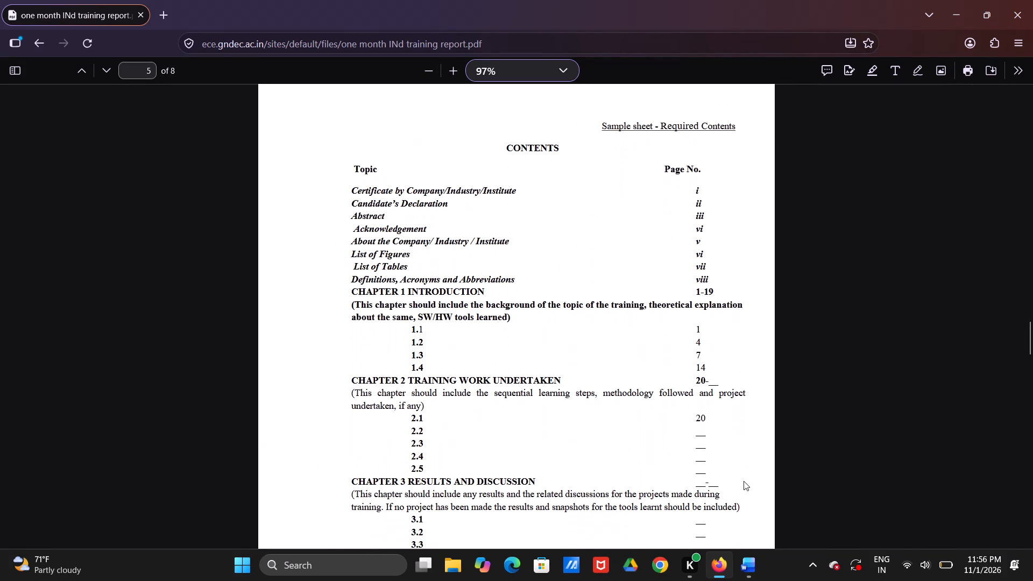
pyautogui.scroll(-2, 744, 481)
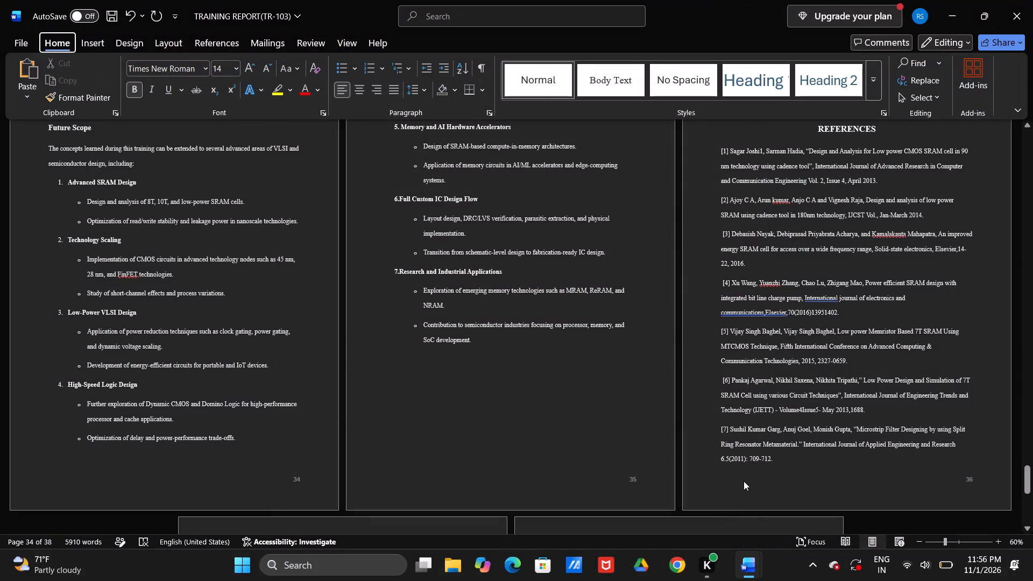
# Switch back to the training report in Word and examine the Future Scope and References pages through the last reference.
pyautogui.scroll(1, 744, 481)
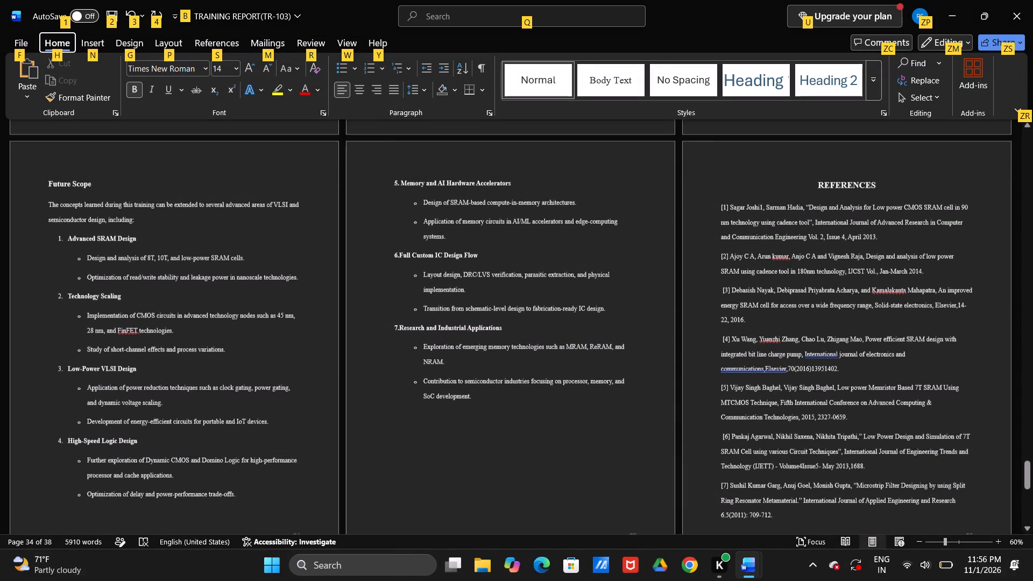
pyautogui.scroll(-2, 744, 481)
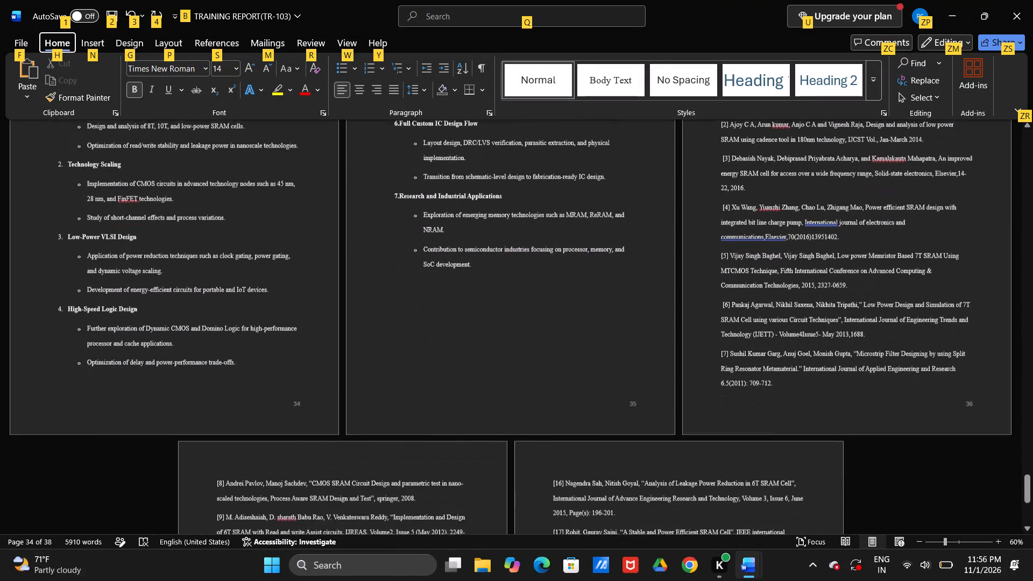
pyautogui.scroll(-3, 744, 481)
pyautogui.scroll(1, 744, 481)
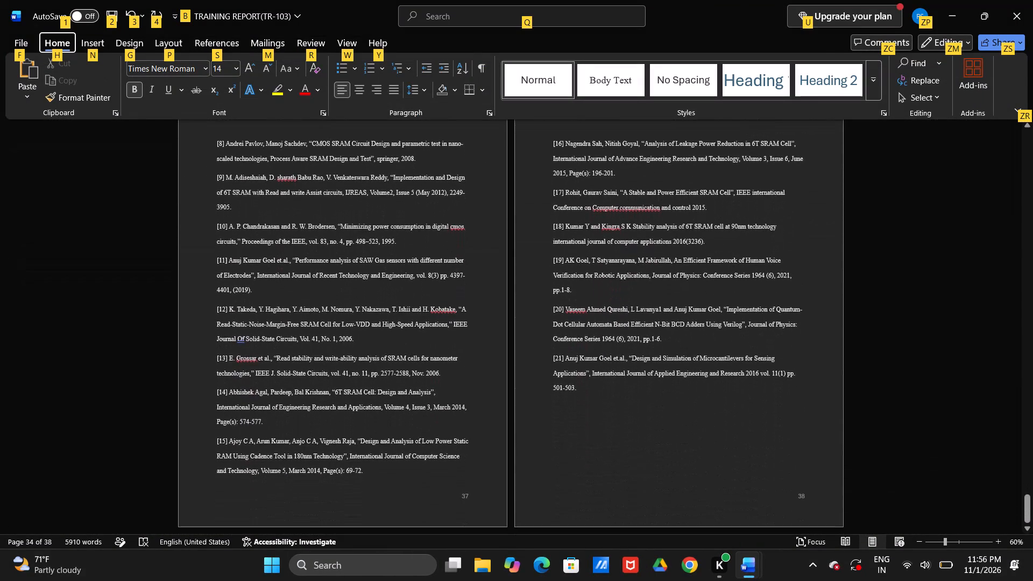
pyautogui.scroll(2, 744, 481)
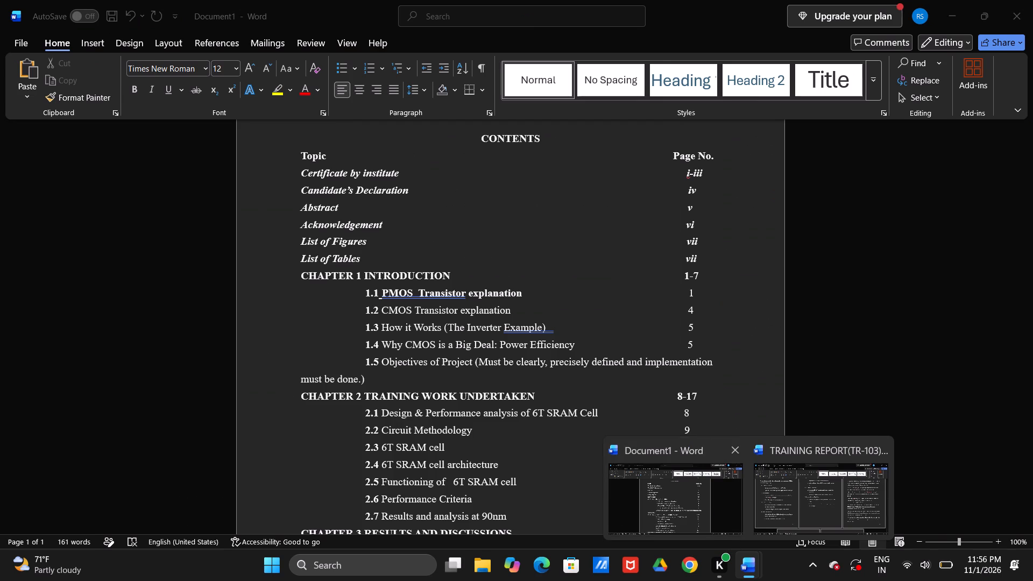
# Search the computer for 1-8 and open the Word document 1_8(tr-103) containing the report's front matter.
pyautogui.click(382, 571)
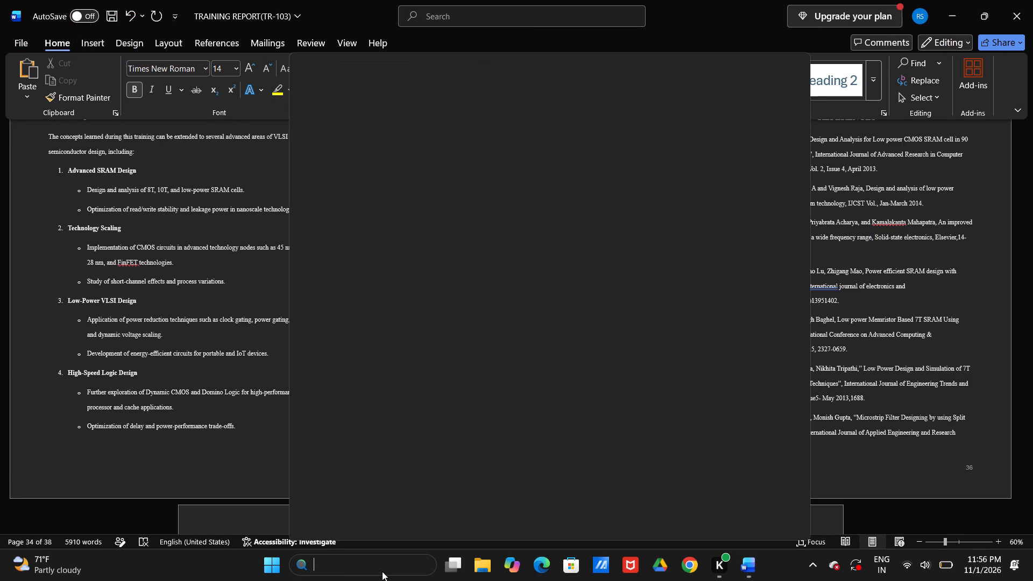
pyautogui.write('1-8')
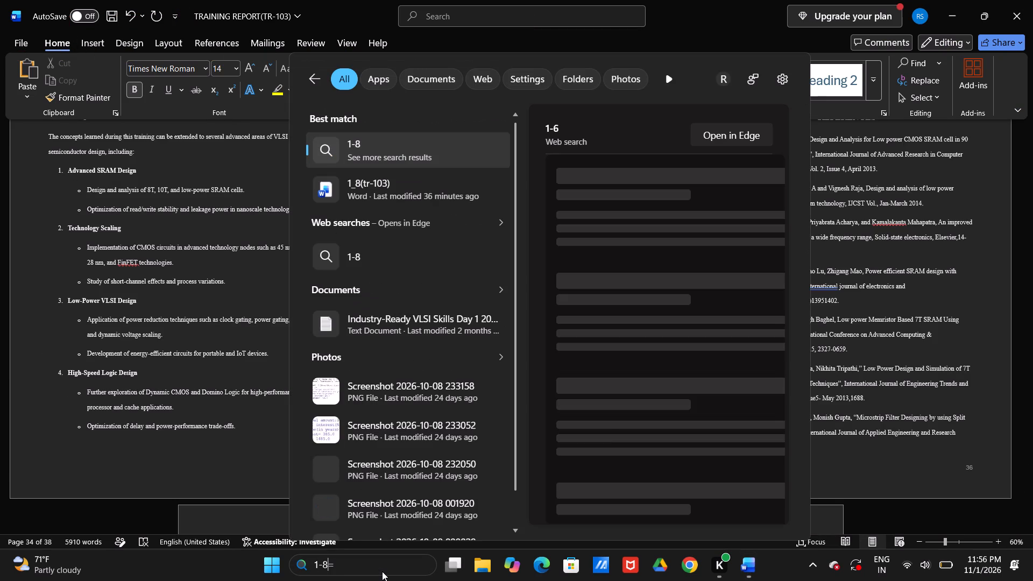
pyautogui.click(378, 184)
pyautogui.moveTo(378, 184); pyautogui.dragTo(563, 397)
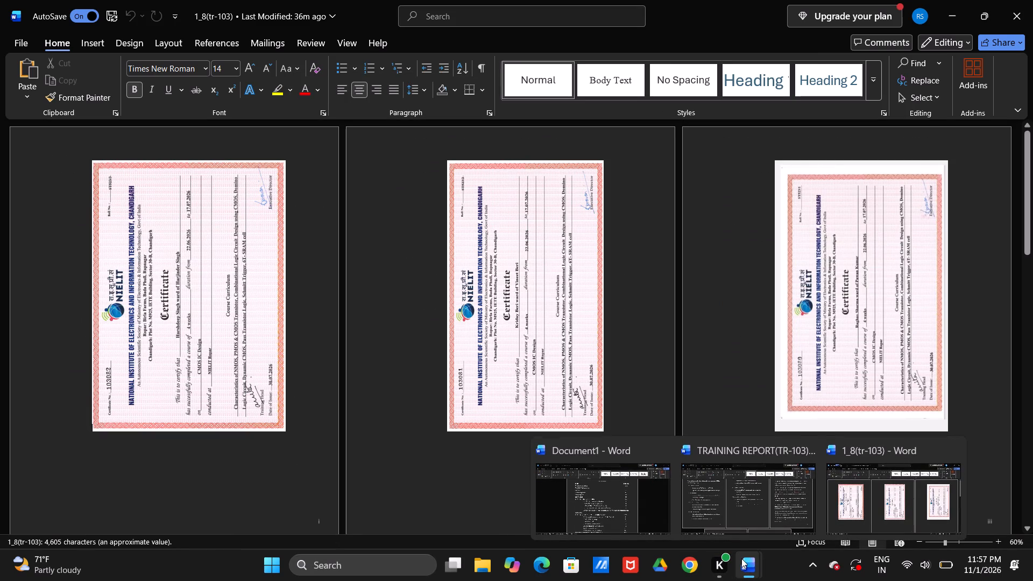
pyautogui.click(104, 430)
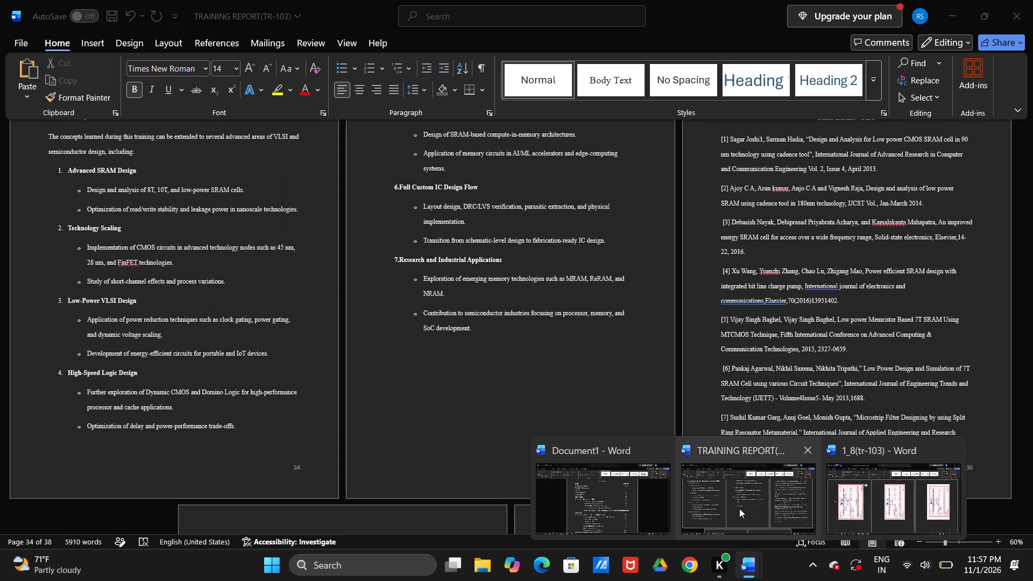
# Switch back to the unsaved contents document and review all its entries and page numbers from the front matter to the references.
pyautogui.click(617, 501)
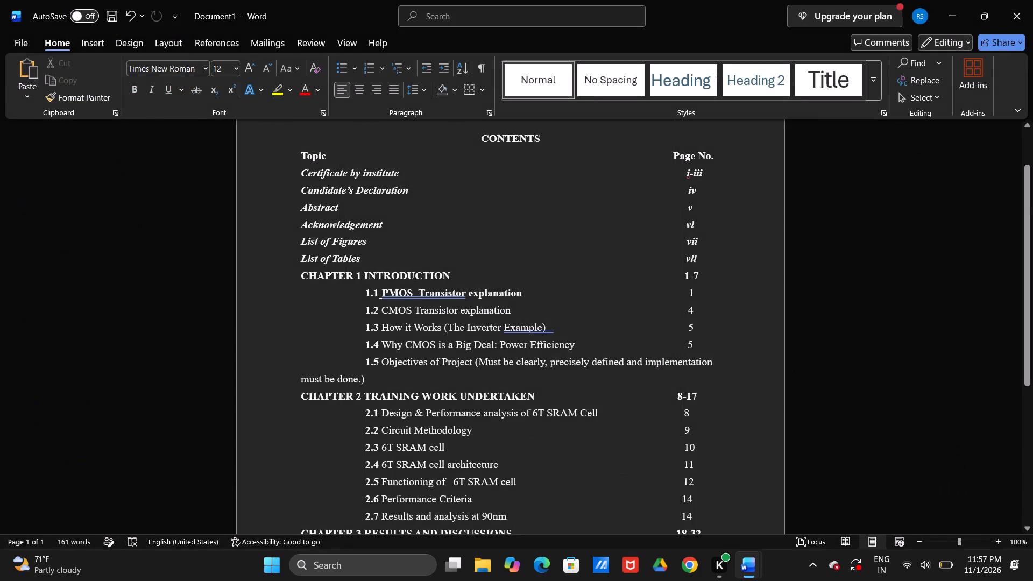
pyautogui.scroll(-1, 617, 501)
pyautogui.scroll(1, 617, 501)
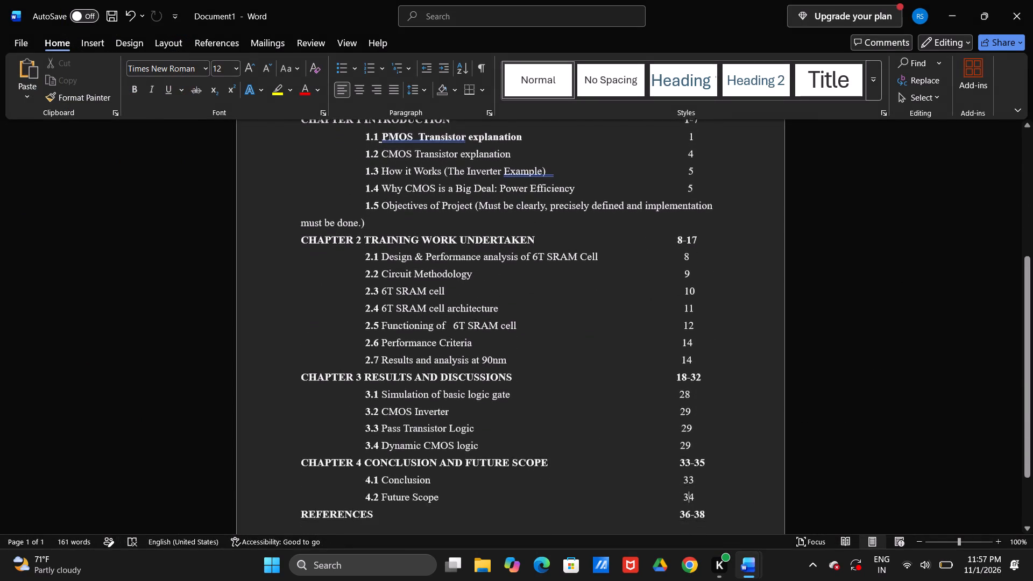
pyautogui.scroll(1, 617, 501)
pyautogui.scroll(-1, 617, 501)
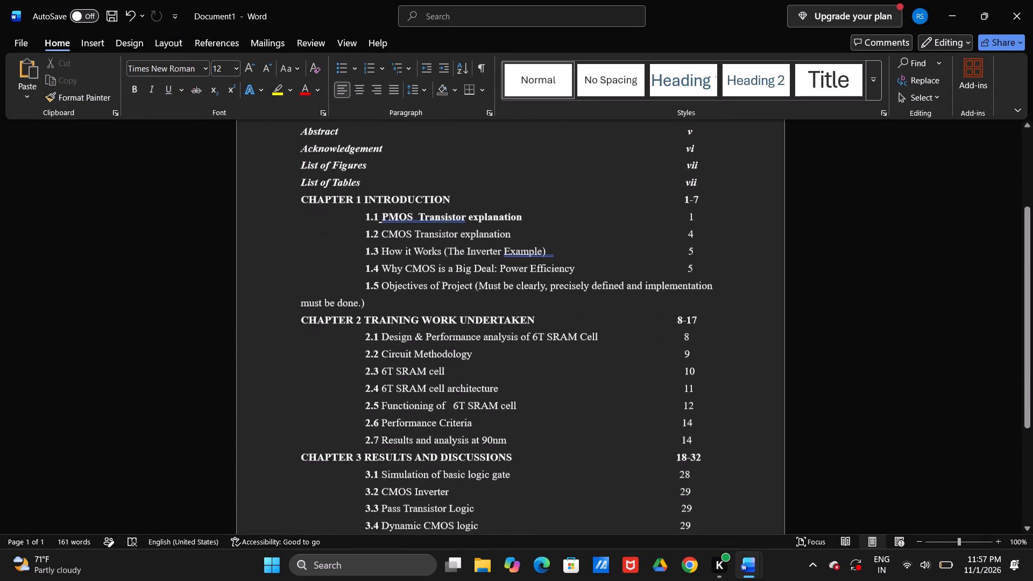
pyautogui.scroll(-2, 617, 501)
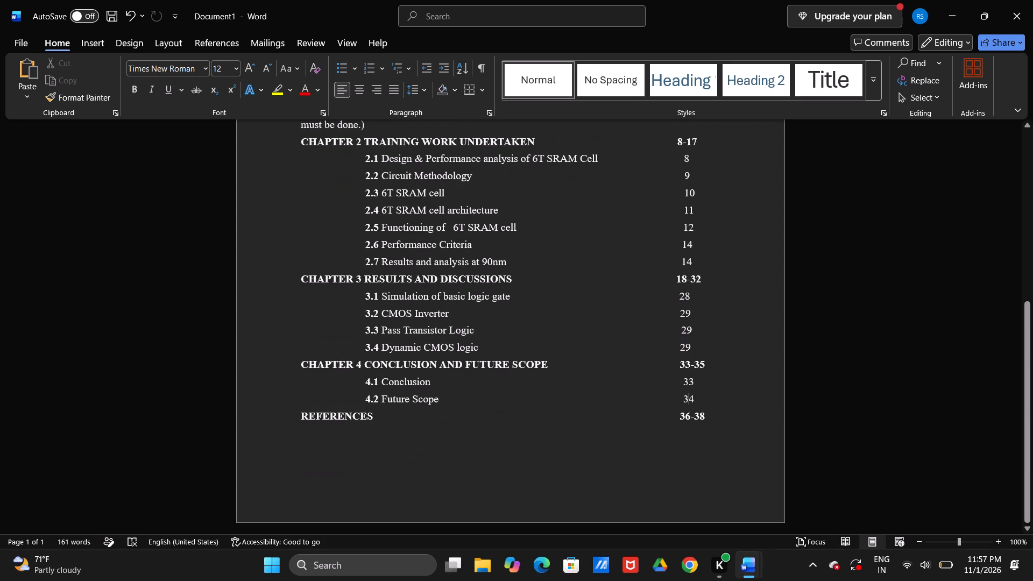
pyautogui.scroll(-1, 617, 501)
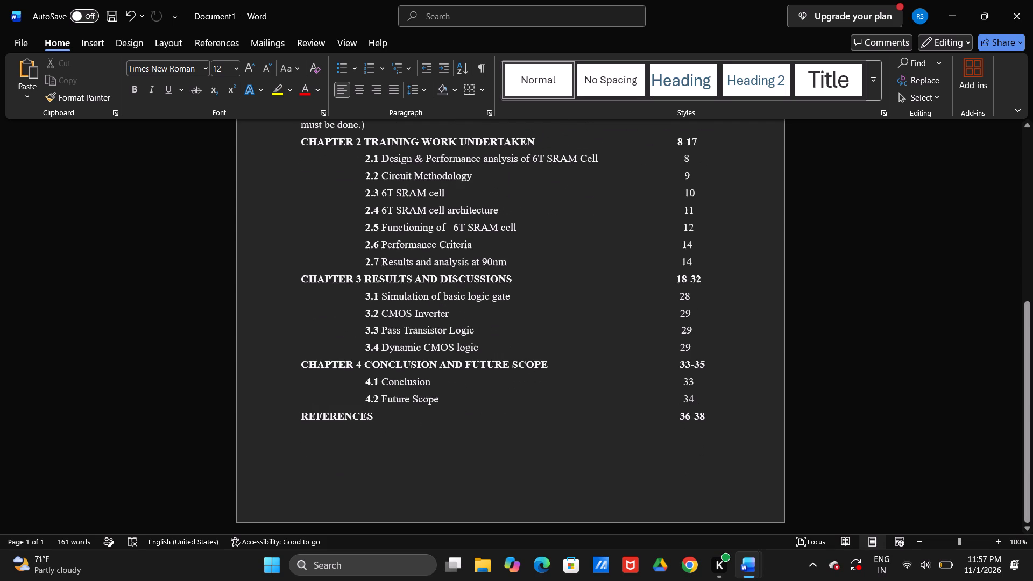
pyautogui.scroll(4, 598, 328)
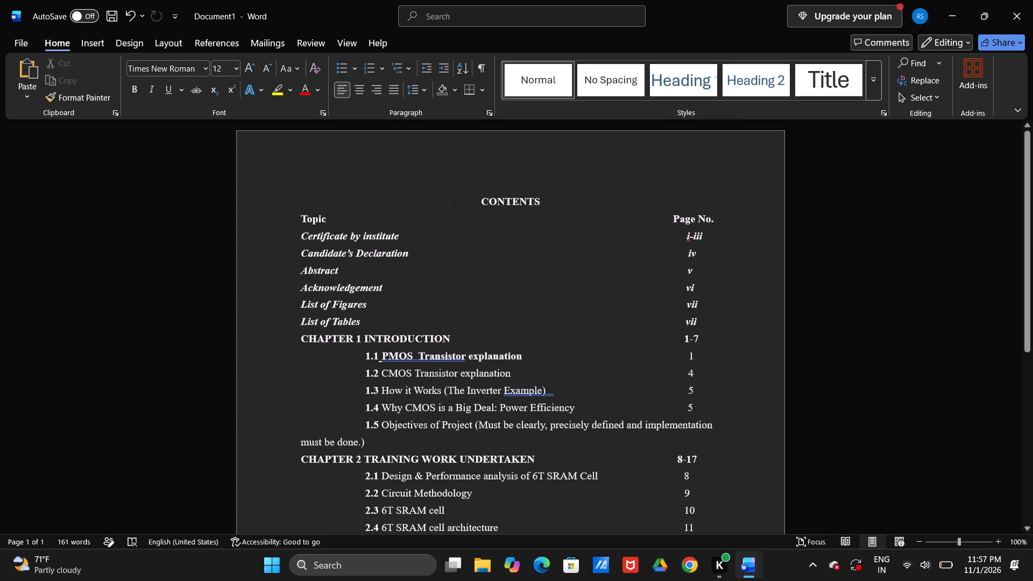
pyautogui.scroll(-1, 511, 265)
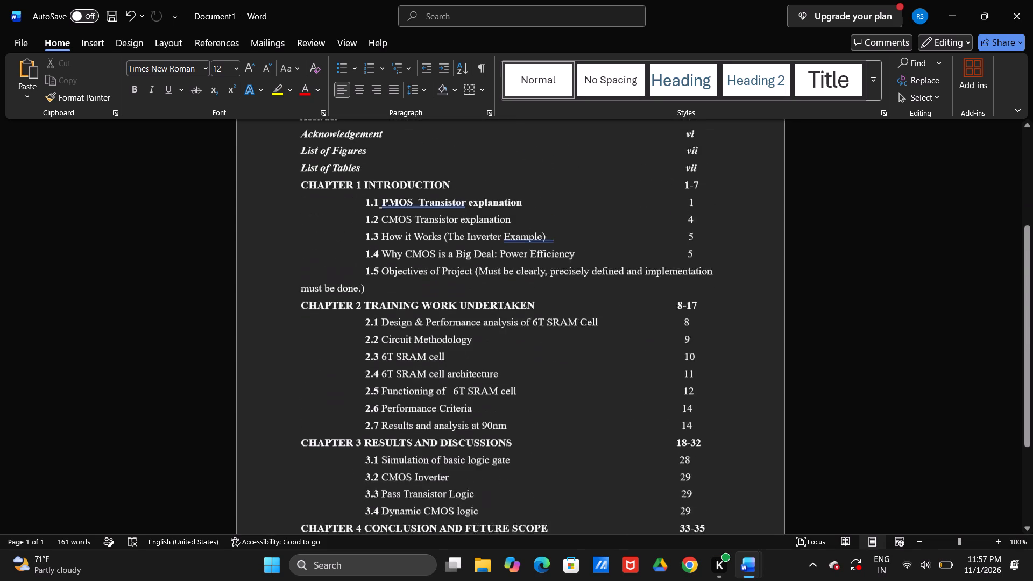
pyautogui.scroll(-2, 511, 265)
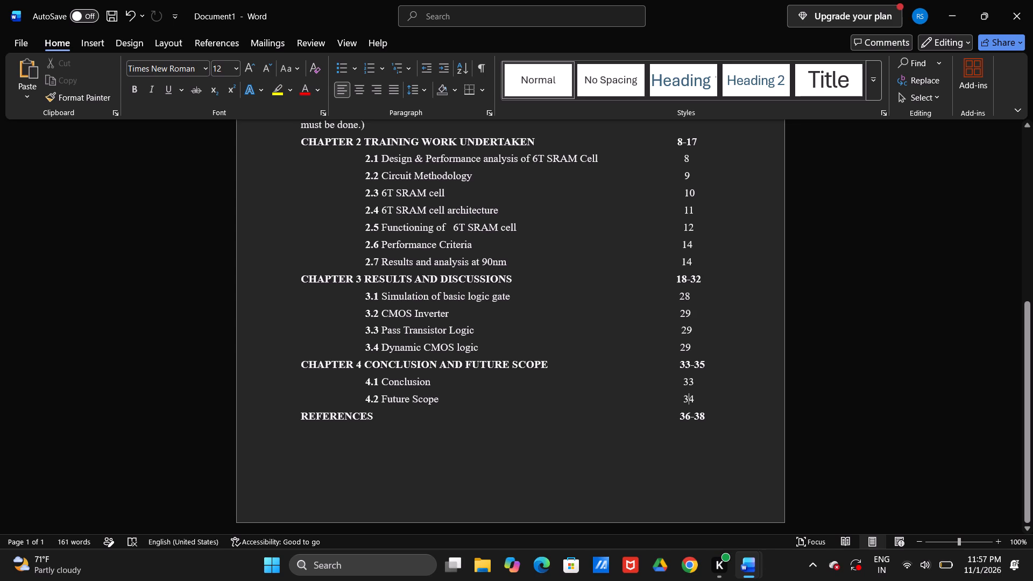
pyautogui.scroll(3, 511, 265)
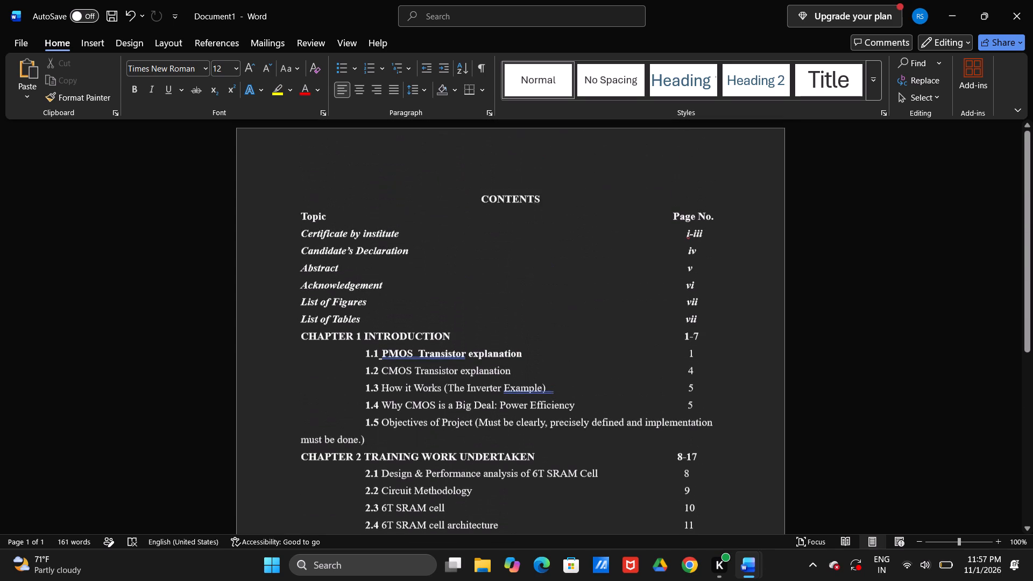
# Save the contents sheet as a Word document named CONTENTS in the nielit folder.
pyautogui.click(18, 37)
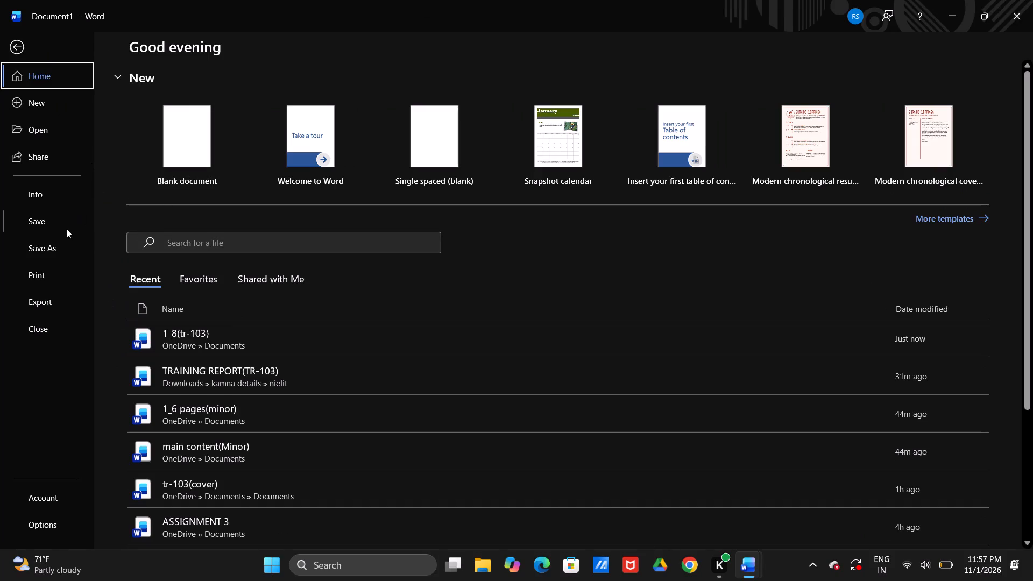
pyautogui.click(55, 240)
pyautogui.doubleClick(180, 300)
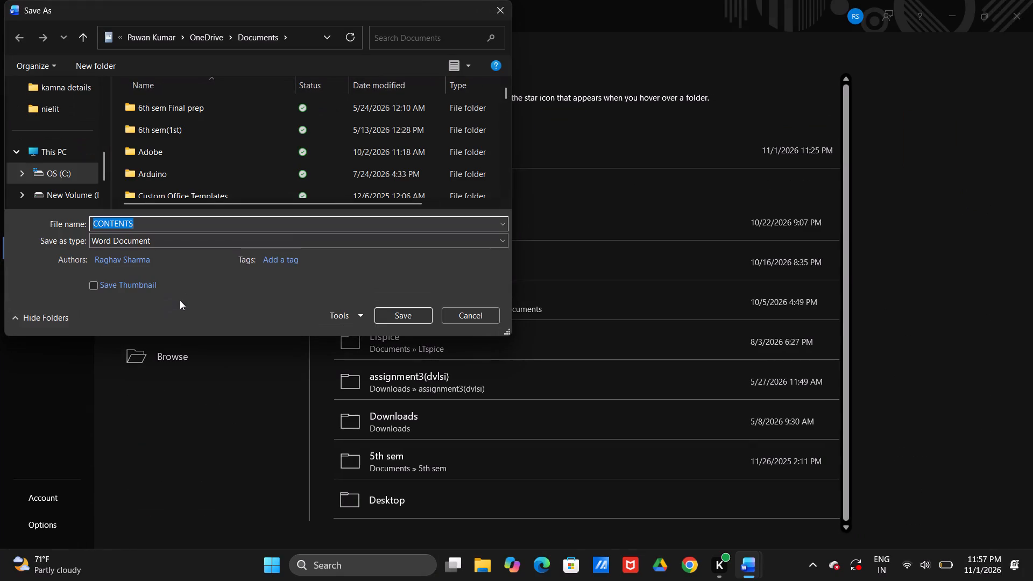
pyautogui.doubleClick(56, 110)
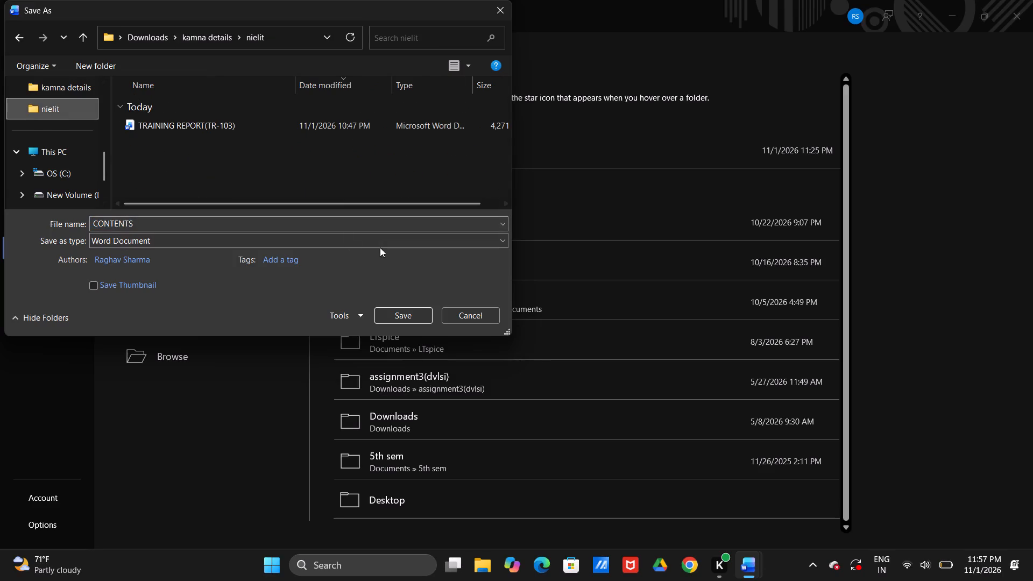
pyautogui.click(405, 320)
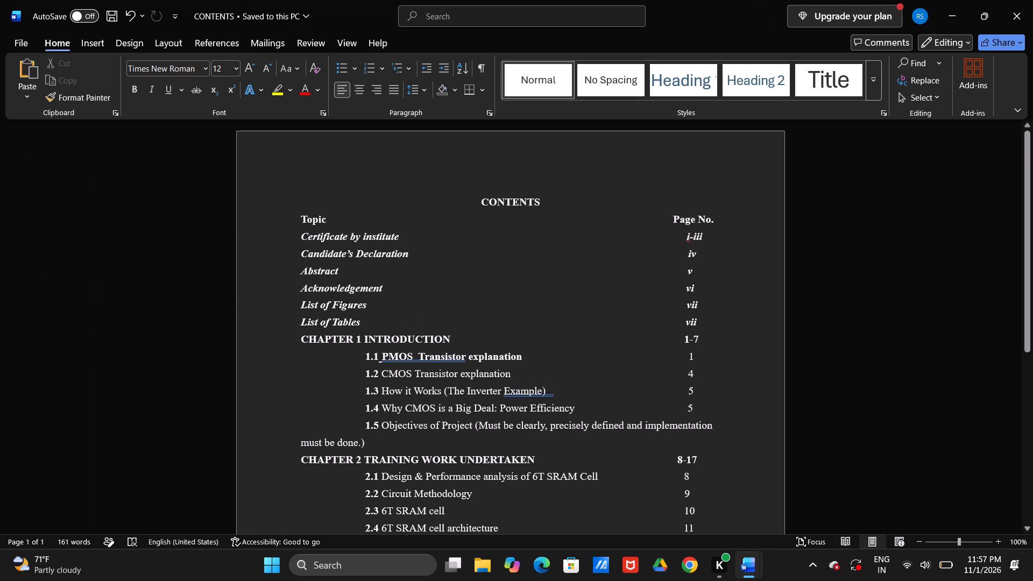
# Save a PDF copy of the contents sheet as CONTENTS in the nielit folder and close the PDF that opens.
pyautogui.scroll(-4, 405, 320)
pyautogui.scroll(4, 405, 320)
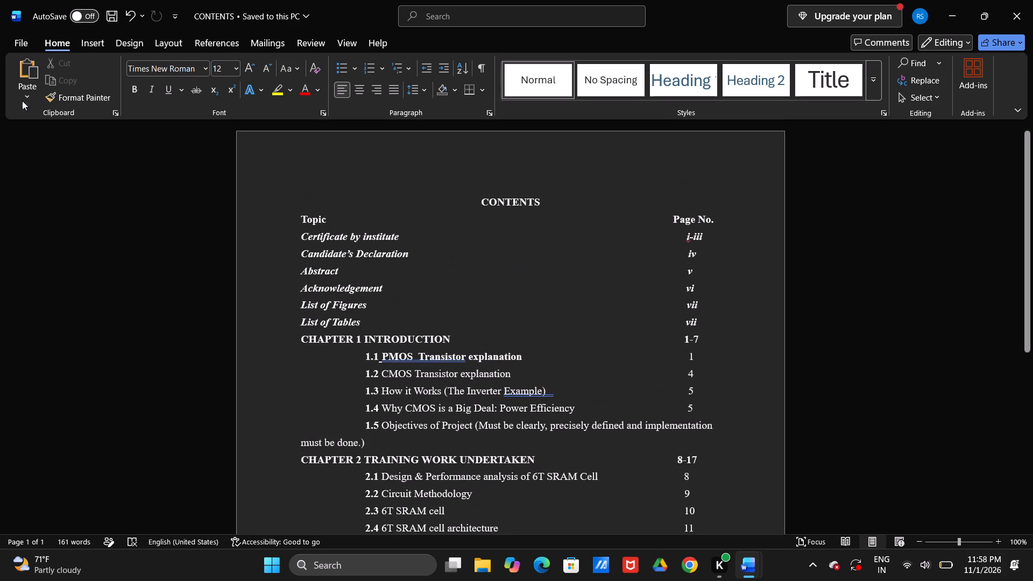
pyautogui.click(11, 42)
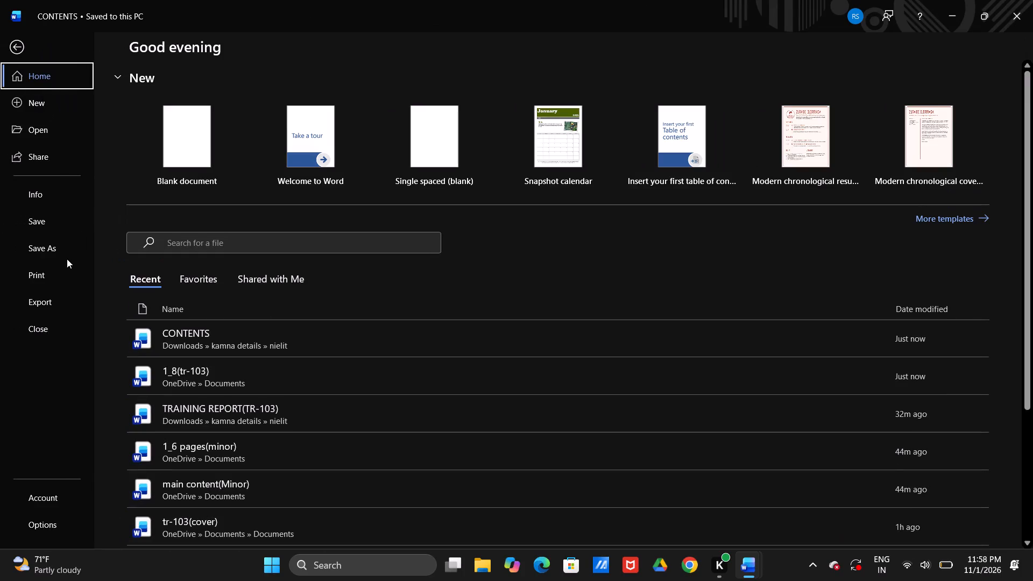
pyautogui.click(52, 249)
pyautogui.doubleClick(166, 286)
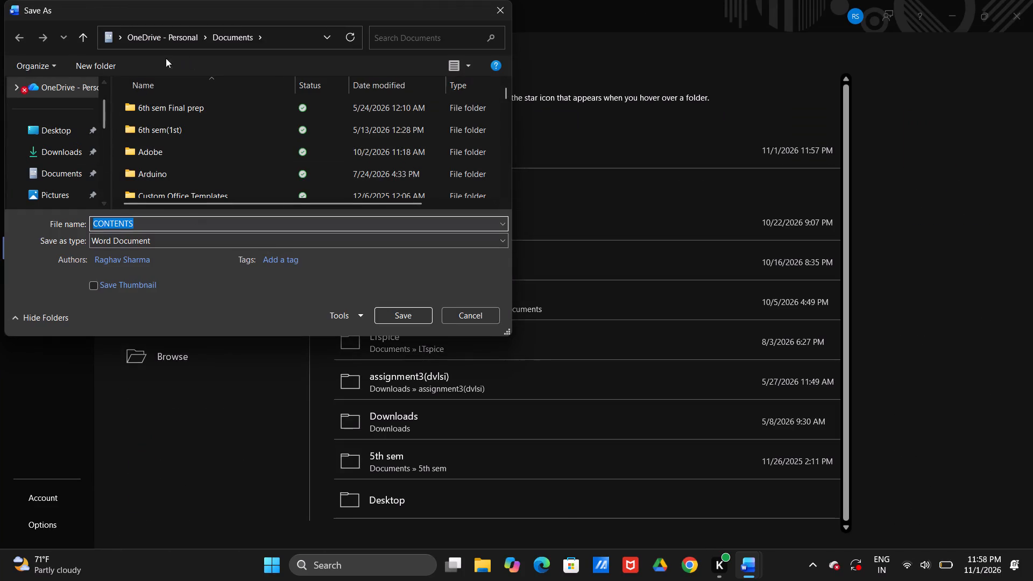
pyautogui.scroll(-1, 80, 138)
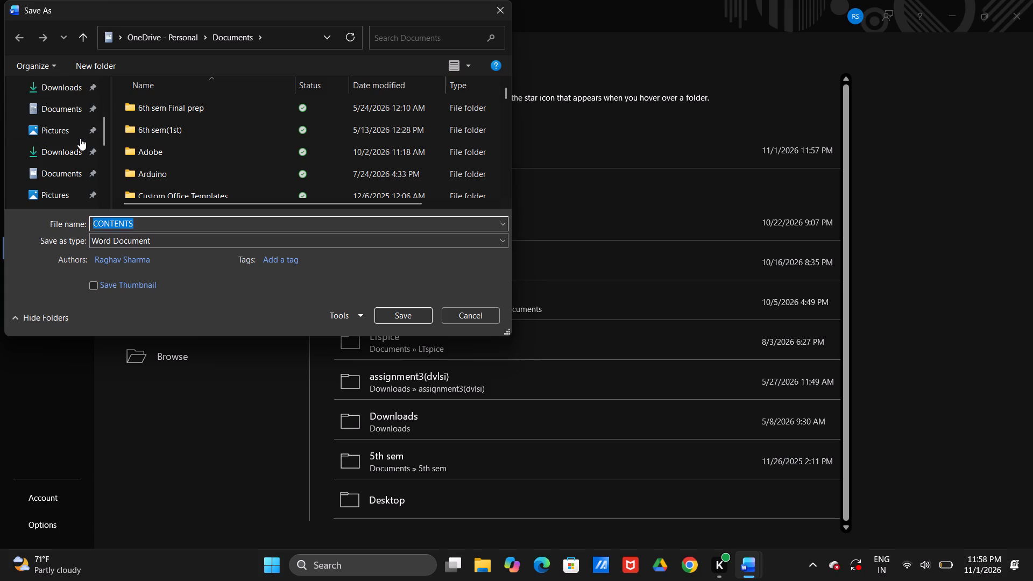
pyautogui.tripleClick(54, 162)
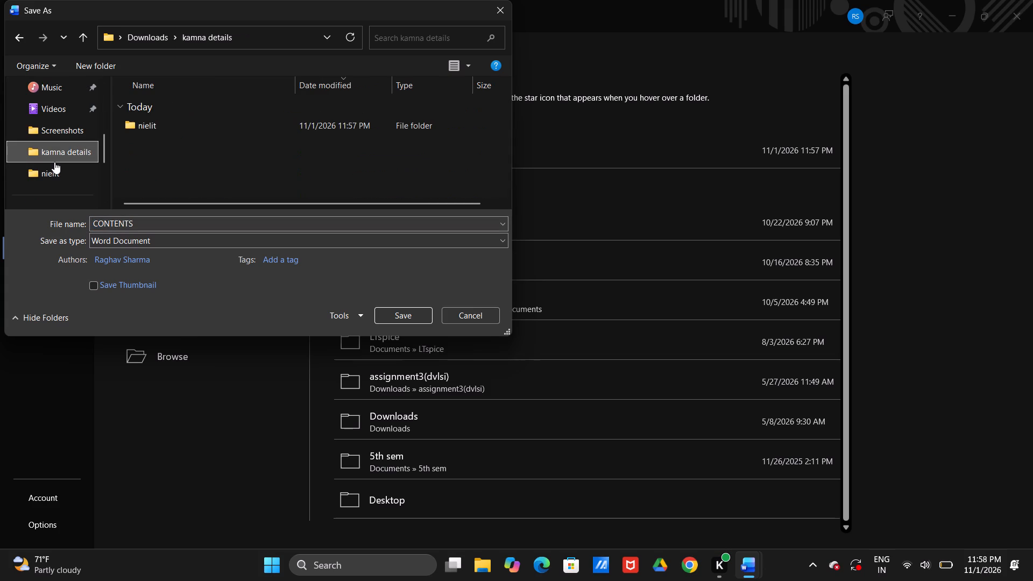
pyautogui.doubleClick(141, 125)
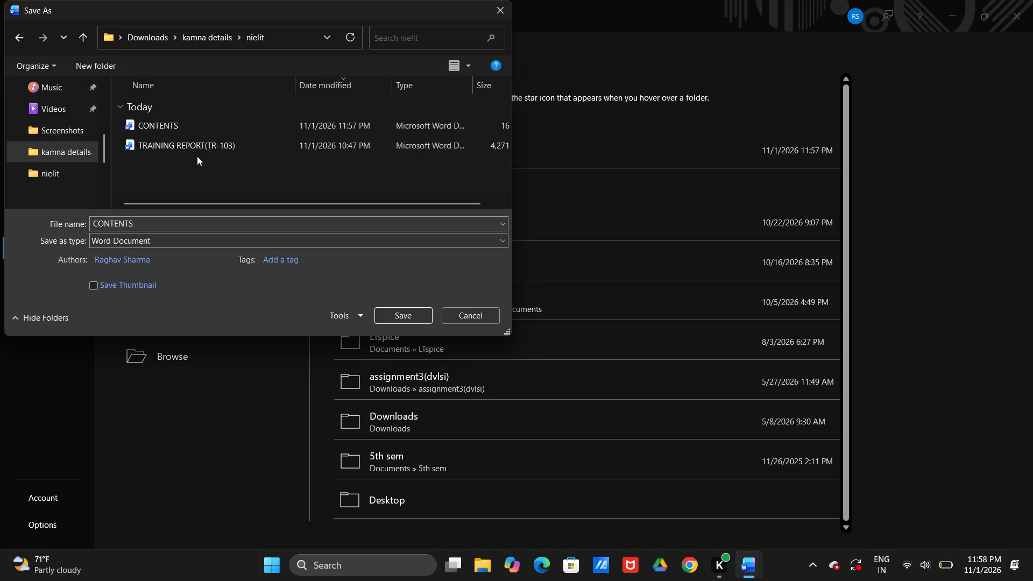
pyautogui.click(178, 247)
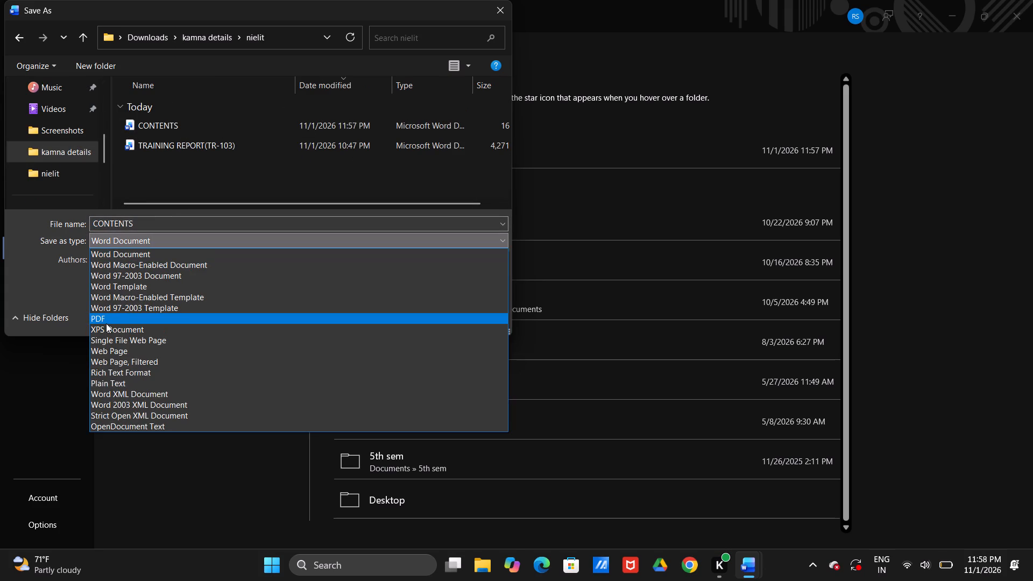
pyautogui.click(106, 323)
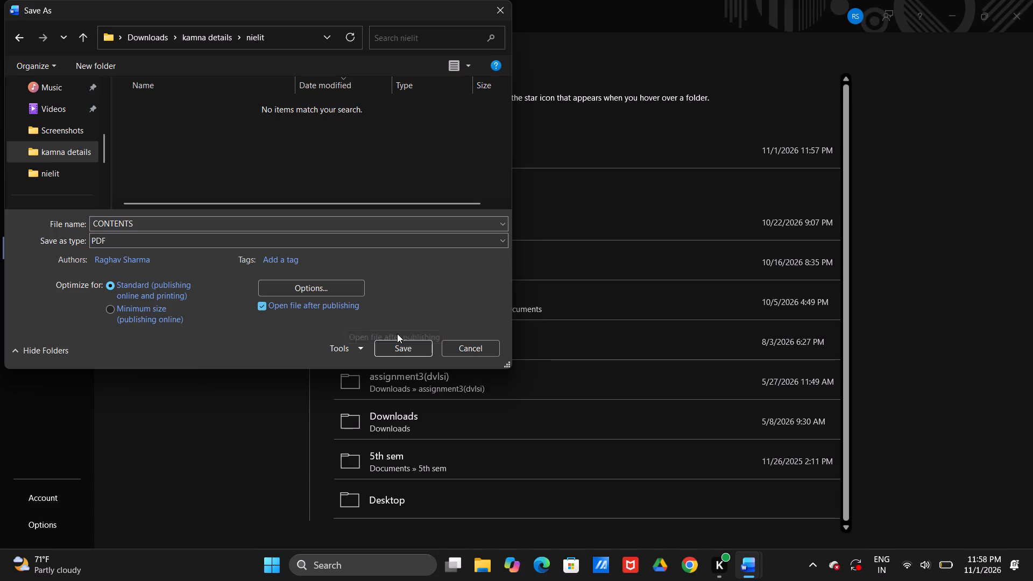
pyautogui.click(399, 339)
pyautogui.doubleClick(399, 339)
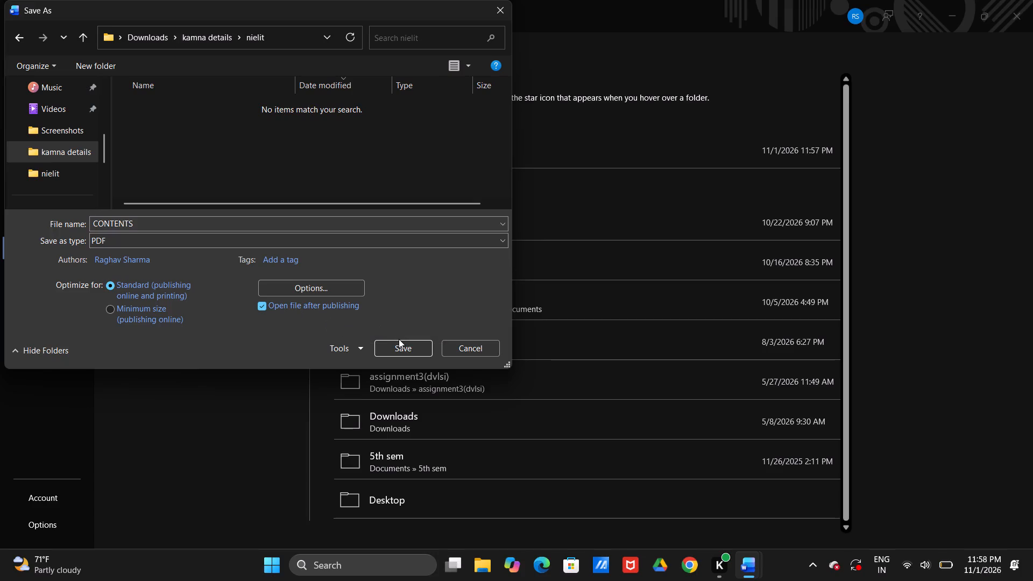
pyautogui.click(401, 341)
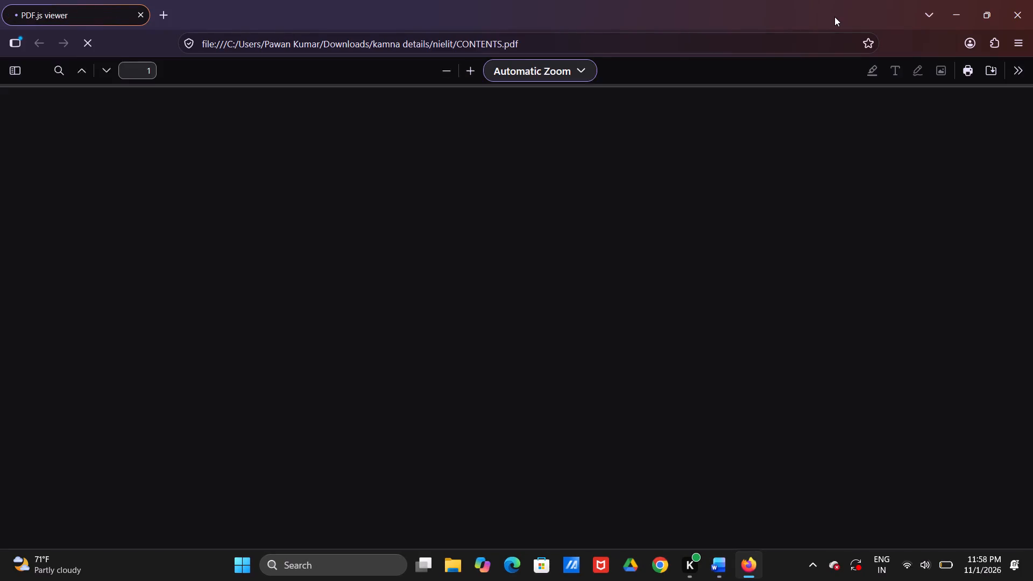
pyautogui.click(1015, 0)
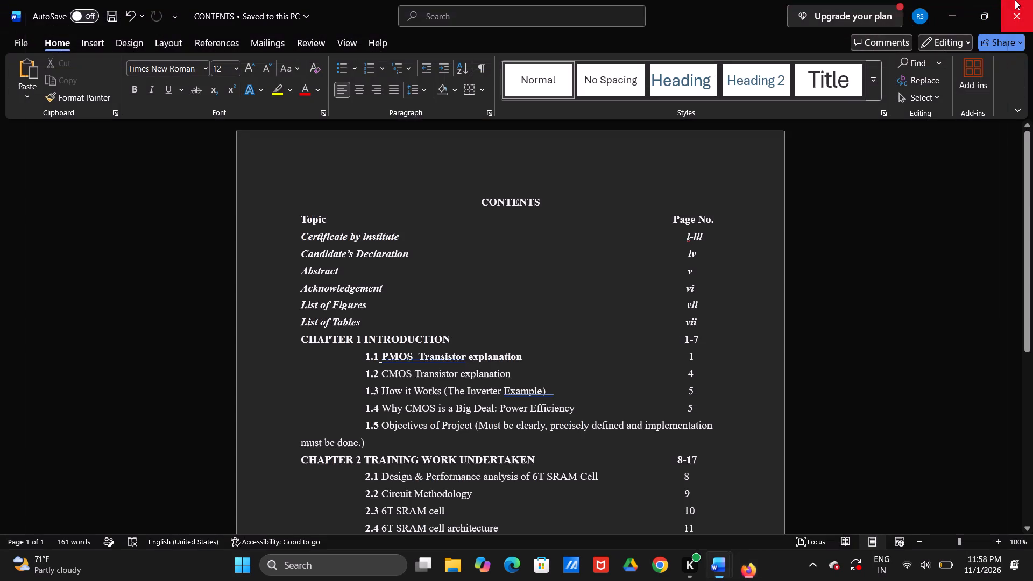
# Look over the contents sheet down to the references entry and close the CONTENTS document.
pyautogui.scroll(-2, 639, 394)
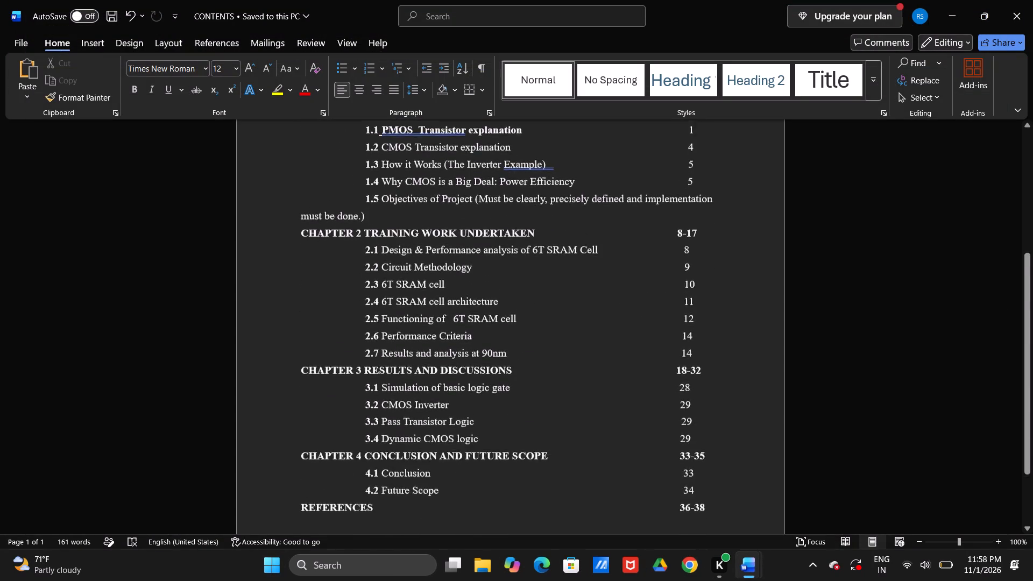
pyautogui.scroll(-2, 639, 394)
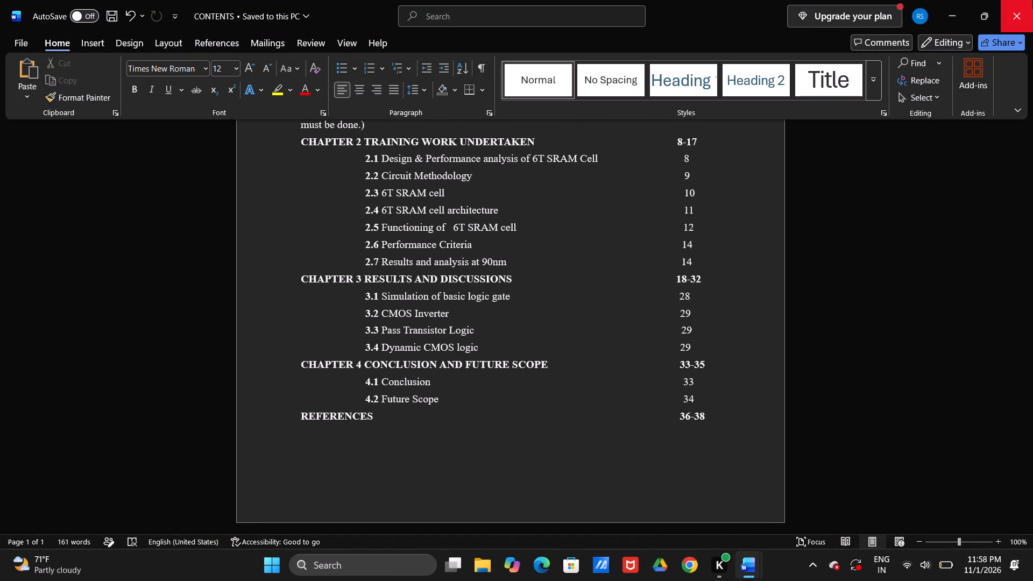
pyautogui.click(1032, 0)
# Examine the 1_8(tr-103) front matter from the certificates through About the Institution to the List of Figures and List of Tables page.
pyautogui.scroll(2, 630, 416)
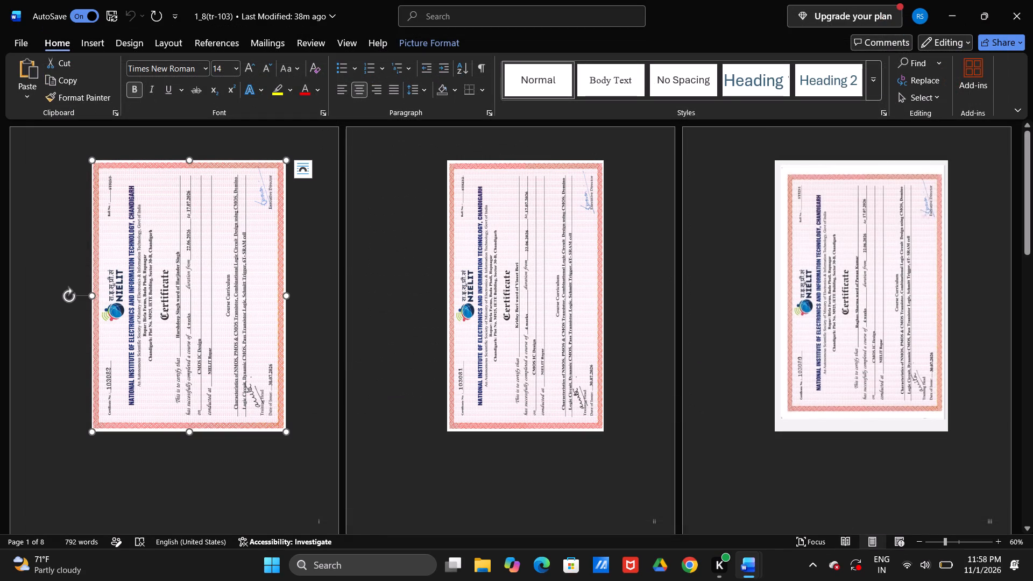
pyautogui.scroll(-5, 630, 416)
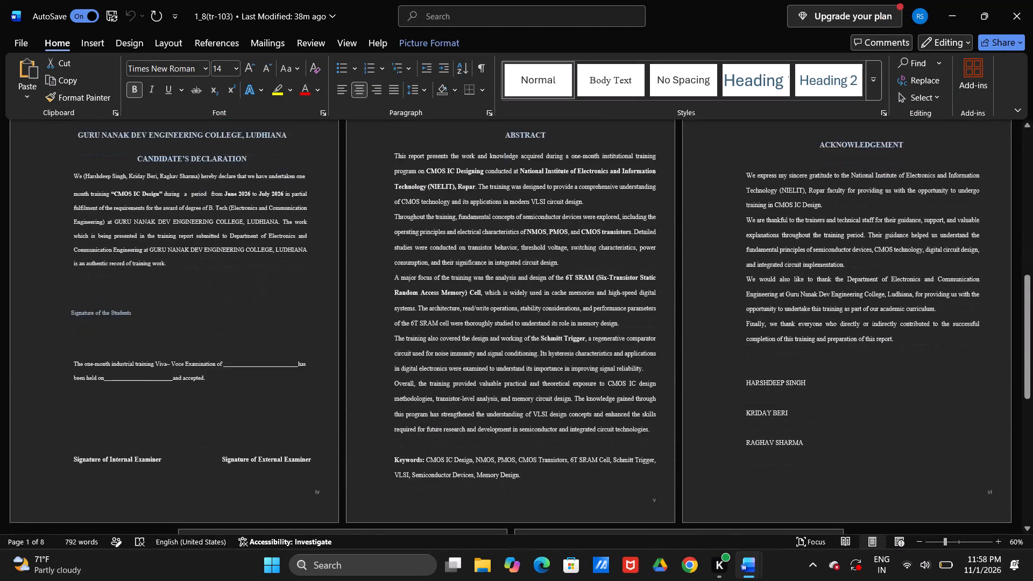
pyautogui.scroll(-3, 630, 416)
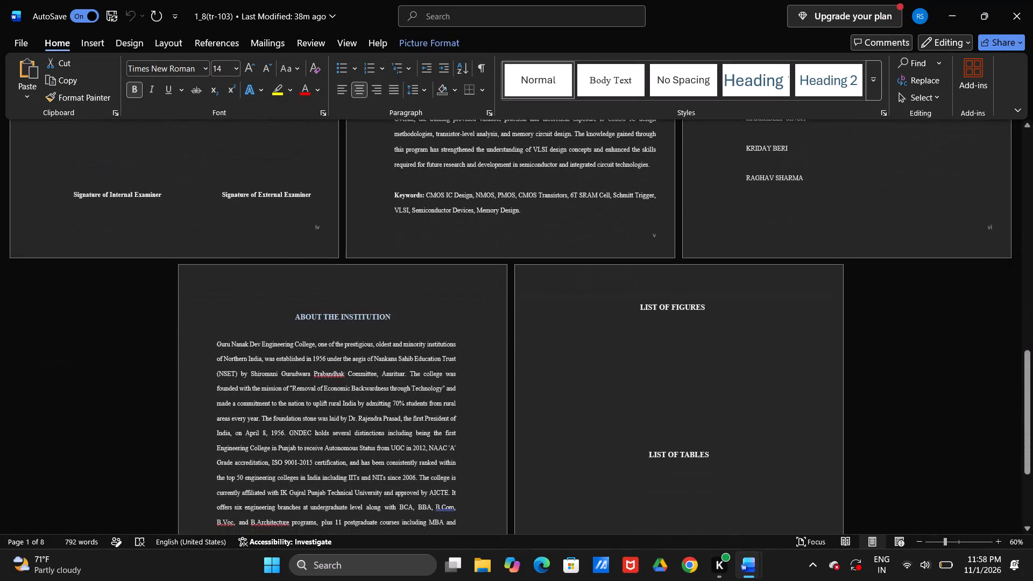
pyautogui.scroll(-2, 630, 416)
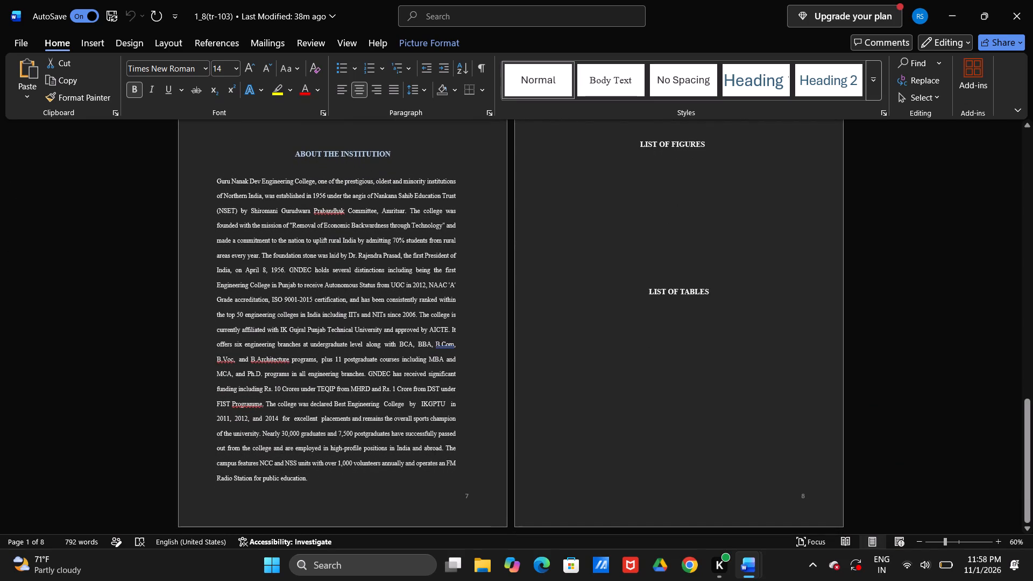
pyautogui.scroll(-1, 630, 416)
pyautogui.scroll(2, 630, 416)
pyautogui.click(724, 341)
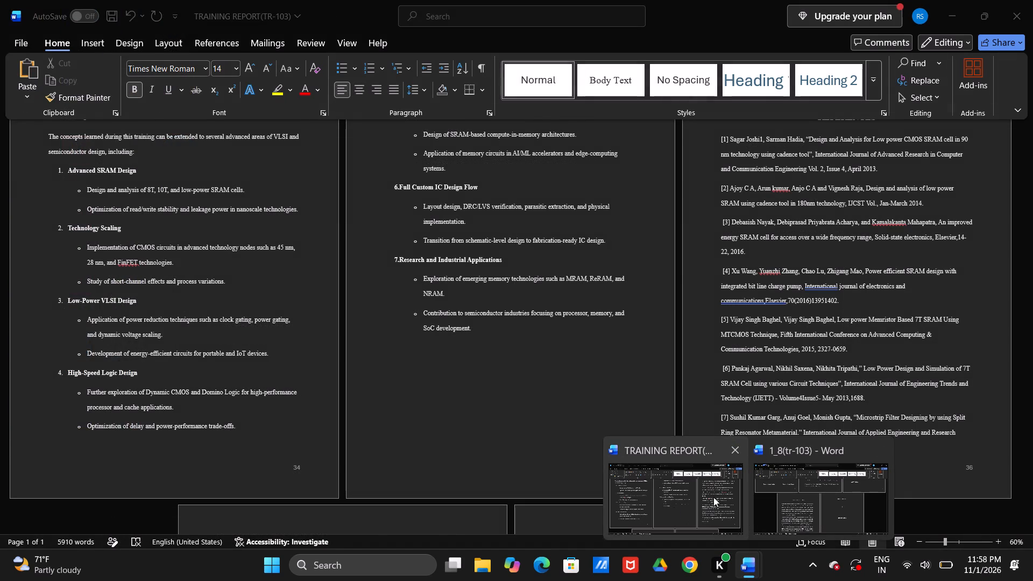
pyautogui.click(815, 479)
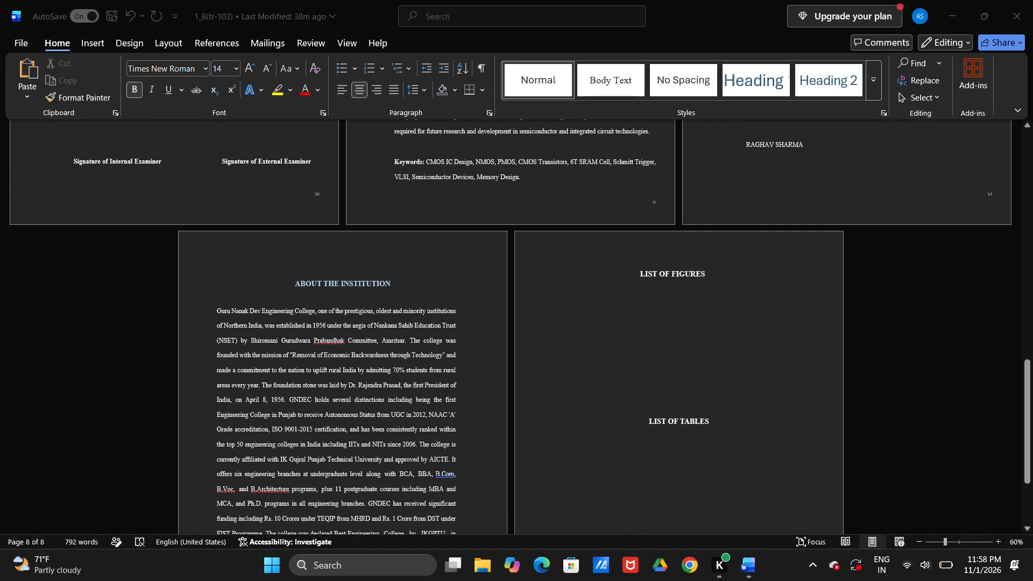
# Search the computer for the minor project documents.
pyautogui.press('m')
pyautogui.write('inor')
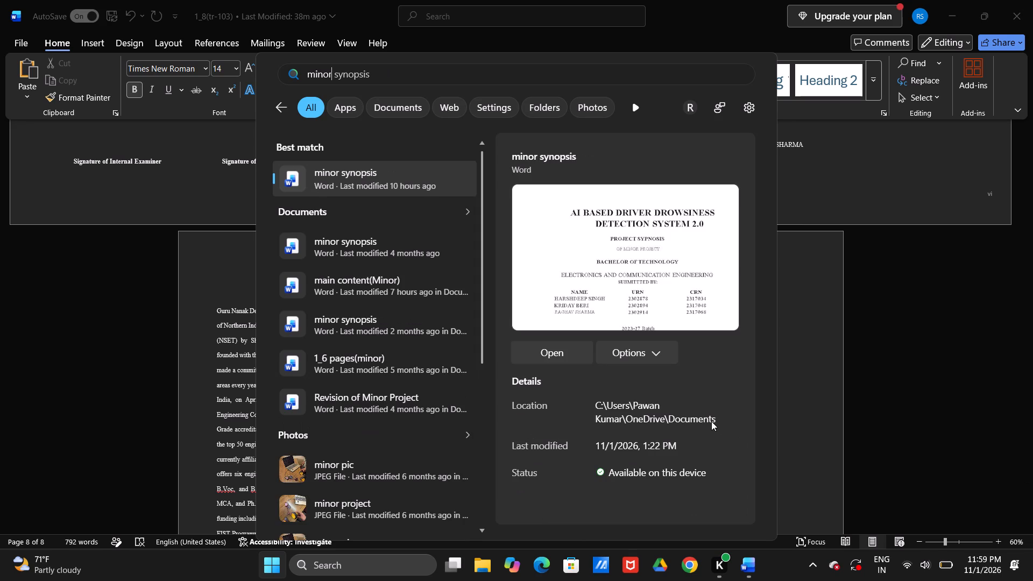
pyautogui.press('BackSpace')
pyautogui.press('BackSpace')
pyautogui.press('BackSpace')
pyautogui.press('BackSpace')
pyautogui.press('BackSpace')
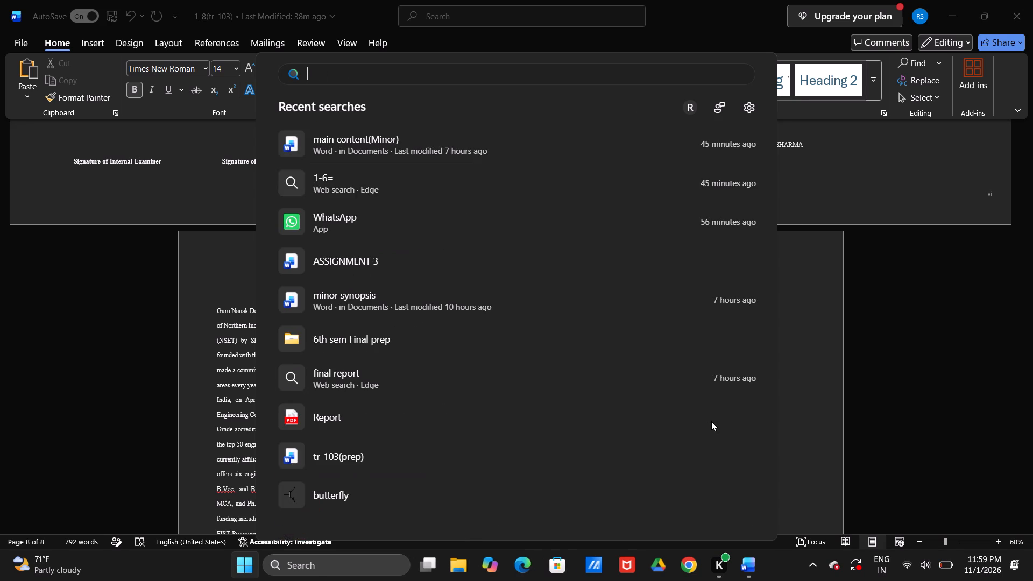
pyautogui.press('m')
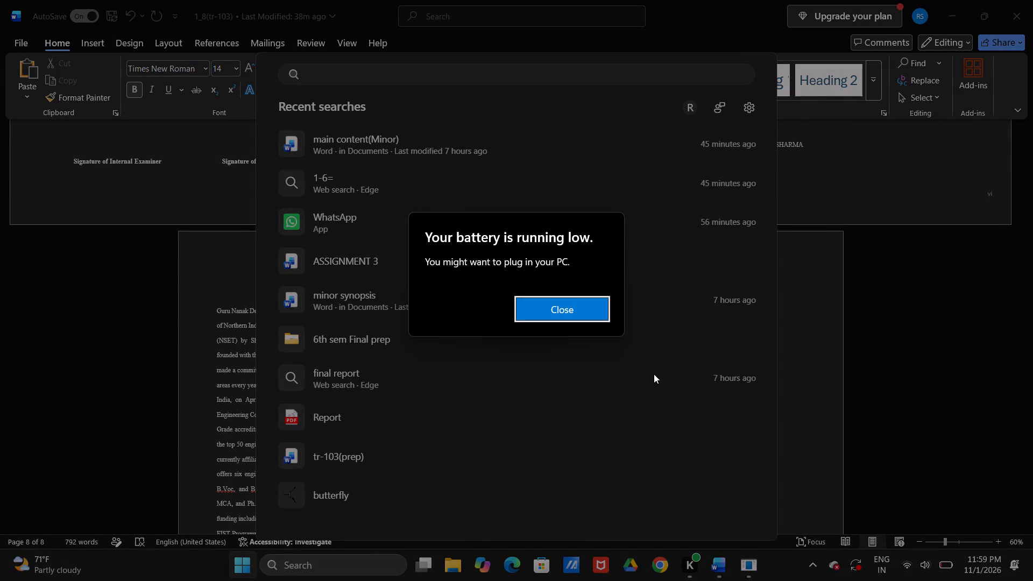
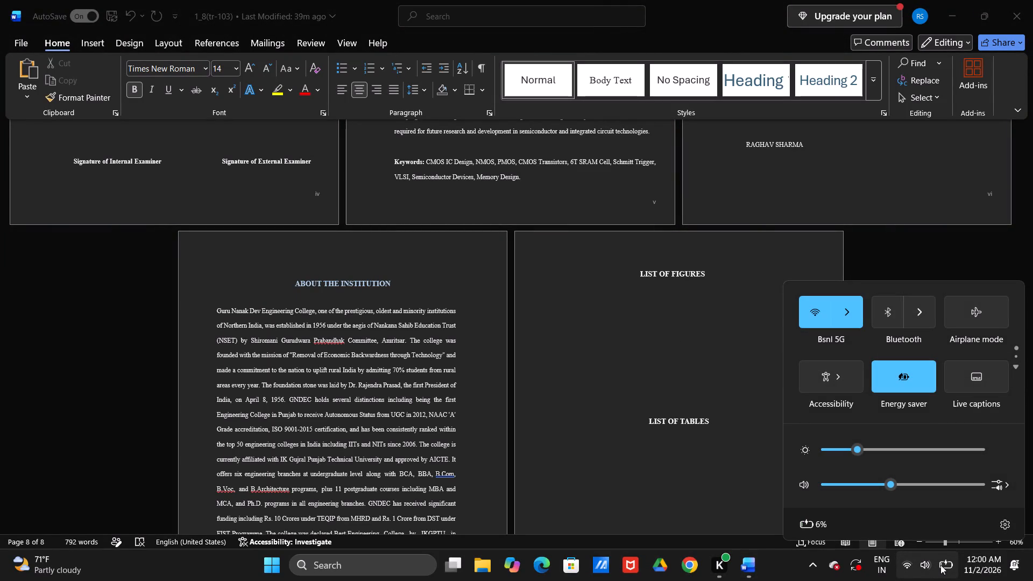
# Turn off the laptop's Energy saver and lower the screen brightness slightly, returning to the report document.
pyautogui.click(911, 363)
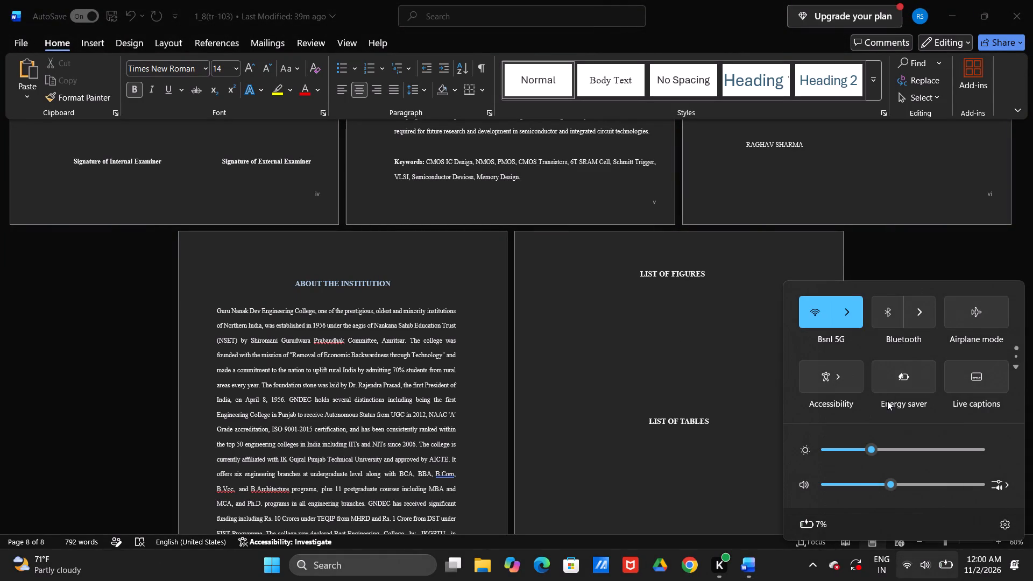
pyautogui.click(857, 447)
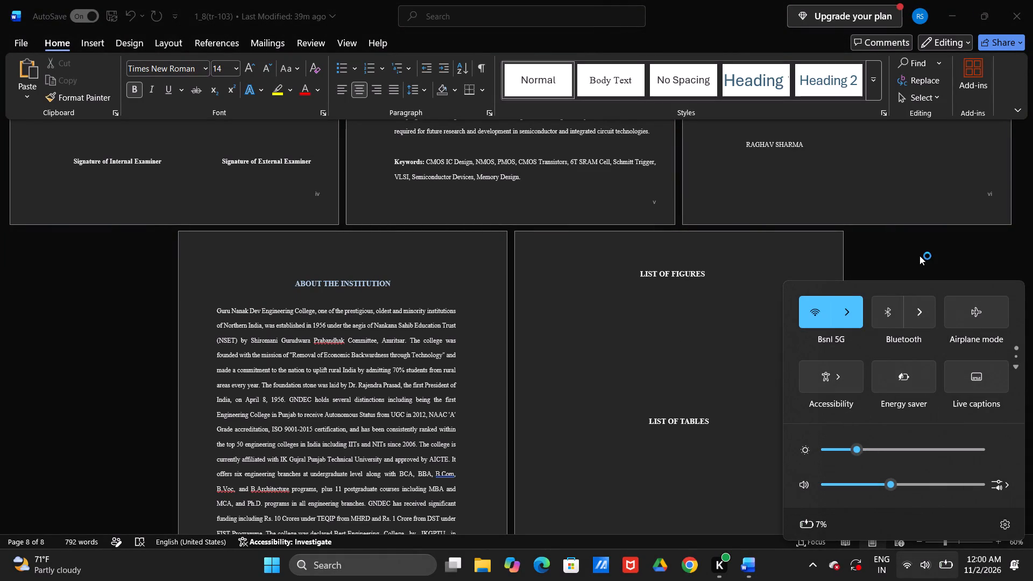
pyautogui.click(919, 256)
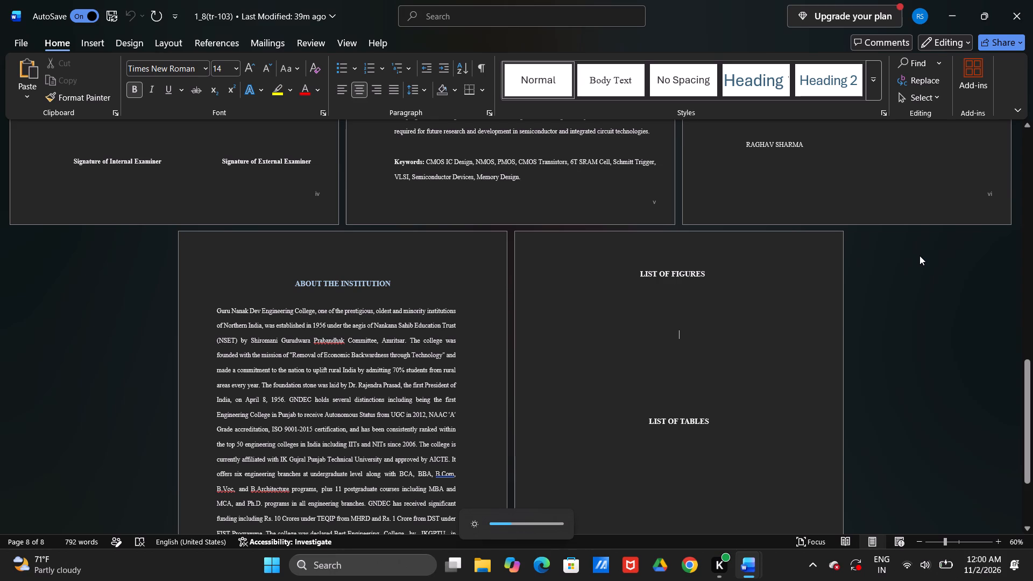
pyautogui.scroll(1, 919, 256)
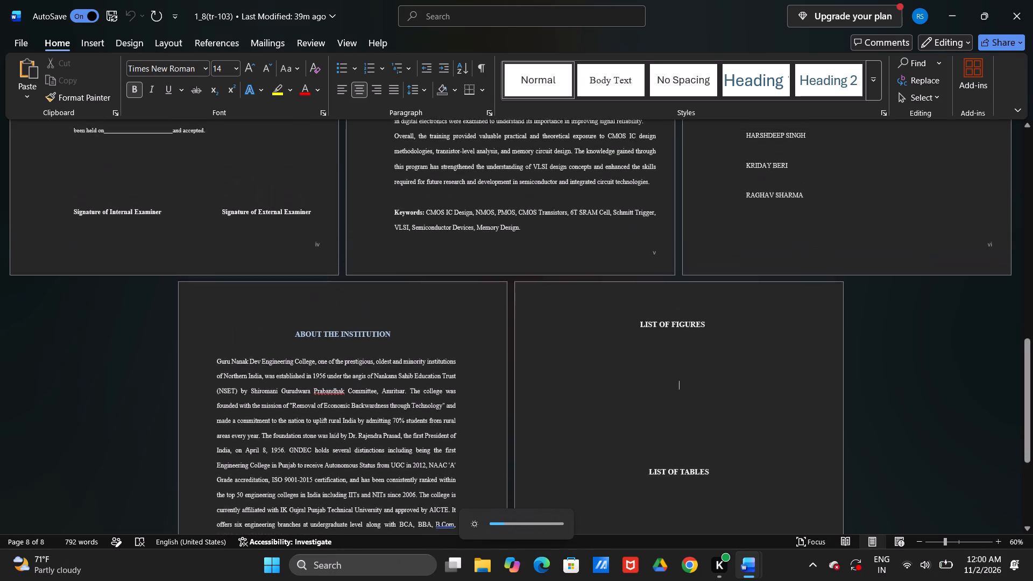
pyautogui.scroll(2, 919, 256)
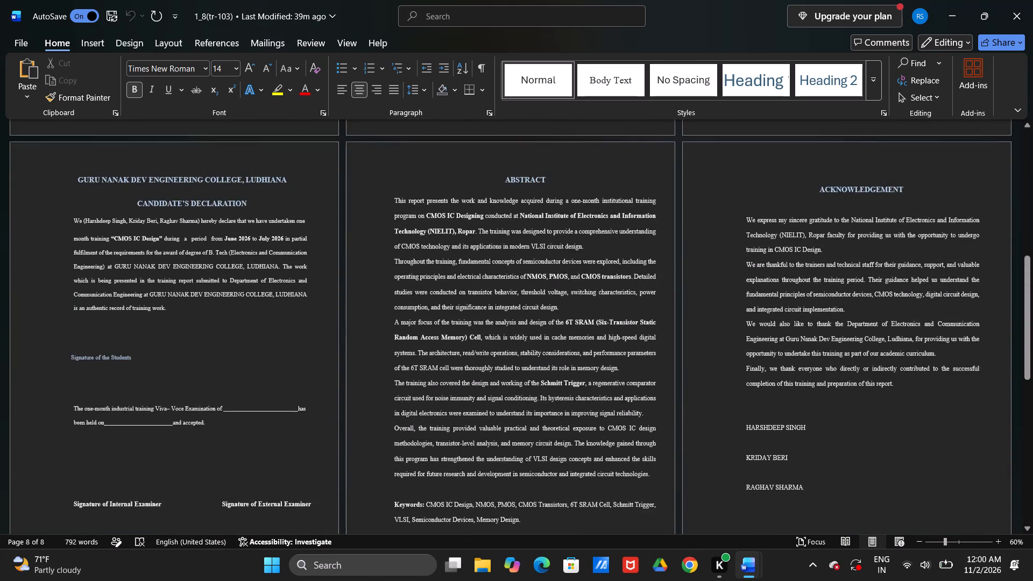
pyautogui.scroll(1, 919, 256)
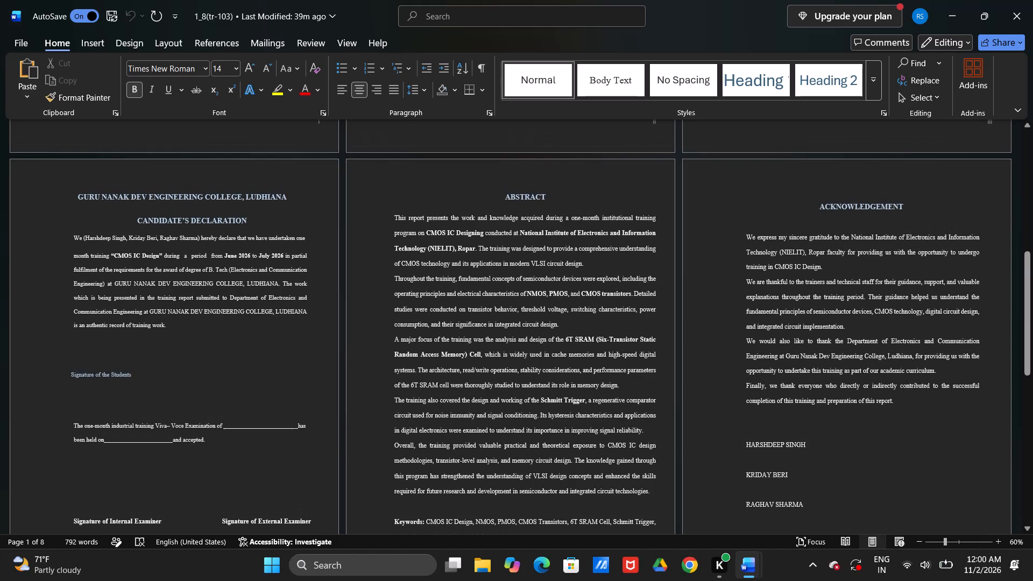
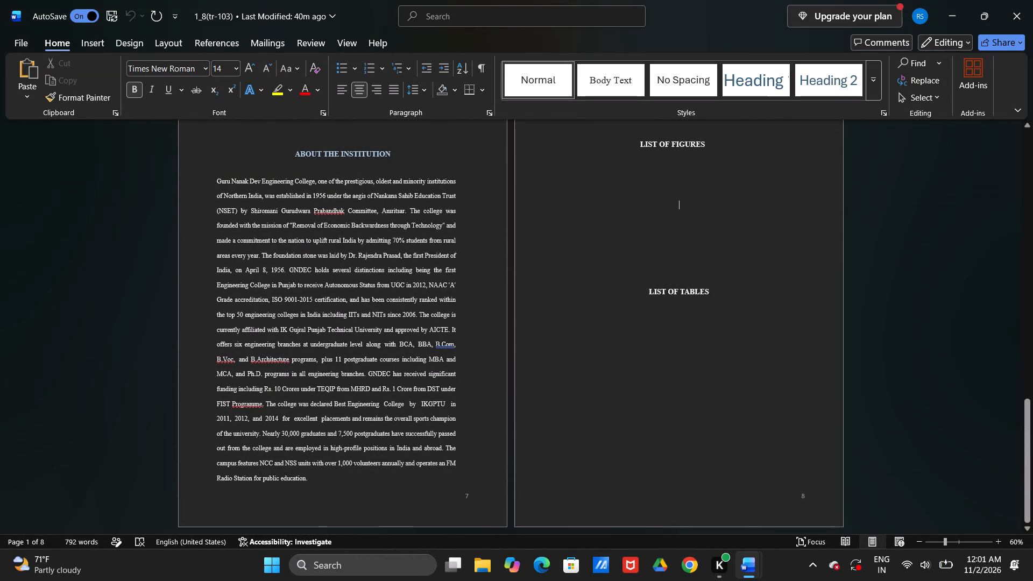
# Look over the front matter's List of Figures page, then review the TRAINING REPORT(TR-103) pages from the conclusion chapter back to Chapter 1.
pyautogui.scroll(-1, 919, 256)
pyautogui.scroll(1, 636, 430)
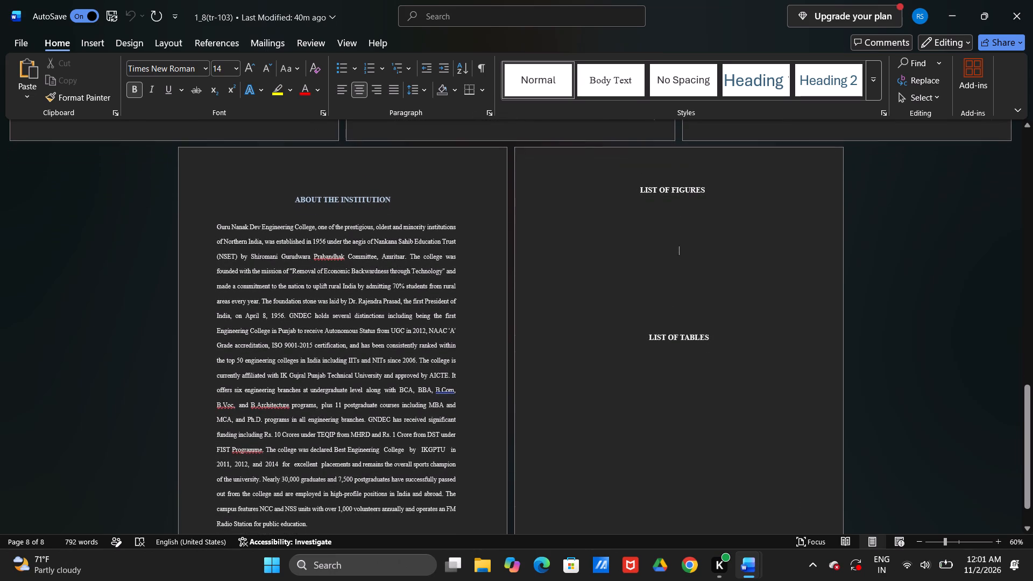
pyautogui.scroll(1, 641, 333)
pyautogui.scroll(-1, 641, 333)
pyautogui.click(690, 294)
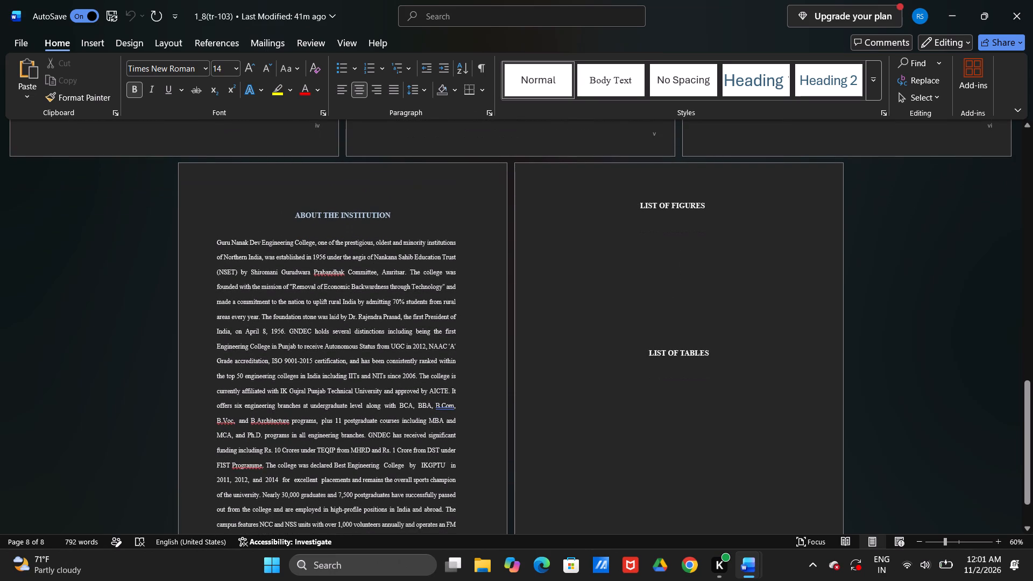
pyautogui.hotkey('alt', 'Tab')
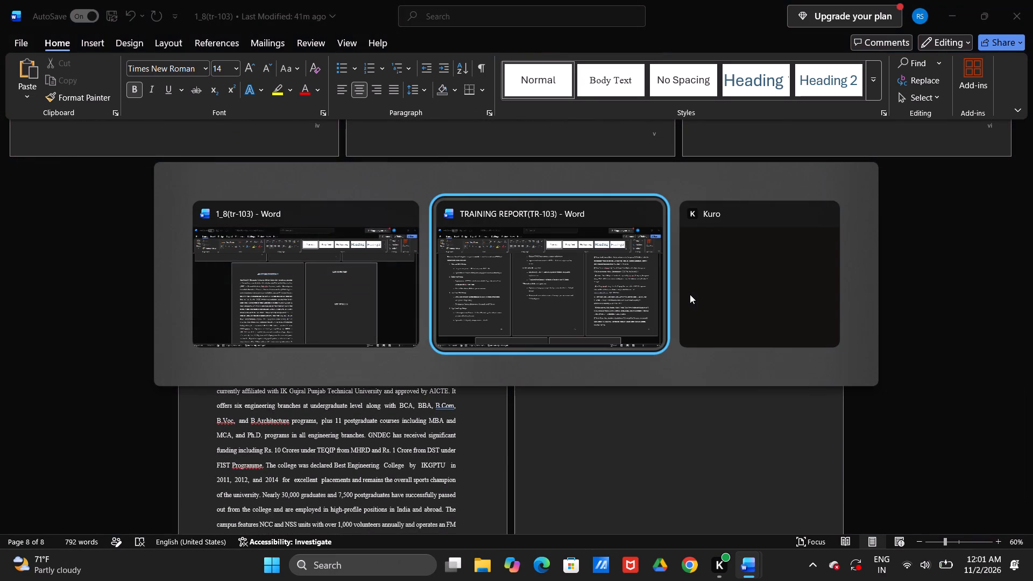
pyautogui.scroll(13, 690, 294)
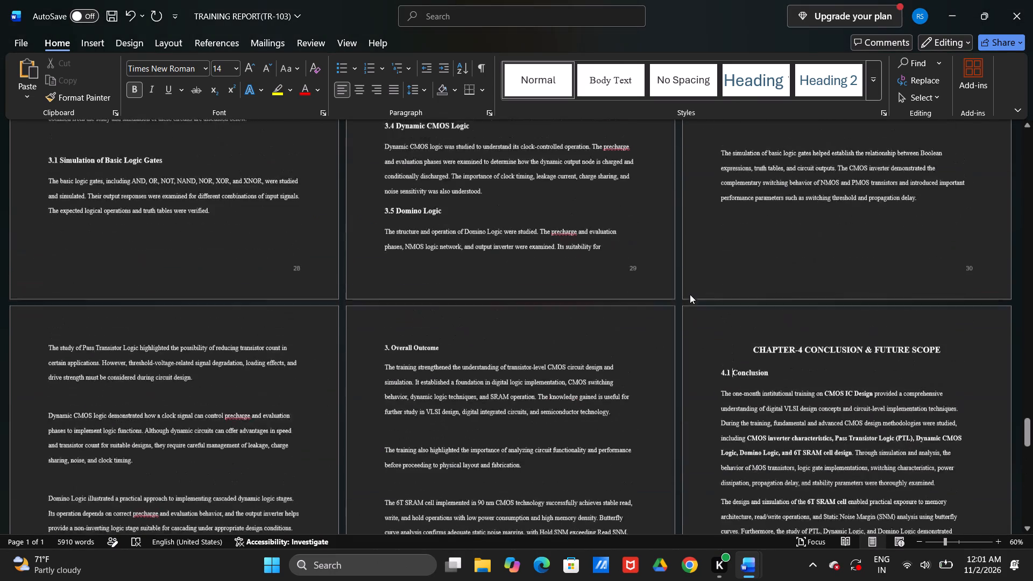
pyautogui.scroll(10, 690, 294)
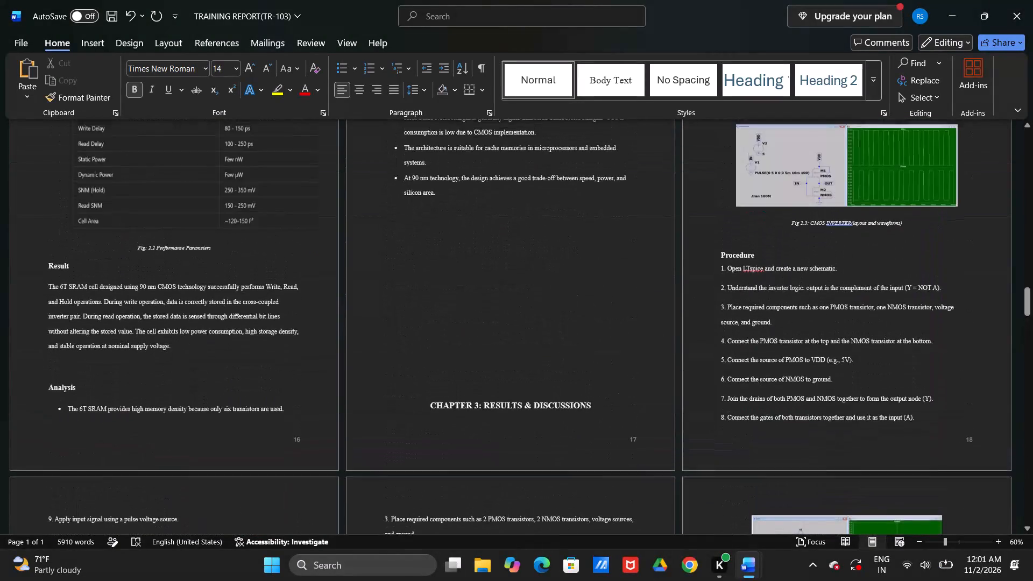
pyautogui.scroll(9, 690, 294)
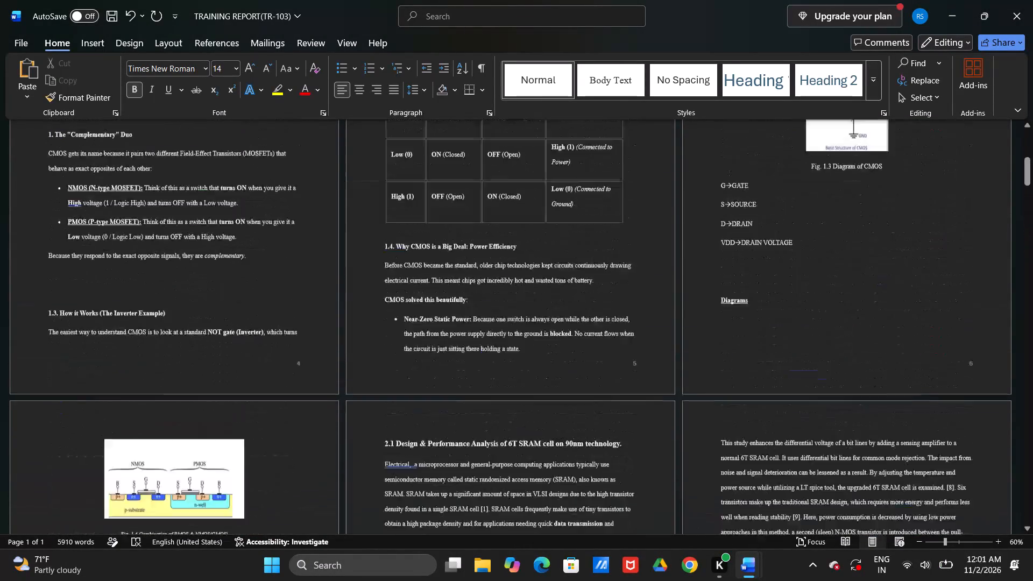
pyautogui.scroll(3, 690, 294)
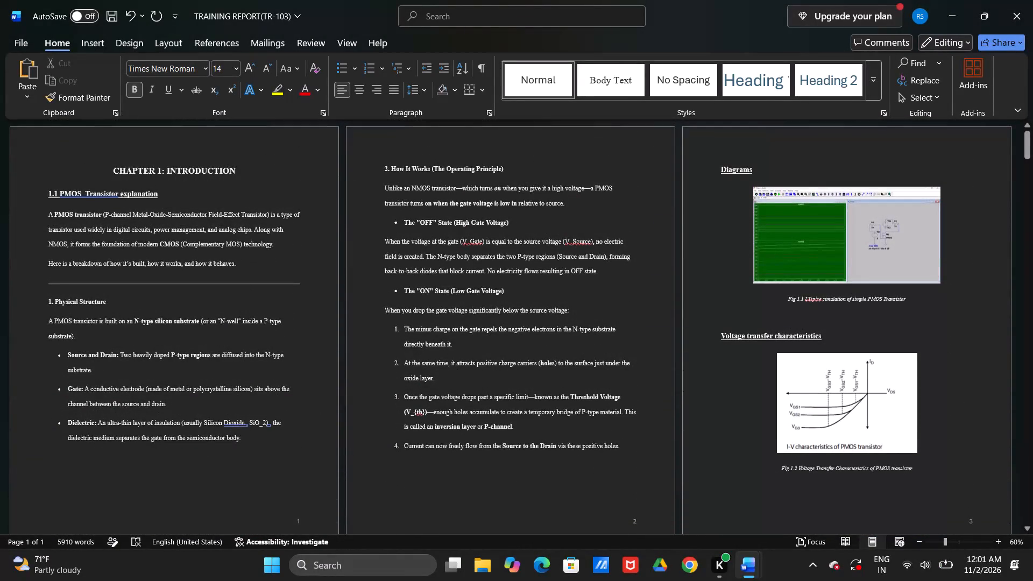
pyautogui.scroll(1, 690, 294)
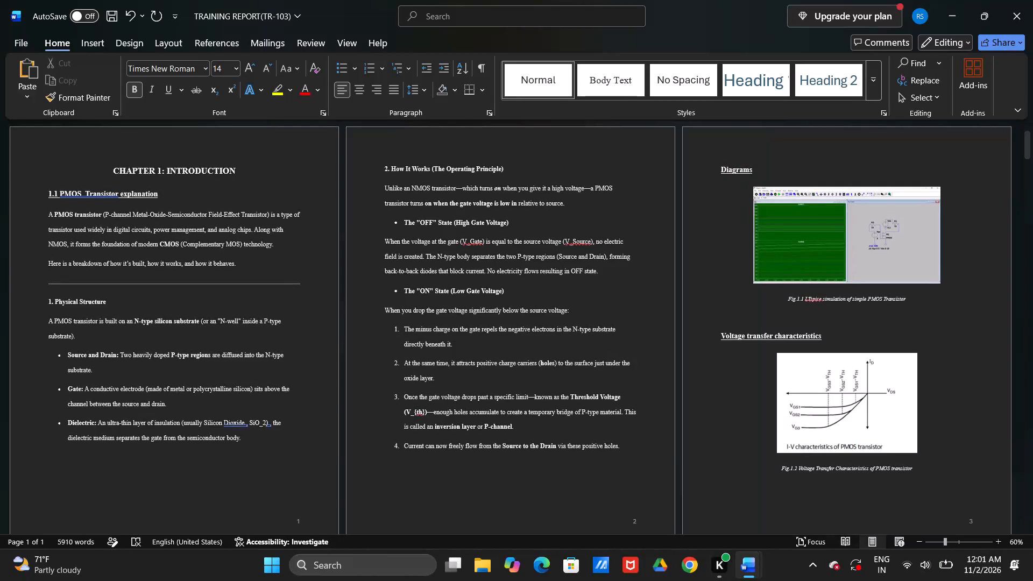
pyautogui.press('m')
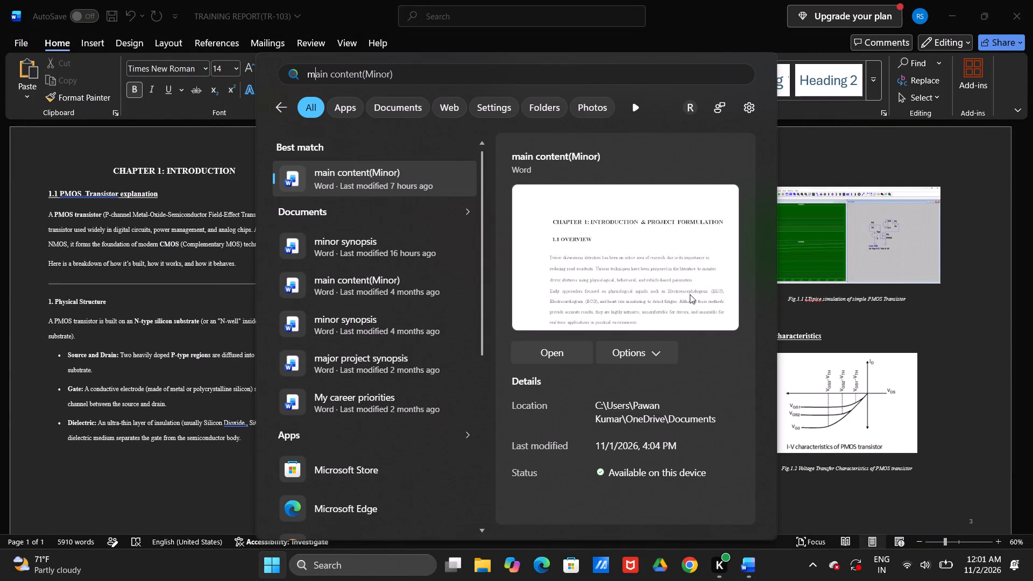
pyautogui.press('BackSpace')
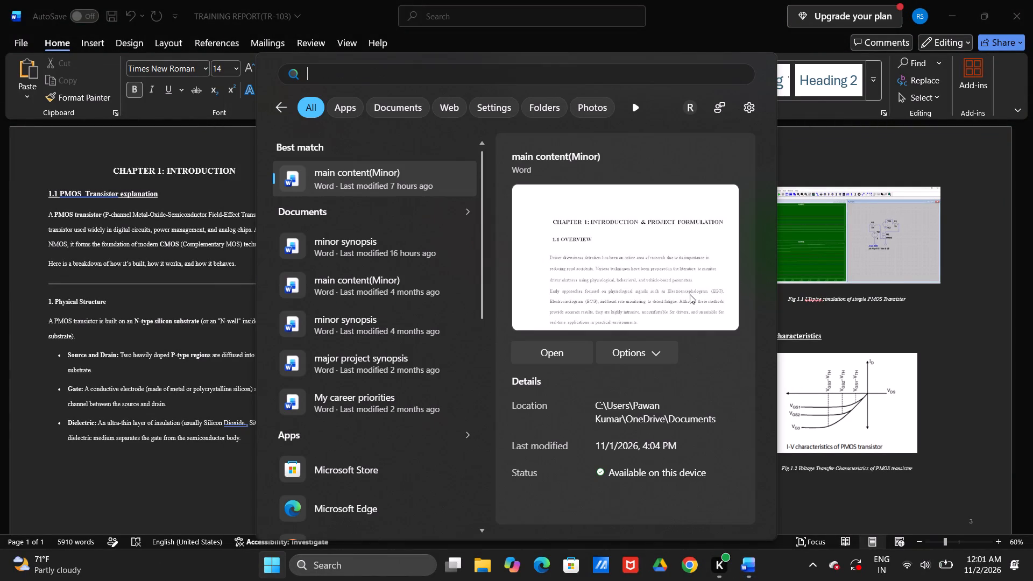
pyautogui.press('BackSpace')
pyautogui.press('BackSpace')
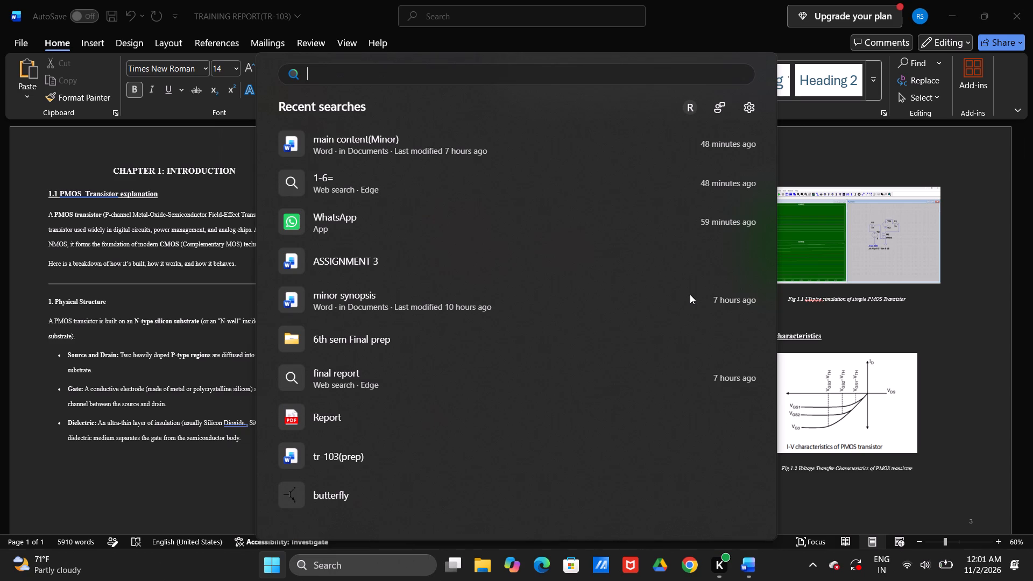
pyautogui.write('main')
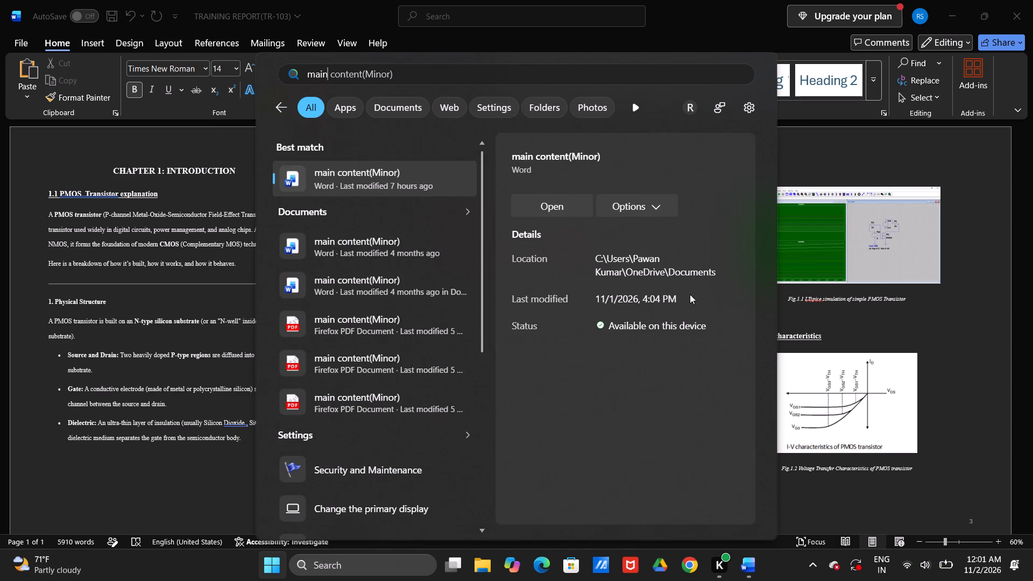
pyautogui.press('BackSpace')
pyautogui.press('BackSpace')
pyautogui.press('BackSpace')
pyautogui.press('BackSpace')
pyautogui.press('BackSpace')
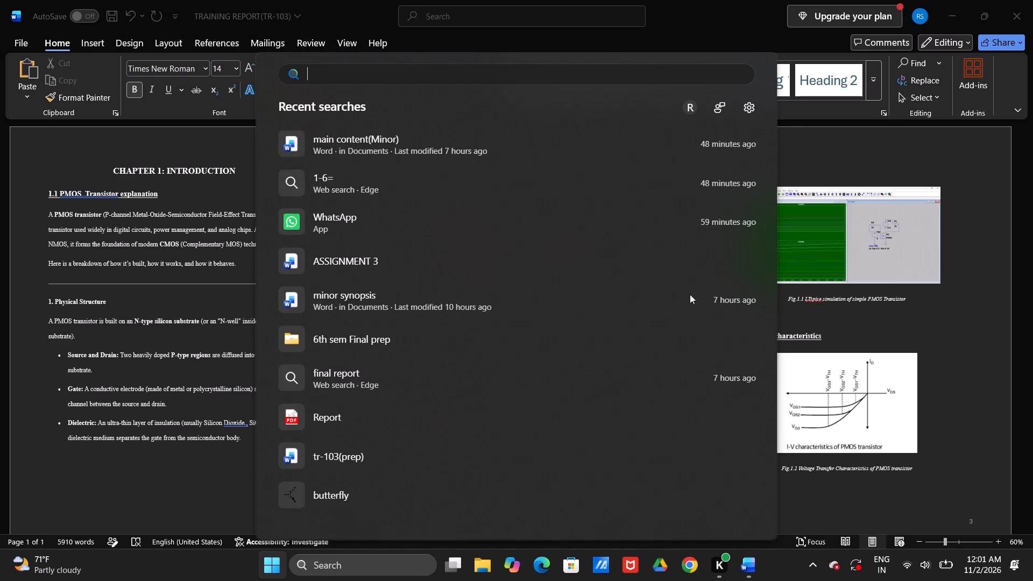
# Search the computer for the 1_6 pages(minor) Word document and open it.
pyautogui.press('1')
pyautogui.hotkey('ctrl', '-')
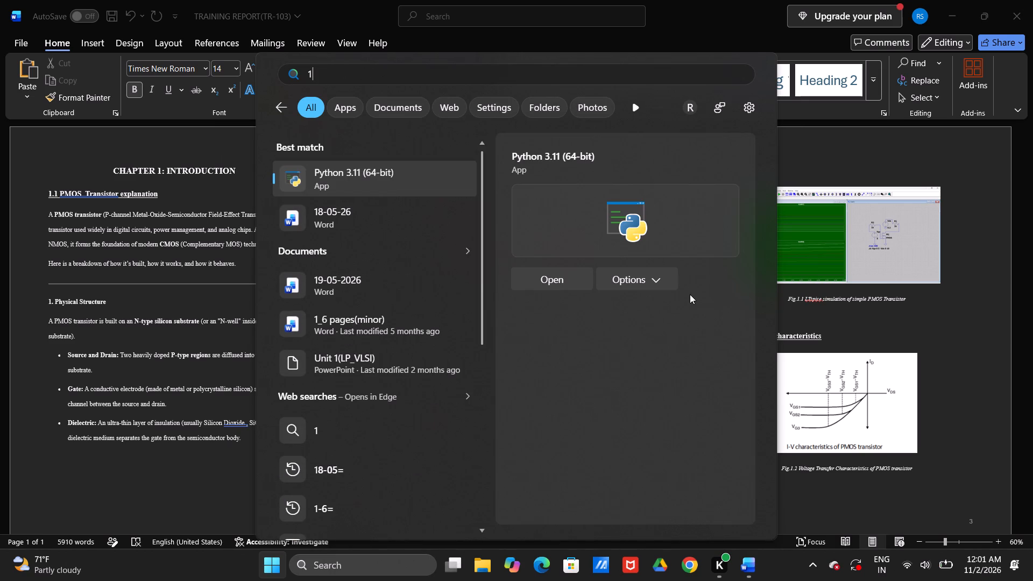
pyautogui.press('6')
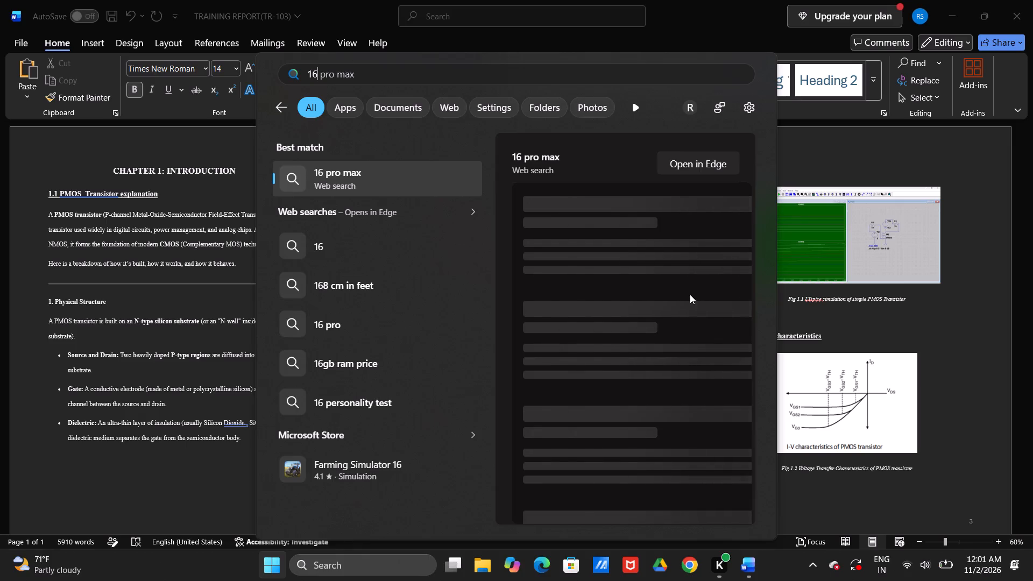
pyautogui.press('BackSpace')
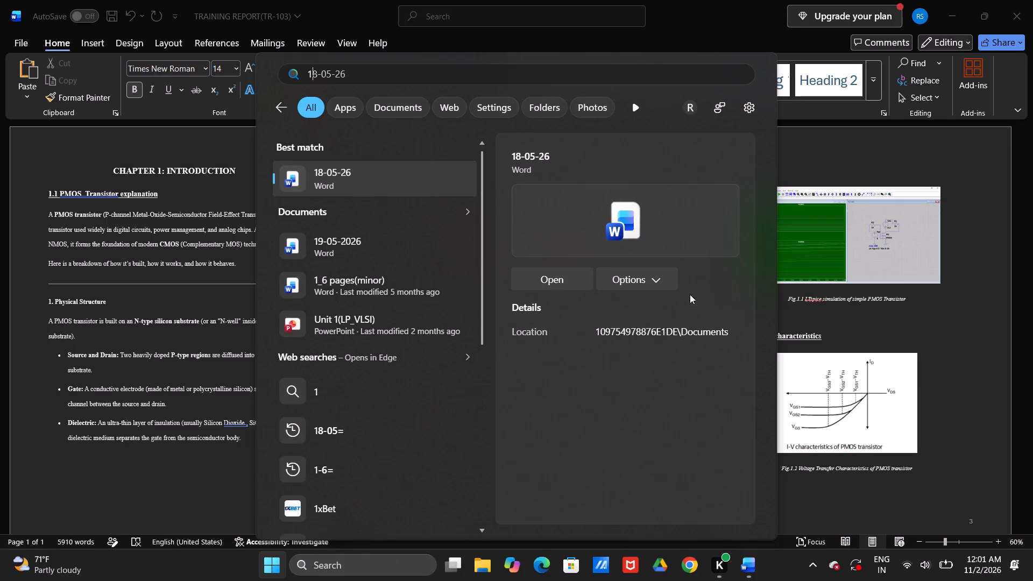
pyautogui.hotkey('shift', '+')
pyautogui.hotkey('shift', 'BackSpace')
pyautogui.write('_6')
pyautogui.doubleClick(372, 185)
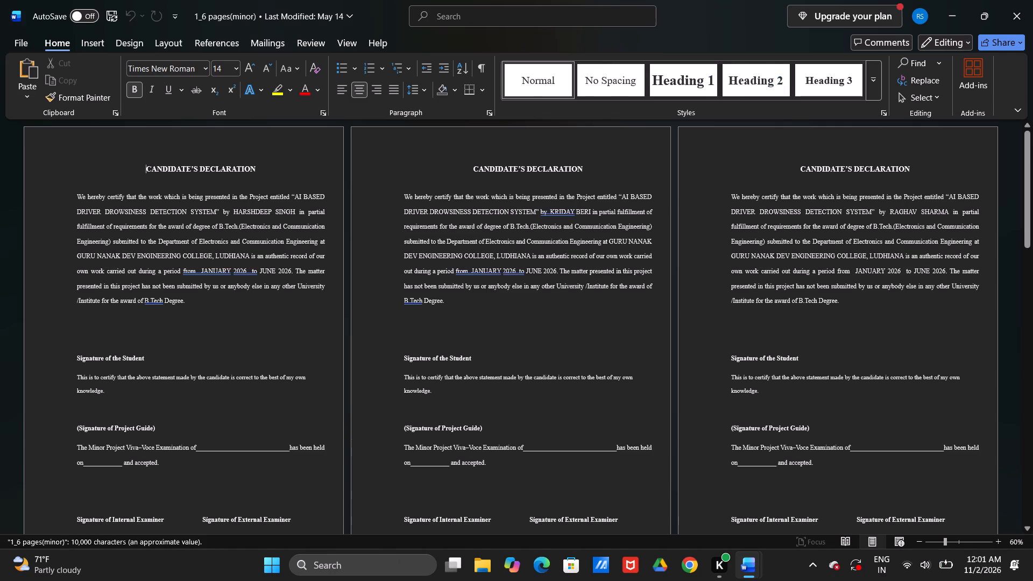
# Copy the LIST OF FIGURES heading together with its Figure and Page No header row from 1_6 pages(minor).
pyautogui.scroll(-6, 372, 185)
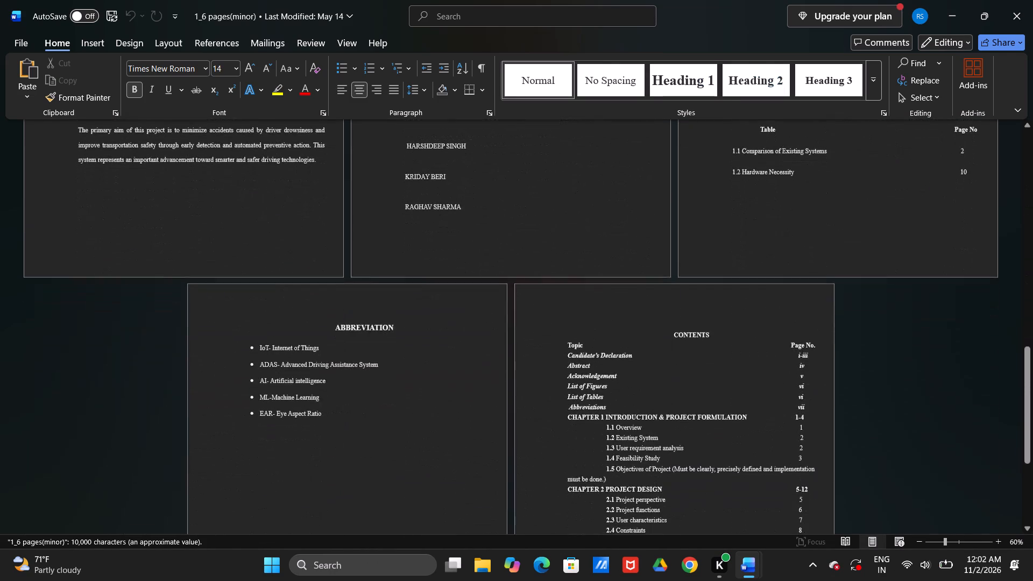
pyautogui.scroll(-1, 372, 185)
pyautogui.scroll(1, 372, 185)
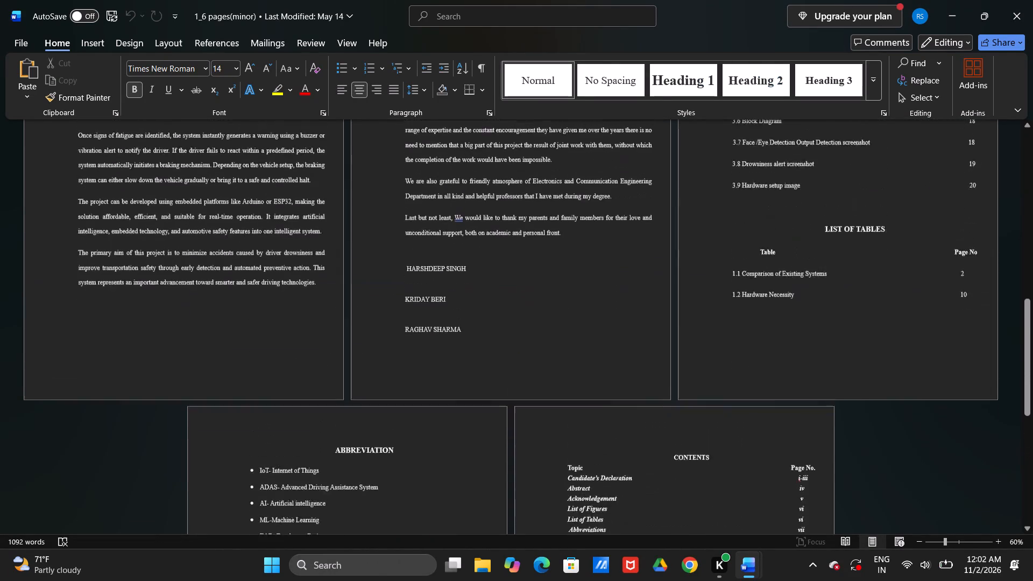
pyautogui.scroll(3, 372, 185)
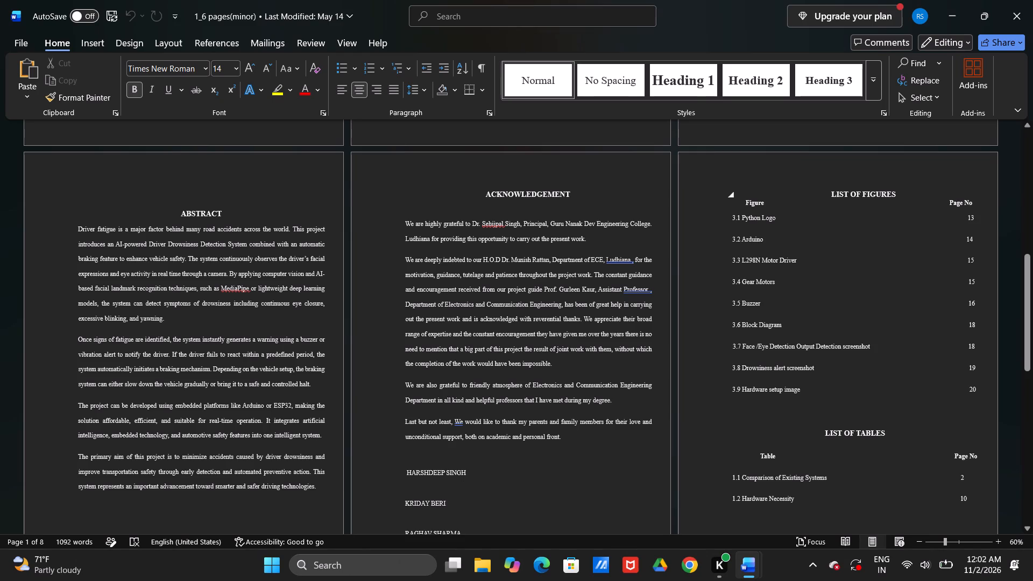
pyautogui.moveTo(833, 187); pyautogui.dragTo(971, 199)
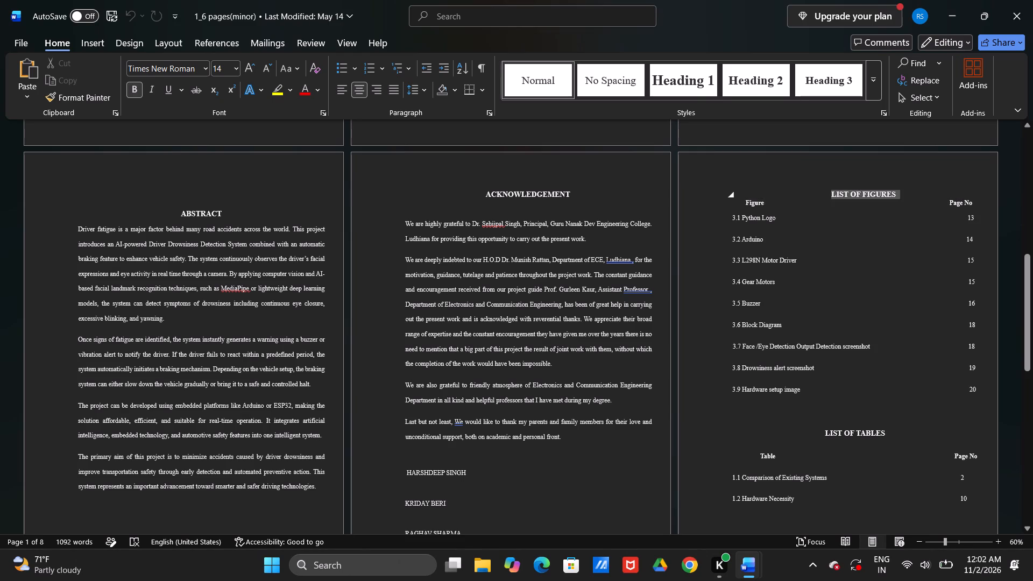
pyautogui.moveTo(971, 199); pyautogui.dragTo(975, 202)
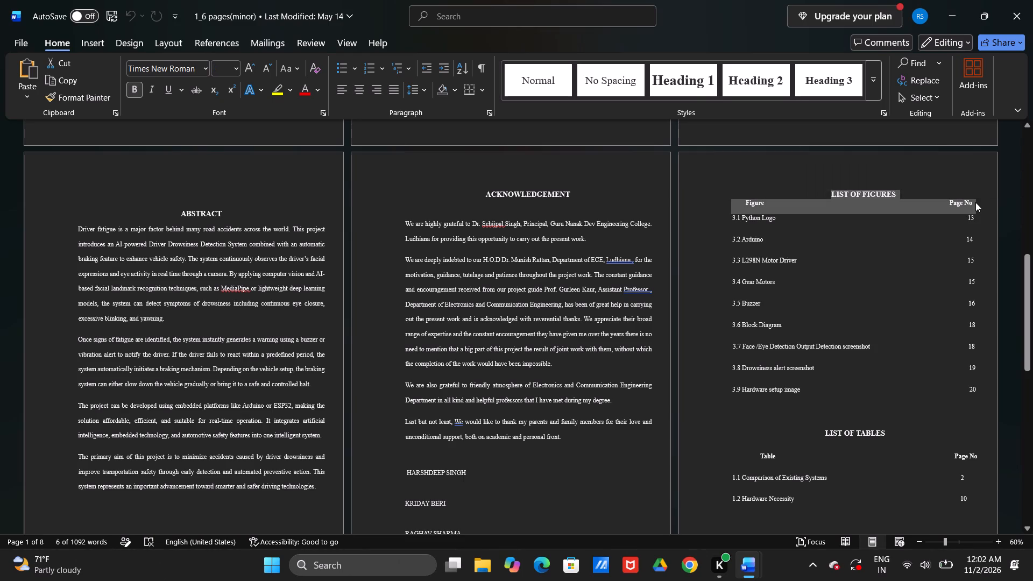
pyautogui.hotkey('ctrl', 'c')
# Replace the LIST OF FIGURES heading in 1_8(tr-103) with the copied heading and Figure / Page No header row.
pyautogui.hotkey('alt', 'Tab')
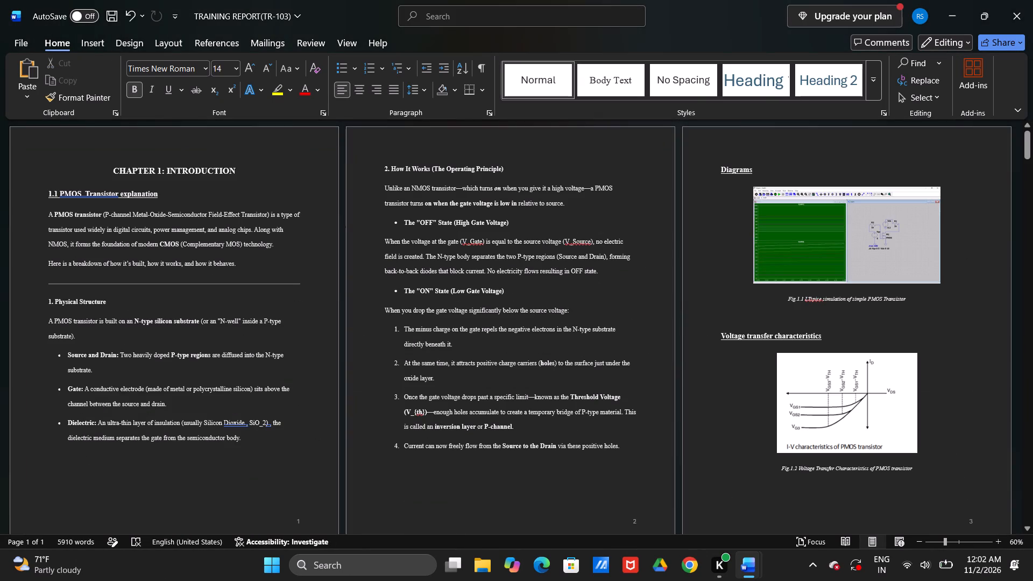
pyautogui.scroll(3, 453, 222)
pyautogui.hotkey('alt', 'Tab')
pyautogui.hotkey('alt', 'Tab')
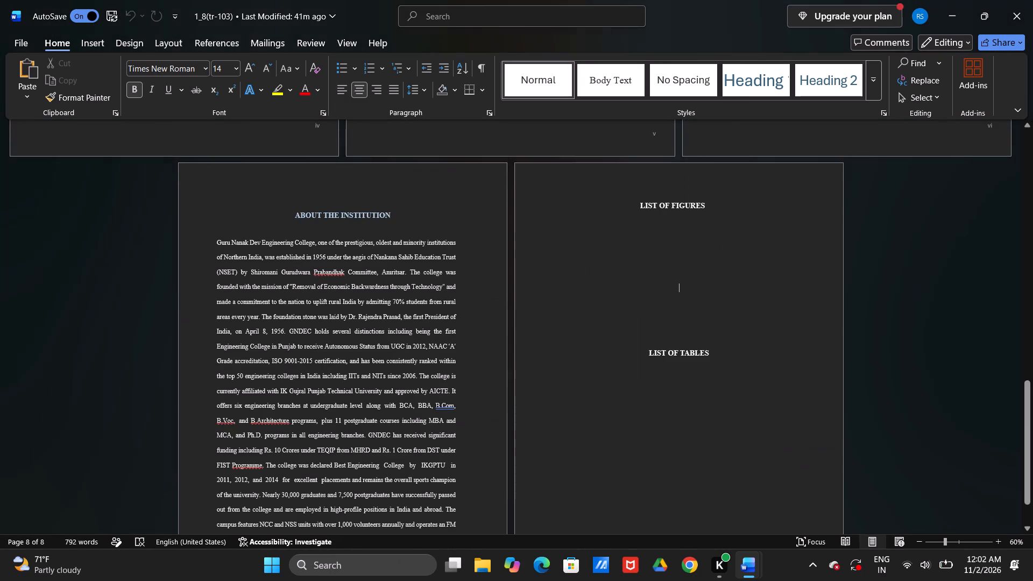
pyautogui.click(702, 210)
pyautogui.moveTo(705, 209); pyautogui.dragTo(639, 212)
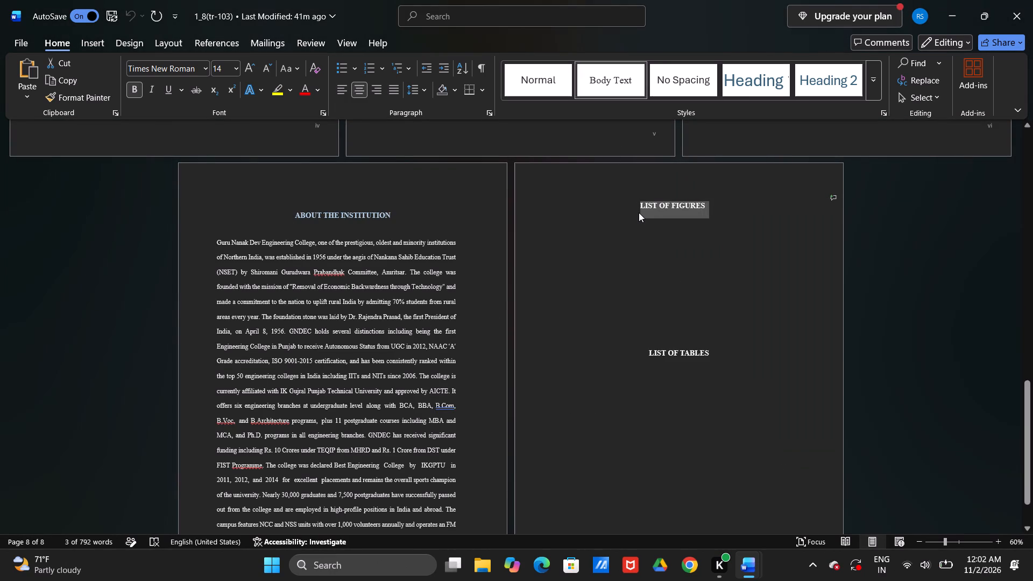
pyautogui.hotkey('ctrl', 'v')
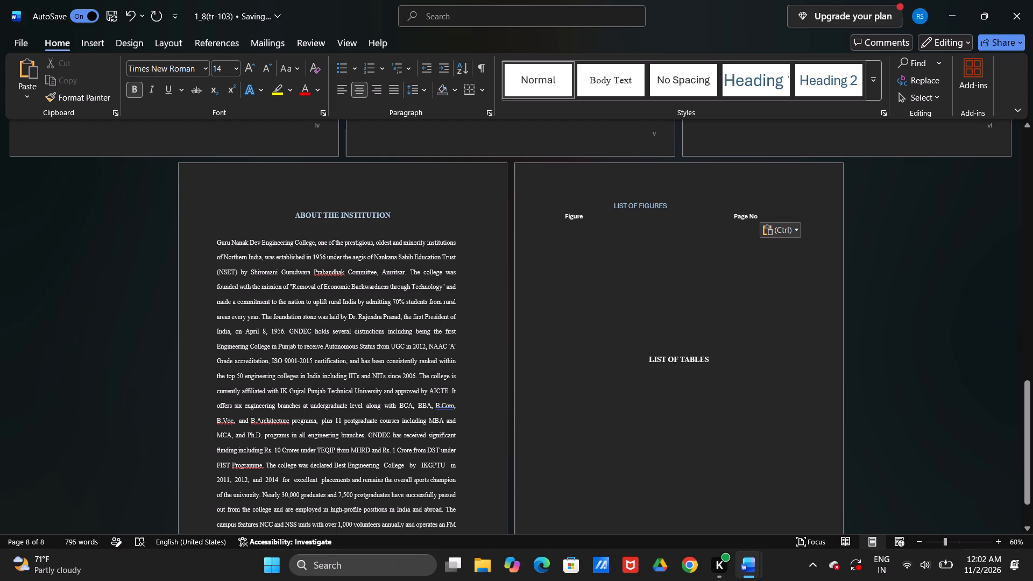
# Set the font of the pasted LIST OF FIGURES heading and its header row to Times New Roman.
pyautogui.moveTo(613, 203); pyautogui.dragTo(760, 228)
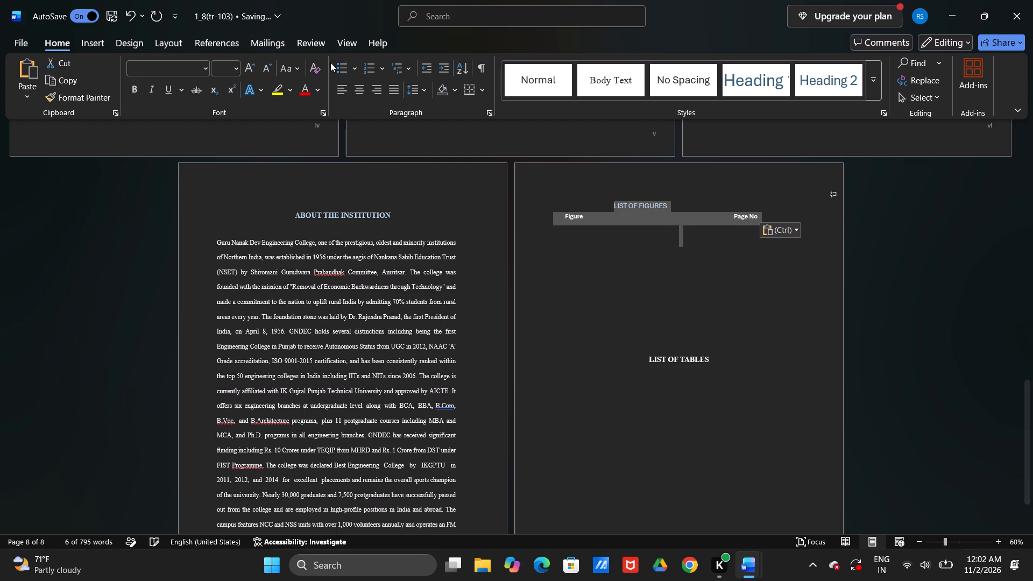
pyautogui.click(172, 63)
pyautogui.write('times')
pyautogui.press('Return')
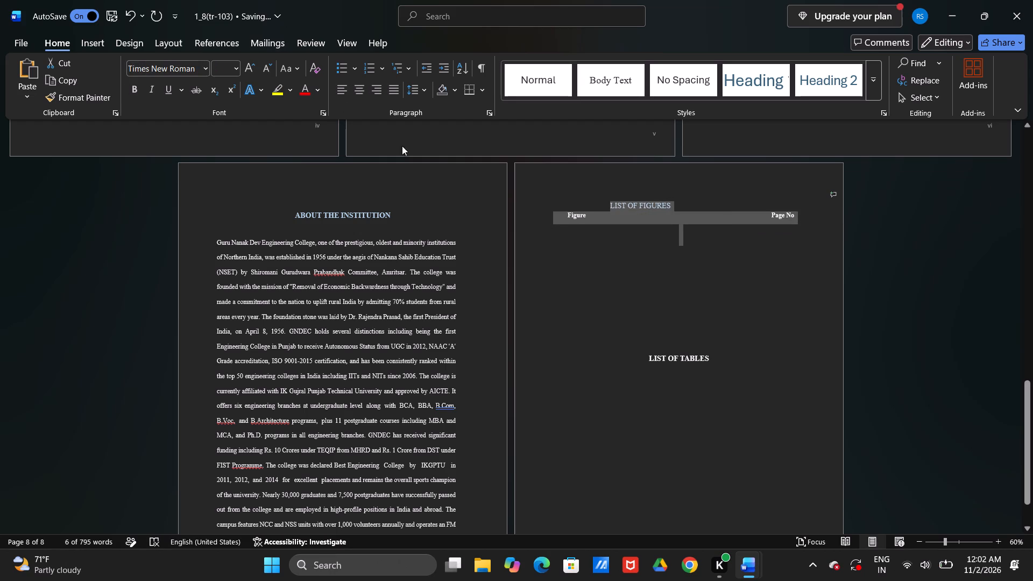
# Make the LIST OF FIGURES heading bold, keeping it centre-aligned.
pyautogui.click(612, 202)
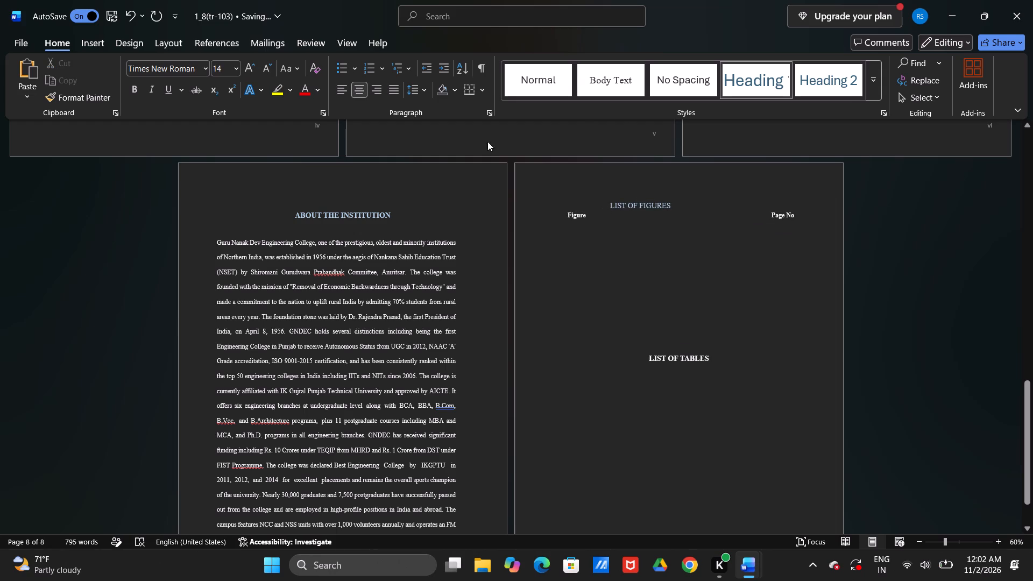
pyautogui.click(359, 91)
pyautogui.click(359, 91)
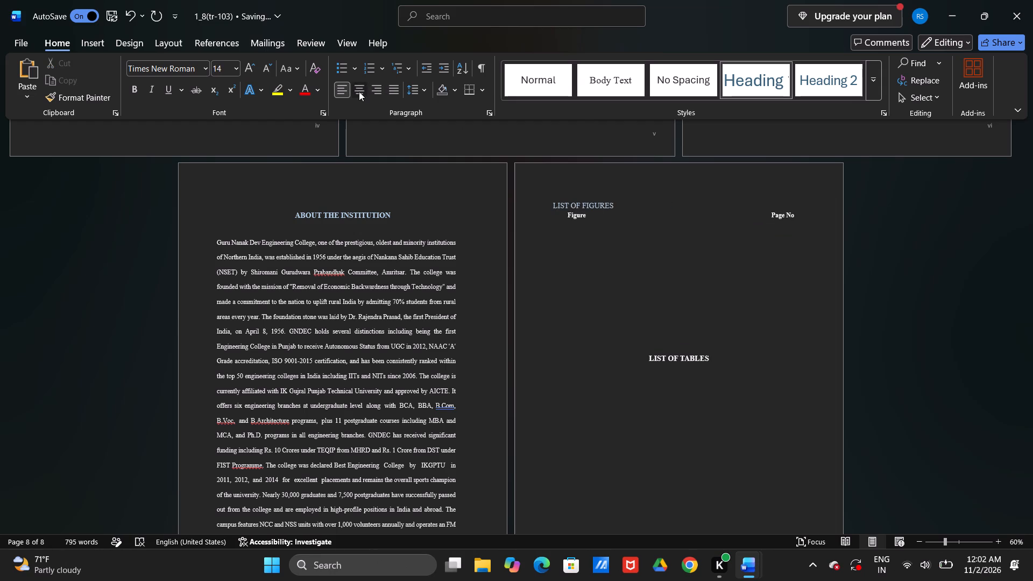
pyautogui.moveTo(612, 204); pyautogui.dragTo(625, 204)
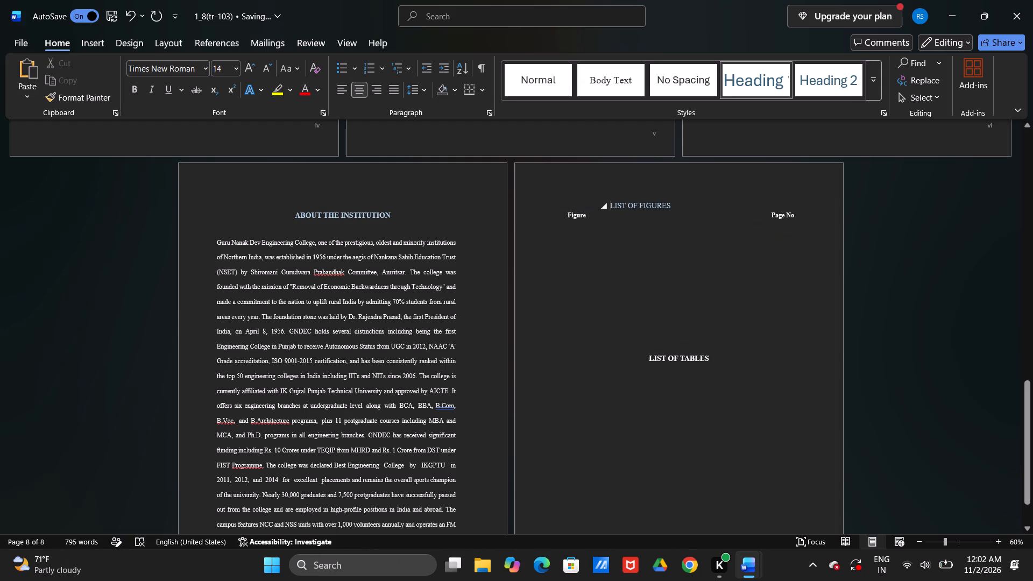
pyautogui.moveTo(625, 204); pyautogui.dragTo(669, 206)
pyautogui.hotkey('ctrl', 'b')
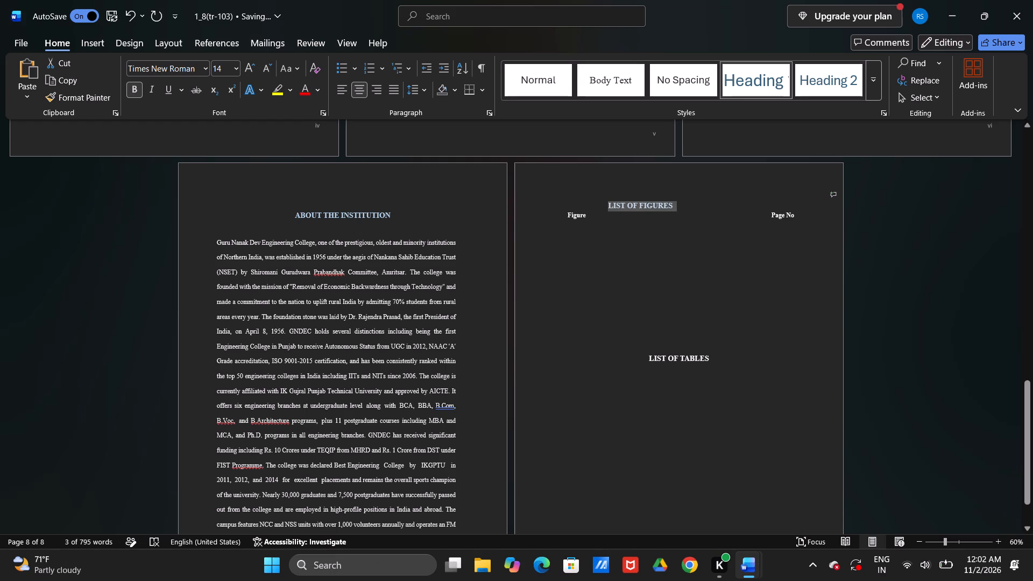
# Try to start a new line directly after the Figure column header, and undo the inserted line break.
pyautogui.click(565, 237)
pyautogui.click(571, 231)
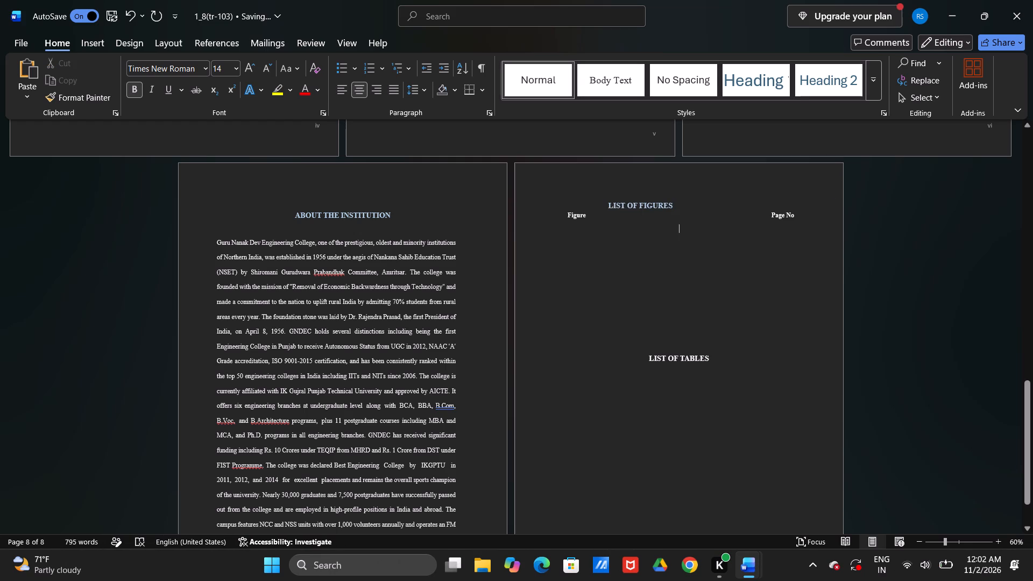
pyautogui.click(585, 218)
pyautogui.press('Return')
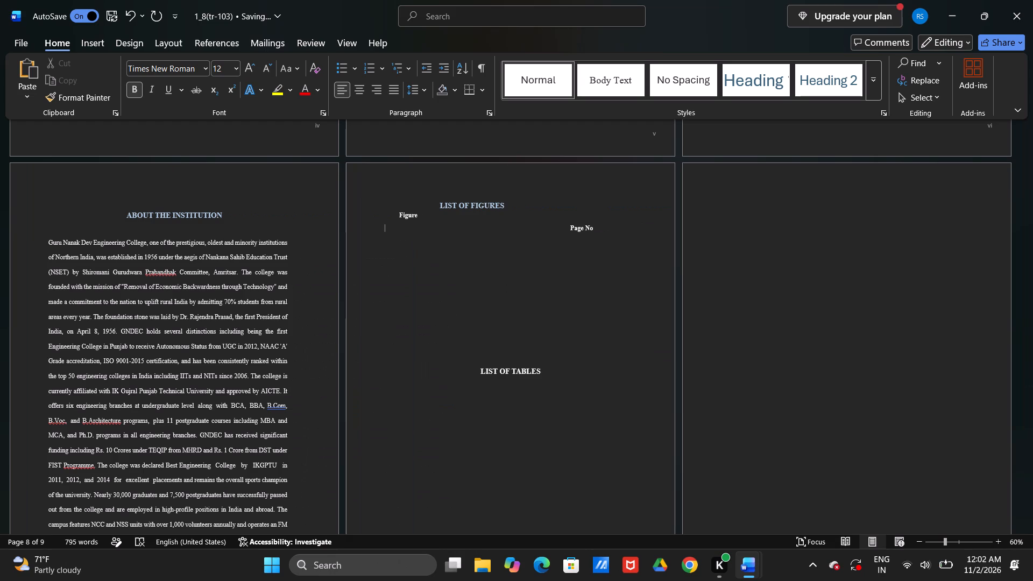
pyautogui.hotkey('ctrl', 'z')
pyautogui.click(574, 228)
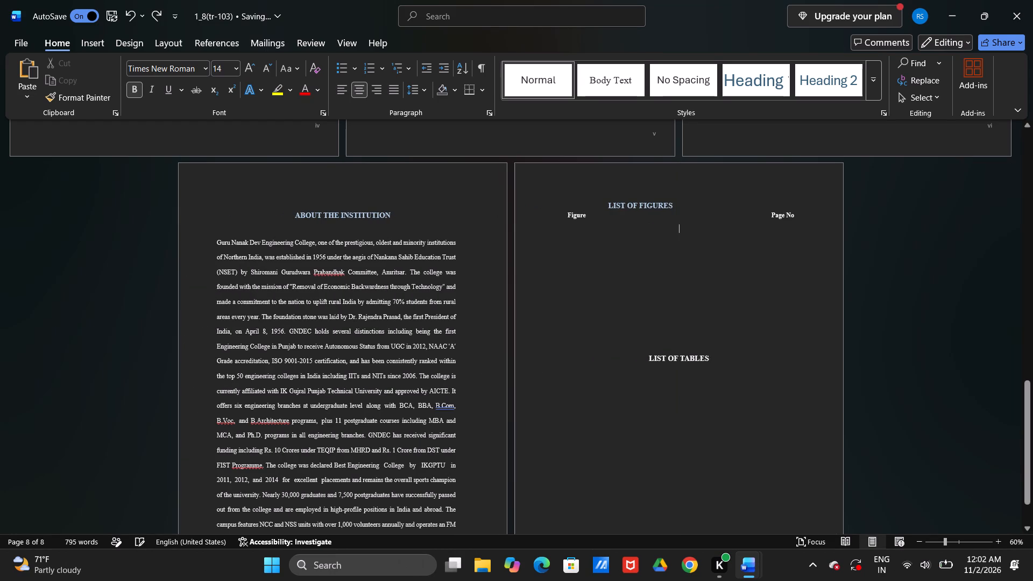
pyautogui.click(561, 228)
# Shift the centre-aligned LIST OF FIGURES heading to the middle of the page by padding it with leading spaces.
pyautogui.keyDown('ctrl'); pyautogui.scroll(3, 561, 228); pyautogui.keyUp('ctrl')
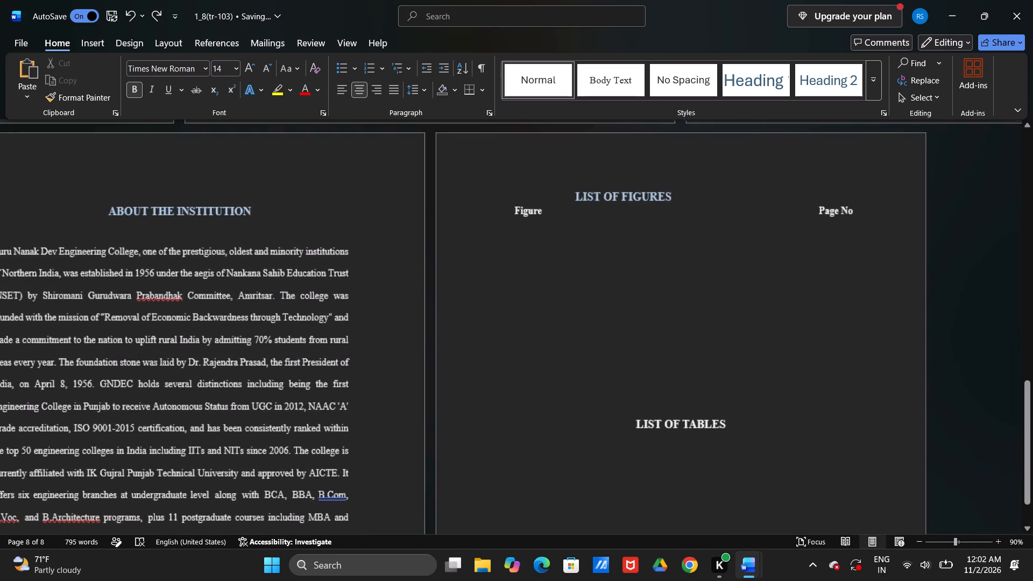
pyautogui.keyDown('ctrl'); pyautogui.scroll(3, 561, 228); pyautogui.keyUp('ctrl')
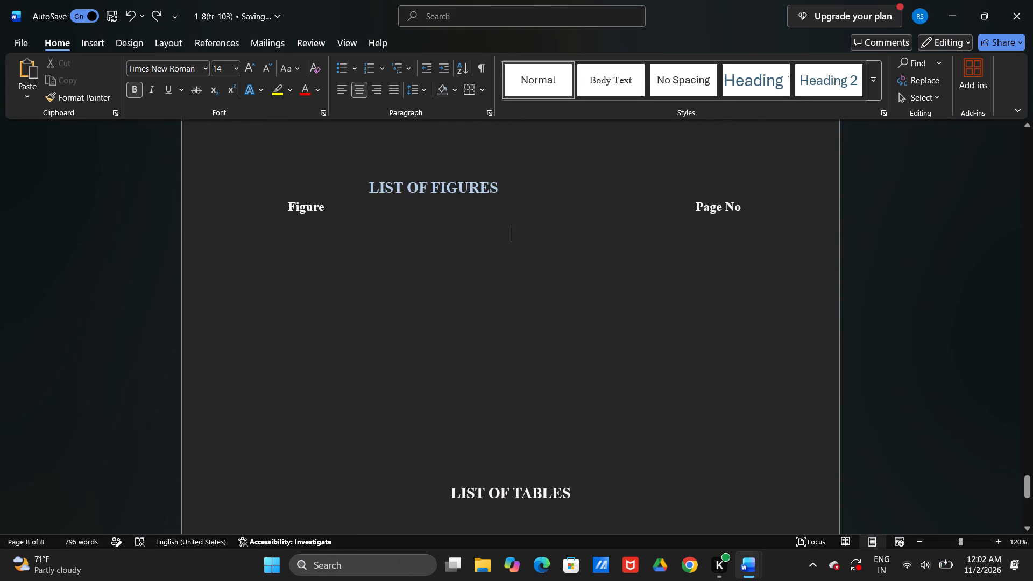
pyautogui.click(373, 189)
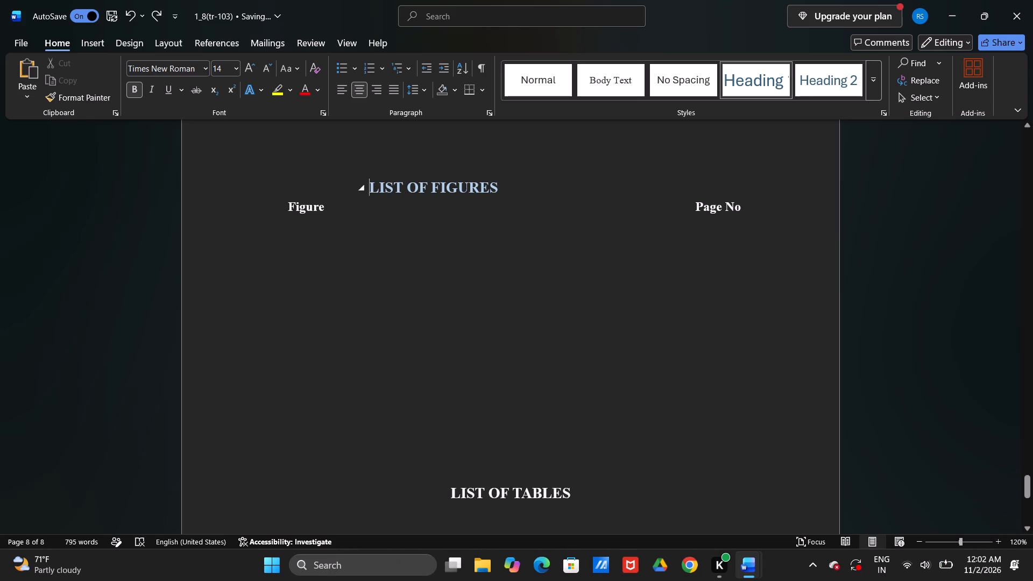
pyautogui.click(339, 85)
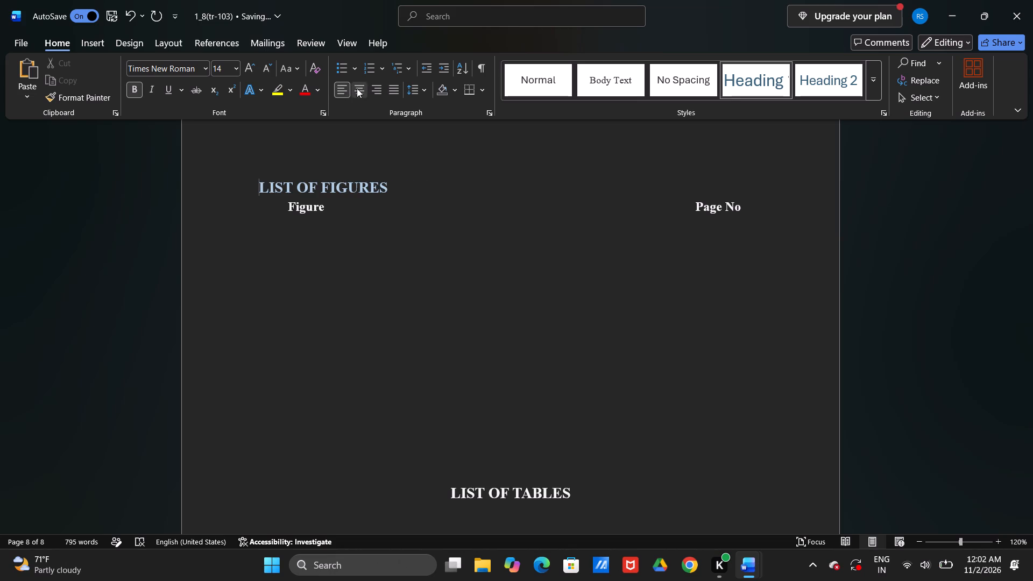
pyautogui.click(357, 88)
pyautogui.press('space')
pyautogui.press('space')
pyautogui.press('space')
pyautogui.press('space')
pyautogui.press('space')
pyautogui.press('space')
pyautogui.press('space')
pyautogui.press('space')
pyautogui.press('space')
pyautogui.press('space')
pyautogui.press('space')
pyautogui.press('space')
pyautogui.press('space')
pyautogui.press('space')
pyautogui.press('space')
pyautogui.press('space')
pyautogui.press('space')
pyautogui.press('space')
pyautogui.press('space')
pyautogui.press('space')
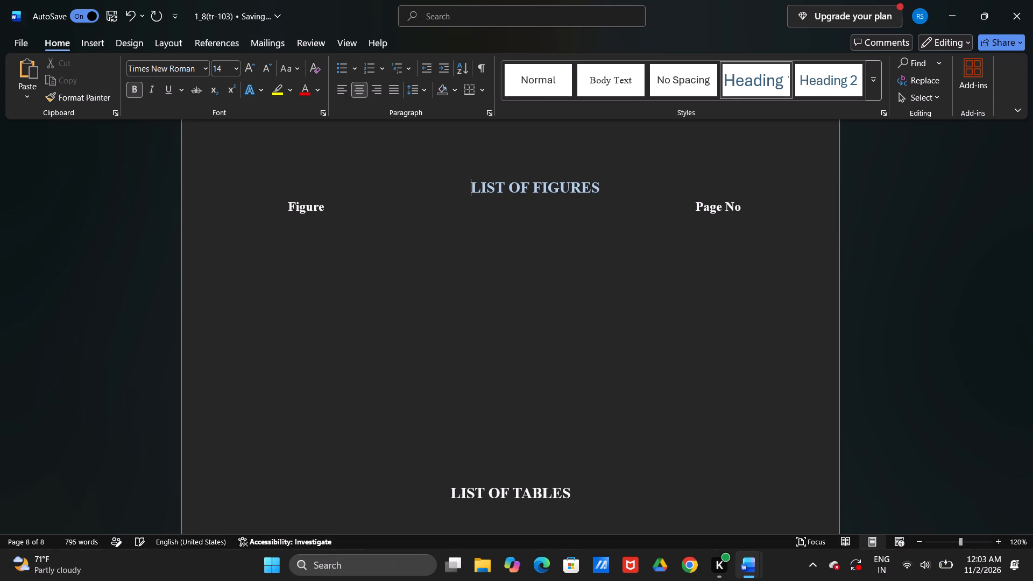
pyautogui.press('BackSpace')
pyautogui.press('BackSpace')
pyautogui.press('BackSpace')
pyautogui.press('BackSpace')
pyautogui.press('BackSpace')
pyautogui.press('BackSpace')
pyautogui.press('BackSpace')
pyautogui.press('BackSpace')
pyautogui.press('BackSpace')
pyautogui.press('BackSpace')
pyautogui.press('BackSpace')
pyautogui.press('BackSpace')
pyautogui.press('BackSpace')
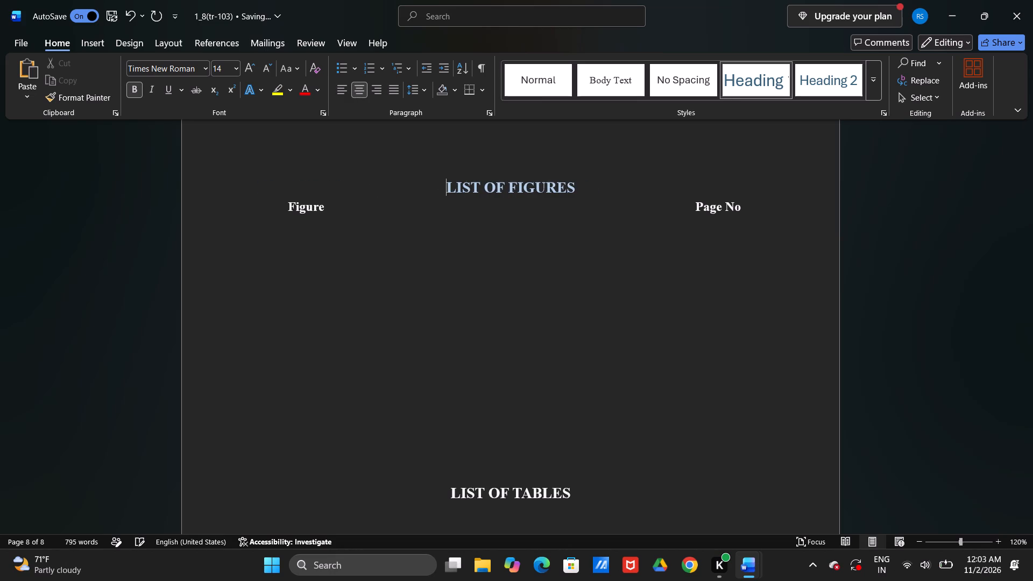
pyautogui.press('space')
pyautogui.press('space')
pyautogui.press('space')
pyautogui.press('BackSpace')
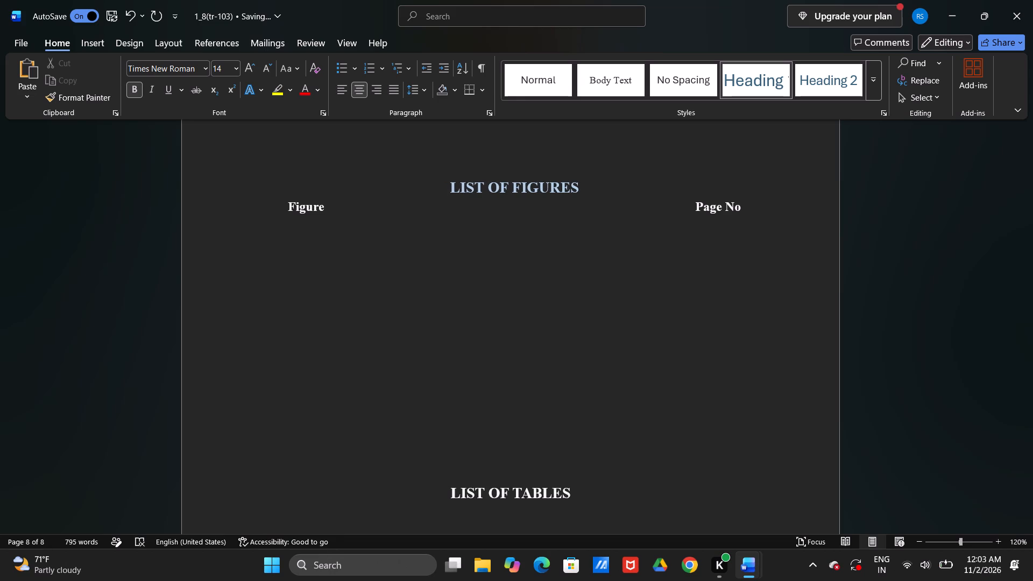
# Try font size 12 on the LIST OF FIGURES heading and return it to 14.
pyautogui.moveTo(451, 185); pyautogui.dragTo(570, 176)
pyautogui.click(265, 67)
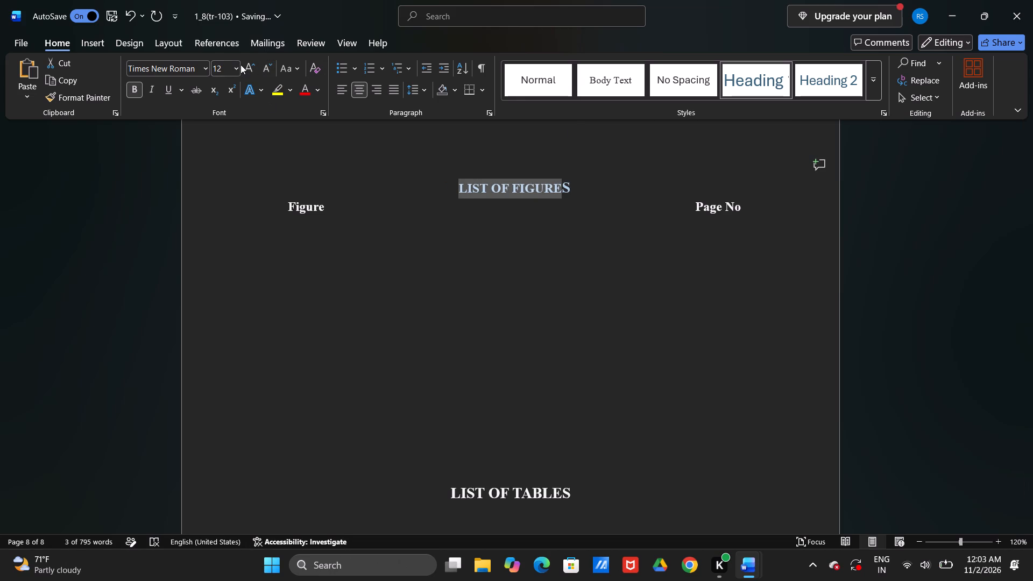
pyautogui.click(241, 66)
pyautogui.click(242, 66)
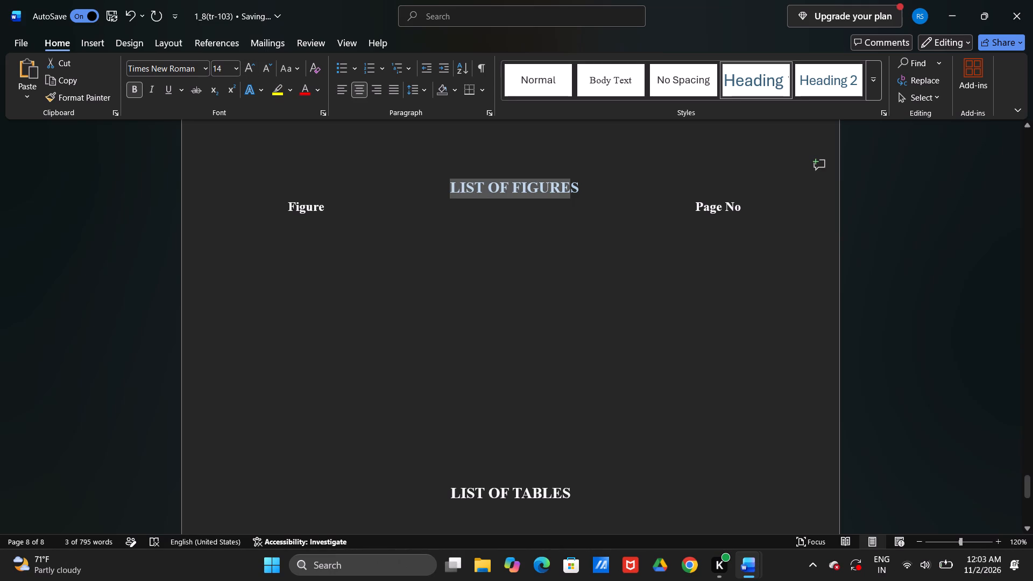
# Left-align the blank line below the Figure header and indent it with four spaces for the first entry.
pyautogui.click(288, 204)
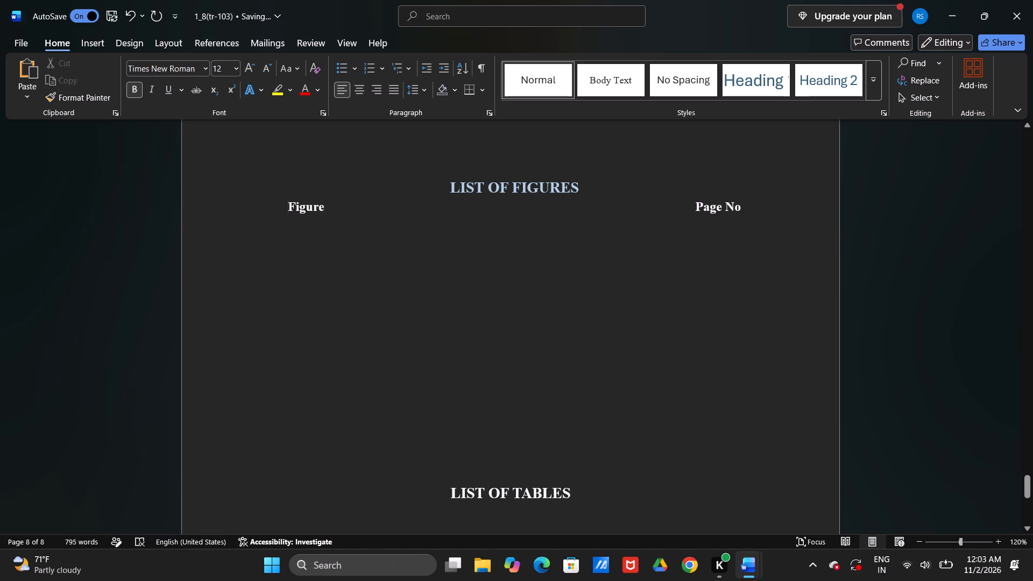
pyautogui.click(375, 264)
pyautogui.click(299, 250)
pyautogui.click(303, 227)
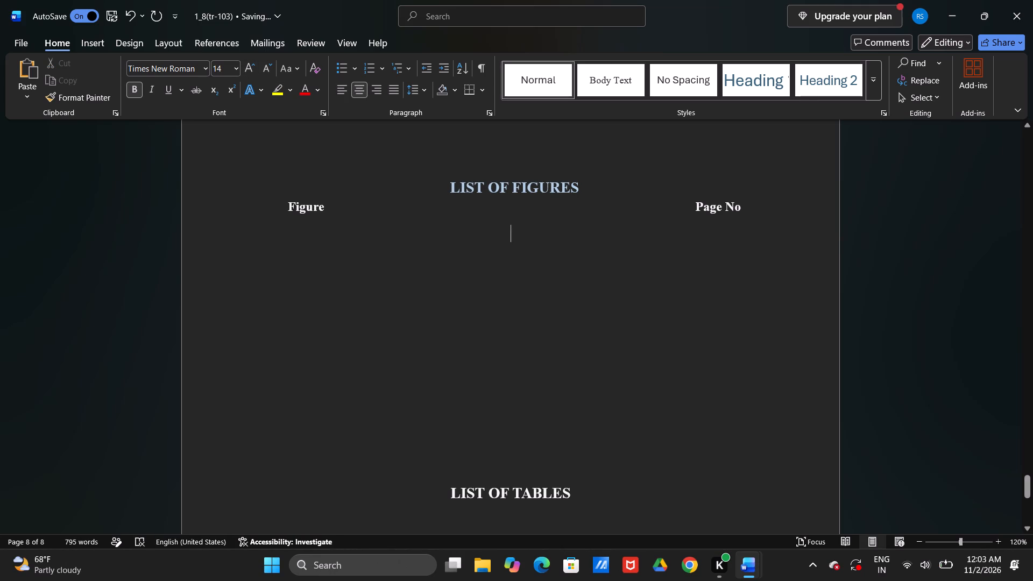
pyautogui.click(303, 227)
pyautogui.click(303, 227)
pyautogui.press('BackSpace')
pyautogui.press('space')
pyautogui.press('space')
pyautogui.press('space')
pyautogui.press('space')
pyautogui.press('space')
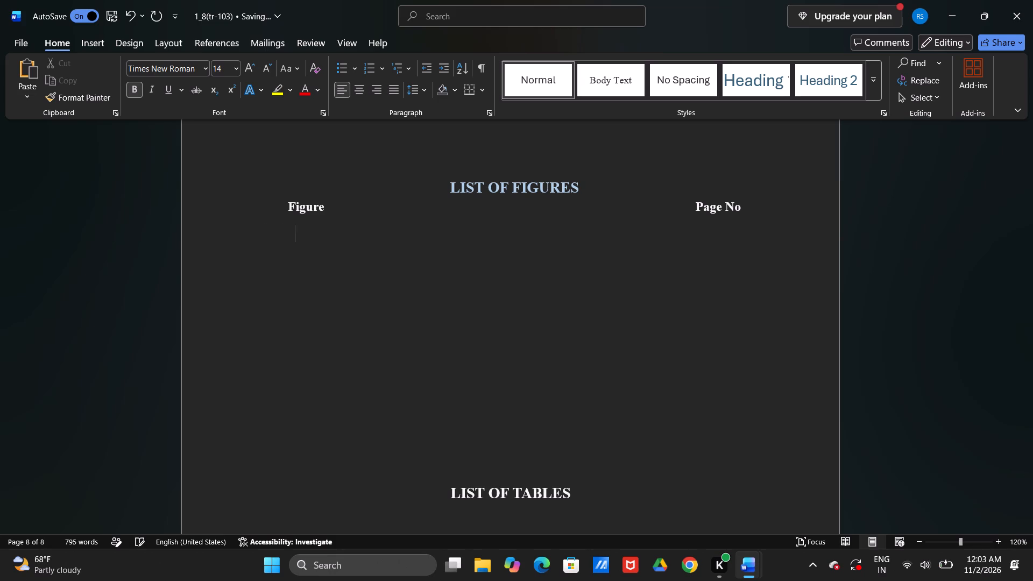
pyautogui.press('BackSpace')
# Switch between TRAINING REPORT(TR-103) and 1_6 pages(minor) to consult them for the figure list entries.
pyautogui.hotkey('alt', 'Tab')
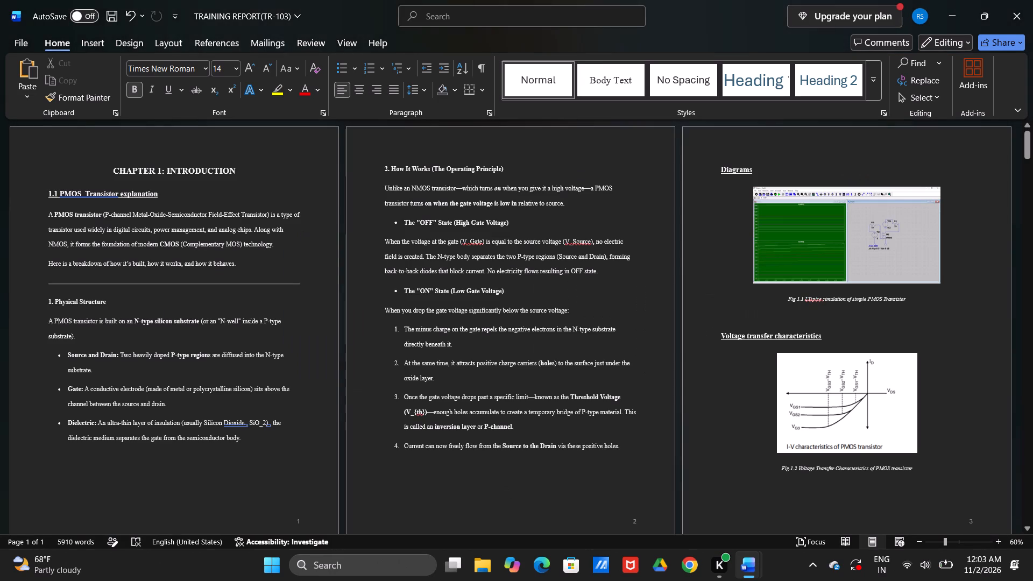
pyautogui.hotkey('alt', 'Tab')
pyautogui.hotkey('alt', 'Tab')
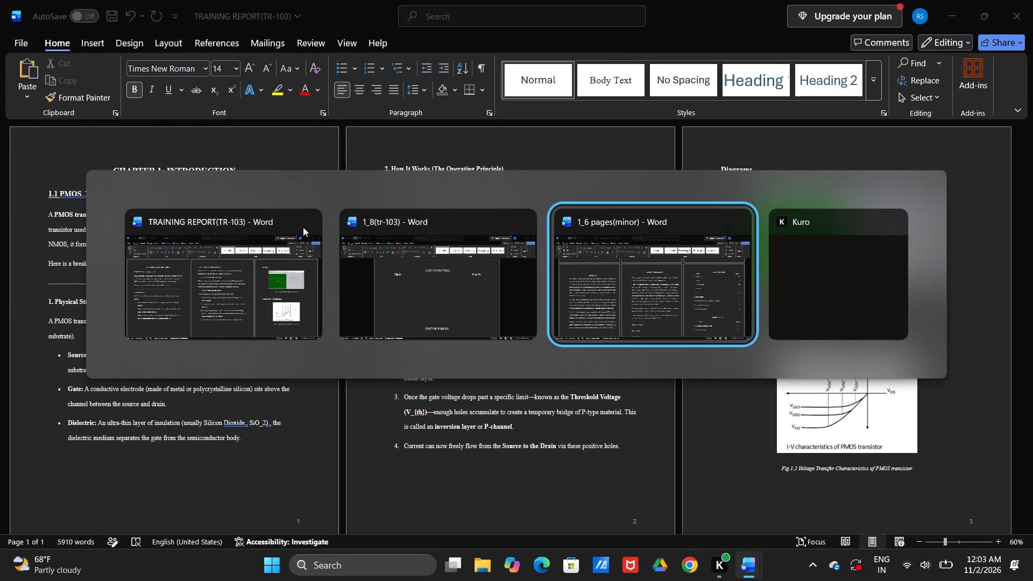
pyautogui.hotkey('alt', 'Tab')
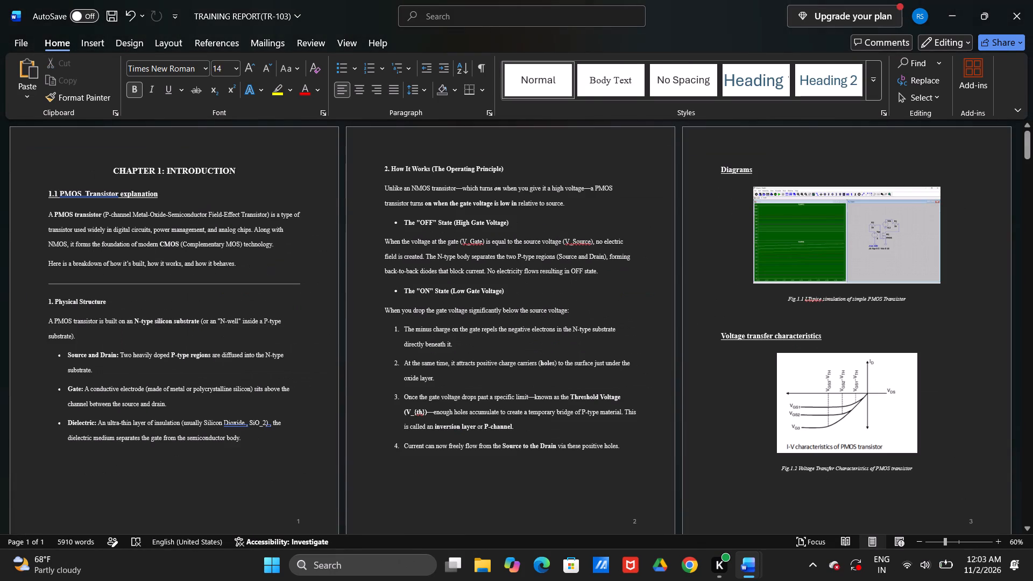
pyautogui.hotkey('alt', 'Tab')
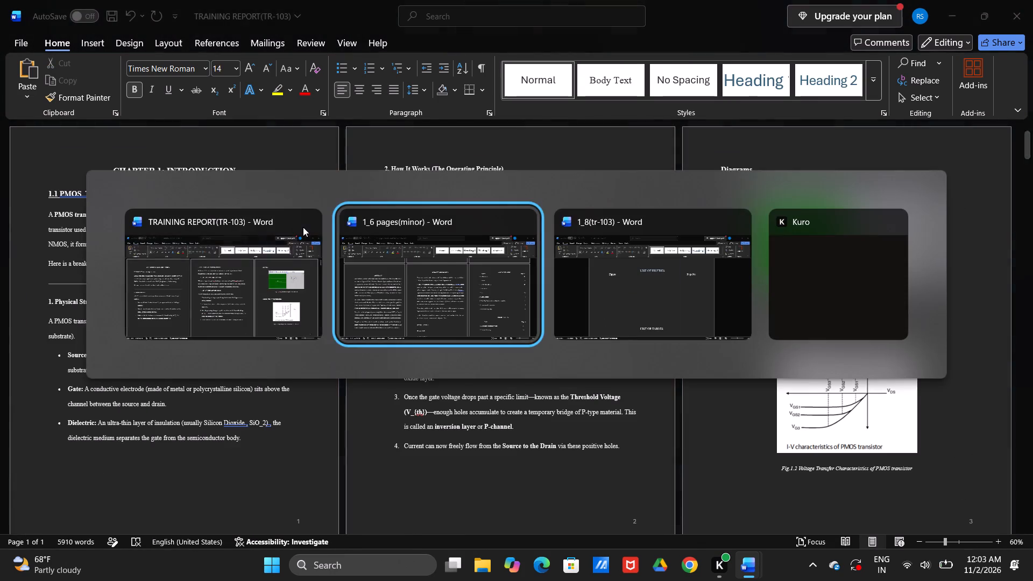
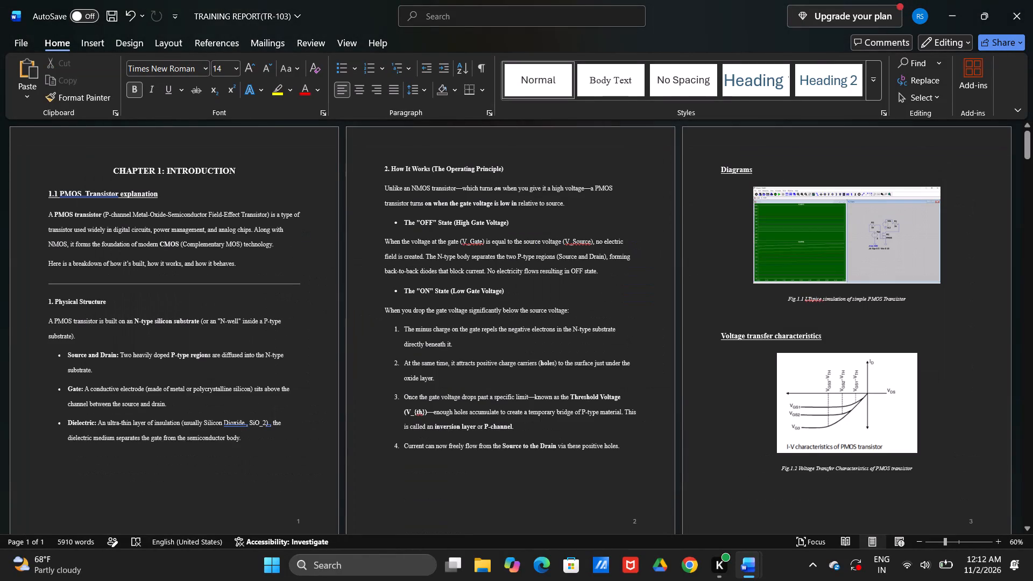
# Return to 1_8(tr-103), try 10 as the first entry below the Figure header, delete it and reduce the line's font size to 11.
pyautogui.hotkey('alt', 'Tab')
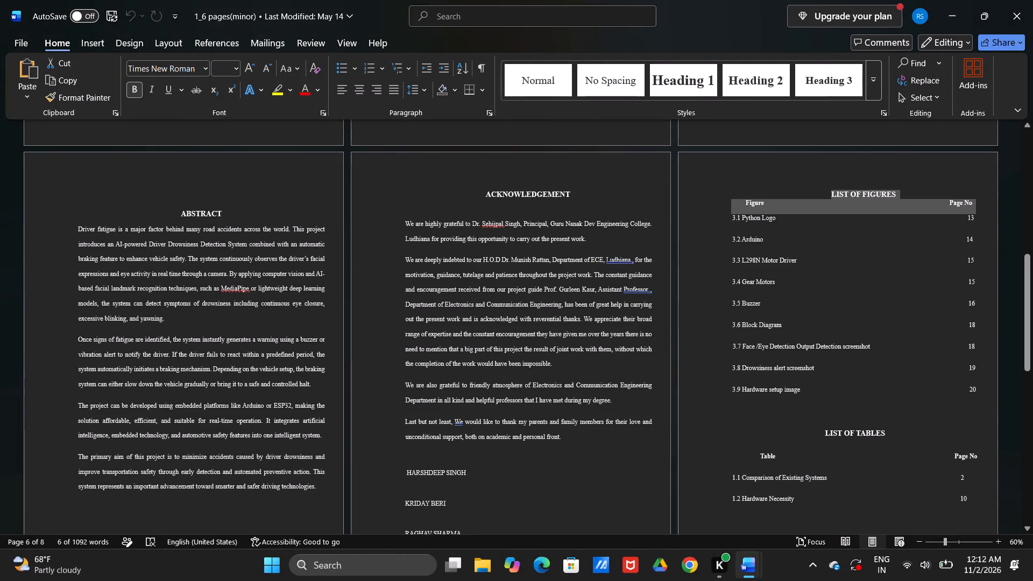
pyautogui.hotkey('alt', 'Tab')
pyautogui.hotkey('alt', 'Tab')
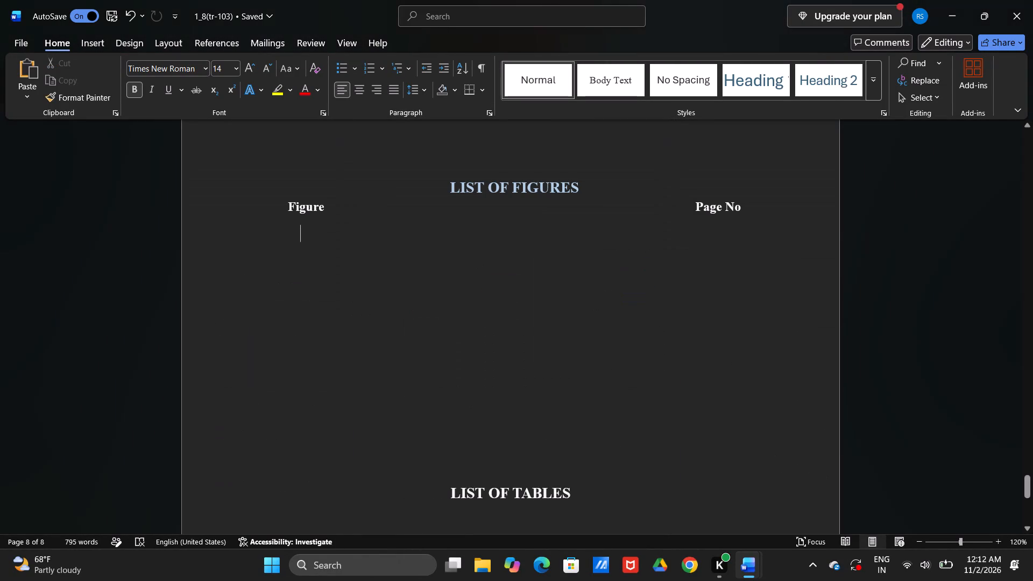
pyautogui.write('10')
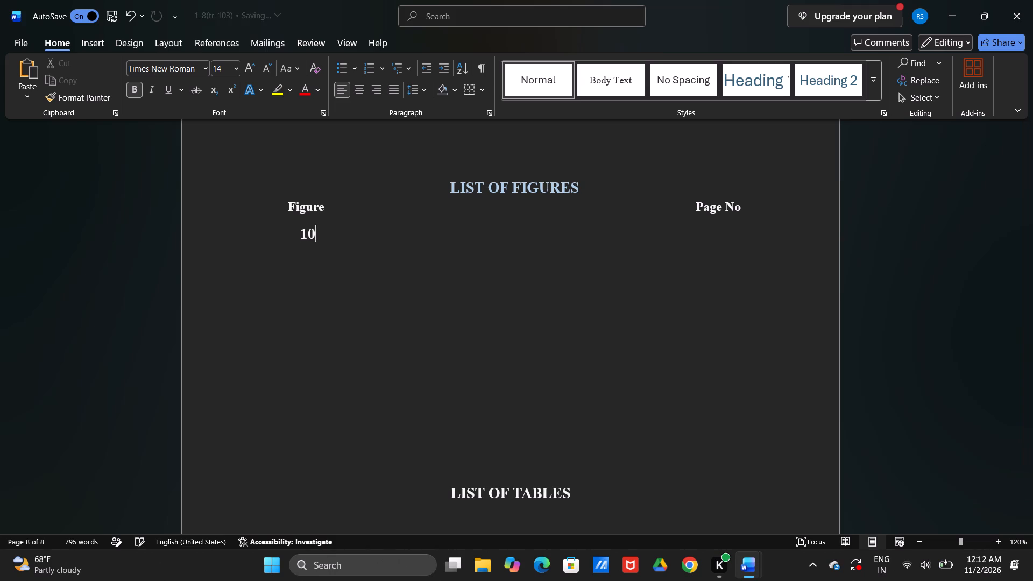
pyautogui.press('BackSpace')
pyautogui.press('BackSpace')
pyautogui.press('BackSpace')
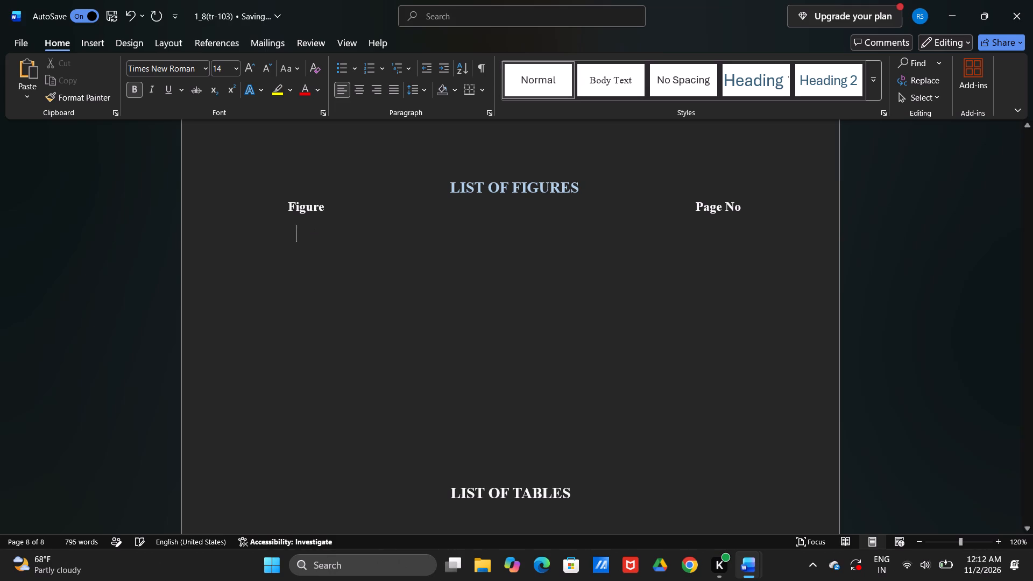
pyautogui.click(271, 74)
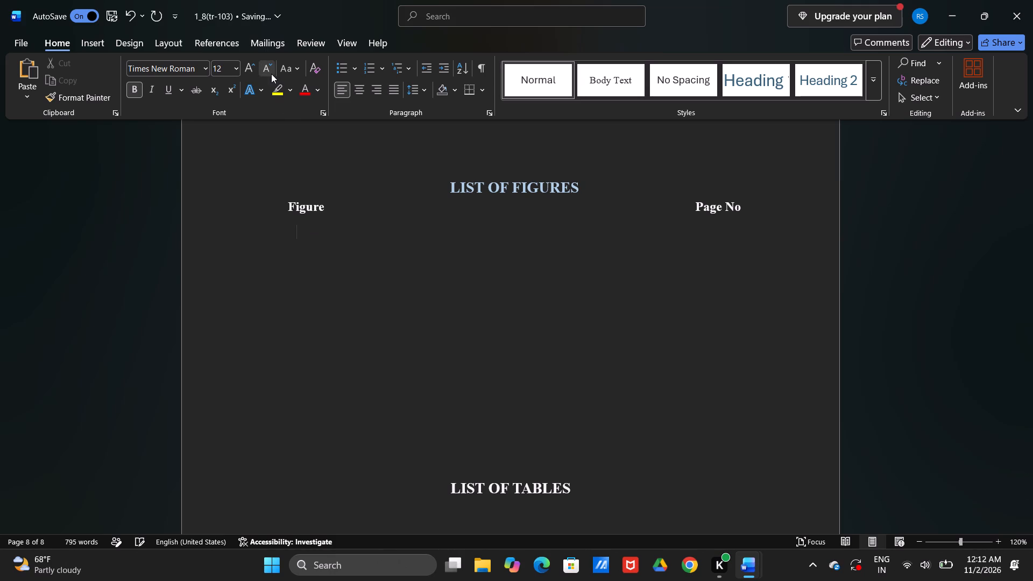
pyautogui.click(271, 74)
# Compare the font formatting of the list of figures in 1_6 pages(minor) with the heading and column header row in 1_8(tr-103).
pyautogui.hotkey('alt', 'Tab')
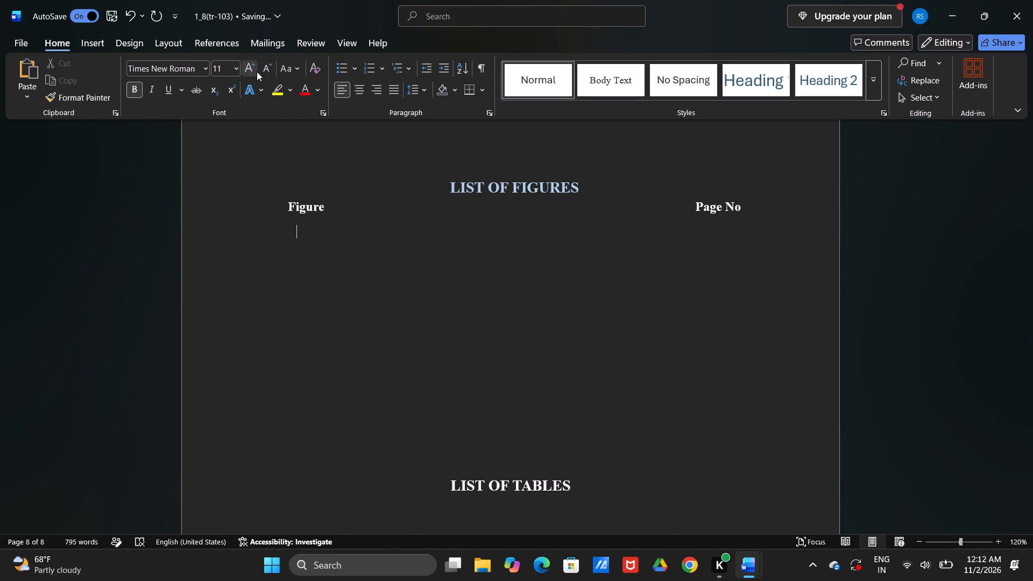
pyautogui.click(738, 220)
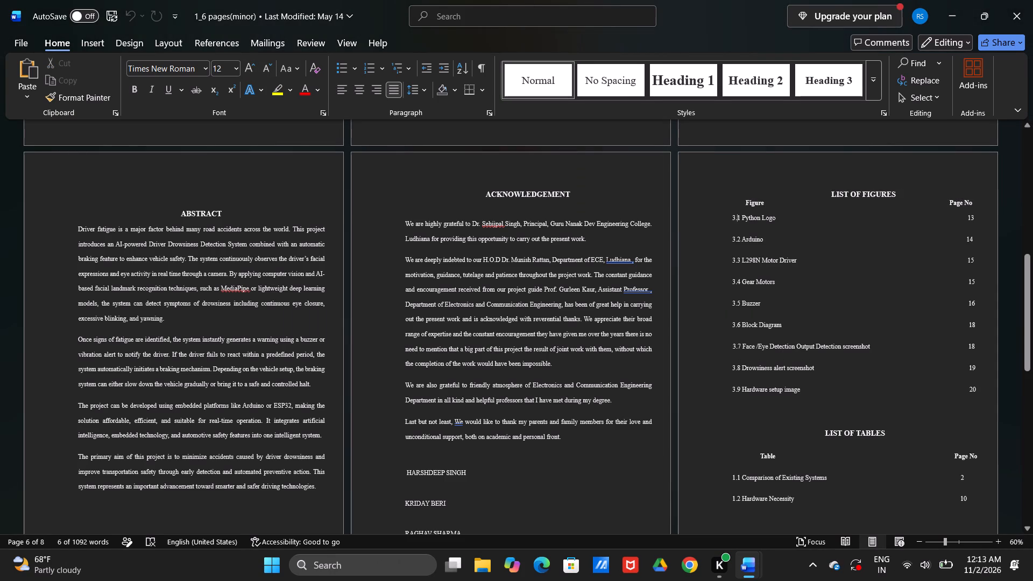
pyautogui.click(752, 202)
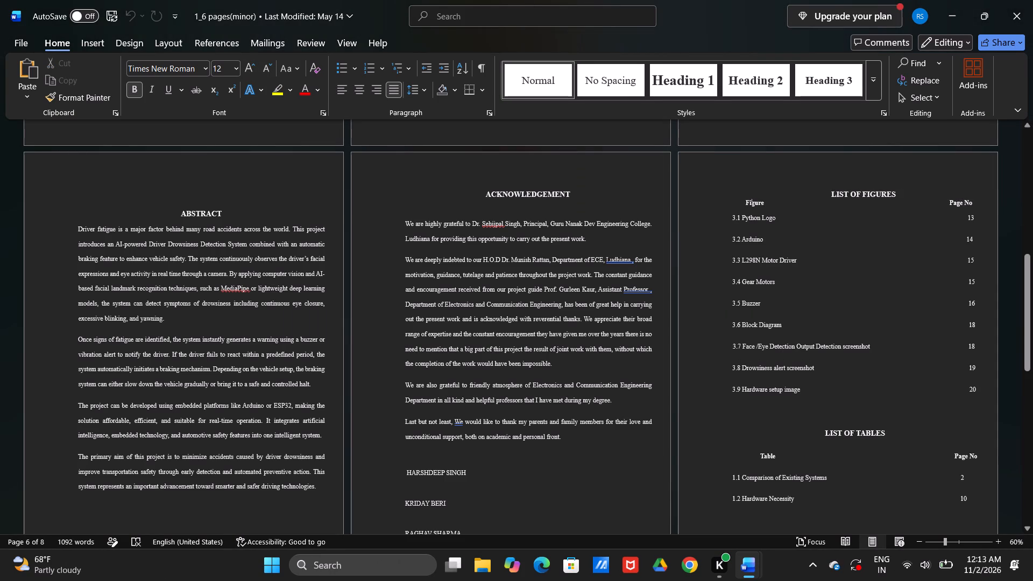
pyautogui.click(850, 194)
pyautogui.hotkey('alt', 'Tab')
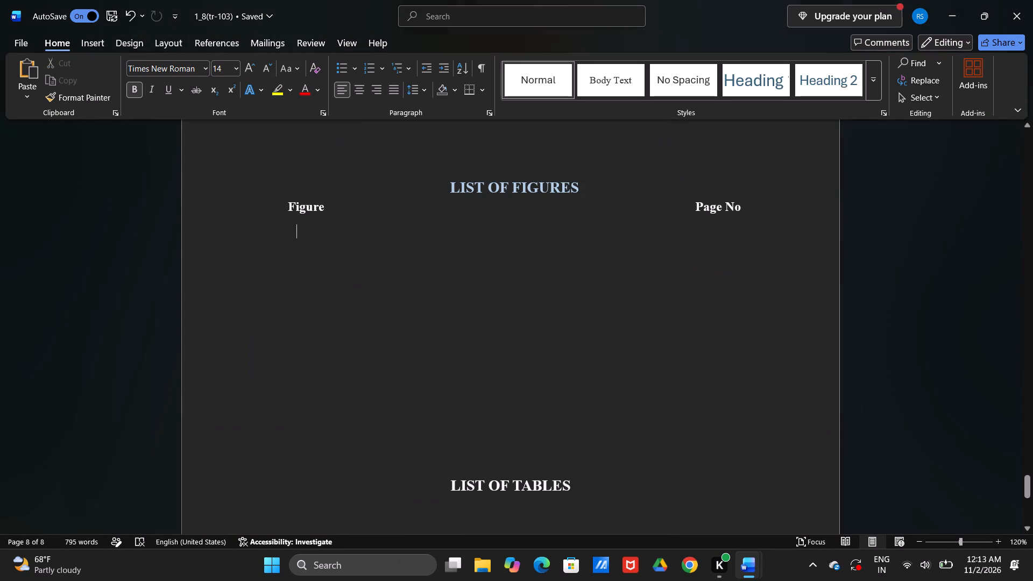
pyautogui.moveTo(287, 202); pyautogui.dragTo(580, 217)
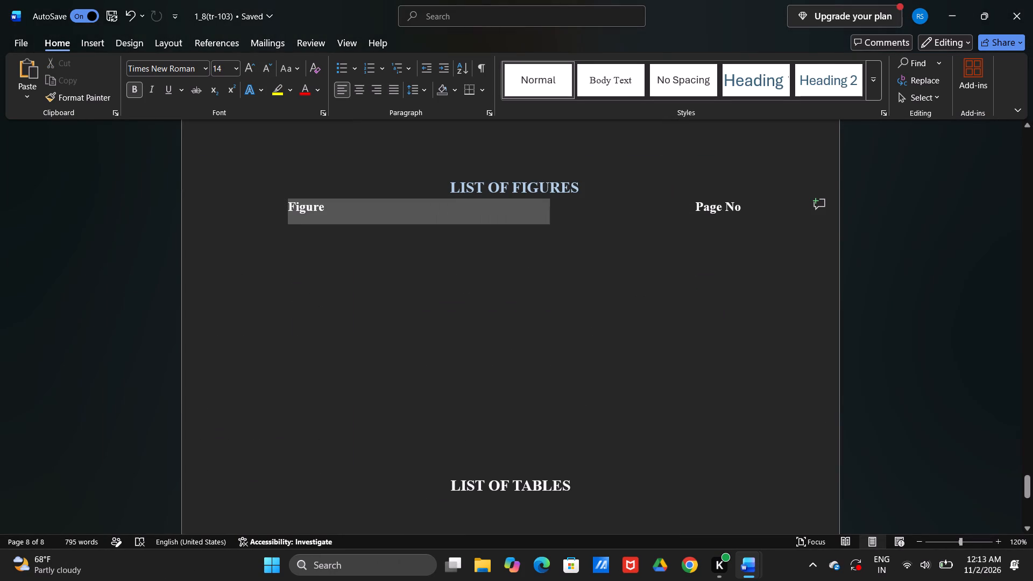
pyautogui.moveTo(580, 217); pyautogui.dragTo(723, 222)
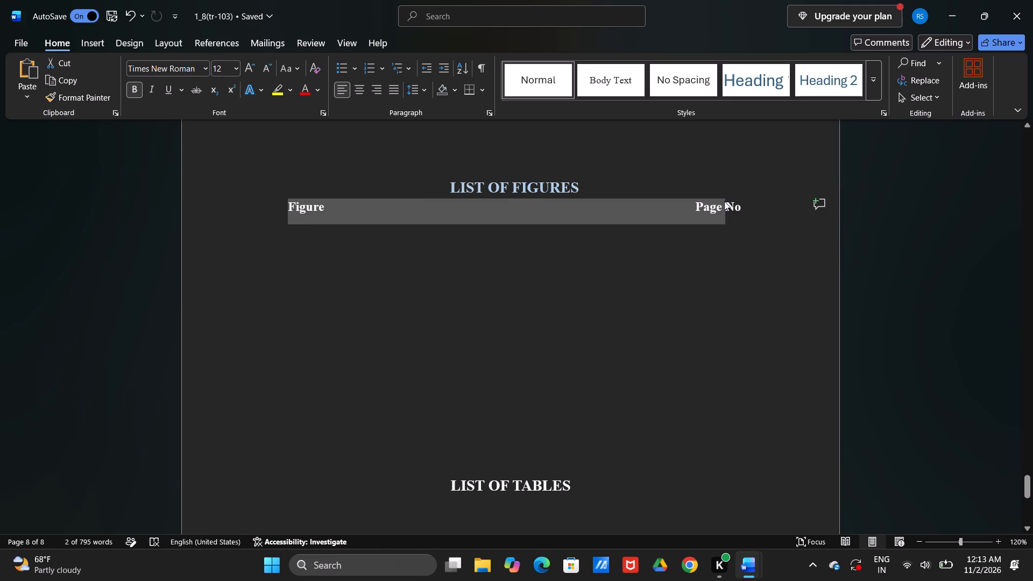
pyautogui.click(579, 185)
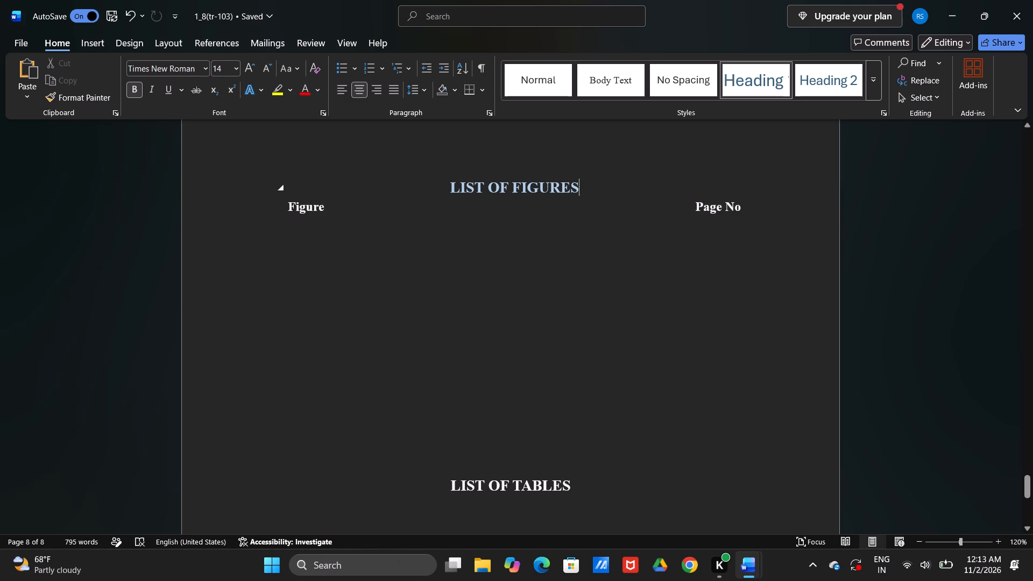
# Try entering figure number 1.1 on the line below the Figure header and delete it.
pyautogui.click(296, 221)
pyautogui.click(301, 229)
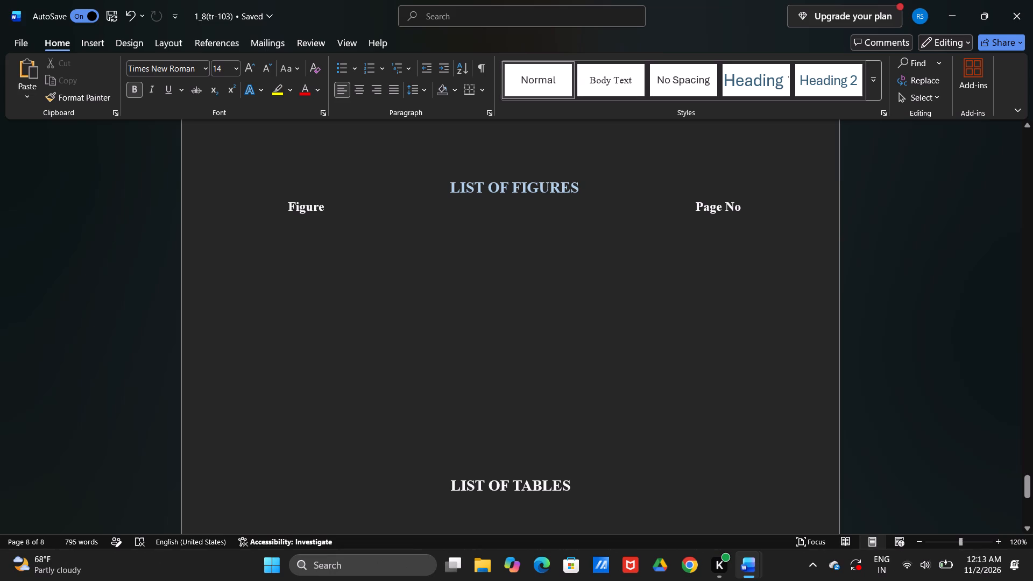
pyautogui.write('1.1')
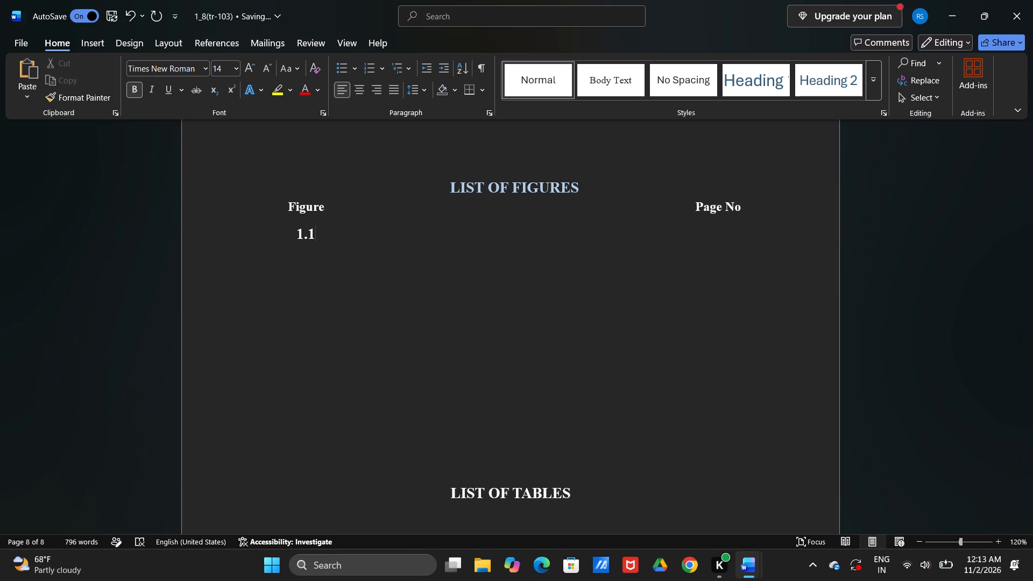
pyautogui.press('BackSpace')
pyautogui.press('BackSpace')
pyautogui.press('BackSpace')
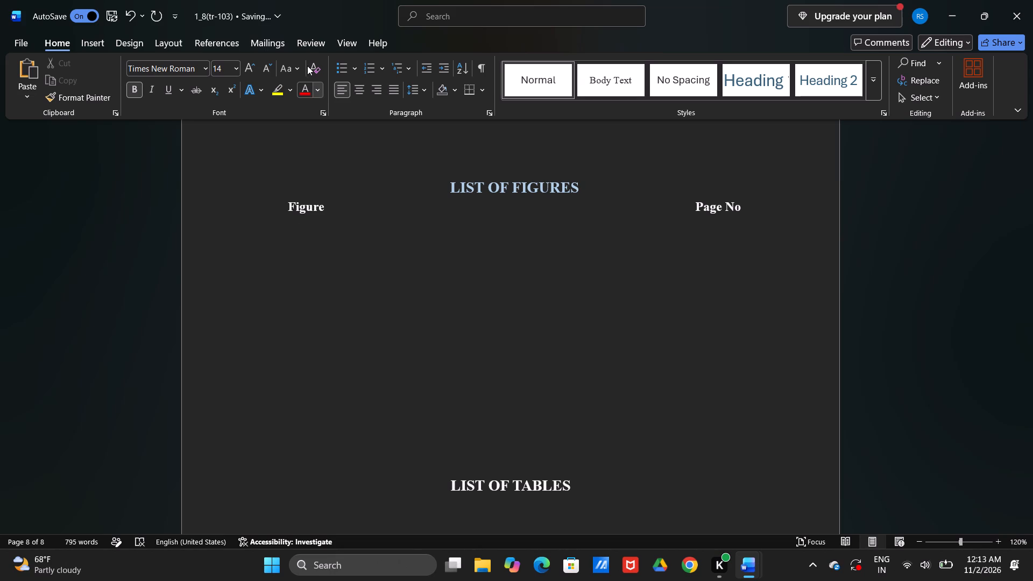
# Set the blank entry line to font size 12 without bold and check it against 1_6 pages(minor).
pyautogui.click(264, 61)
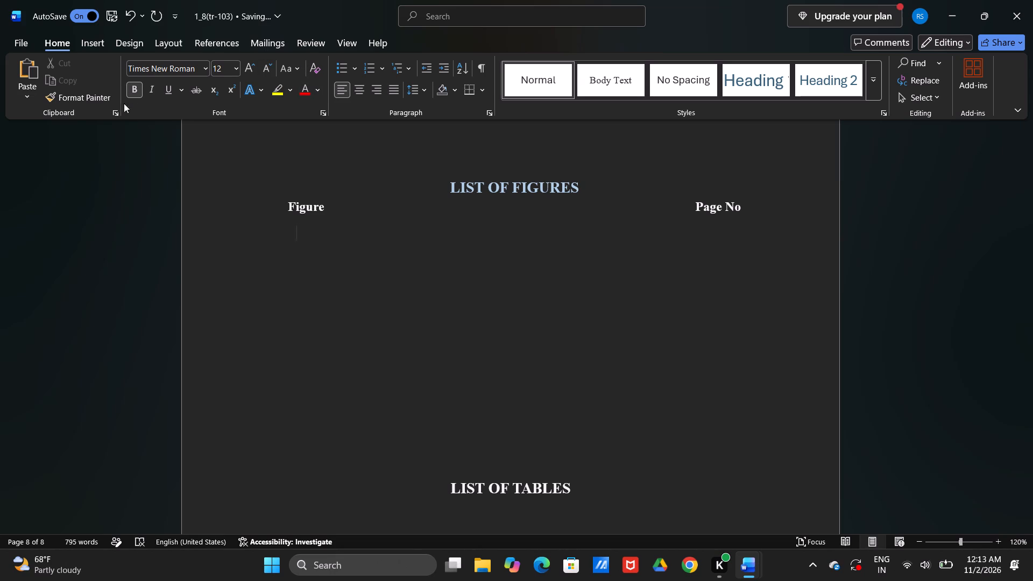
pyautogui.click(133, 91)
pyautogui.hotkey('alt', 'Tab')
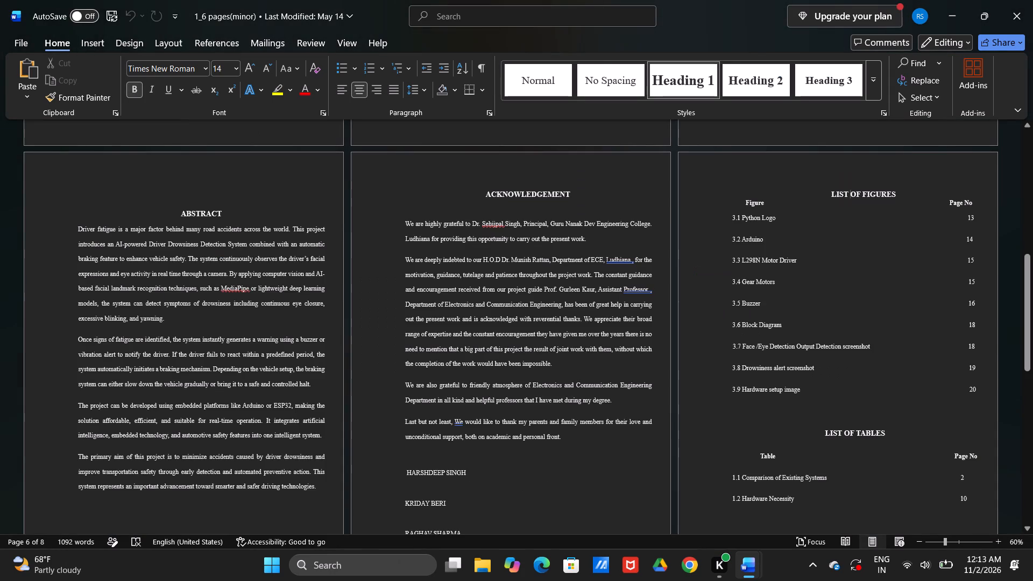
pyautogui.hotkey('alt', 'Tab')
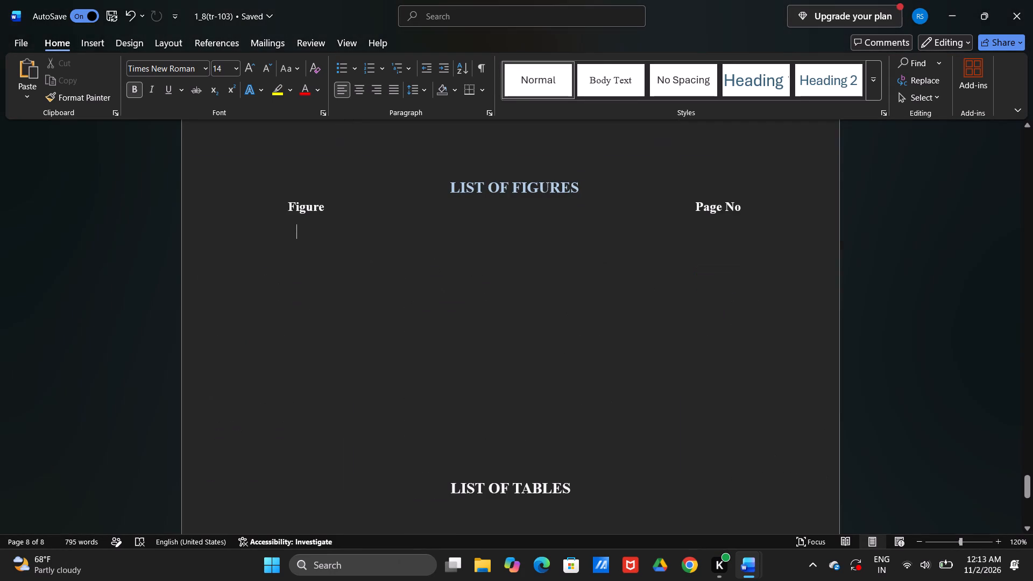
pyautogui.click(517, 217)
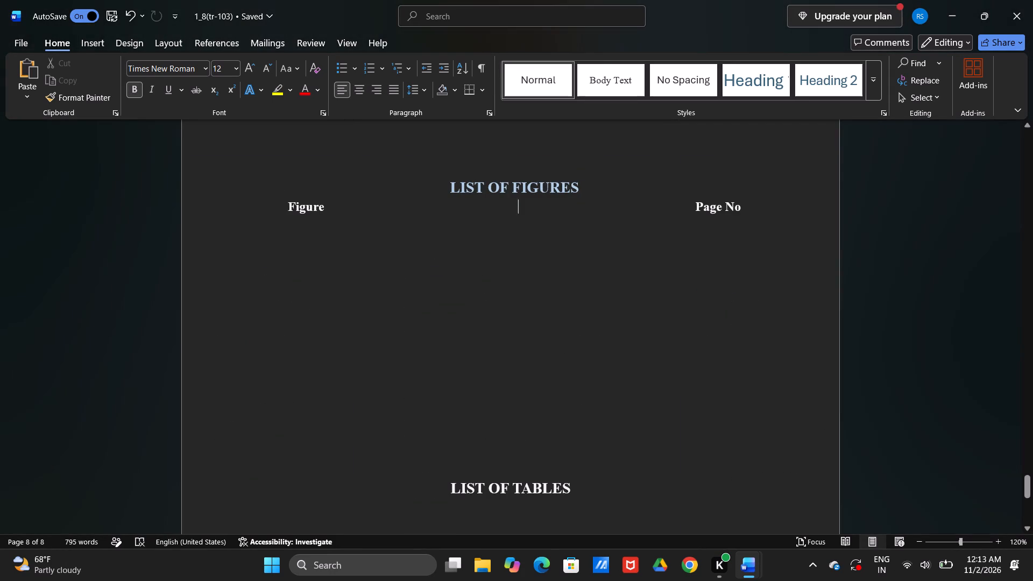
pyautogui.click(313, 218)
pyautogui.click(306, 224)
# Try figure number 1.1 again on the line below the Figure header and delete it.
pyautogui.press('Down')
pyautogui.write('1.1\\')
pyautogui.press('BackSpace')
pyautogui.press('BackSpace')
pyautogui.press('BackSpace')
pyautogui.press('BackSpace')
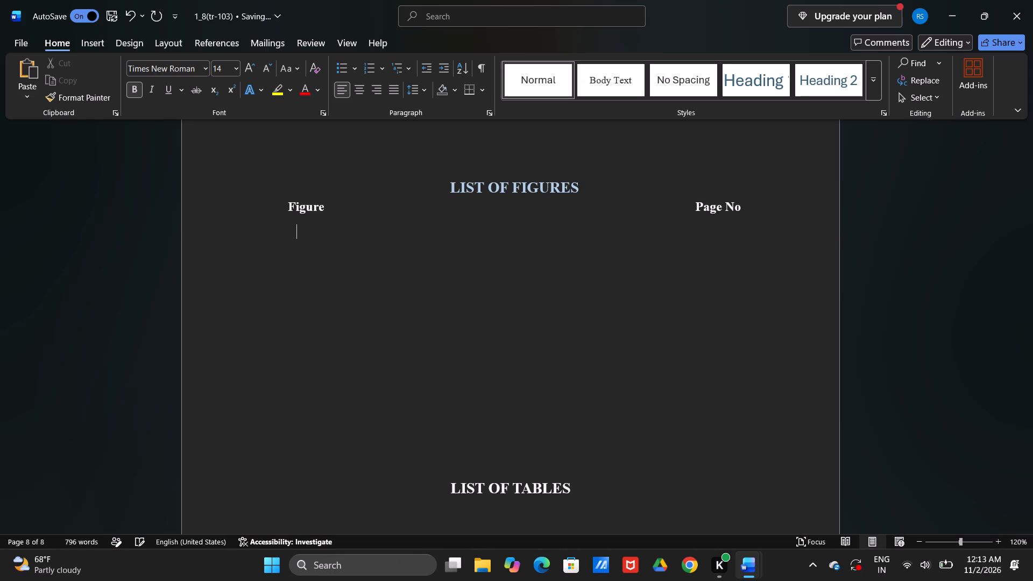
# Shorten the entry's indent by one space and enter figure number 1.1 below the Figure header in non-bold size 12.
pyautogui.press('BackSpace')
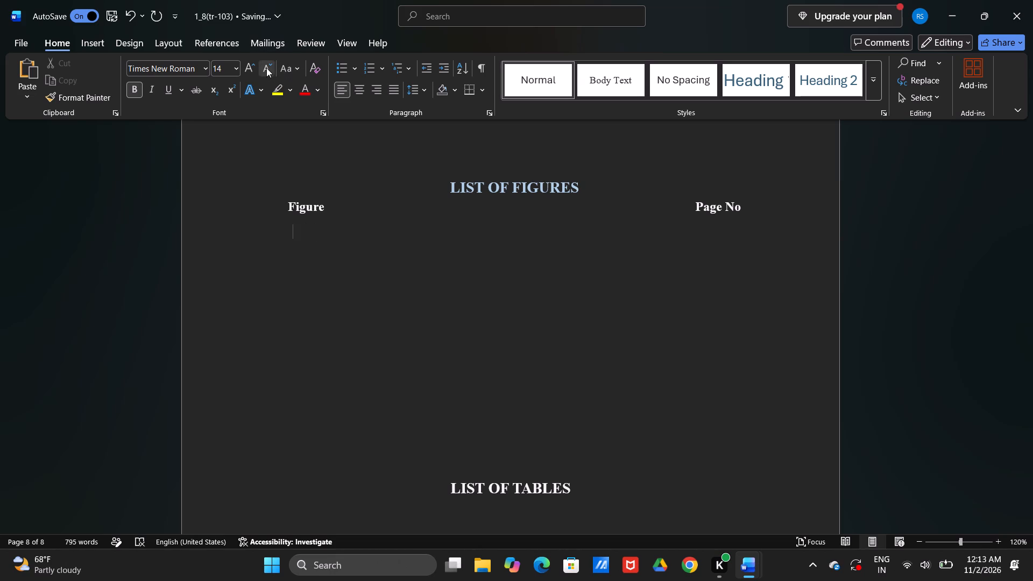
pyautogui.click(266, 68)
pyautogui.click(128, 92)
pyautogui.write('1.1')
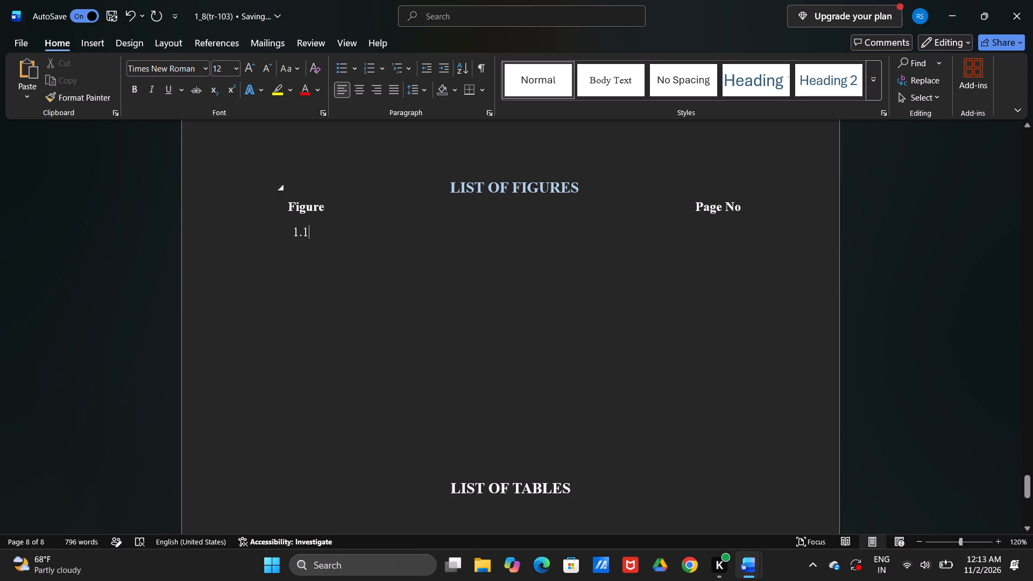
# Consult 1_6 pages(minor) for the entry layout and TRAINING REPORT(TR-103) for the page number of figure 1.1.
pyautogui.hotkey('alt', 'Tab')
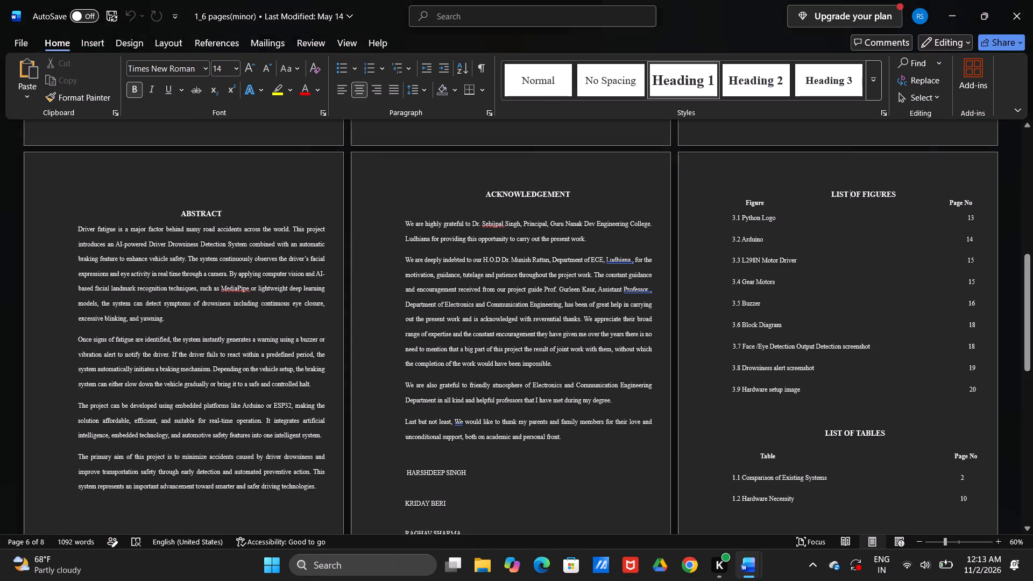
pyautogui.hotkey('alt', 'Tab')
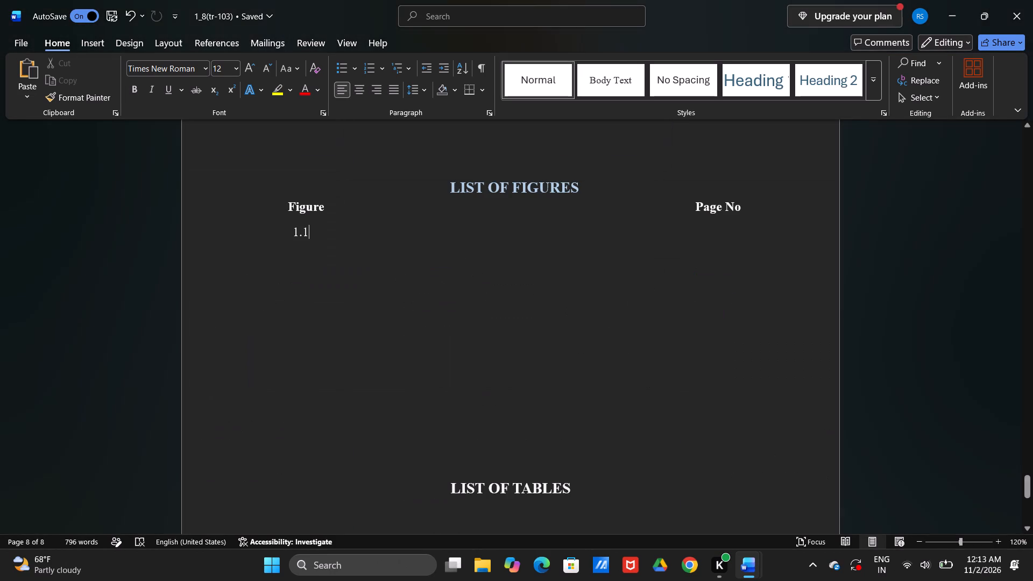
pyautogui.hotkey('alt', 'Tab')
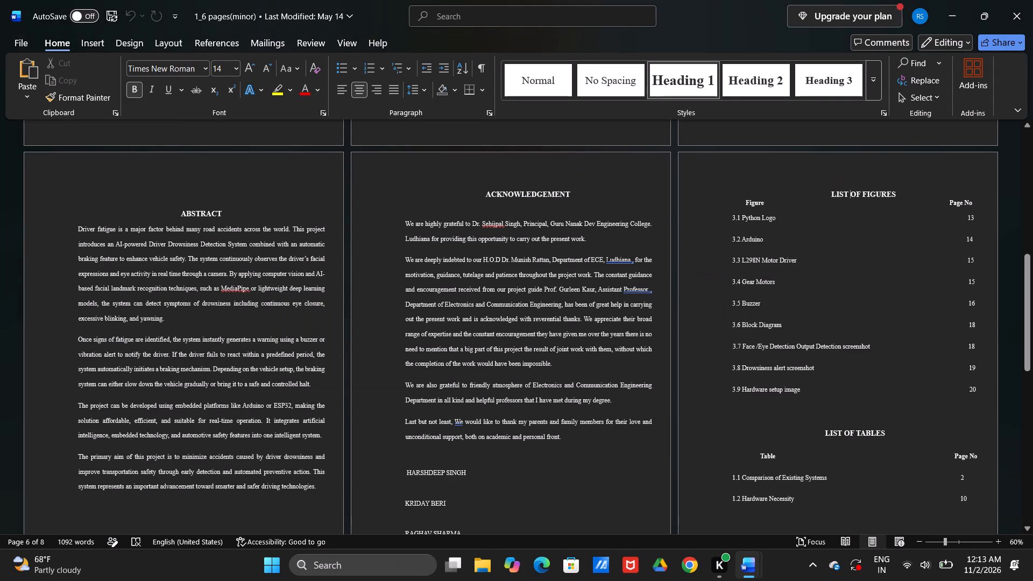
pyautogui.hotkey('alt', 'Tab')
pyautogui.hotkey('alt', 'Tab')
pyautogui.scroll(-1, 671, 260)
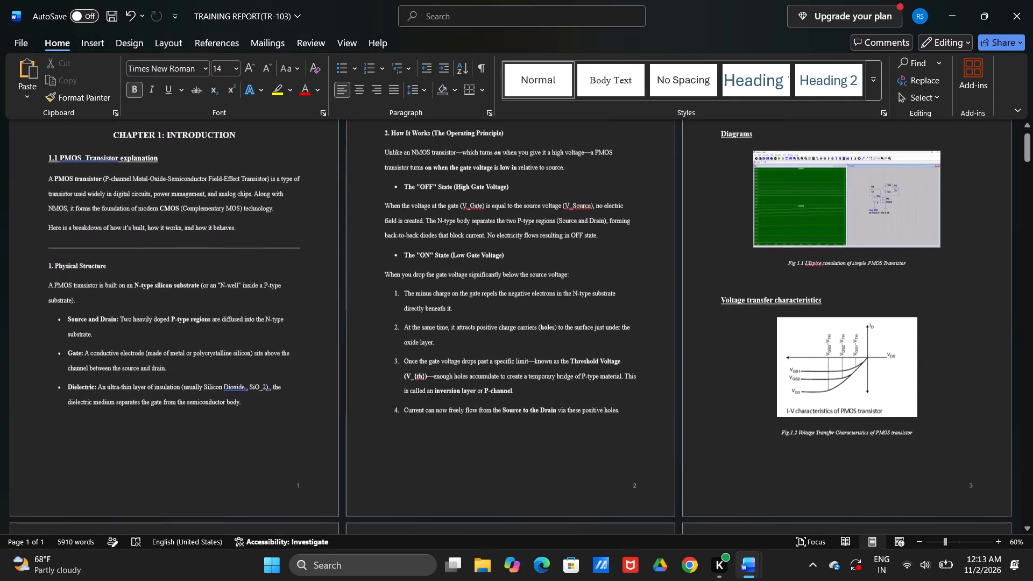
pyautogui.scroll(-1, 671, 260)
pyautogui.scroll(1, 671, 260)
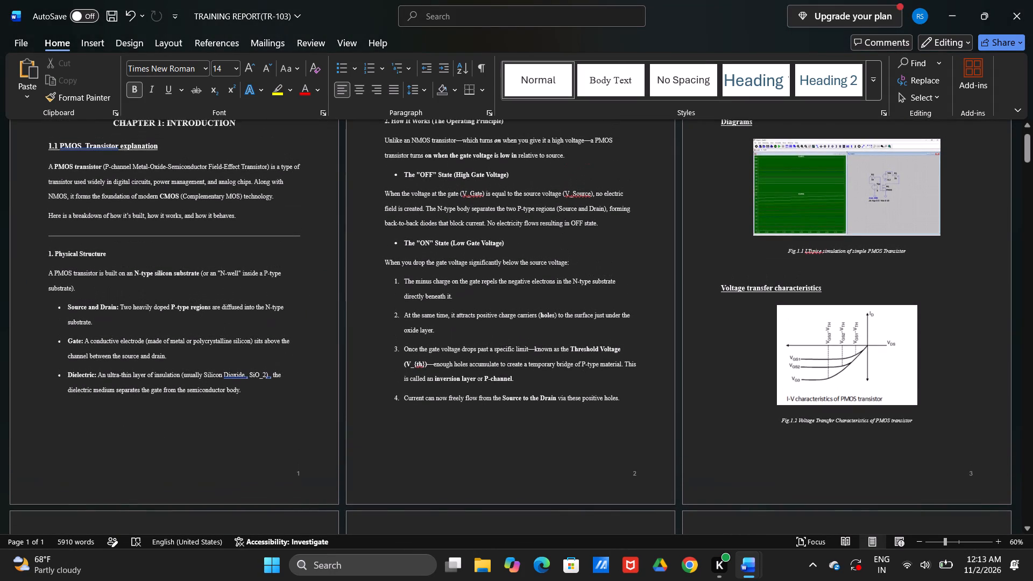
pyautogui.hotkey('alt', 'Tab')
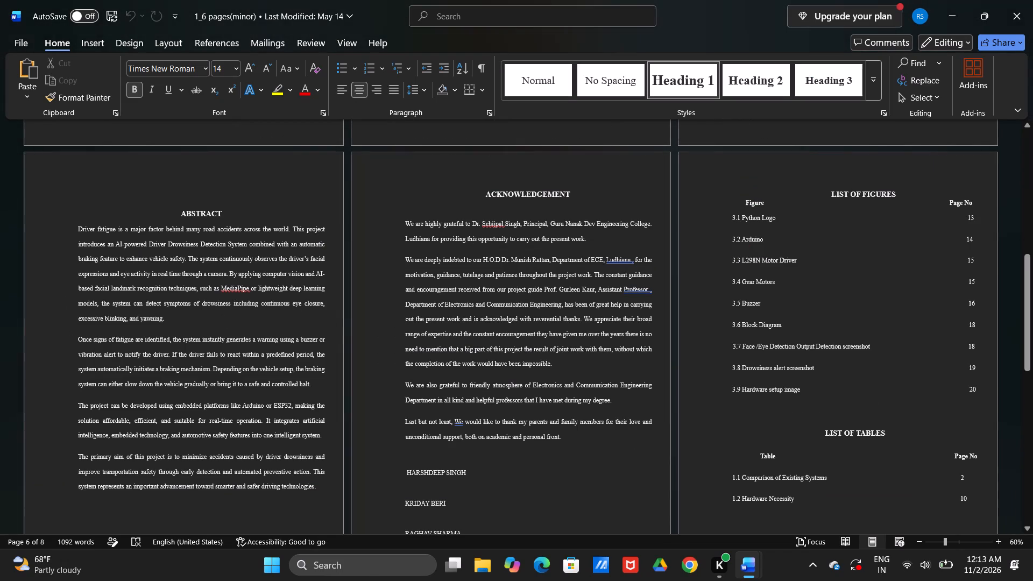
pyautogui.hotkey('alt', 'Tab')
pyautogui.hotkey('alt', 'Tab')
pyautogui.hotkey('alt', 'Tab')
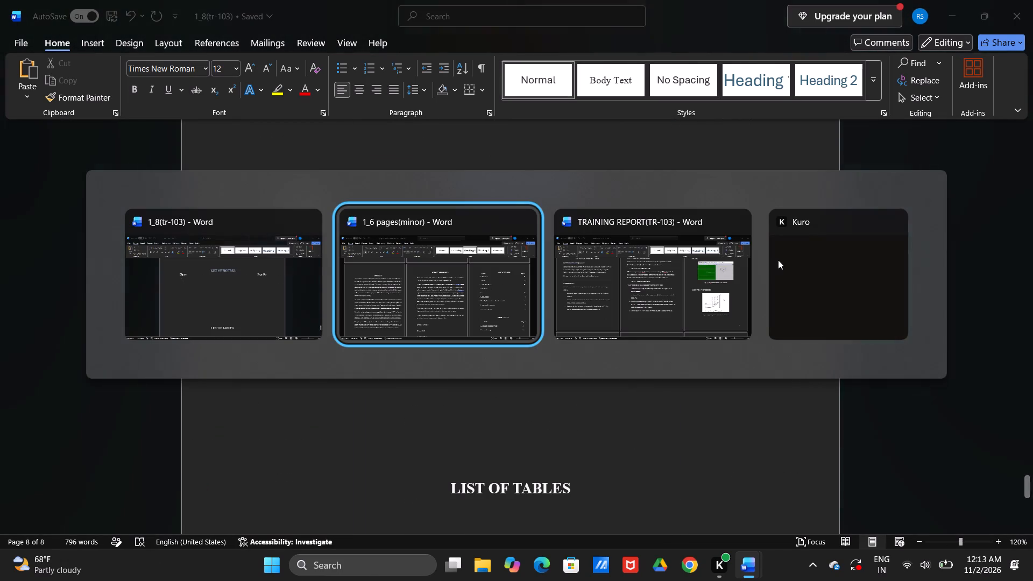
pyautogui.hotkey('alt', 'Tab')
pyautogui.hotkey('alt', 'Tab')
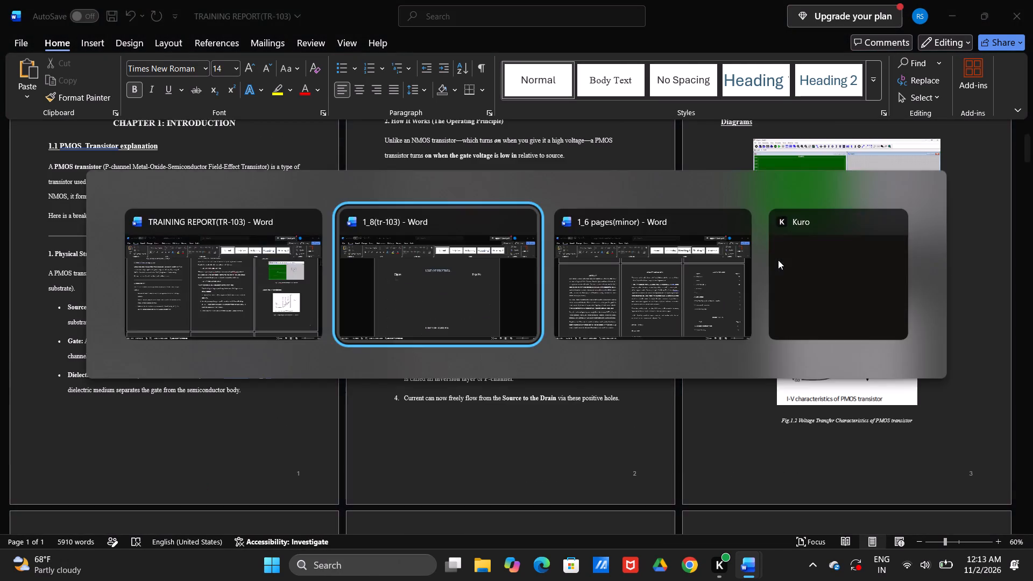
# Enter page number 3 for figure 1.1 under the Page No header and start a new line below it.
pyautogui.doubleClick(713, 235)
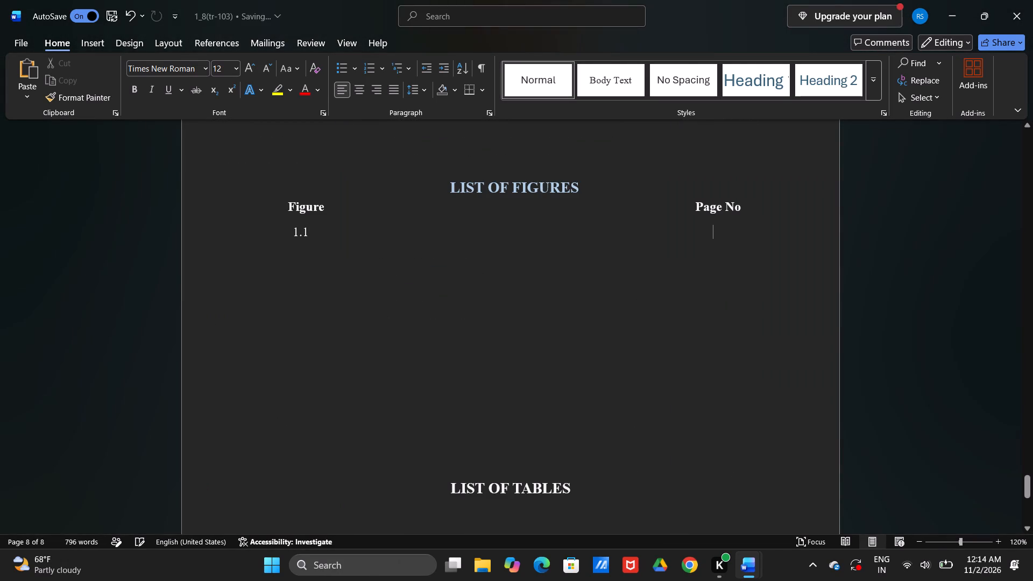
pyautogui.press('3')
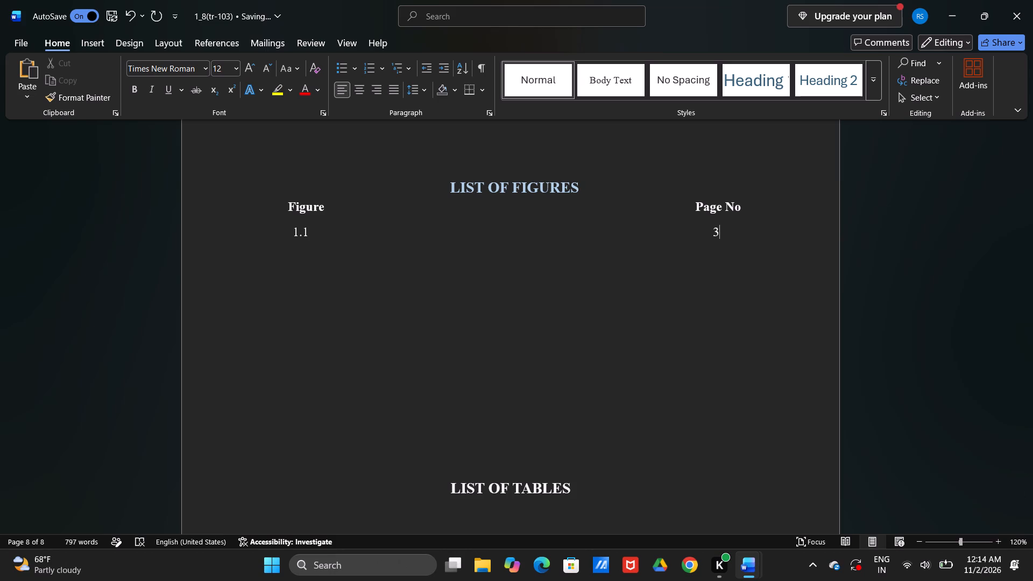
pyautogui.press('Return')
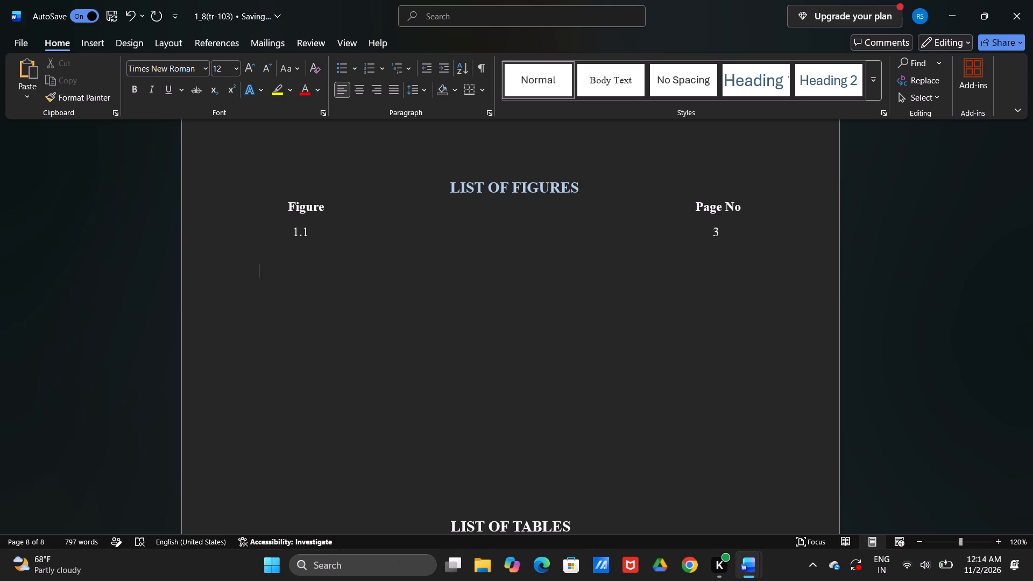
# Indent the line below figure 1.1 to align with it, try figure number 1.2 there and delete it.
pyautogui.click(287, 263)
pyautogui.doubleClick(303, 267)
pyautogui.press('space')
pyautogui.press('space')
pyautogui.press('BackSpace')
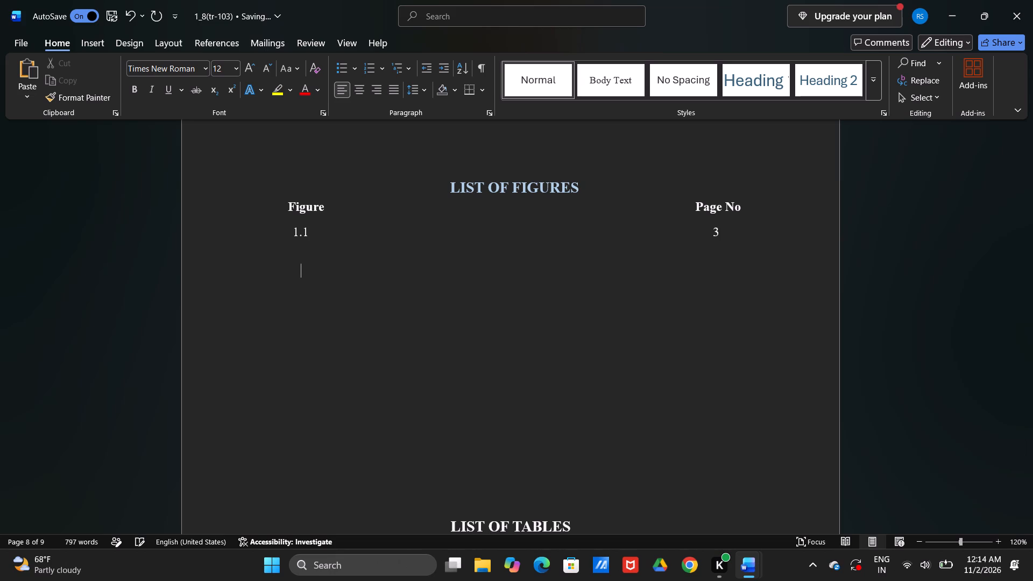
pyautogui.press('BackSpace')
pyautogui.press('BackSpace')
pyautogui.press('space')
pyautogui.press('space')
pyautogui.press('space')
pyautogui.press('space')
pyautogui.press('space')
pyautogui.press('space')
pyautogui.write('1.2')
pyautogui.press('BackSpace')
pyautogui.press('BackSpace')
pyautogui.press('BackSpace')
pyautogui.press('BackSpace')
# Set the line spacing below figure 1.1 to 1.0 and enter figure number 1.2 on that line.
pyautogui.click(423, 96)
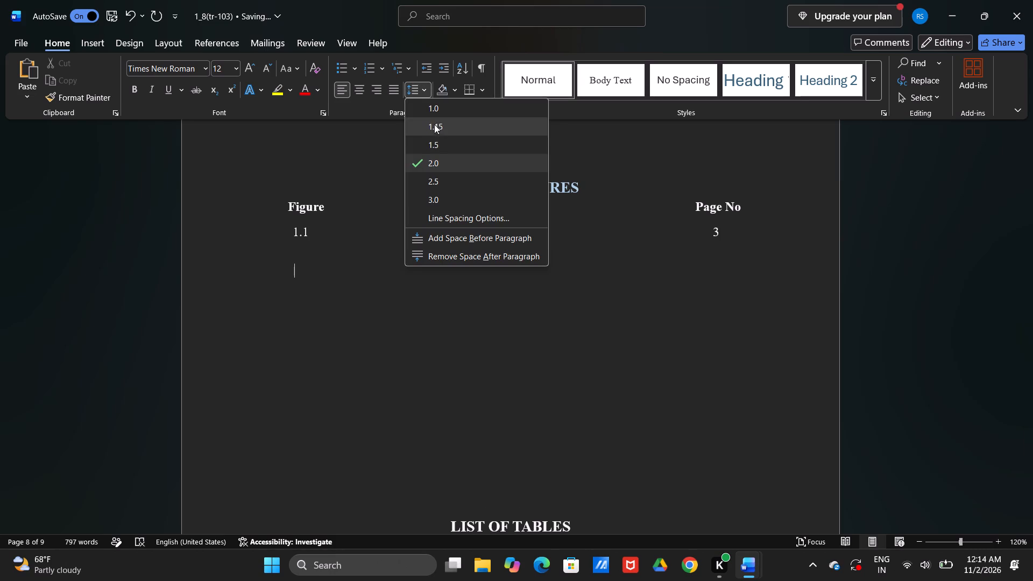
pyautogui.click(437, 108)
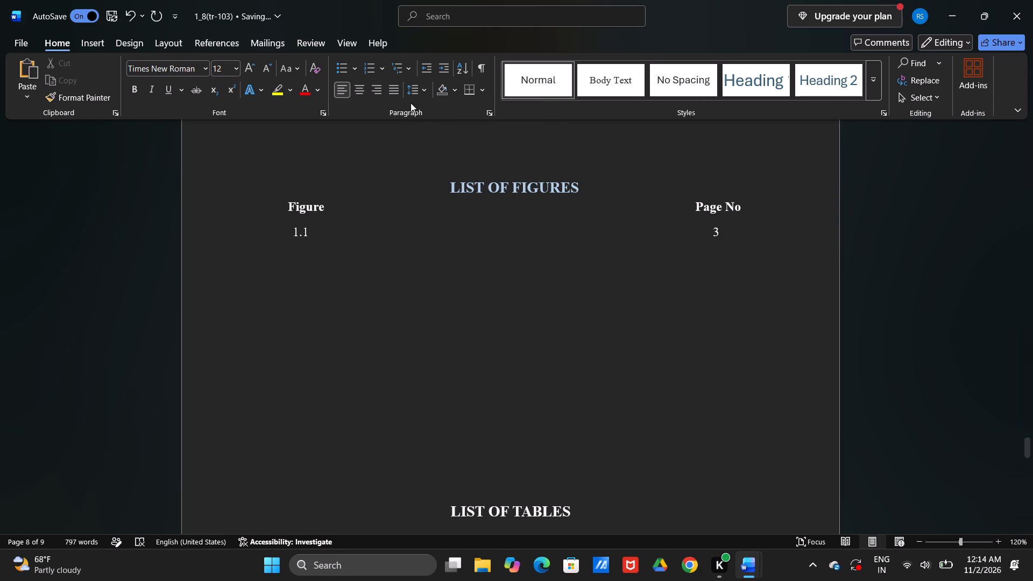
pyautogui.click(414, 86)
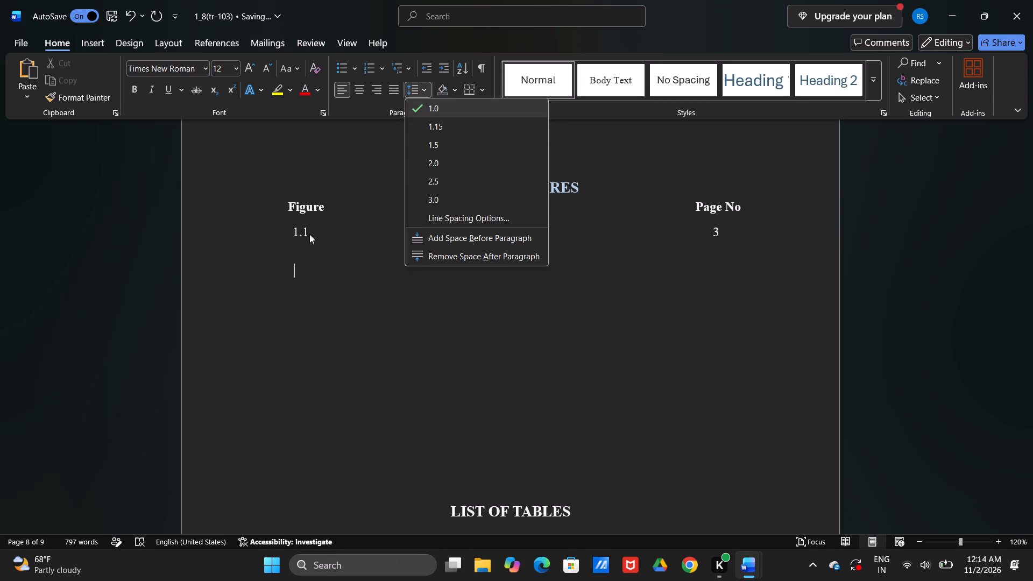
pyautogui.press('1')
pyautogui.click(294, 265)
pyautogui.write('1.2')
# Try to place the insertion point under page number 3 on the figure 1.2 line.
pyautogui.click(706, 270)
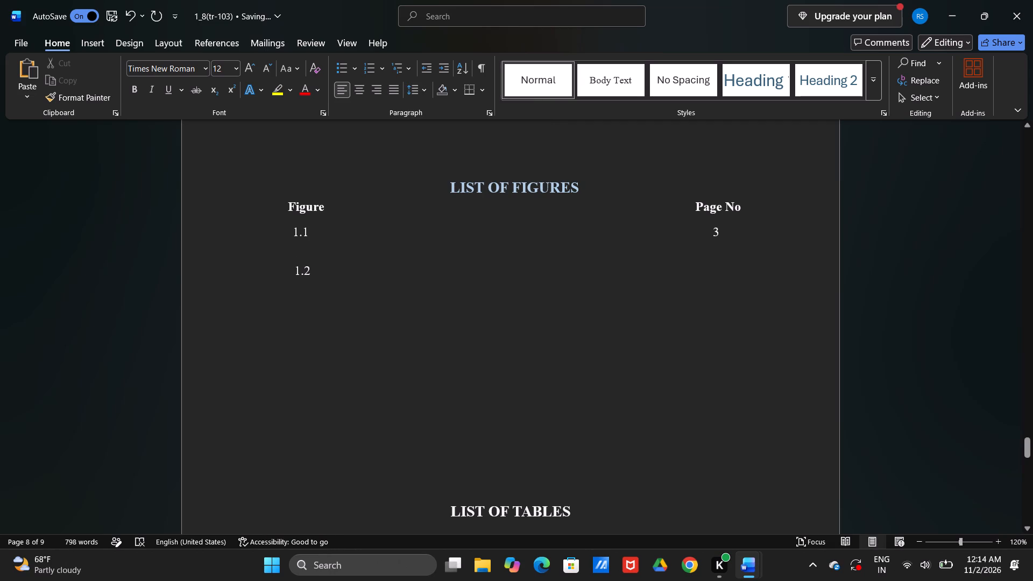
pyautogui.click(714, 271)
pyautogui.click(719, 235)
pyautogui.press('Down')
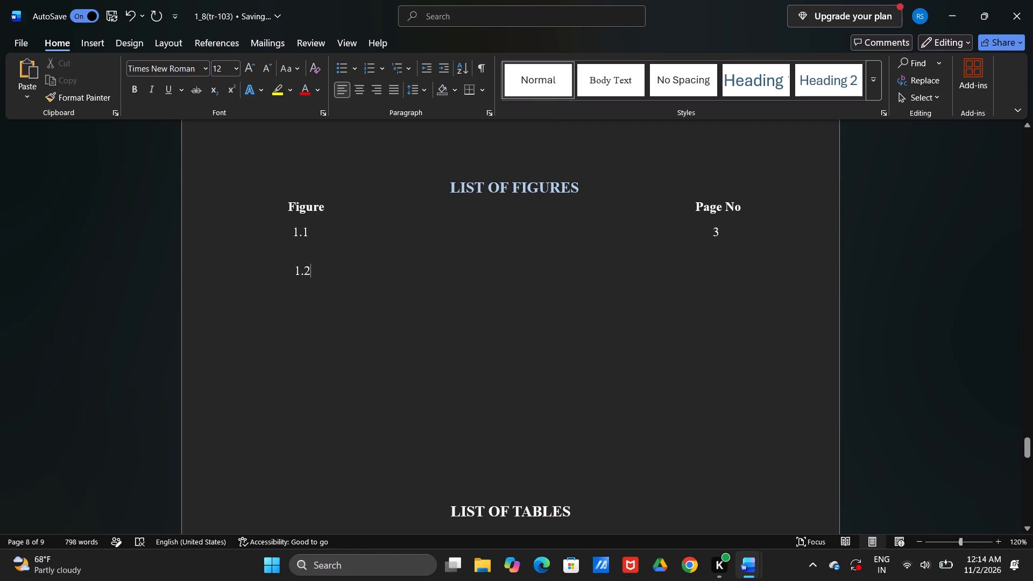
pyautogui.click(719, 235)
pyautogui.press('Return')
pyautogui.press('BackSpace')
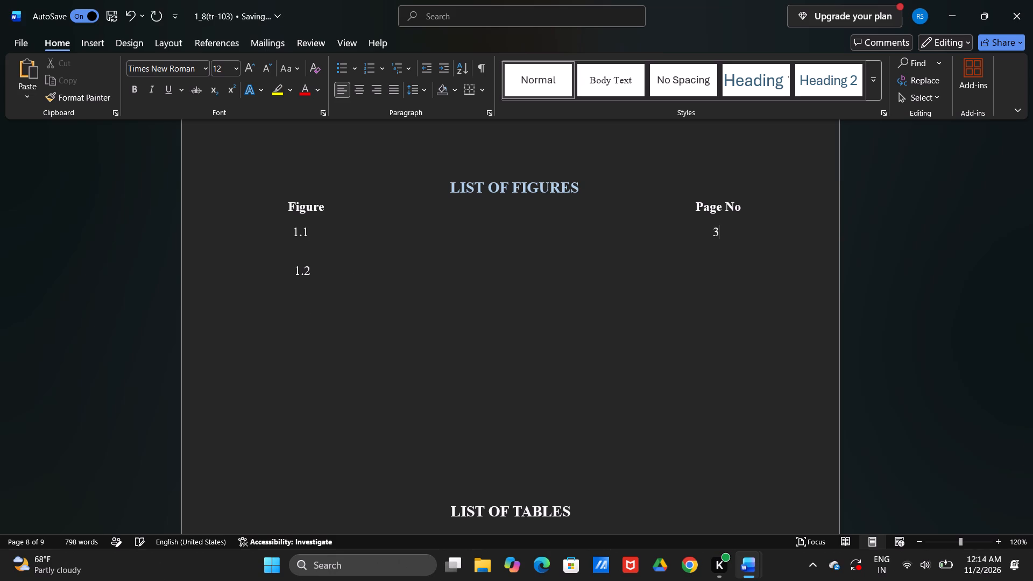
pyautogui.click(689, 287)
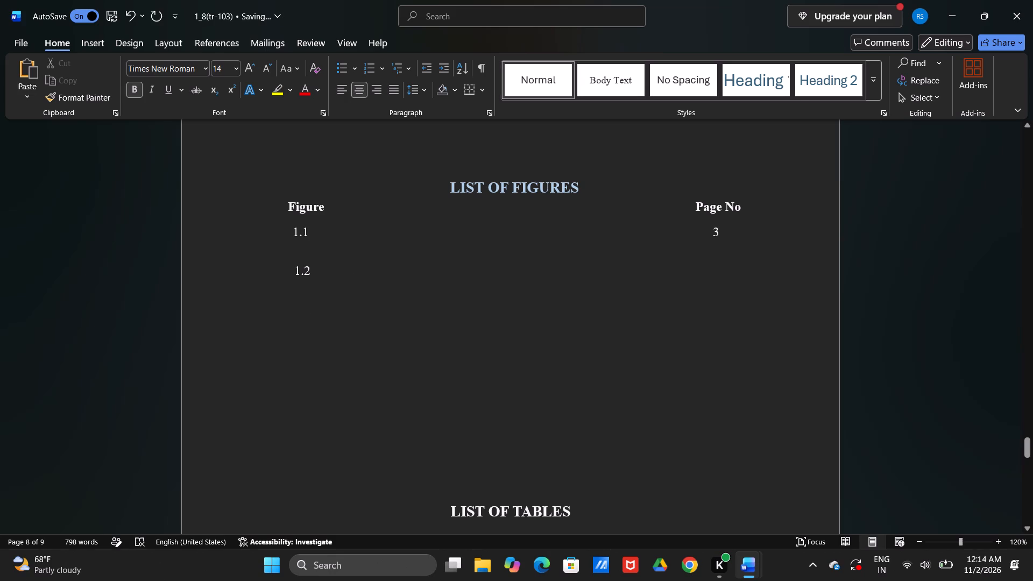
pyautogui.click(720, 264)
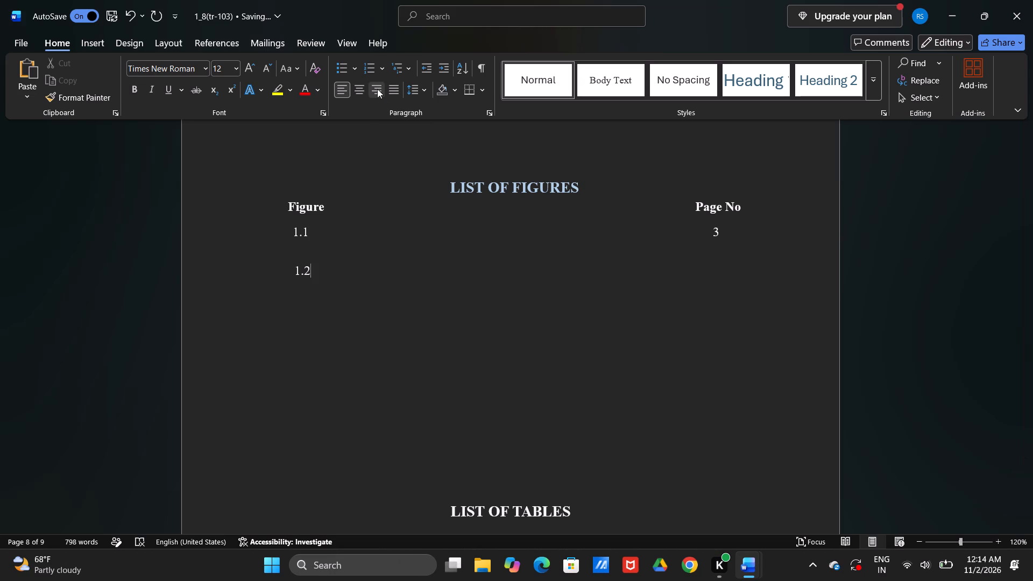
# Right-align the figure 1.2 line and delete the figure number 1.2 from it.
pyautogui.click(377, 89)
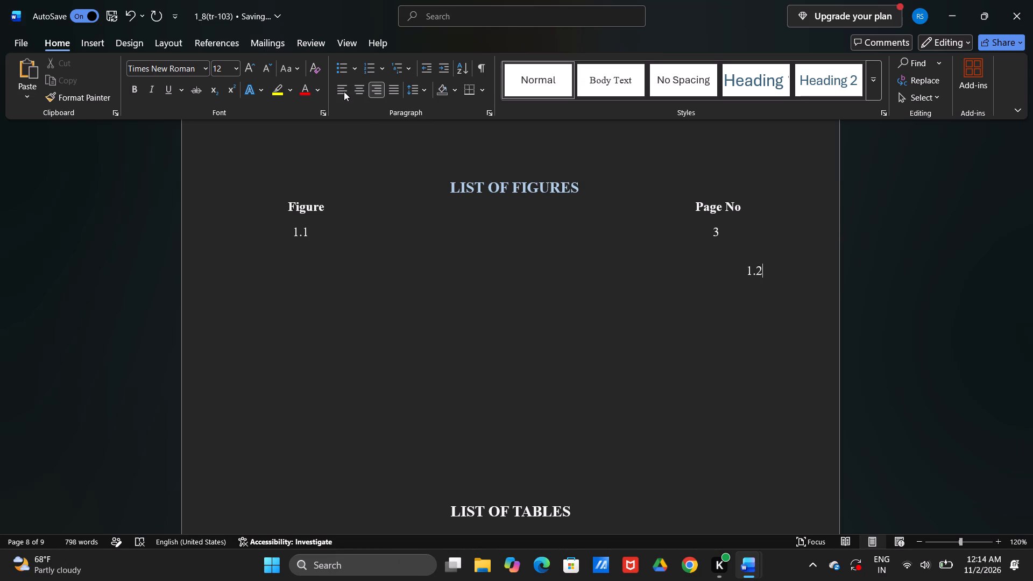
pyautogui.click(344, 91)
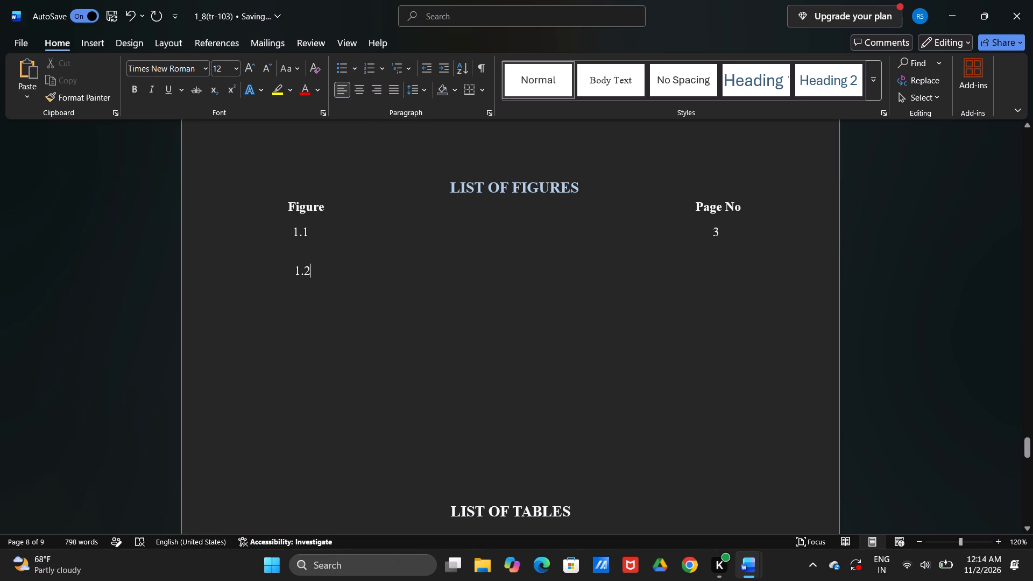
pyautogui.click(378, 86)
pyautogui.press('BackSpace')
pyautogui.press('BackSpace')
pyautogui.press('BackSpace')
pyautogui.press('BackSpace')
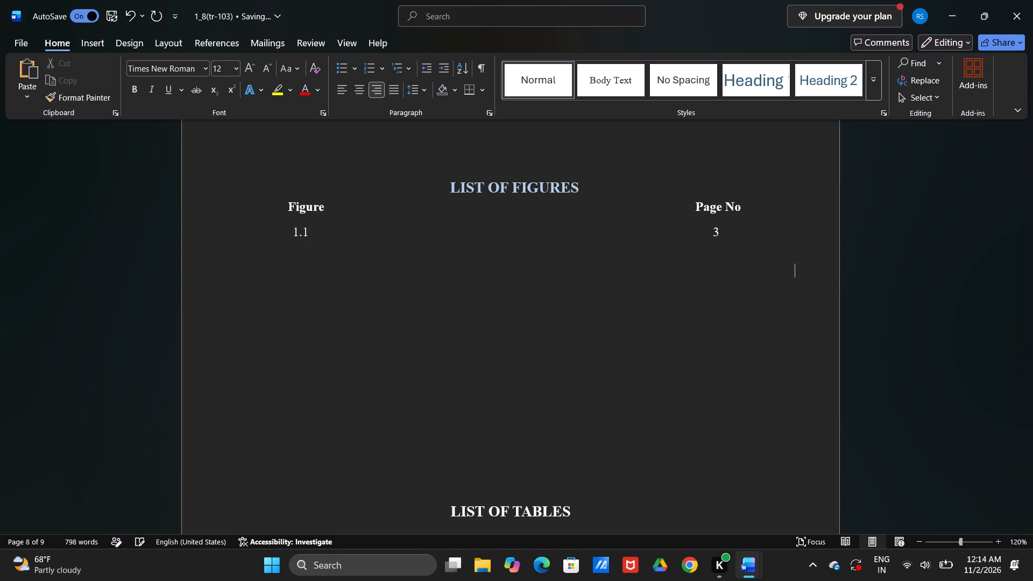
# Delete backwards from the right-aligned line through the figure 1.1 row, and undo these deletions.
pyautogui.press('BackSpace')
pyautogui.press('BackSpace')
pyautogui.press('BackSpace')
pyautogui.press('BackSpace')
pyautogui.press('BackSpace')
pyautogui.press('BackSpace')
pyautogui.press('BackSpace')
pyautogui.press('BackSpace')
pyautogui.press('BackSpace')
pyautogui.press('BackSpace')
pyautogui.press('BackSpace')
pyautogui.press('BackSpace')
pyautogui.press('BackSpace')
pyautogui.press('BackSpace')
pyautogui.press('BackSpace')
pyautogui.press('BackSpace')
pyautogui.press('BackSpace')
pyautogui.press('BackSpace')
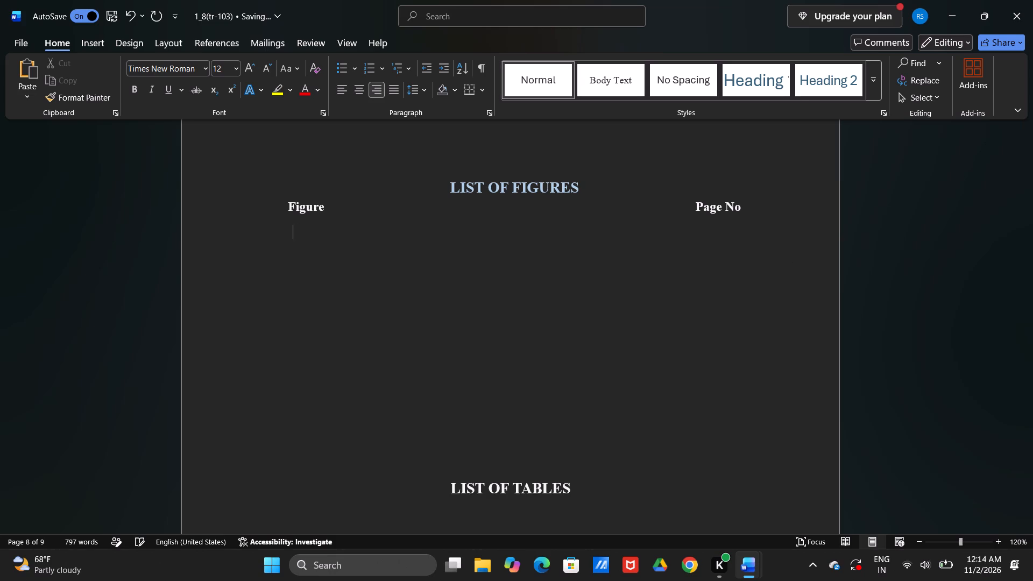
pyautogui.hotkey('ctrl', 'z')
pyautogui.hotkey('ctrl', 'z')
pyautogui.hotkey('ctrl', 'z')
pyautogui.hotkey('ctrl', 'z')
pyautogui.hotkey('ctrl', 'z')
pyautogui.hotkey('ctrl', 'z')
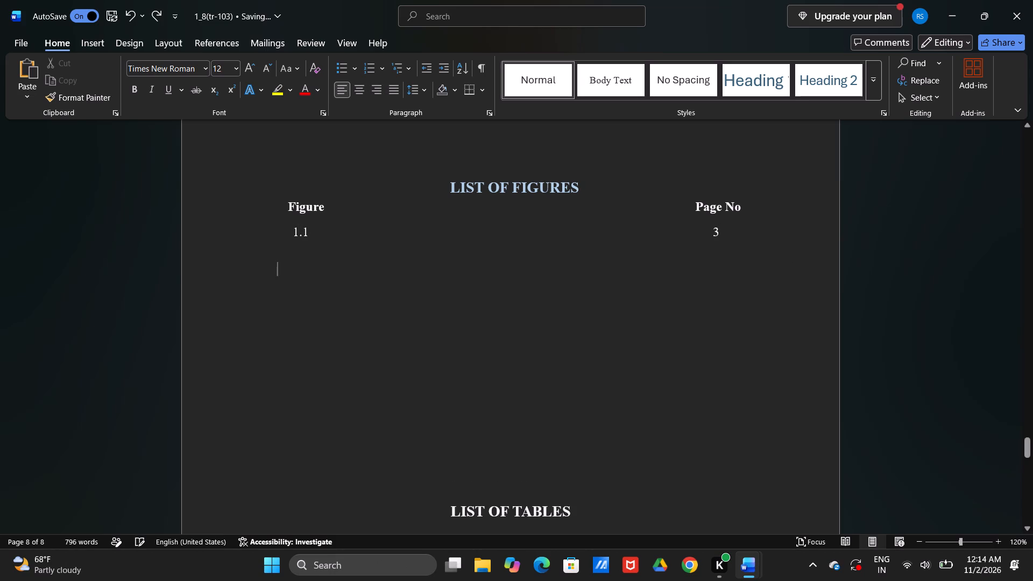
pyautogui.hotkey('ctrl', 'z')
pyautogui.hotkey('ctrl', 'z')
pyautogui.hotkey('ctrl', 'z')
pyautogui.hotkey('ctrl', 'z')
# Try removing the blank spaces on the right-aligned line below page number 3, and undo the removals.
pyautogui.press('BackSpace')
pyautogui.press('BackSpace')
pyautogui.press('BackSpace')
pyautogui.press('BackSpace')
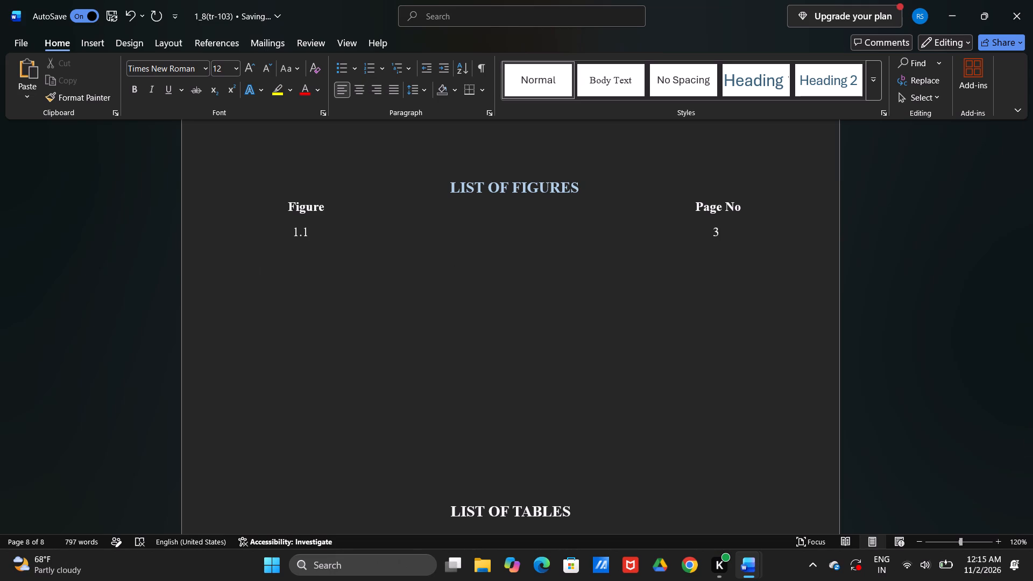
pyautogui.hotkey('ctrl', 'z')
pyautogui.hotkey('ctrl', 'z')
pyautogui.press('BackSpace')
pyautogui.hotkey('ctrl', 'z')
# Enter page number 3 on the right-aligned line below the figure 1.1 row.
pyautogui.click(724, 229)
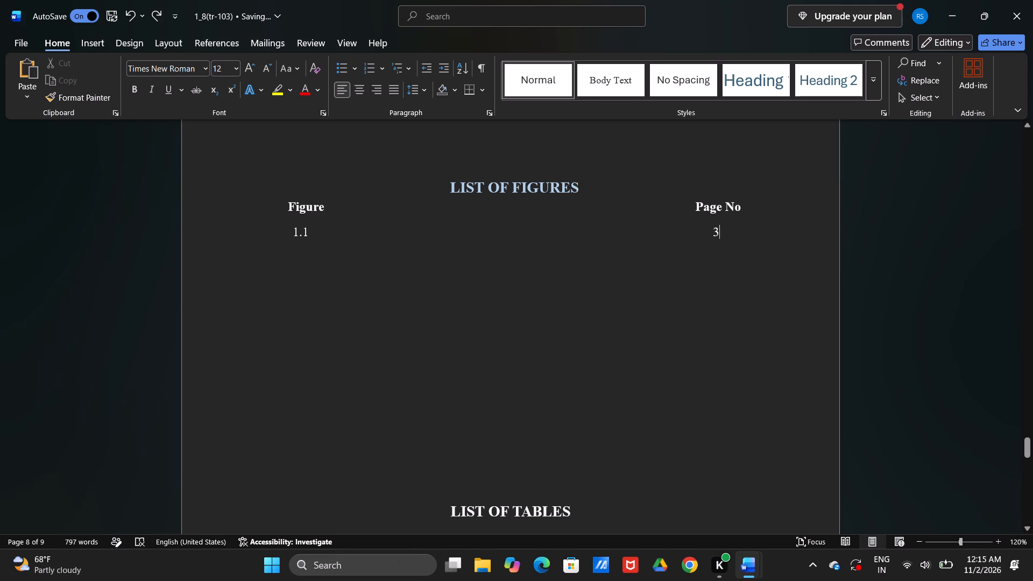
pyautogui.press('Down')
pyautogui.write('3.')
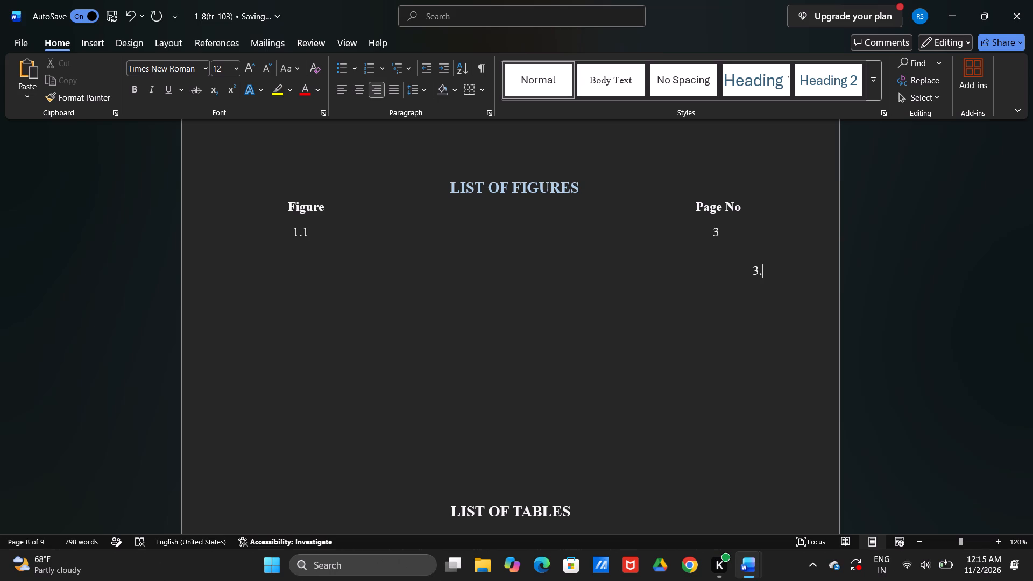
pyautogui.press('BackSpace')
# Shift the Page No header slightly to the right by adjusting the spaces before it.
pyautogui.click(694, 206)
pyautogui.press('space')
pyautogui.press('space')
pyautogui.press('space')
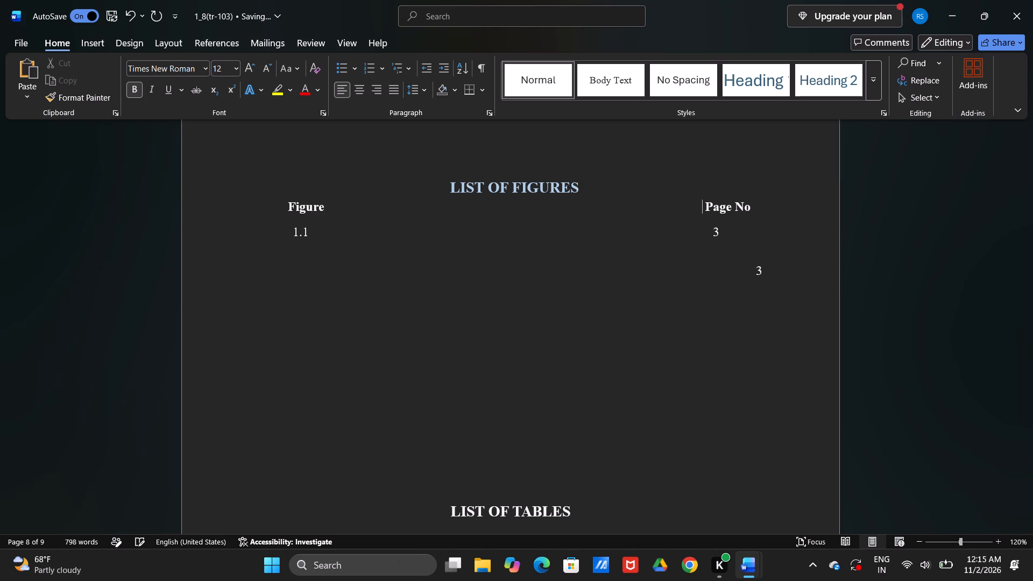
pyautogui.press('space')
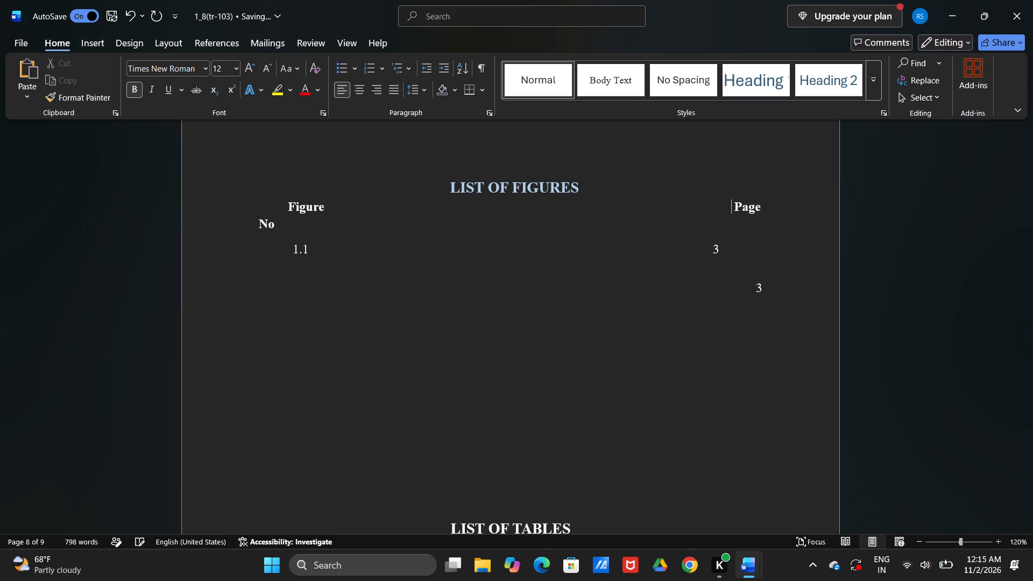
pyautogui.press('BackSpace')
pyautogui.press('BackSpace')
pyautogui.press('BackSpace')
pyautogui.press('BackSpace')
pyautogui.press('BackSpace')
pyautogui.press('BackSpace')
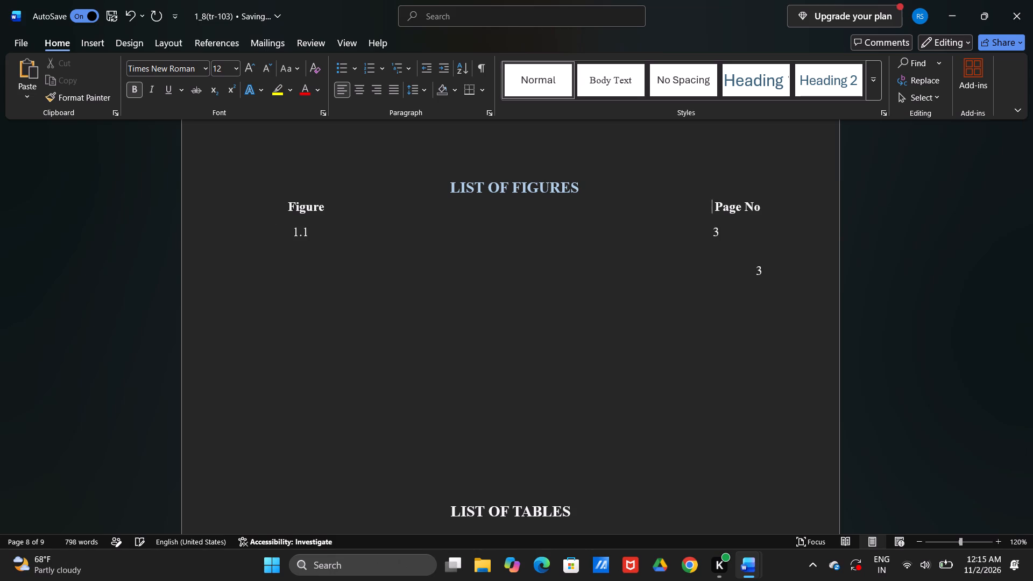
pyautogui.press('BackSpace')
# Move page number 3 in the figure 1.1 row to the right with spaces so it sits beneath the Page No header.
pyautogui.click(713, 230)
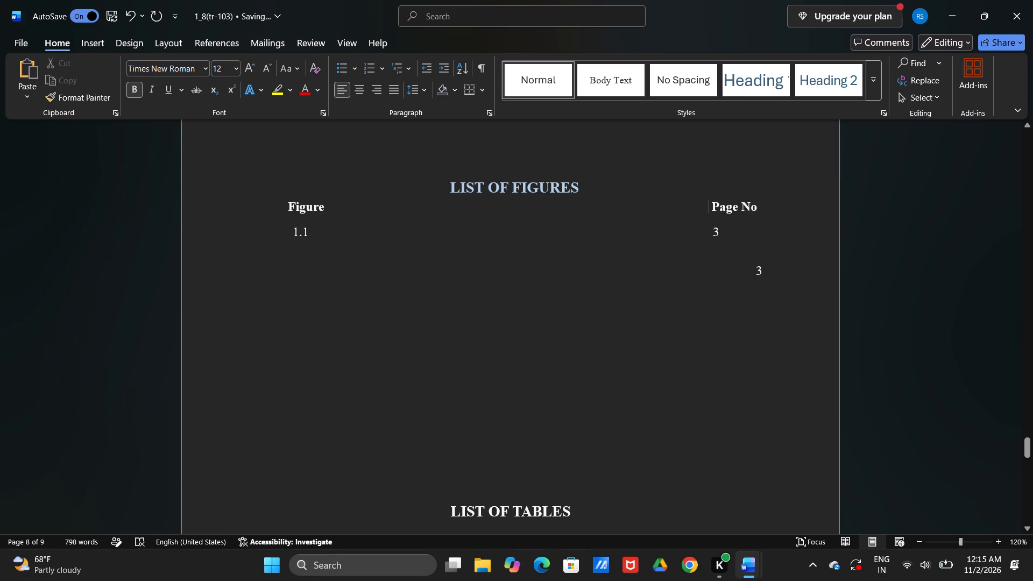
pyautogui.press('space')
pyautogui.press('space')
pyautogui.press('space')
pyautogui.press('space')
pyautogui.press('space')
pyautogui.press('space')
pyautogui.press('space')
pyautogui.press('space')
pyautogui.press('space')
pyautogui.press('space')
pyautogui.press('space')
pyautogui.press('space')
pyautogui.press('BackSpace')
pyautogui.press('BackSpace')
pyautogui.press('BackSpace')
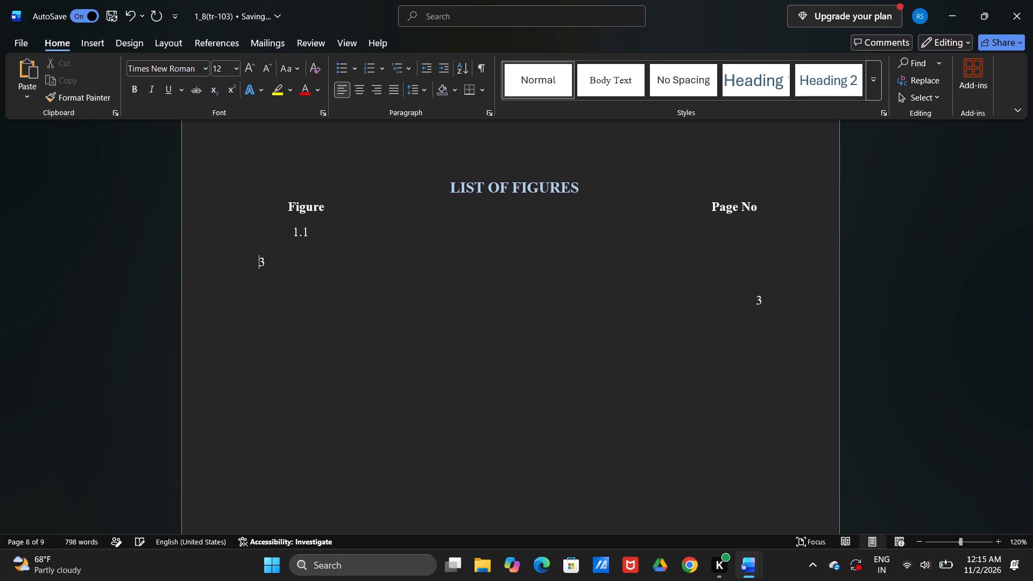
pyautogui.press('BackSpace')
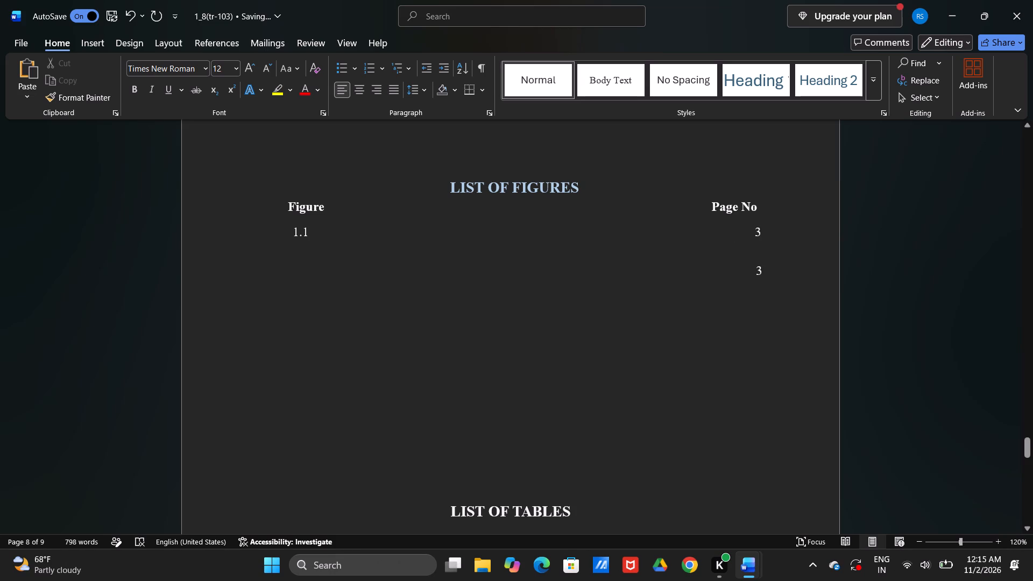
# Shift the Page No header slightly to the right by one space, keeping it on a single line.
pyautogui.click(712, 204)
pyautogui.press('space')
pyautogui.press('space')
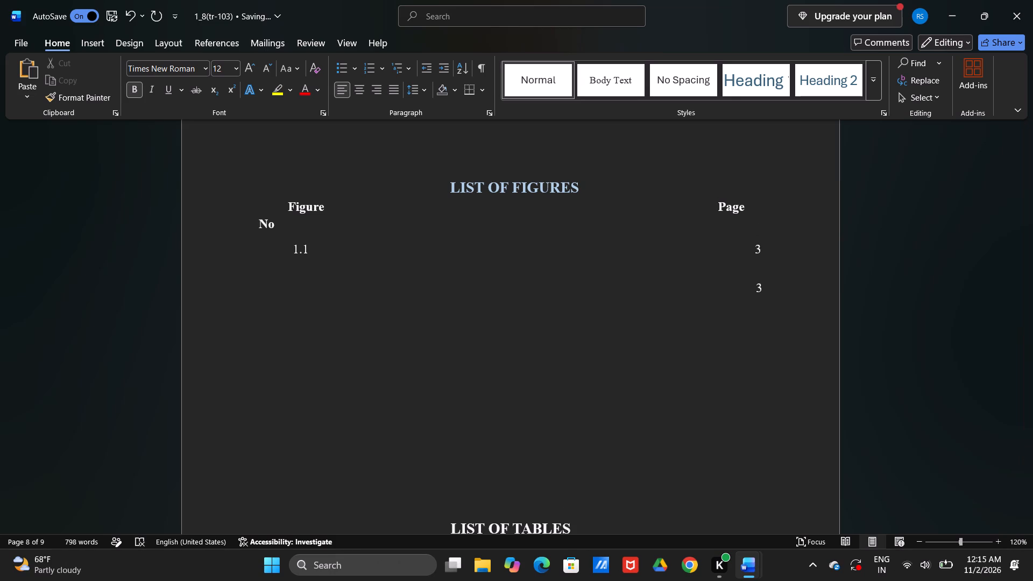
pyautogui.press('BackSpace')
# Move page number 3 in the figure 1.1 row slightly to the left by removing four spaces before it.
pyautogui.click(755, 230)
pyautogui.press('BackSpace')
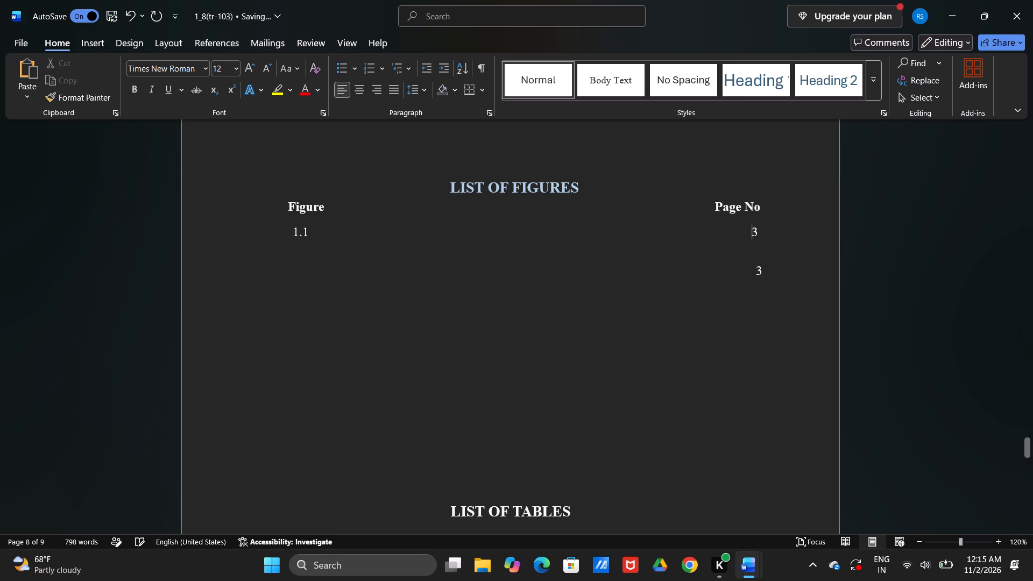
pyautogui.press('BackSpace')
pyautogui.press('BackSpace')
pyautogui.press('BackSpace')
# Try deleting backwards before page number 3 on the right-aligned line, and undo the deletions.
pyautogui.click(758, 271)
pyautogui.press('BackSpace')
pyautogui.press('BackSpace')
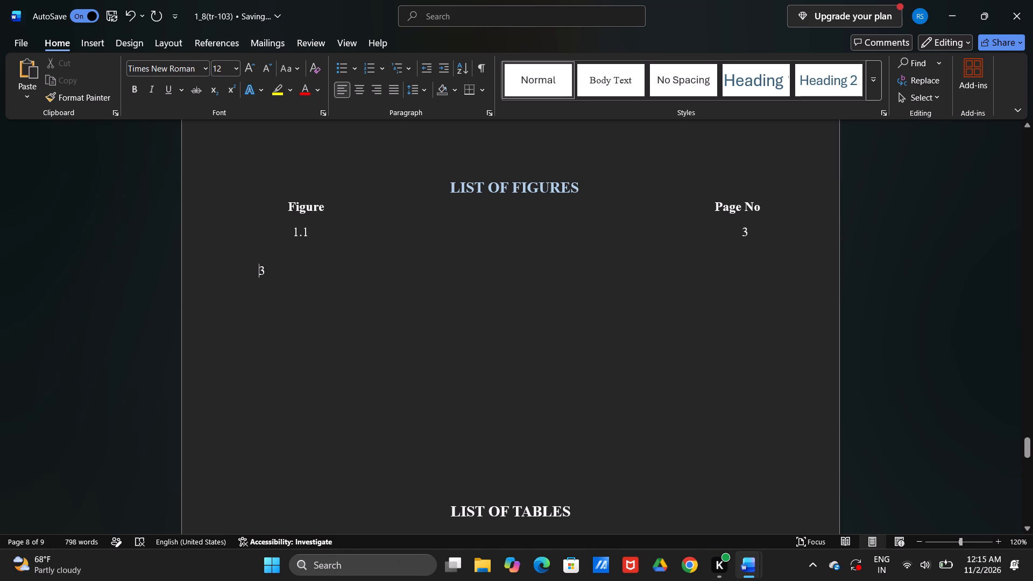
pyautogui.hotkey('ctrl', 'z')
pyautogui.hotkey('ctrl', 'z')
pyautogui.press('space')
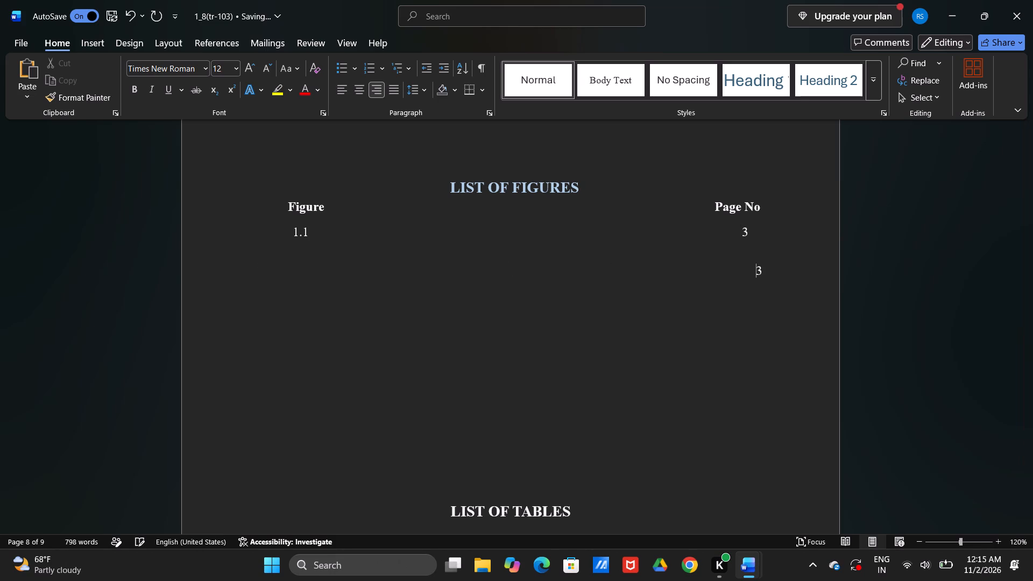
# Move page number 3 in the figure 1.1 row three spaces to the right, beneath the end of the Page No header.
pyautogui.click(740, 230)
pyautogui.press('space')
pyautogui.press('space')
pyautogui.press('space')
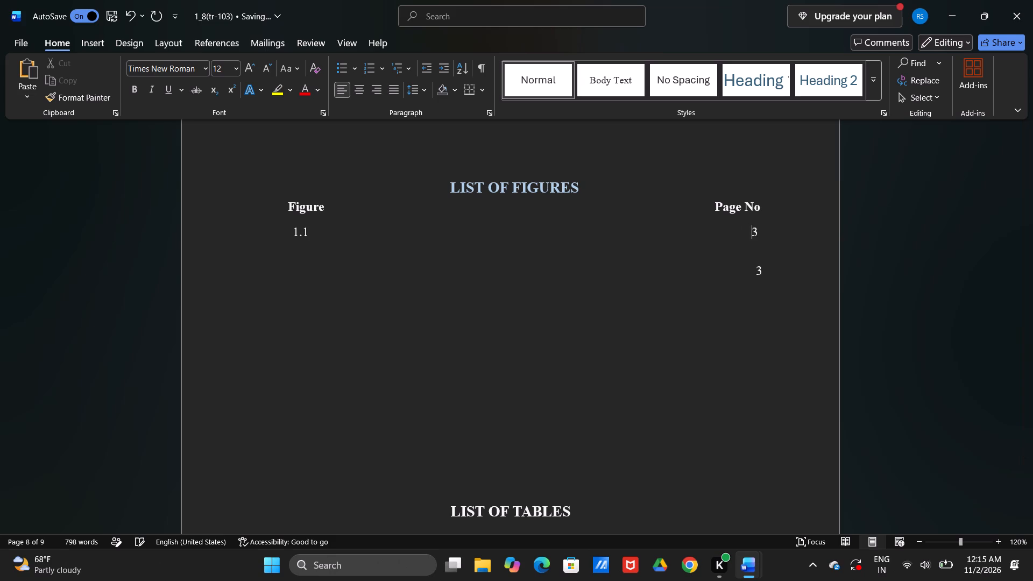
pyautogui.press('space')
pyautogui.press('BackSpace')
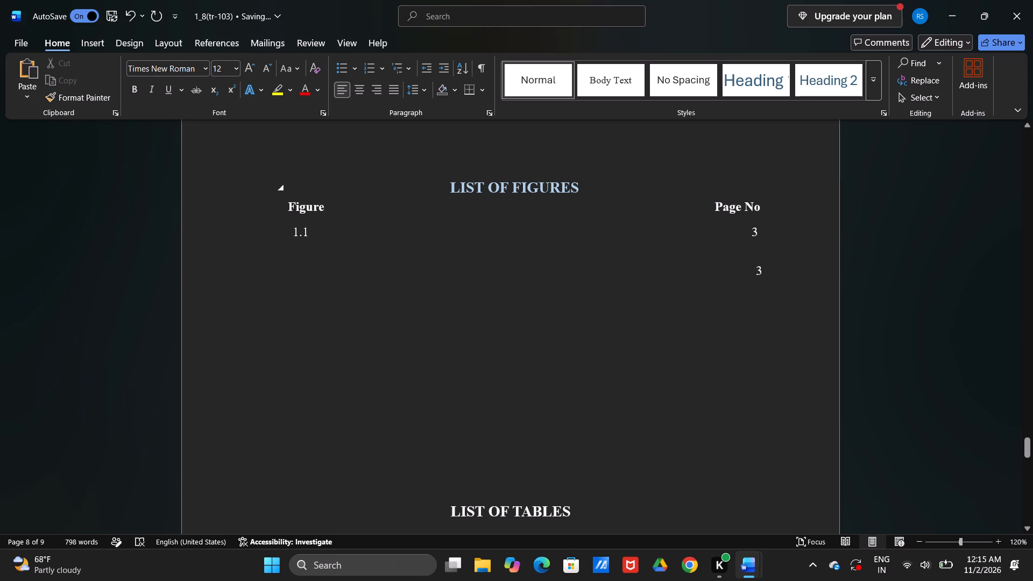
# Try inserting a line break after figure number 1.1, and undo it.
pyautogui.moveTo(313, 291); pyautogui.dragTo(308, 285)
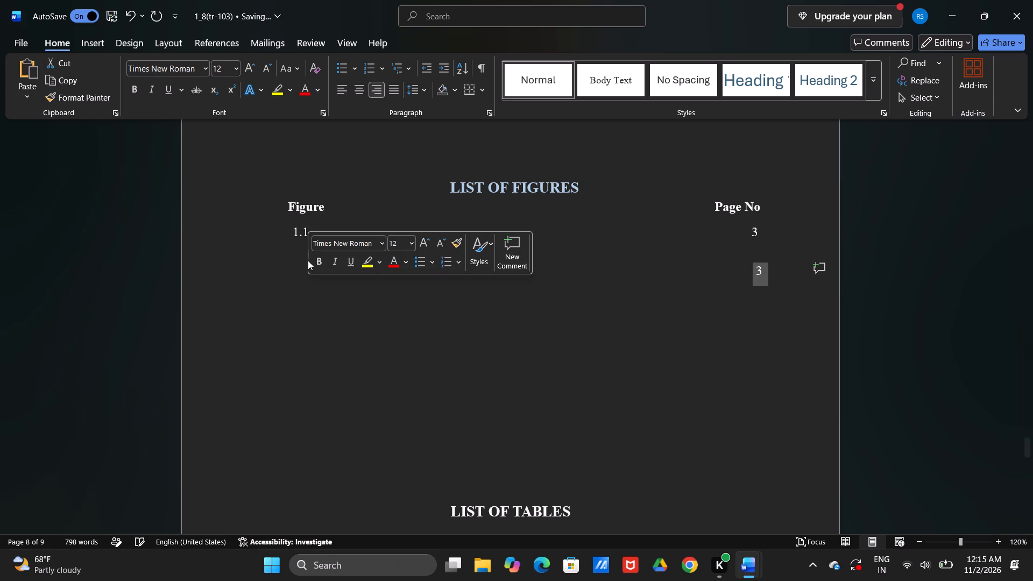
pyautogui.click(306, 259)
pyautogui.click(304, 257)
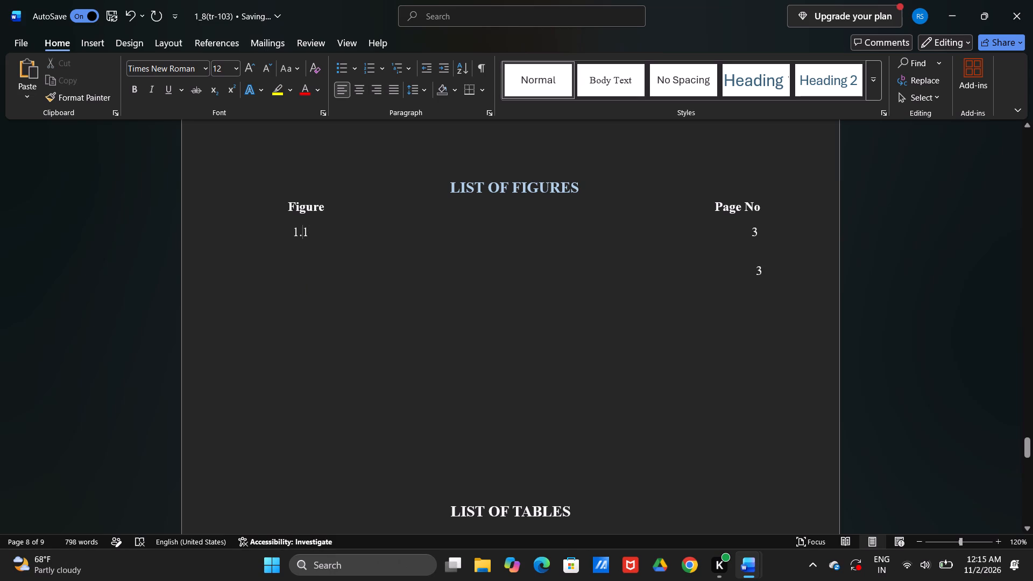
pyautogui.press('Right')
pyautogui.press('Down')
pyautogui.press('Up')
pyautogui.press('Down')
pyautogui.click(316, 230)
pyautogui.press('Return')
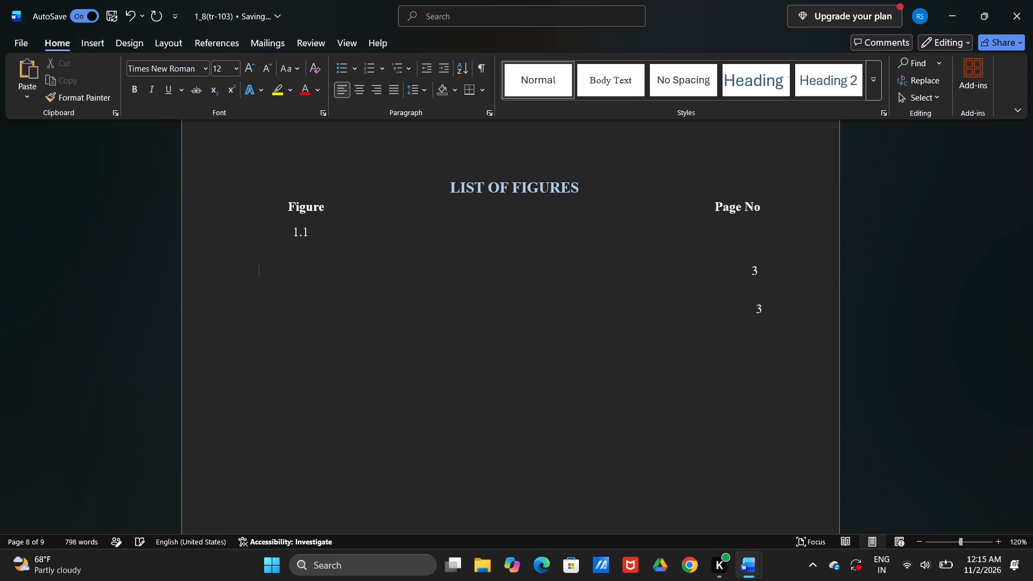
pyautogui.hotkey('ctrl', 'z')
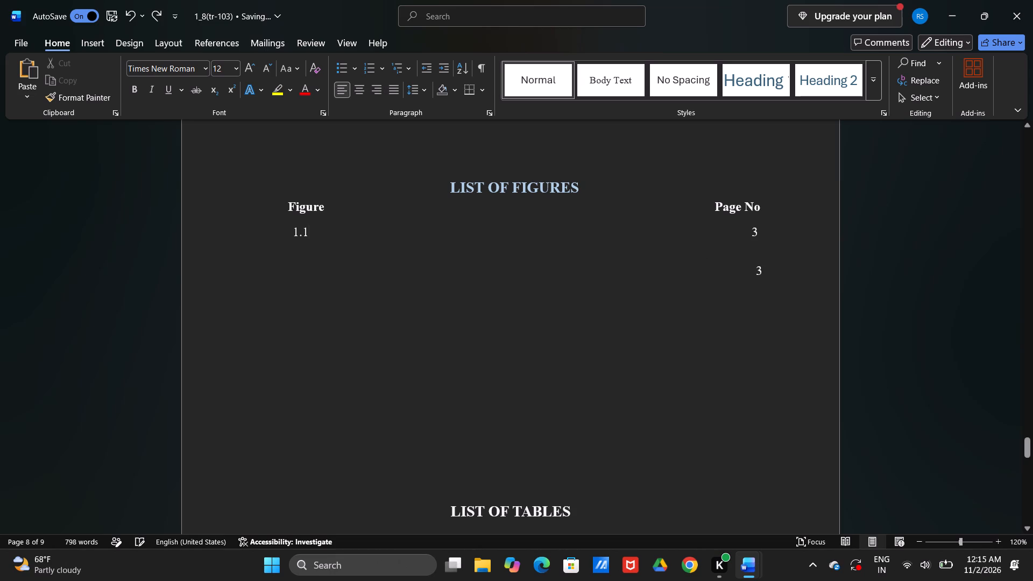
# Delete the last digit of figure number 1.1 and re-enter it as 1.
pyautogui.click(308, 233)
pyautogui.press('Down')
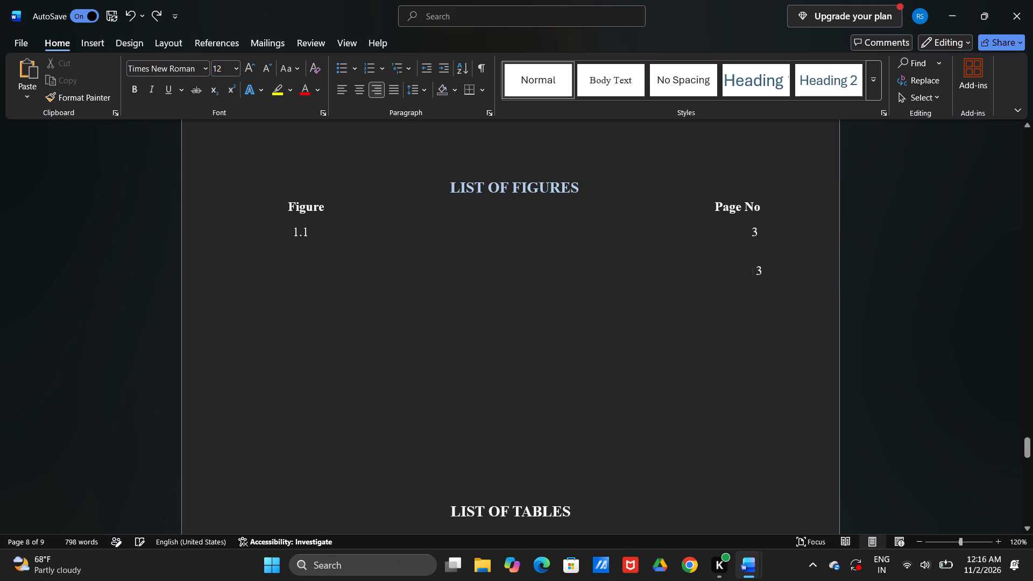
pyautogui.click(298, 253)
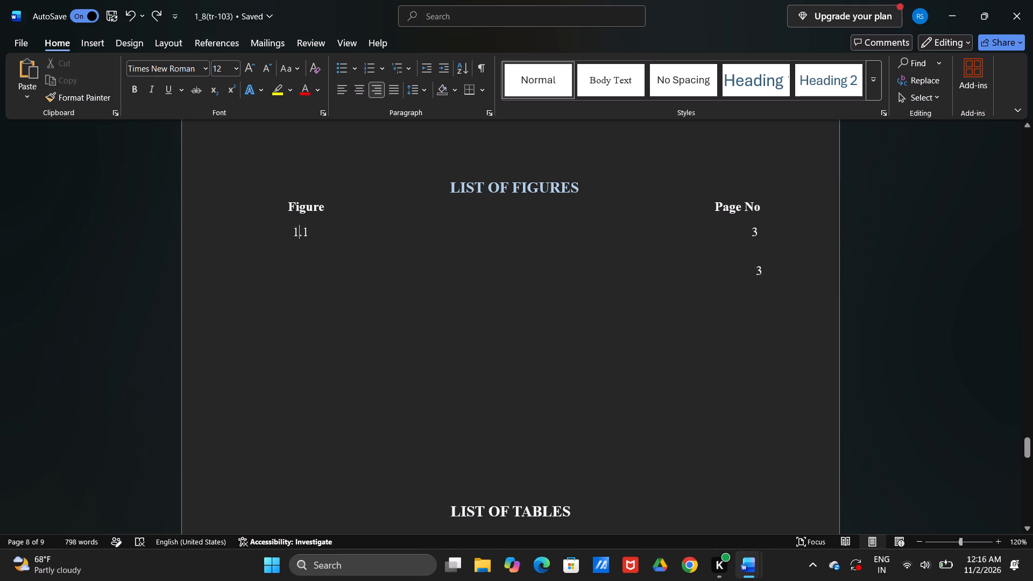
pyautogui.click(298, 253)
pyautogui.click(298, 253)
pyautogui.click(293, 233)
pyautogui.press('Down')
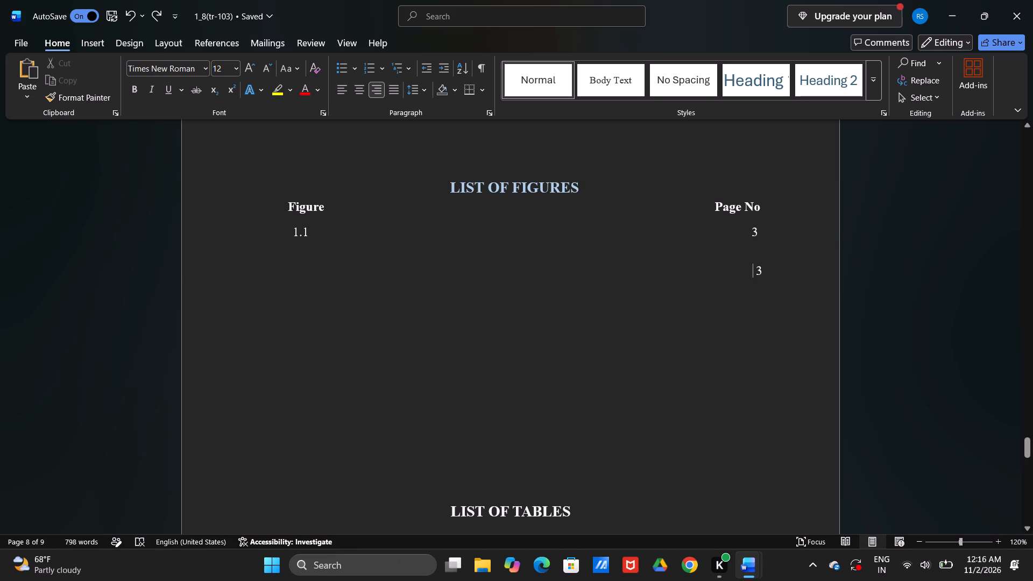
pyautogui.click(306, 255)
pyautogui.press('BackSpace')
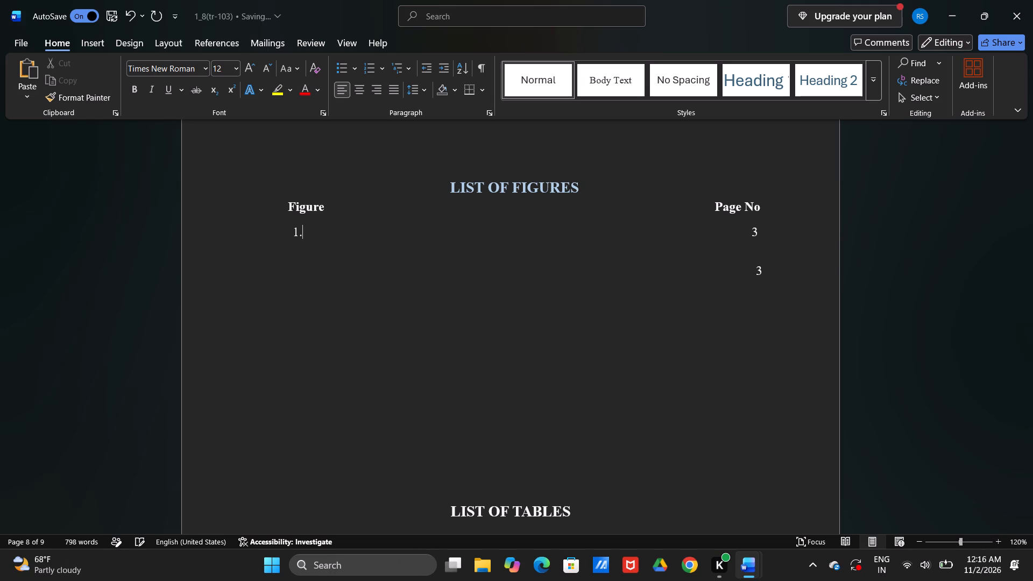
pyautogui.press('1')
# Left-align the line holding page number 3 below the figure 1.1 row.
pyautogui.press('Down')
pyautogui.click(359, 84)
pyautogui.click(391, 88)
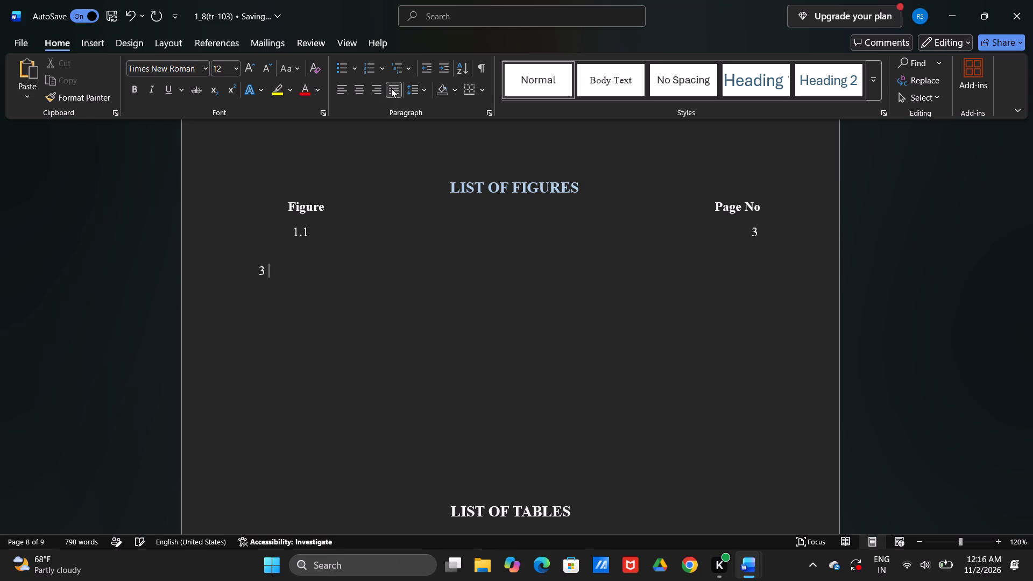
pyautogui.click(391, 88)
# Indent the line below the figure 1.1 row with spaces and enter figure number 1.2 beneath 1.1.
pyautogui.press('space')
pyautogui.press('space')
pyautogui.press('space')
pyautogui.press('space')
pyautogui.press('space')
pyautogui.press('space')
pyautogui.press('space')
pyautogui.press('space')
pyautogui.press('space')
pyautogui.press('space')
pyautogui.press('space')
pyautogui.press('space')
pyautogui.press('space')
pyautogui.press('space')
pyautogui.press('space')
pyautogui.press('space')
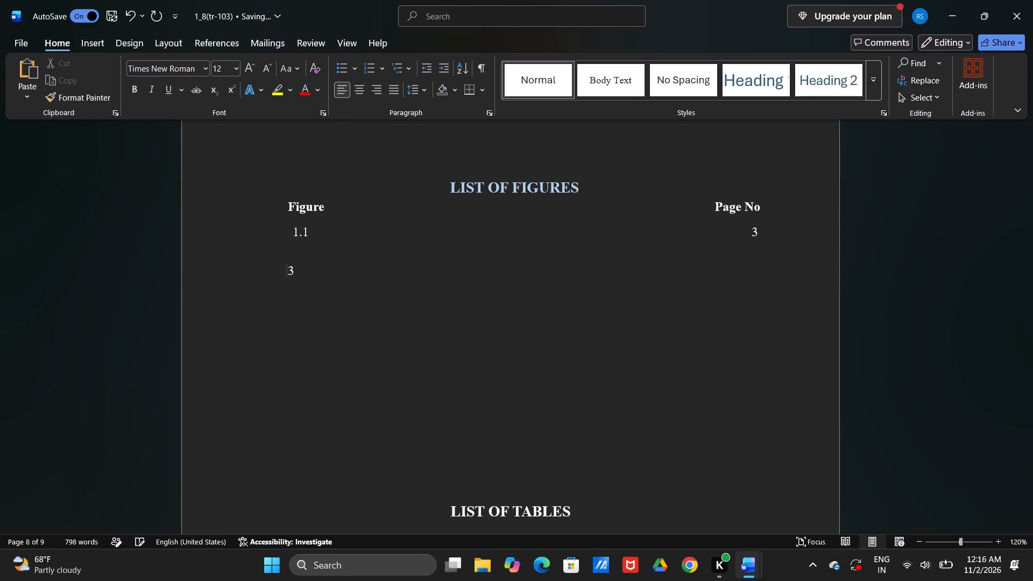
pyautogui.click(295, 270)
pyautogui.press('1')
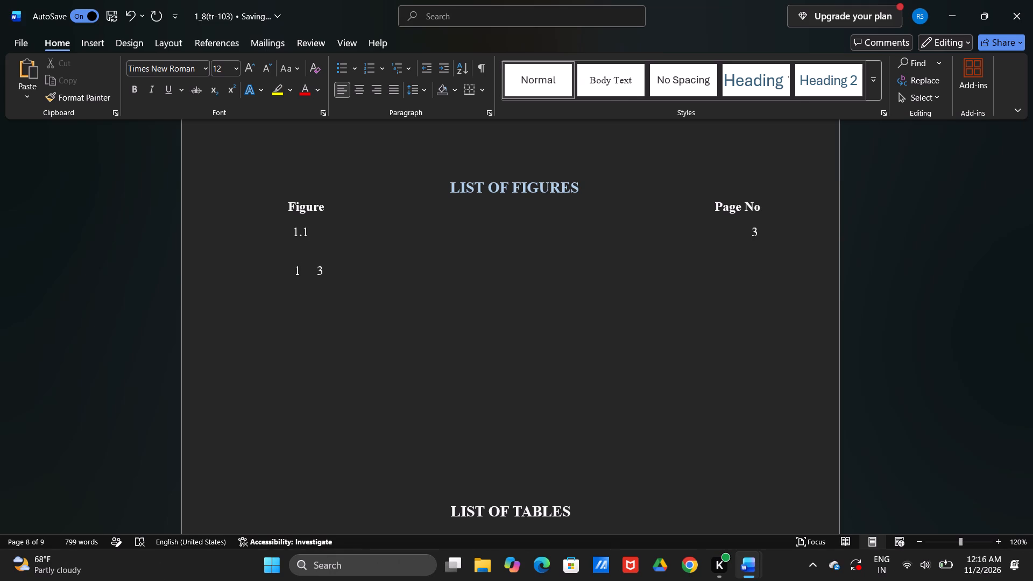
pyautogui.write('.2')
# Move page number 3 in the figure 1.2 row to the right with spaces to line up with the page number above.
pyautogui.press('space')
pyautogui.press('space')
pyautogui.press('space')
pyautogui.press('space')
pyautogui.press('space')
pyautogui.press('space')
pyautogui.press('space')
pyautogui.press('space')
pyautogui.press('space')
pyautogui.press('space')
pyautogui.press('space')
pyautogui.press('space')
pyautogui.press('space')
pyautogui.press('space')
pyautogui.press('space')
pyautogui.press('space')
pyautogui.press('space')
pyautogui.press('space')
pyautogui.press('space')
pyautogui.press('space')
pyautogui.press('space')
pyautogui.press('space')
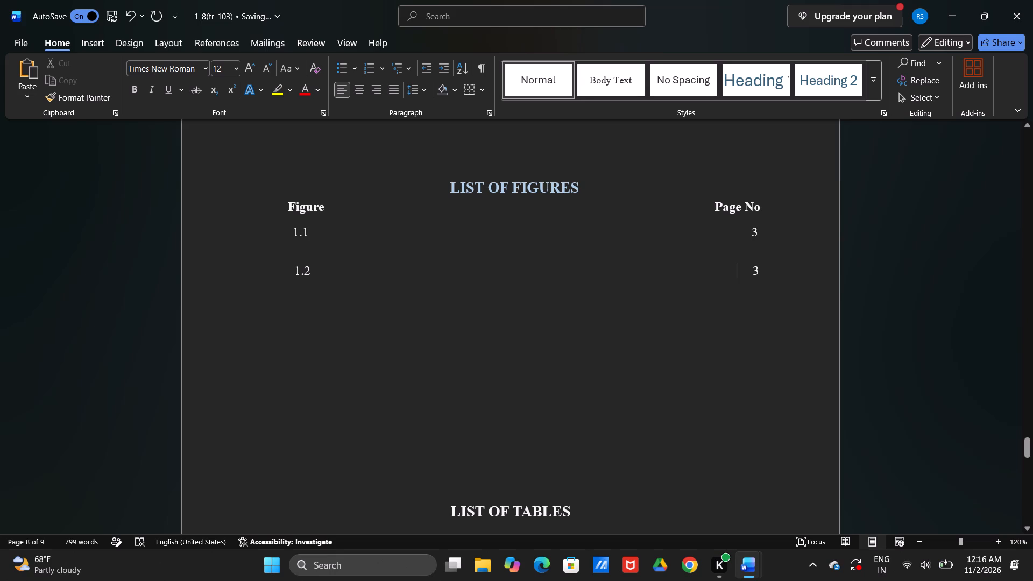
# Left-align the empty line below the figure 1.2 row in the List of Figures.
pyautogui.click(306, 302)
pyautogui.click(302, 300)
pyautogui.click(346, 97)
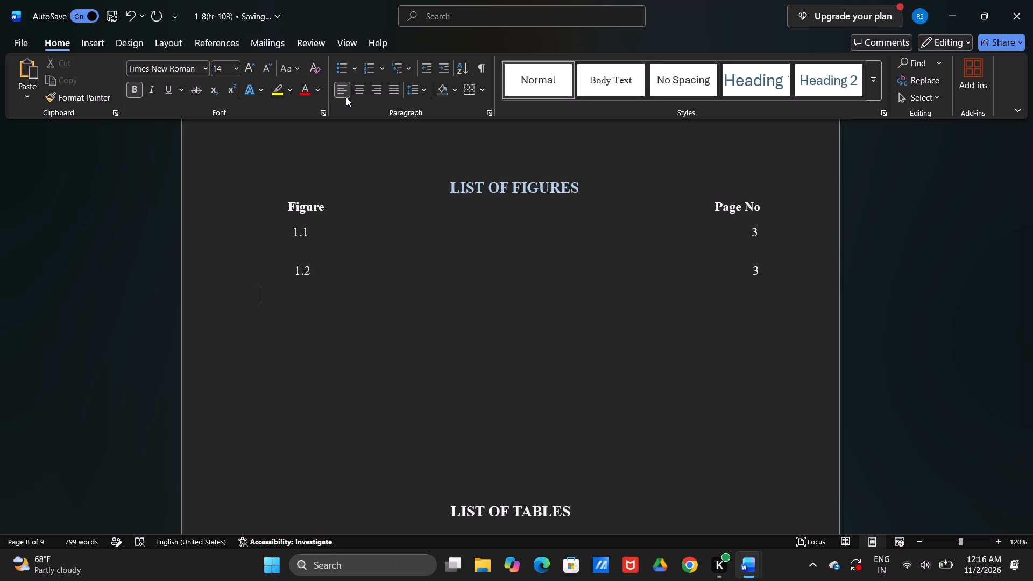
# Indent the line below the figure 1.2 row with spaces and enter figure number 1.3 in non-bold 12-point text.
pyautogui.press('1')
pyautogui.press('BackSpace')
pyautogui.press('space')
pyautogui.press('space')
pyautogui.press('space')
pyautogui.press('space')
pyautogui.press('space')
pyautogui.press('space')
pyautogui.press('space')
pyautogui.press('space')
pyautogui.press('space')
pyautogui.press('space')
pyautogui.hotkey('ctrl', 'b')
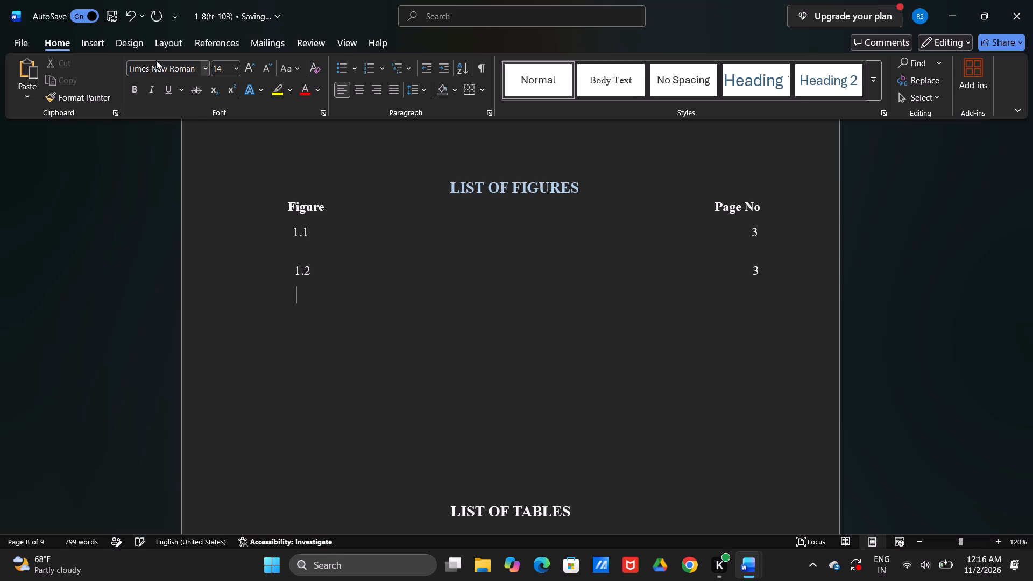
pyautogui.click(265, 66)
pyautogui.write('1.3')
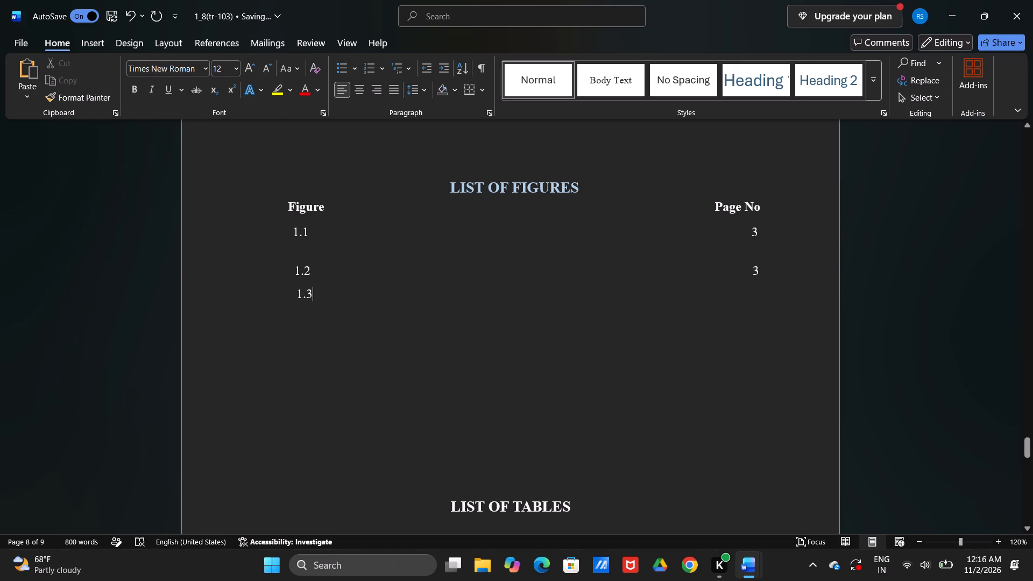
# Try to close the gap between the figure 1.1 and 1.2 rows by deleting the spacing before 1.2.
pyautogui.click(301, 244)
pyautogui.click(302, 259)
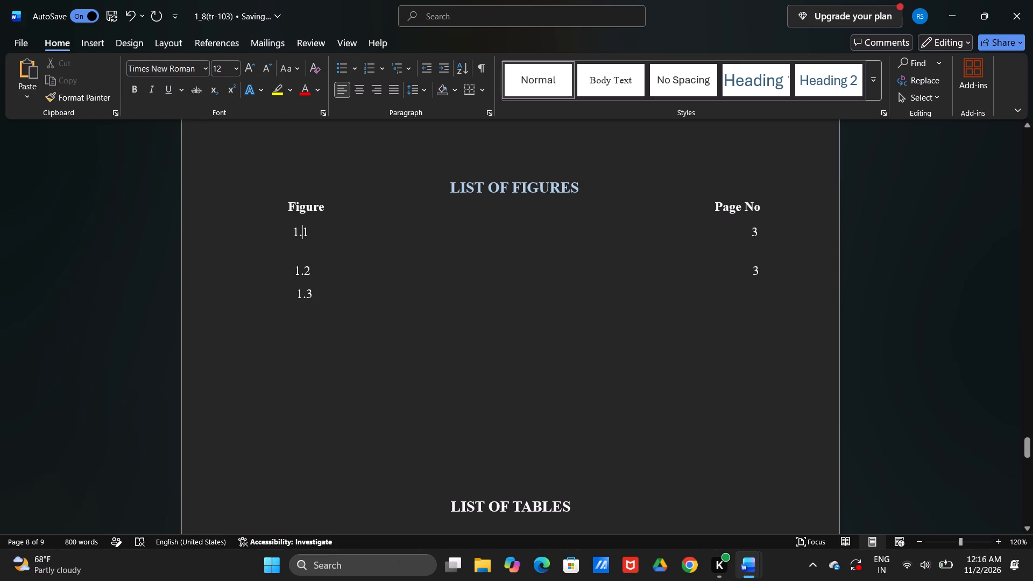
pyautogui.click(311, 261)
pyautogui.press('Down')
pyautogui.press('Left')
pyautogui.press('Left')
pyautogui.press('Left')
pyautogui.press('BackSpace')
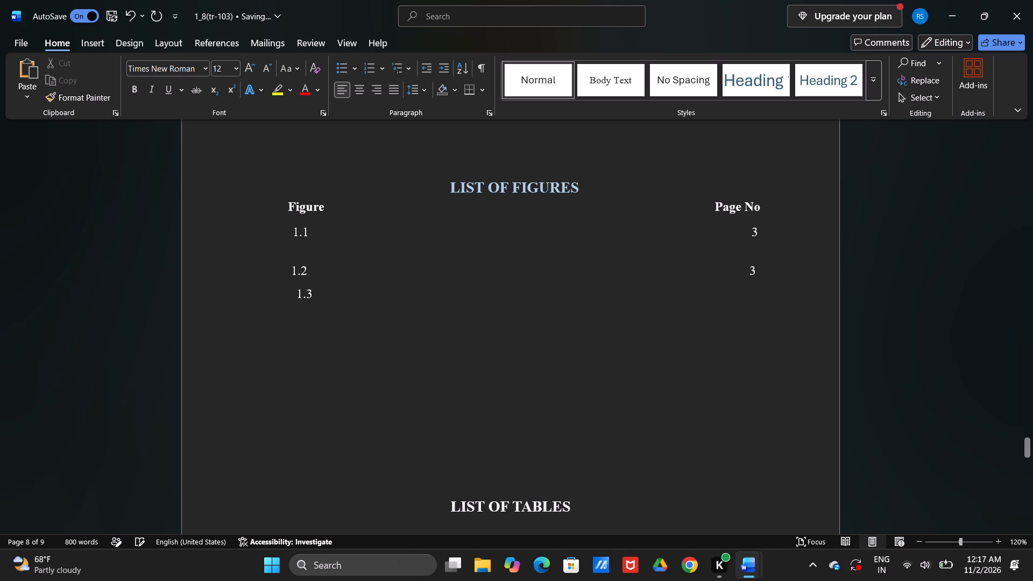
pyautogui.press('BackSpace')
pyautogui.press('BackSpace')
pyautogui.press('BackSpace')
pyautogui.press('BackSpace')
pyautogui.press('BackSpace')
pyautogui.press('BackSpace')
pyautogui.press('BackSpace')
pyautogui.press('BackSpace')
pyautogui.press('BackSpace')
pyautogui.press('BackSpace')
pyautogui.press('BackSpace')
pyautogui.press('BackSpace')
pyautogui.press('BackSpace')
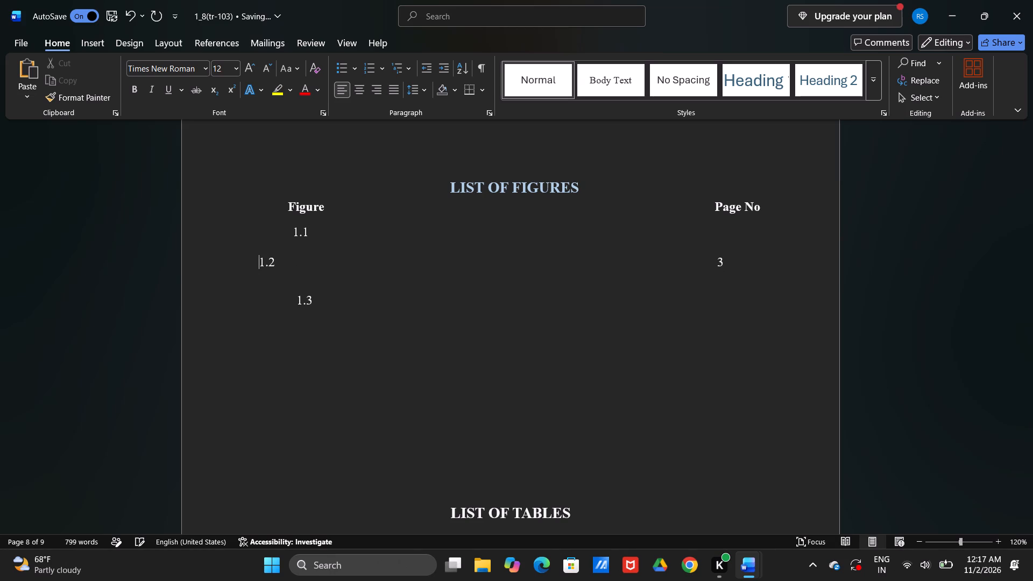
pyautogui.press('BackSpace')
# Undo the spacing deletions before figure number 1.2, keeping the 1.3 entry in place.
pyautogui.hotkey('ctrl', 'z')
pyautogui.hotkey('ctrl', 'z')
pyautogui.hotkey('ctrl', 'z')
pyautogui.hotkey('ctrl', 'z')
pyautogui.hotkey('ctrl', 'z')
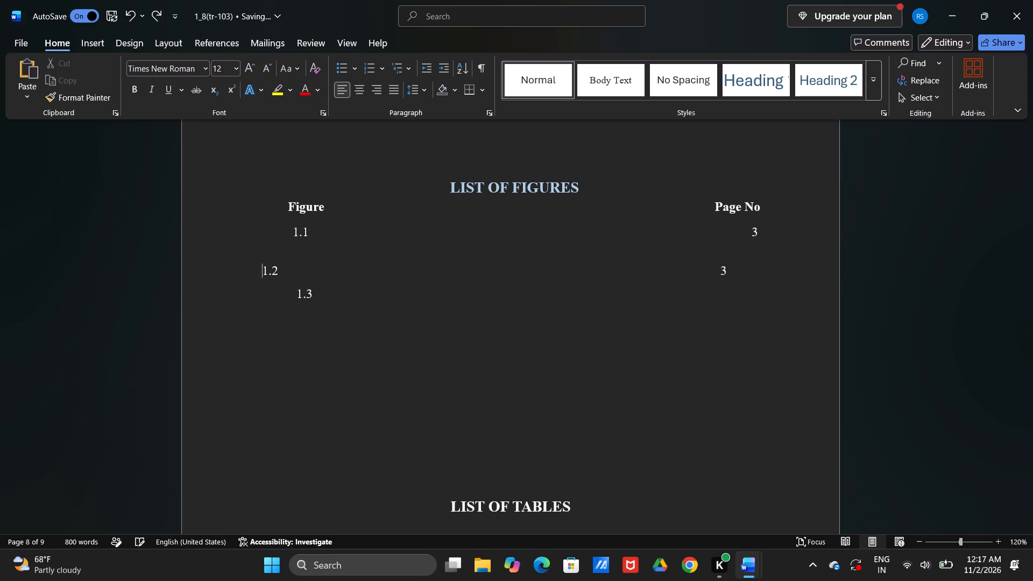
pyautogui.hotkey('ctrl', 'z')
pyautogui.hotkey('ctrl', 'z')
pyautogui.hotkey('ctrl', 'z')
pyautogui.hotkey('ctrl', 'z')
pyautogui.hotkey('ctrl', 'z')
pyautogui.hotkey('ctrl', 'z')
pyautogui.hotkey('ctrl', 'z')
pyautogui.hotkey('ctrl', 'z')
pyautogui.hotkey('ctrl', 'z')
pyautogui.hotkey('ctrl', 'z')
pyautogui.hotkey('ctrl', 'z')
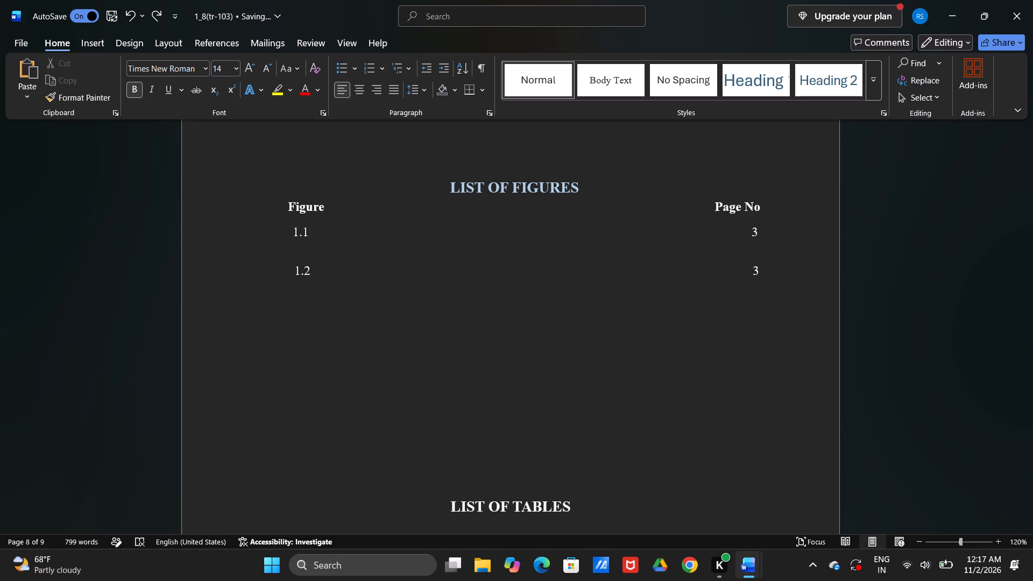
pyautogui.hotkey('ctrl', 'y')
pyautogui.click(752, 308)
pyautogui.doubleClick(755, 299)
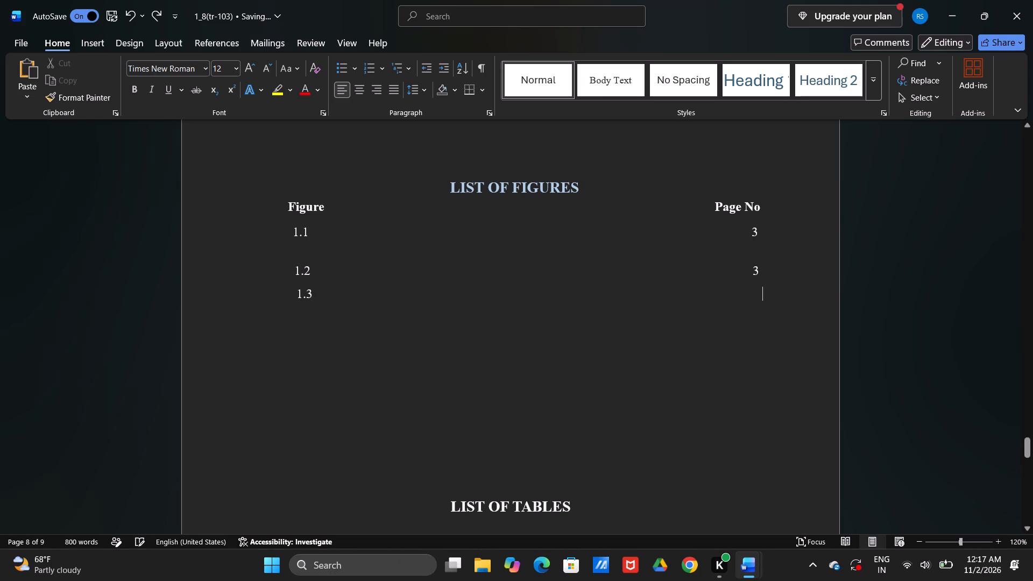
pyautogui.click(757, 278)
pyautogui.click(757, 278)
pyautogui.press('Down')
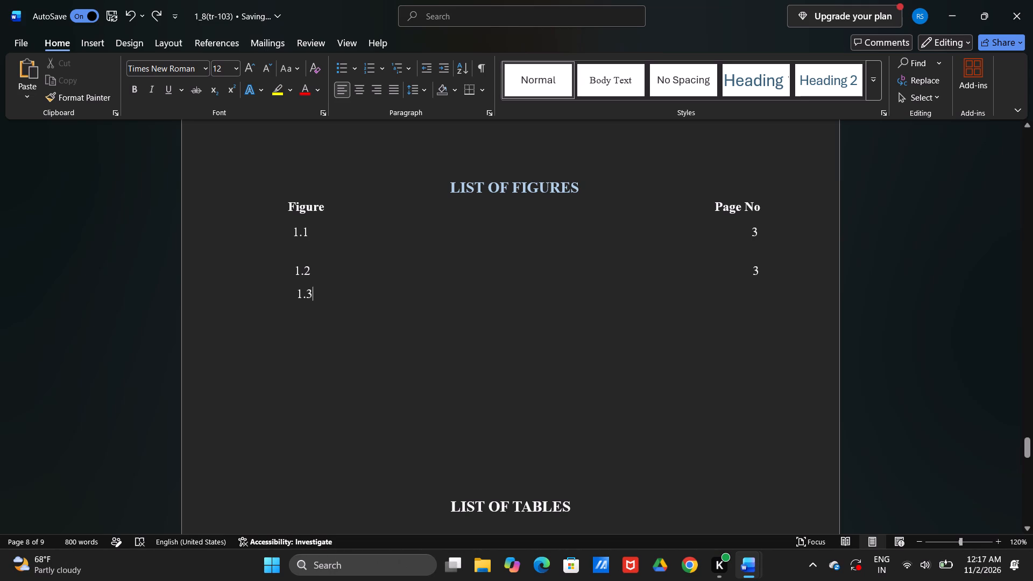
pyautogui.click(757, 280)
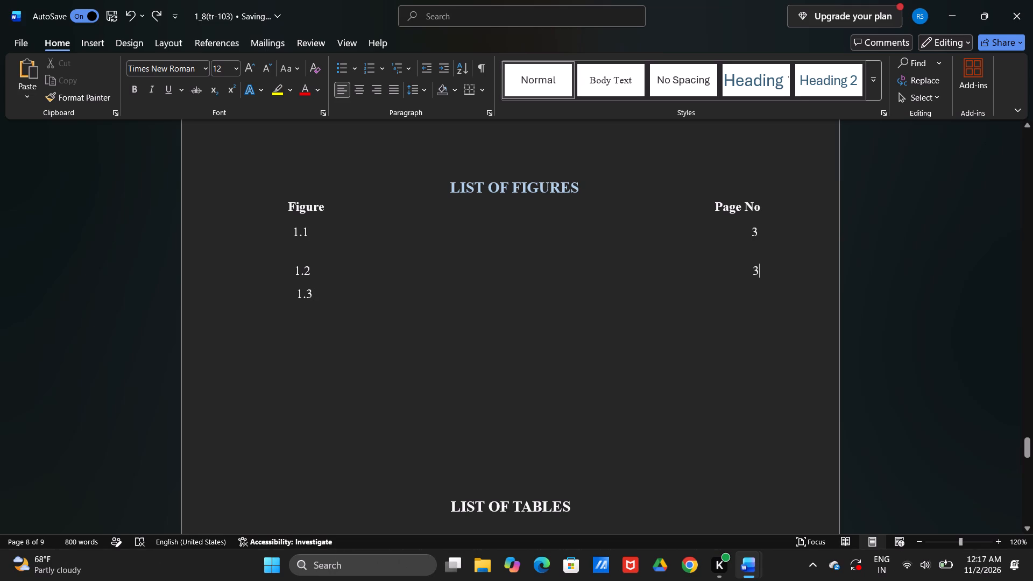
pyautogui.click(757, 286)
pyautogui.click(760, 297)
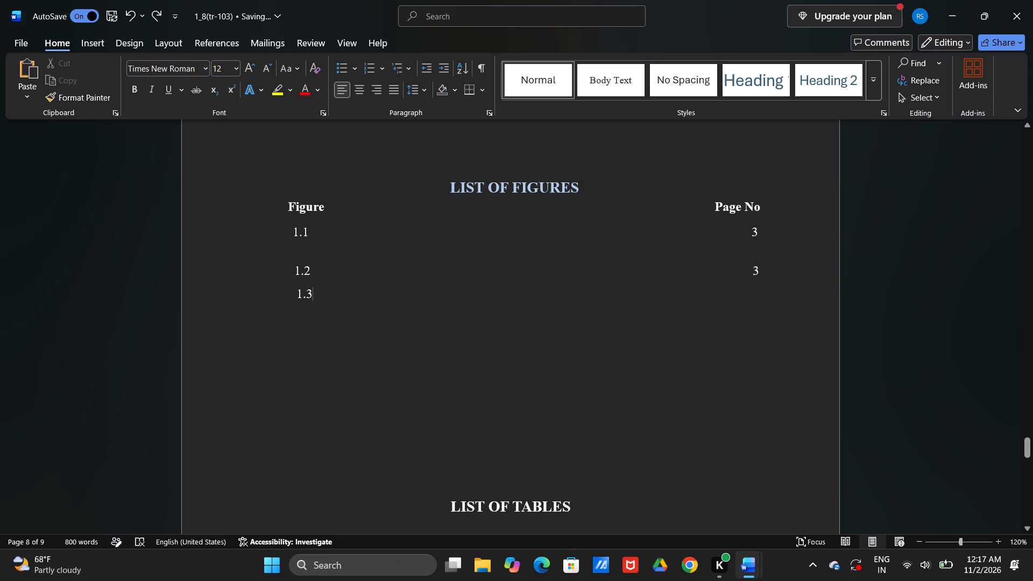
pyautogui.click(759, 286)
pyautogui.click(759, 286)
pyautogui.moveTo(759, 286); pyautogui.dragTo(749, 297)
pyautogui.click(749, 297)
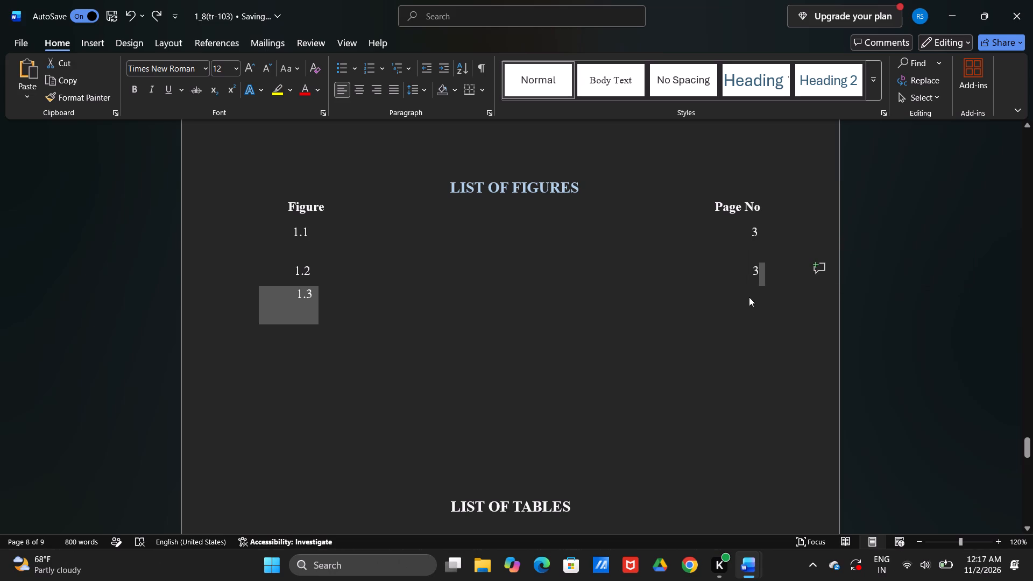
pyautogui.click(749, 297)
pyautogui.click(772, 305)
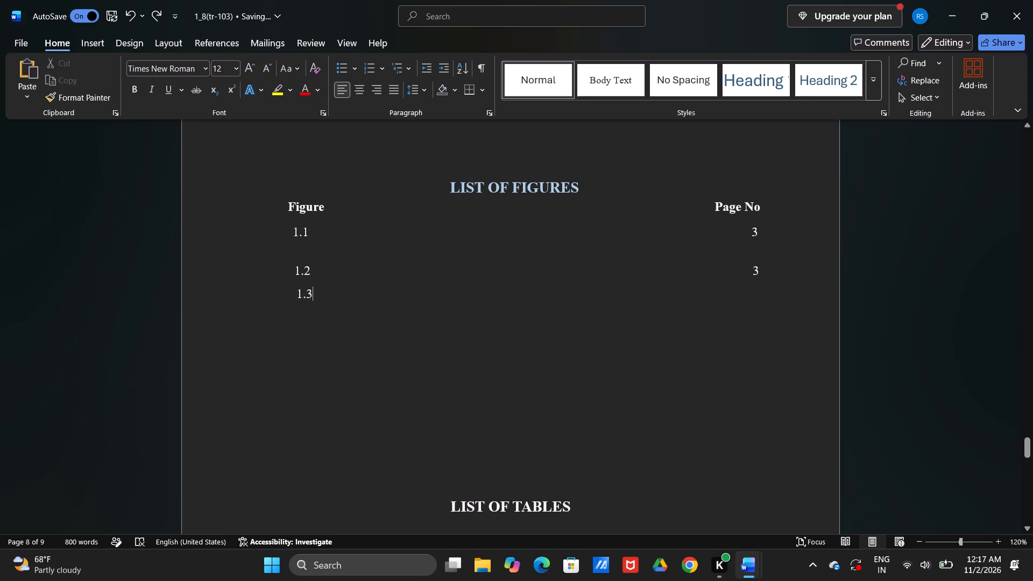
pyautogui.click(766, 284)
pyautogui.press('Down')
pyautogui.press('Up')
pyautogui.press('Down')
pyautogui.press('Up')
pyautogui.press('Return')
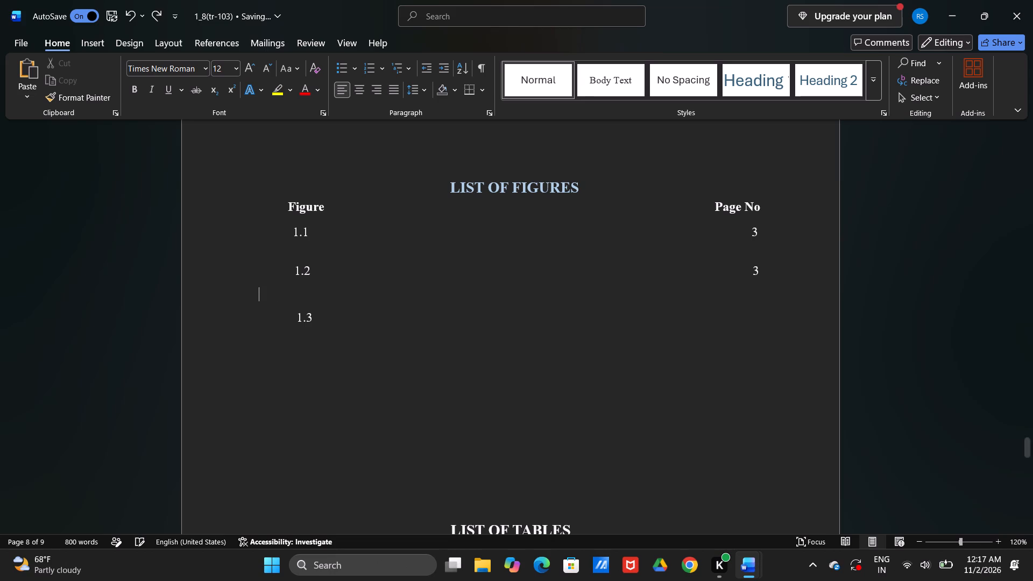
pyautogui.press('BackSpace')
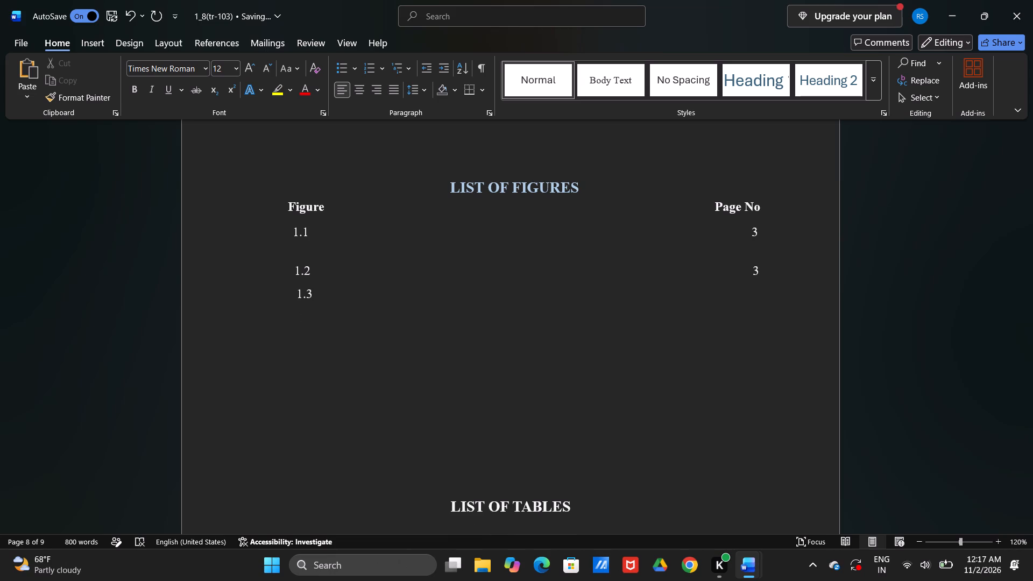
# Fill the figure 1.3 row with spaces after the number up to the Page No column.
pyautogui.press('Down')
pyautogui.press('space')
pyautogui.press('space')
pyautogui.press('space')
pyautogui.press('space')
pyautogui.press('space')
pyautogui.press('space')
pyautogui.press('space')
pyautogui.press('space')
pyautogui.press('space')
pyautogui.press('space')
pyautogui.press('space')
pyautogui.press('space')
pyautogui.press('space')
pyautogui.press('space')
pyautogui.press('space')
pyautogui.press('space')
pyautogui.press('space')
pyautogui.press('space')
pyautogui.press('space')
pyautogui.press('space')
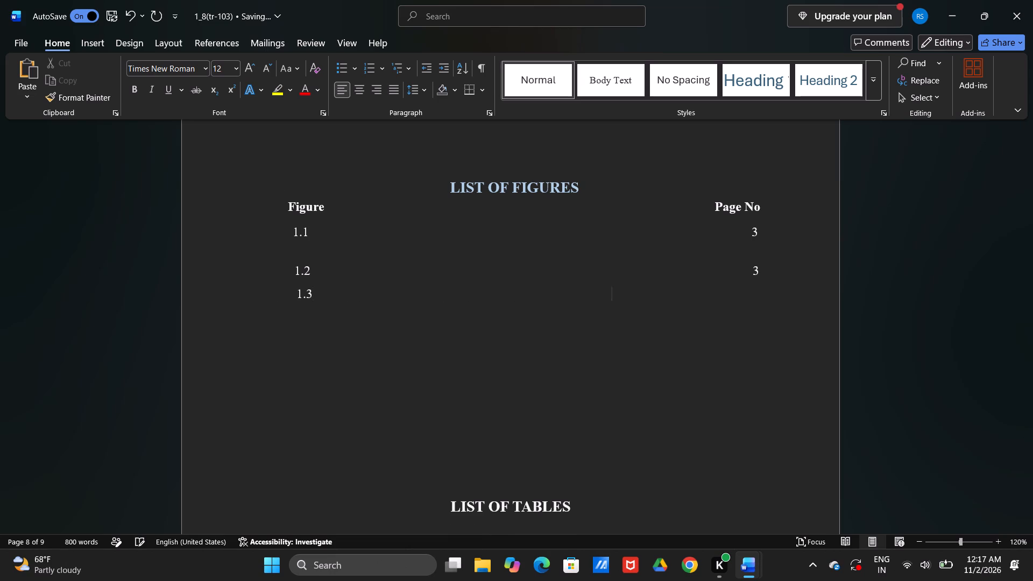
pyautogui.press('space')
pyautogui.press('space')
pyautogui.press('space')
pyautogui.press('space')
pyautogui.press('BackSpace')
# Look up the page of Fig. 1.3 in the TRAINING REPORT(TR-103) document and enter page number 6 in the 1_8(tr-103) figure 1.3 row.
pyautogui.hotkey('alt', 'Tab')
pyautogui.scroll(-2, 733, 253)
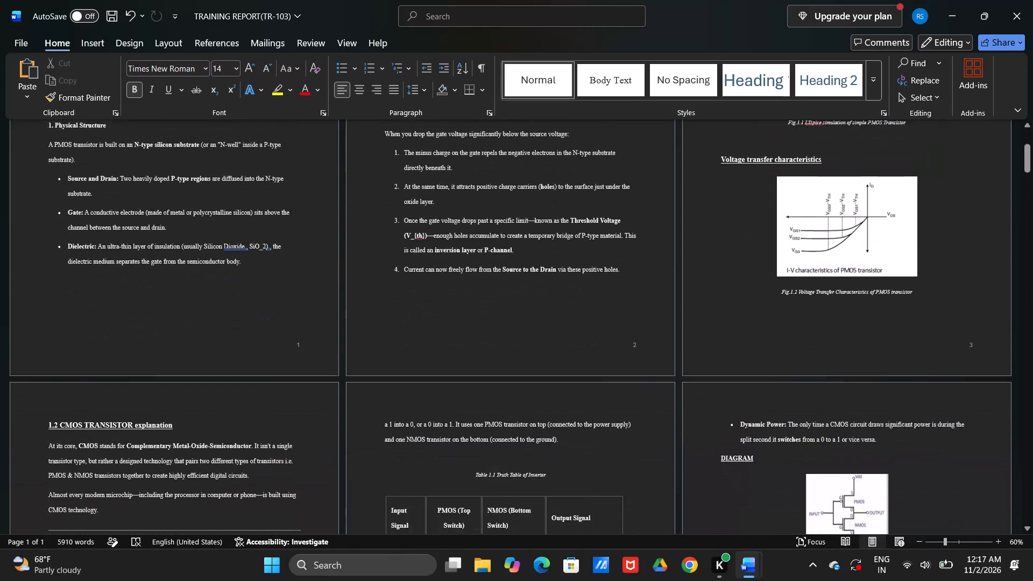
pyautogui.scroll(1, 733, 253)
pyautogui.scroll(-5, 733, 253)
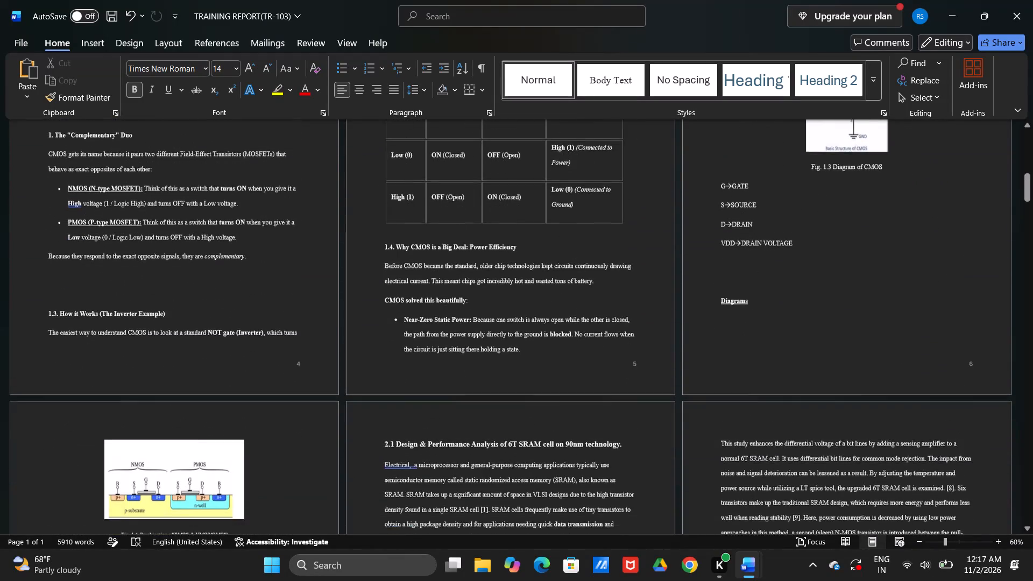
pyautogui.scroll(1, 733, 253)
pyautogui.scroll(-1, 733, 253)
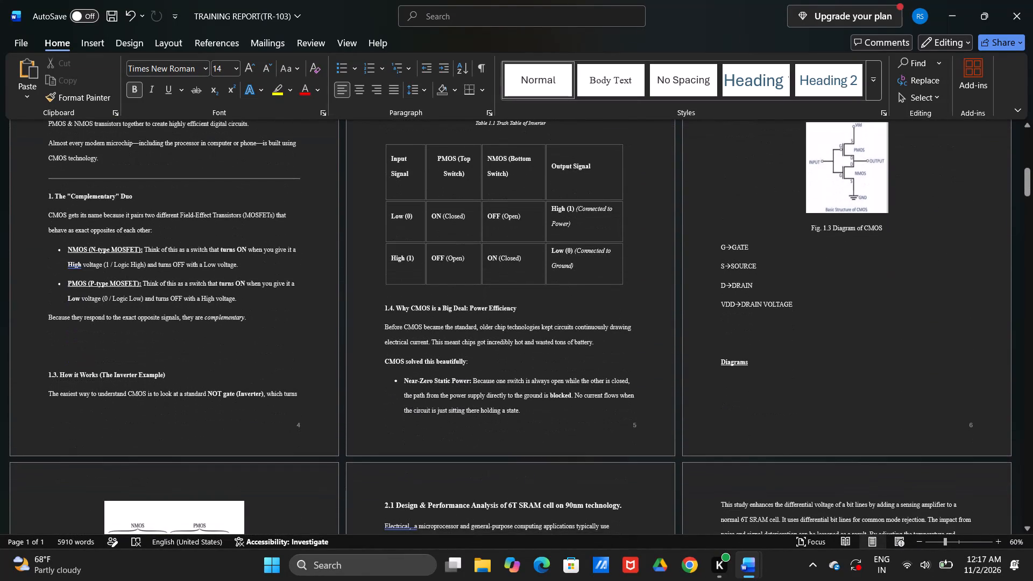
pyautogui.hotkey('alt', 'Tab')
pyautogui.press('6')
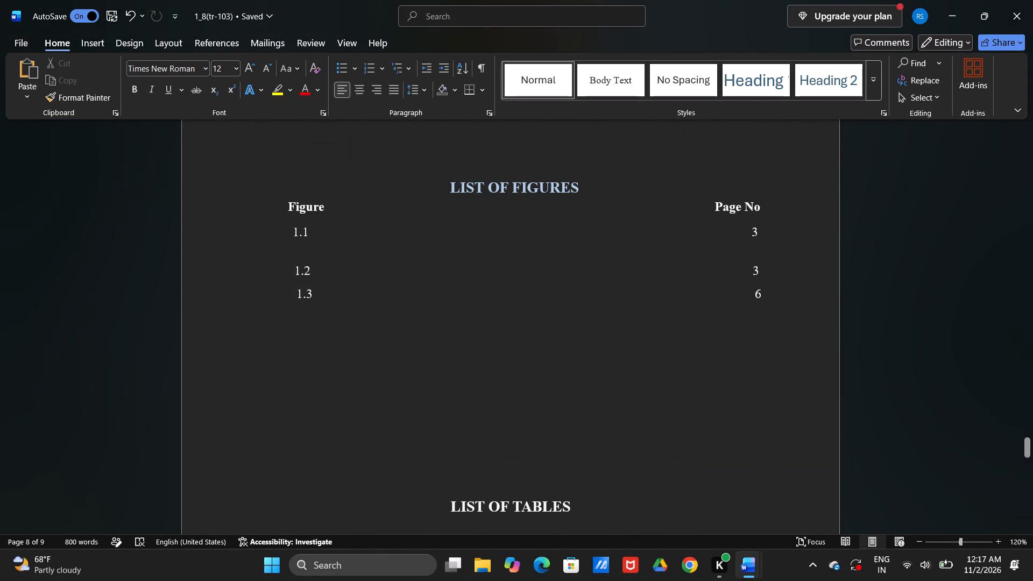
# Add figure number 1.4 on a new row below 1.3 in the List of Figures, indented under the Figure column.
pyautogui.press('Return')
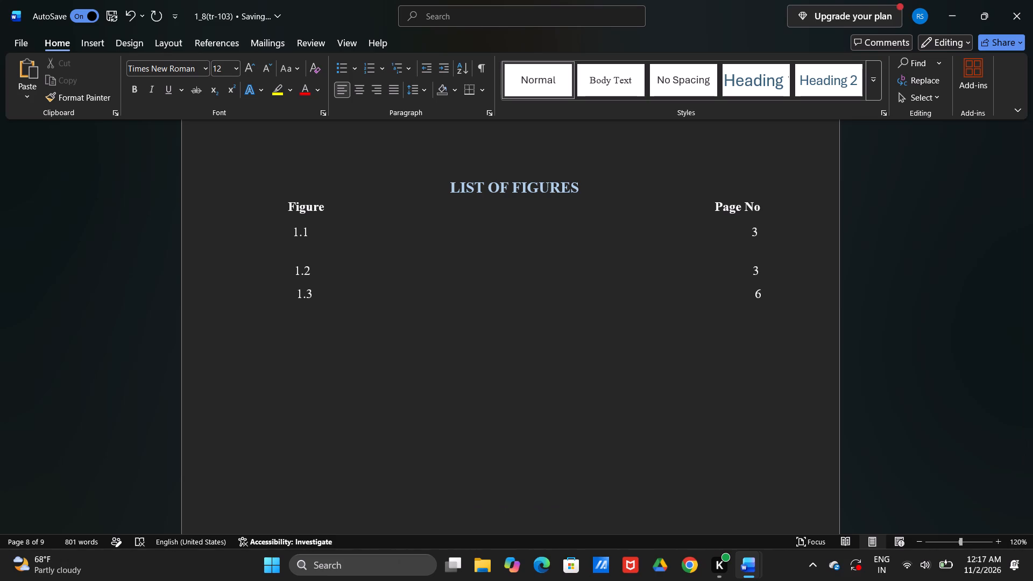
pyautogui.press('space')
pyautogui.press('space')
pyautogui.press('space')
pyautogui.press('space')
pyautogui.press('space')
pyautogui.press('space')
pyautogui.press('BackSpace')
pyautogui.write('1.4')
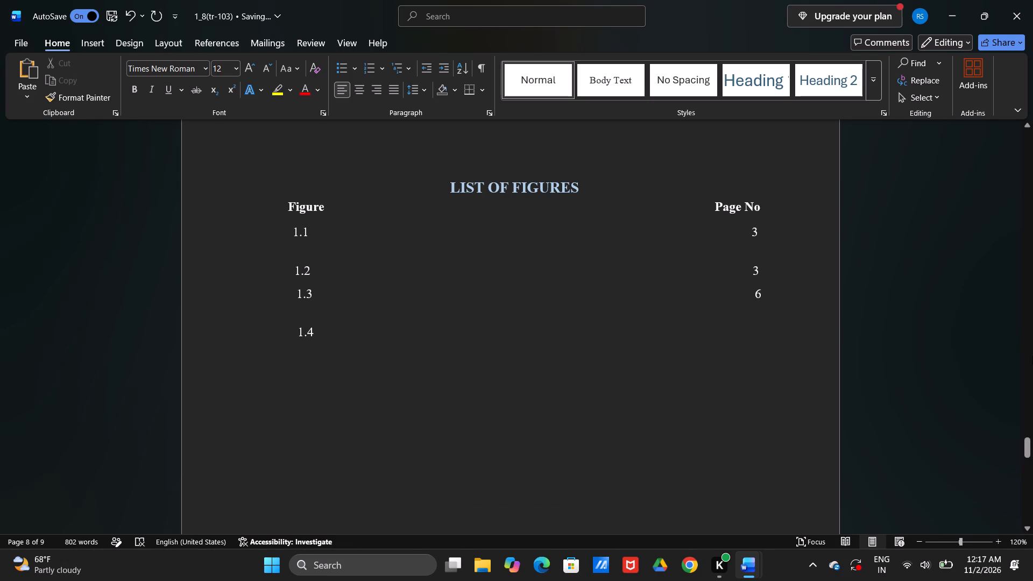
# Fill the figure 1.4 row with spaces up to the Page No column and enter page number 8.
pyautogui.click(762, 322)
pyautogui.press('Down')
pyautogui.press('space')
pyautogui.press('space')
pyautogui.press('space')
pyautogui.press('space')
pyautogui.press('space')
pyautogui.press('space')
pyautogui.press('space')
pyautogui.press('space')
pyautogui.press('space')
pyautogui.press('space')
pyautogui.press('space')
pyautogui.press('space')
pyautogui.press('space')
pyautogui.press('space')
pyautogui.press('space')
pyautogui.press('space')
pyautogui.press('space')
pyautogui.press('space')
pyautogui.press('space')
pyautogui.press('space')
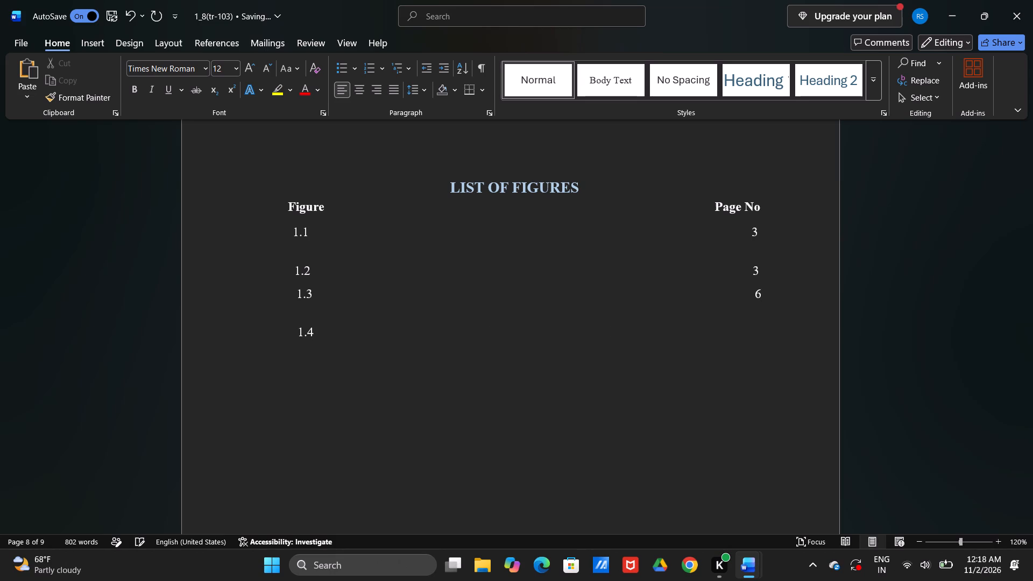
pyautogui.press('space')
pyautogui.press('space')
pyautogui.press('space')
pyautogui.press('space')
pyautogui.press('space')
pyautogui.press('space')
pyautogui.press('space')
pyautogui.press('space')
pyautogui.press('BackSpace')
pyautogui.press('8')
pyautogui.press('Return')
# Look up the page of Fig. 1.4 in the TRAINING REPORT(TR-103) document and change the 1_8(tr-103) figure 1.4 row's page number to 7.
pyautogui.hotkey('alt', 'Tab')
pyautogui.scroll(-1, 762, 322)
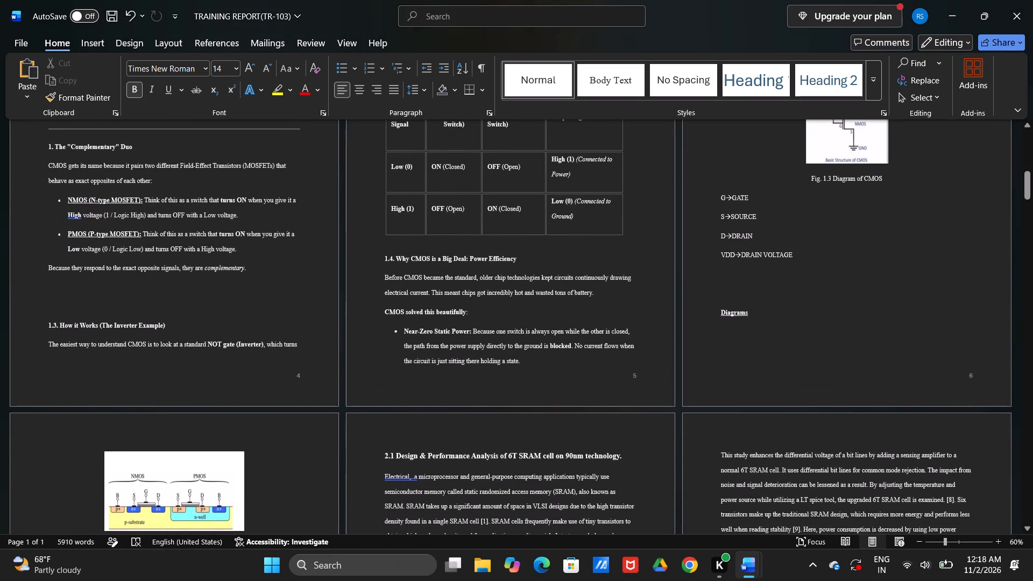
pyautogui.scroll(-1, 762, 322)
pyautogui.scroll(1, 762, 322)
pyautogui.scroll(-1, 762, 322)
pyautogui.scroll(1, 762, 322)
pyautogui.scroll(-2, 762, 322)
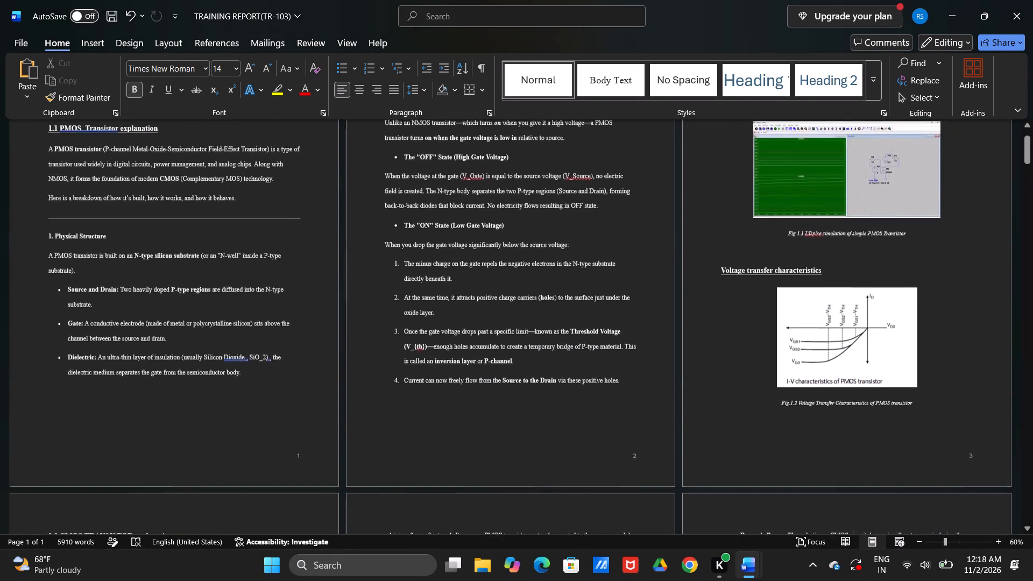
pyautogui.scroll(-3, 762, 322)
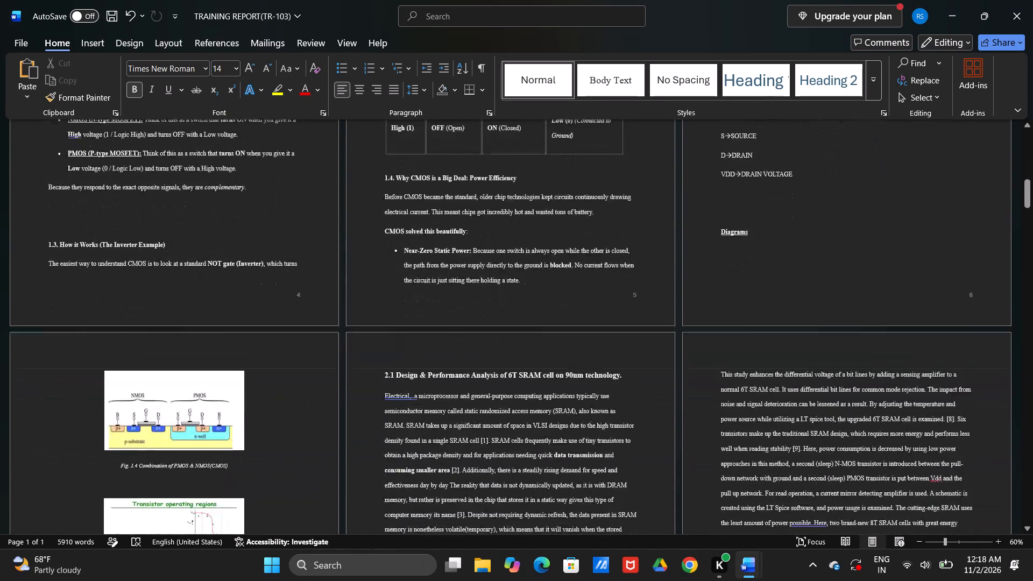
pyautogui.scroll(-4, 762, 322)
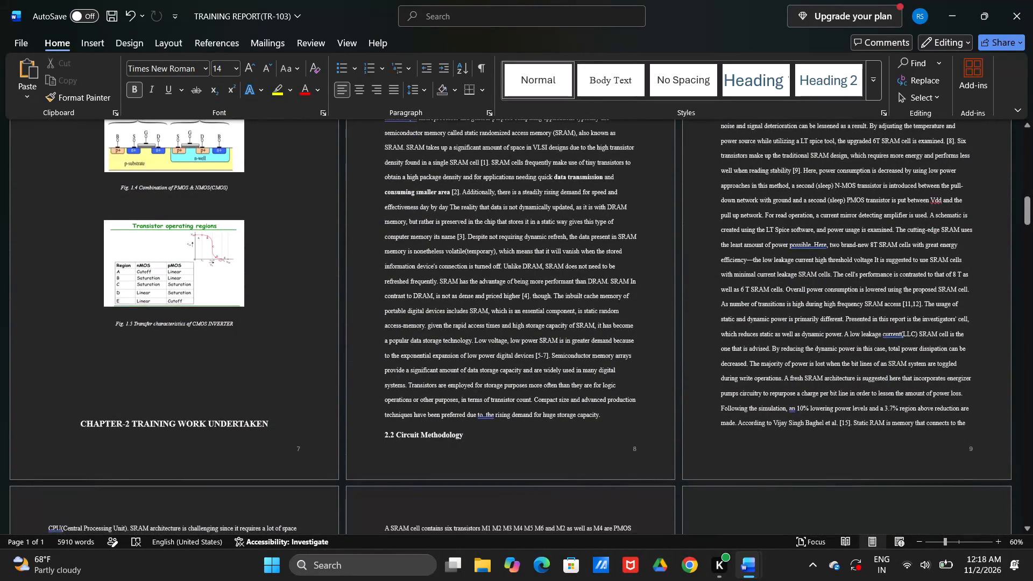
pyautogui.hotkey('alt', 'Tab')
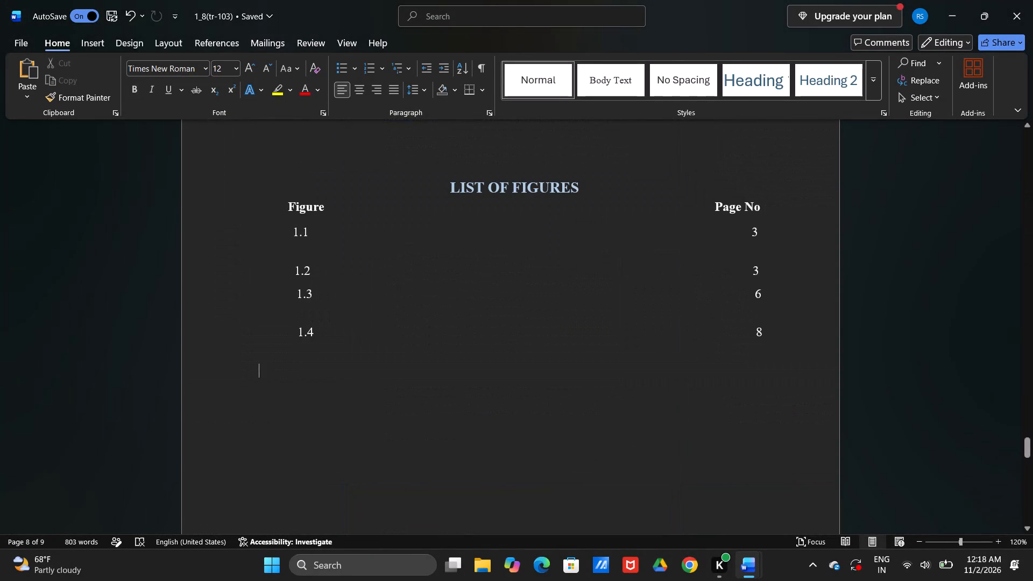
pyautogui.press('BackSpace')
pyautogui.press('BackSpace')
pyautogui.press('7')
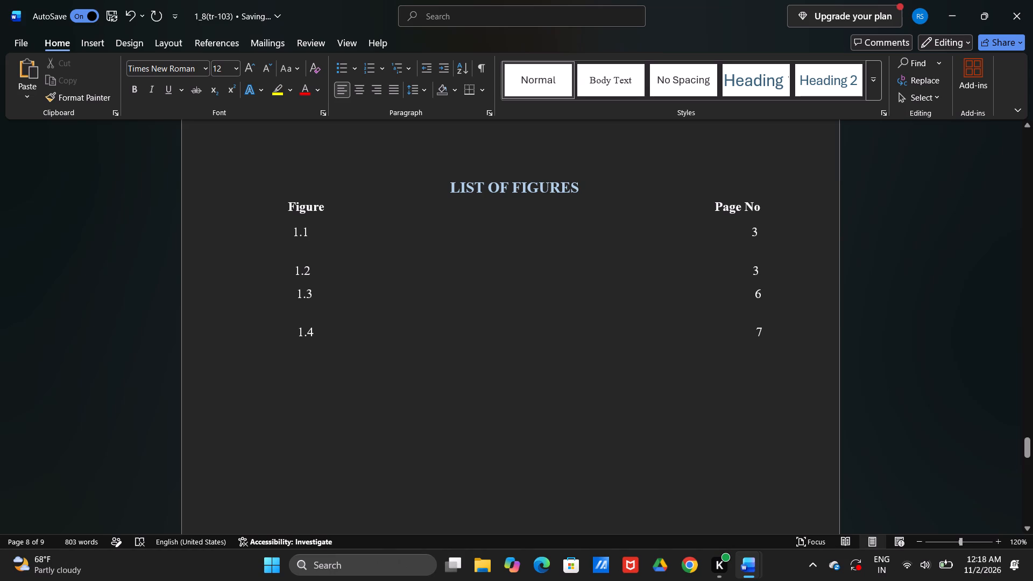
# Add figure number 1.5 on a new row below 1.4, indented under the Figure column.
pyautogui.press('Return')
pyautogui.press('space')
pyautogui.press('space')
pyautogui.press('space')
pyautogui.press('space')
pyautogui.press('space')
pyautogui.press('space')
pyautogui.press('space')
pyautogui.press('space')
pyautogui.press('space')
pyautogui.press('space')
pyautogui.press('space')
pyautogui.press('space')
pyautogui.press('space')
pyautogui.press('space')
pyautogui.press('space')
pyautogui.press('=')
pyautogui.press('BackSpace')
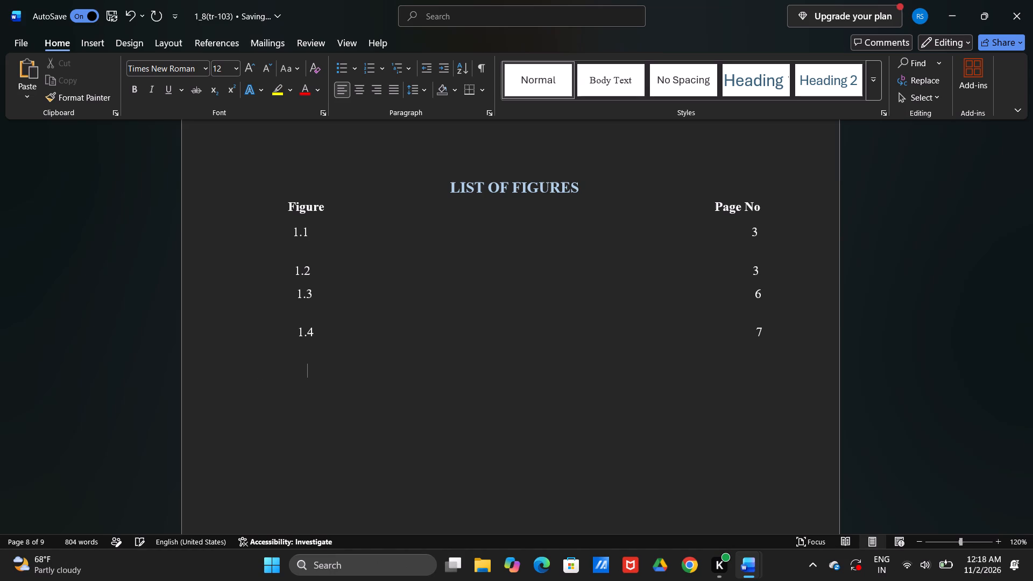
pyautogui.press('BackSpace')
pyautogui.press('BackSpace')
pyautogui.press('BackSpace')
pyautogui.press('space')
pyautogui.write('1.5')
# Fill the figure 1.5 row with spaces up to the Page No column and enter page number 7 on the same line.
pyautogui.click(747, 373)
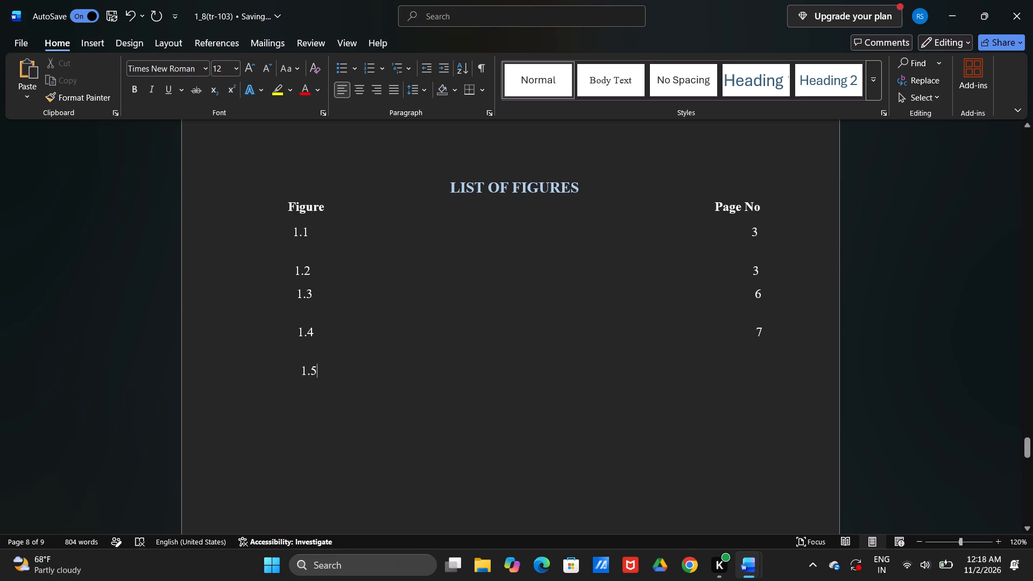
pyautogui.click(773, 373)
pyautogui.press('space')
pyautogui.press('space')
pyautogui.press('space')
pyautogui.press('space')
pyautogui.press('space')
pyautogui.press('space')
pyautogui.press('space')
pyautogui.press('space')
pyautogui.press('space')
pyautogui.press('space')
pyautogui.press('space')
pyautogui.press('space')
pyautogui.press('space')
pyautogui.press('space')
pyautogui.press('space')
pyautogui.press('space')
pyautogui.press('space')
pyautogui.press('space')
pyautogui.press('space')
pyautogui.press('space')
pyautogui.press('space')
pyautogui.press('BackSpace')
pyautogui.press('7')
pyautogui.press('BackSpace')
pyautogui.press('BackSpace')
pyautogui.press('7')
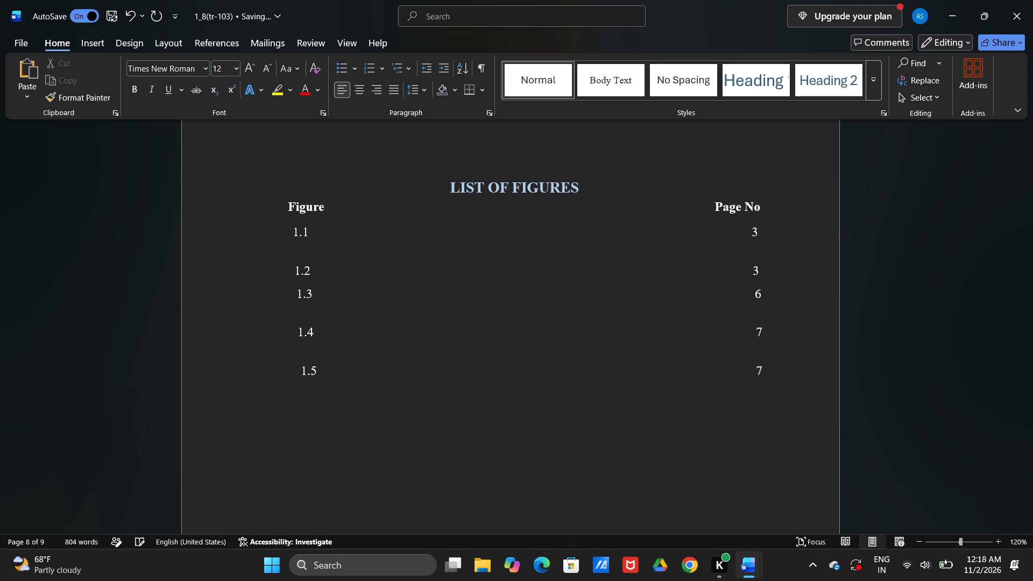
# Shift the page numbers of figures 1.4, 1.3, 1.2 and 1.1 slightly left by deleting spaces before them, two spaces for 1.1.
pyautogui.click(756, 326)
pyautogui.press('BackSpace')
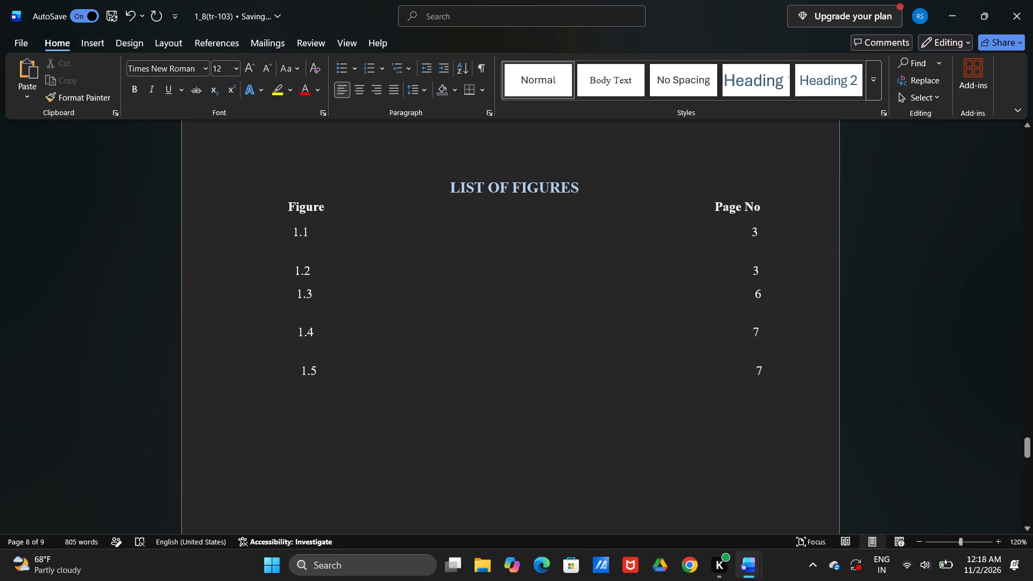
pyautogui.click(758, 292)
pyautogui.click(755, 292)
pyautogui.press('BackSpace')
pyautogui.click(754, 268)
pyautogui.press('BackSpace')
pyautogui.moveTo(746, 224); pyautogui.dragTo(754, 236)
pyautogui.click(754, 236)
pyautogui.press('BackSpace')
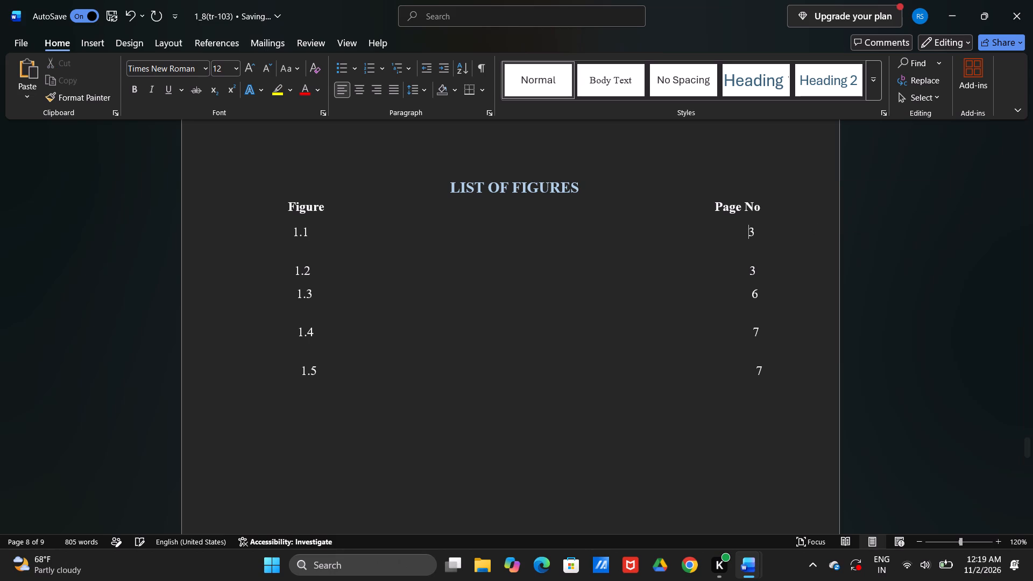
pyautogui.press('BackSpace')
# Look through the TRAINING REPORT(TR-103) document for the figures following Fig. 1.5, locate Fig. 2.1's page, and return to 1_8(tr-103).
pyautogui.hotkey('alt', 'Tab')
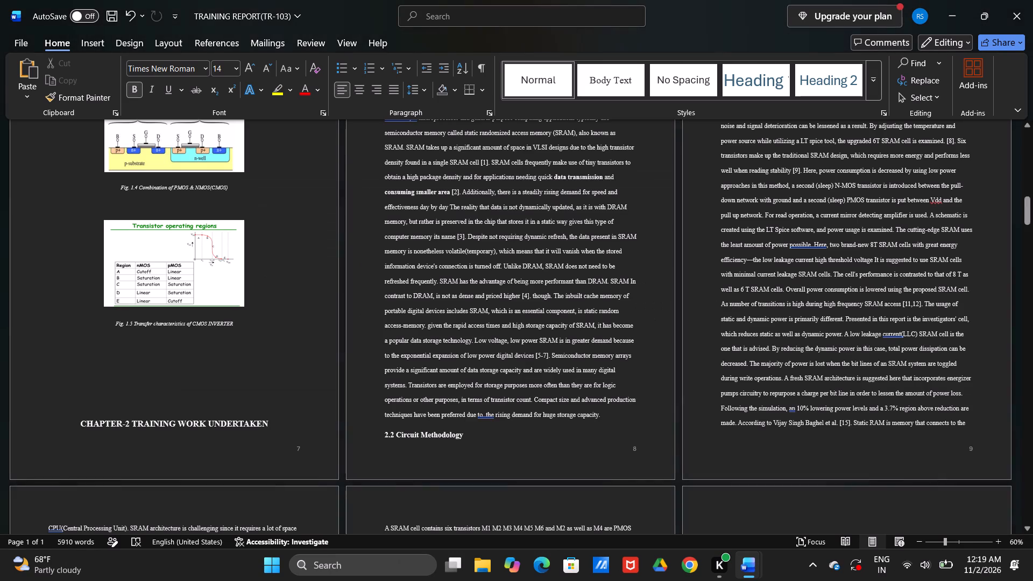
pyautogui.scroll(-5, 571, 345)
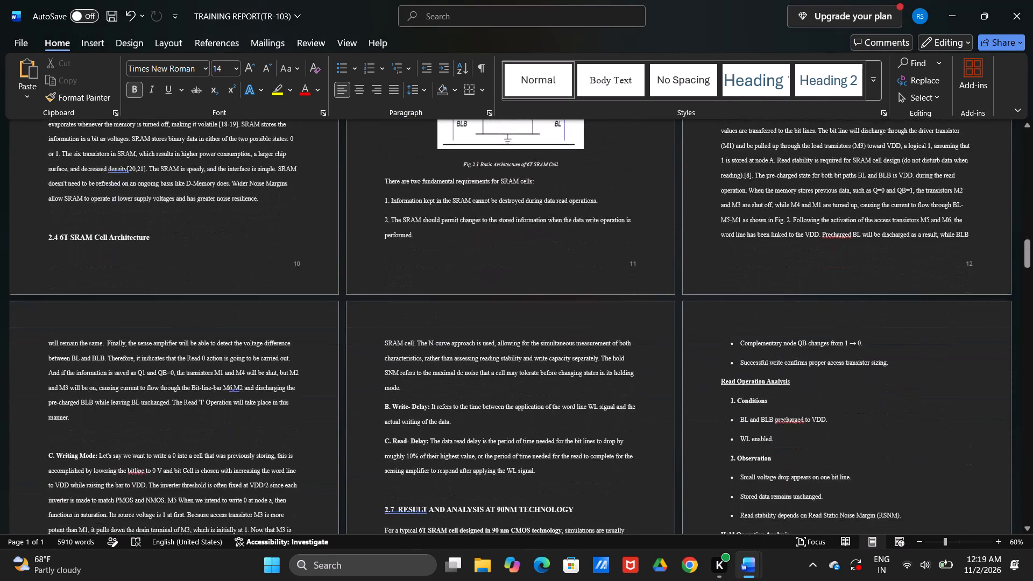
pyautogui.scroll(-5, 571, 345)
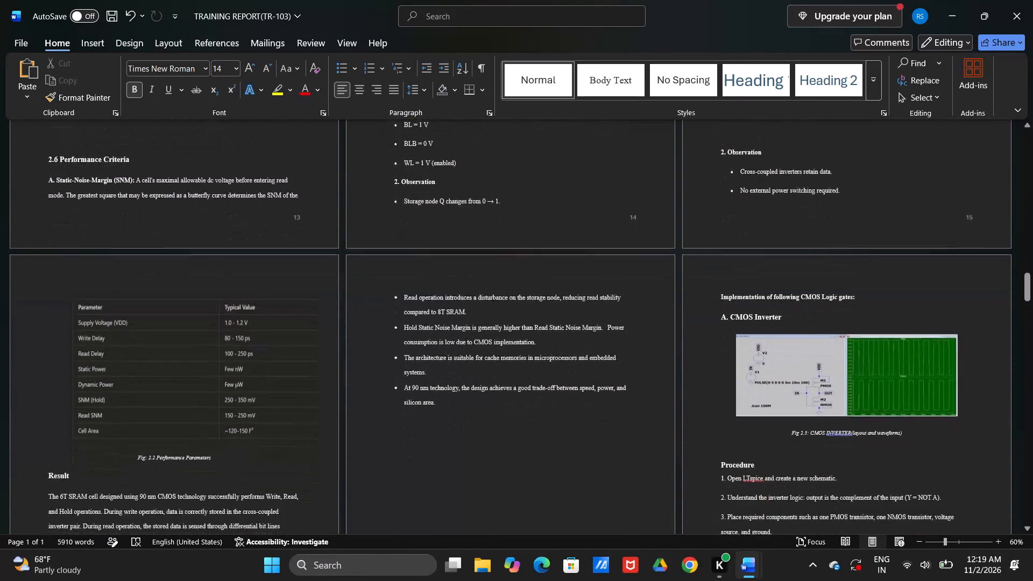
pyautogui.scroll(-2, 571, 345)
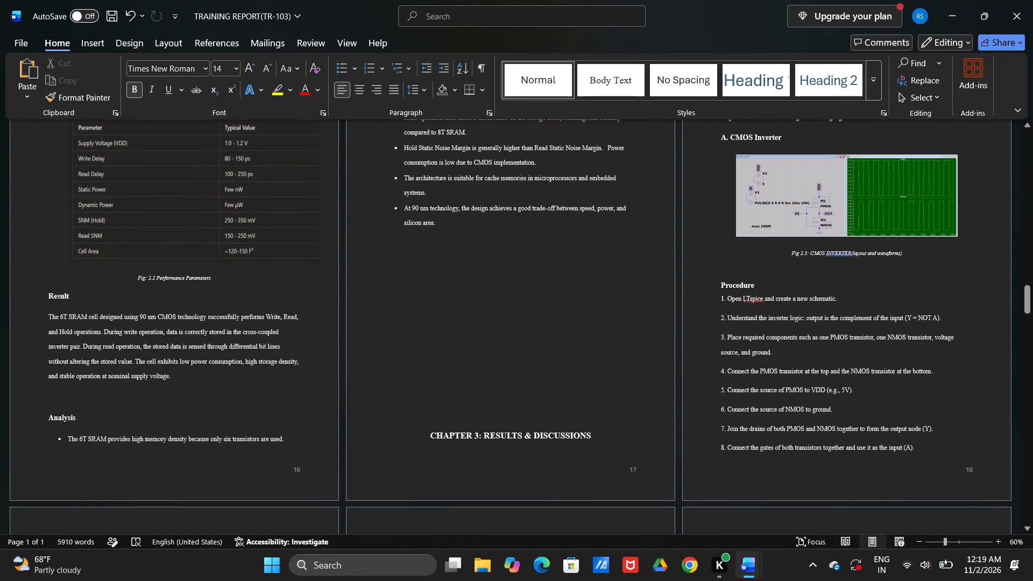
pyautogui.scroll(-1, 571, 345)
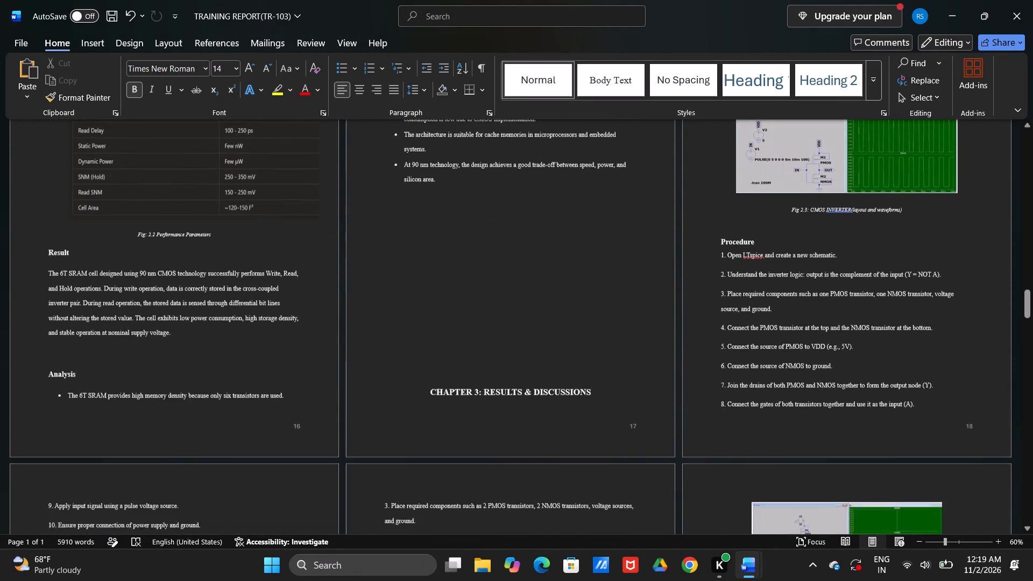
pyautogui.scroll(-4, 571, 345)
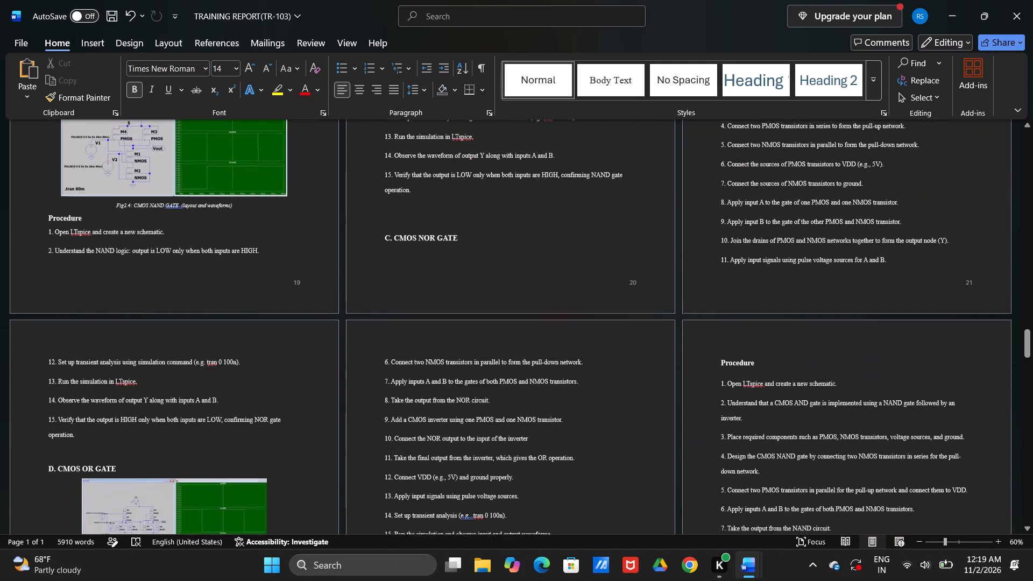
pyautogui.hotkey('alt', 'Tab')
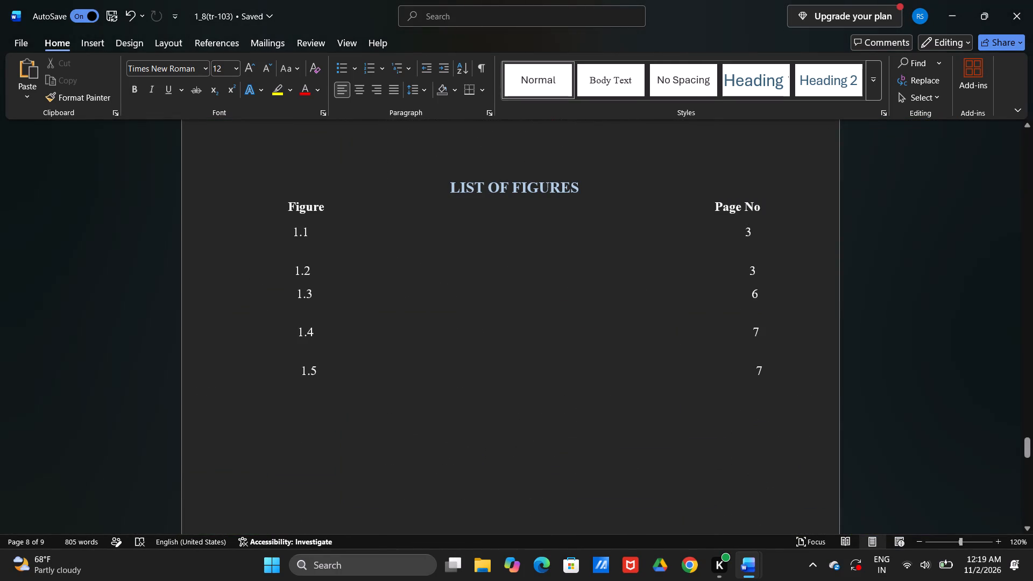
pyautogui.hotkey('alt', 'Tab')
pyautogui.scroll(2, 496, 367)
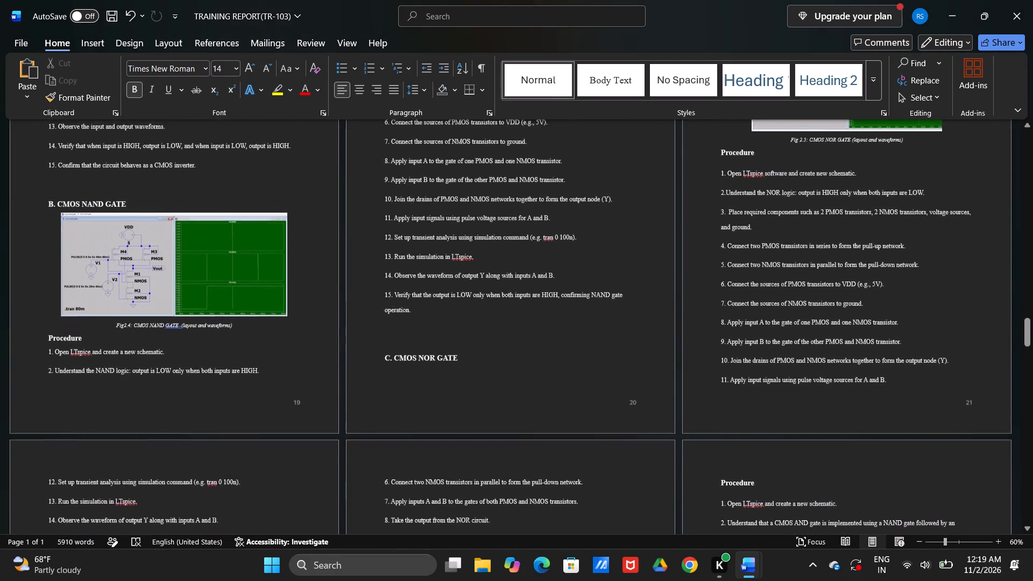
pyautogui.scroll(3, 496, 367)
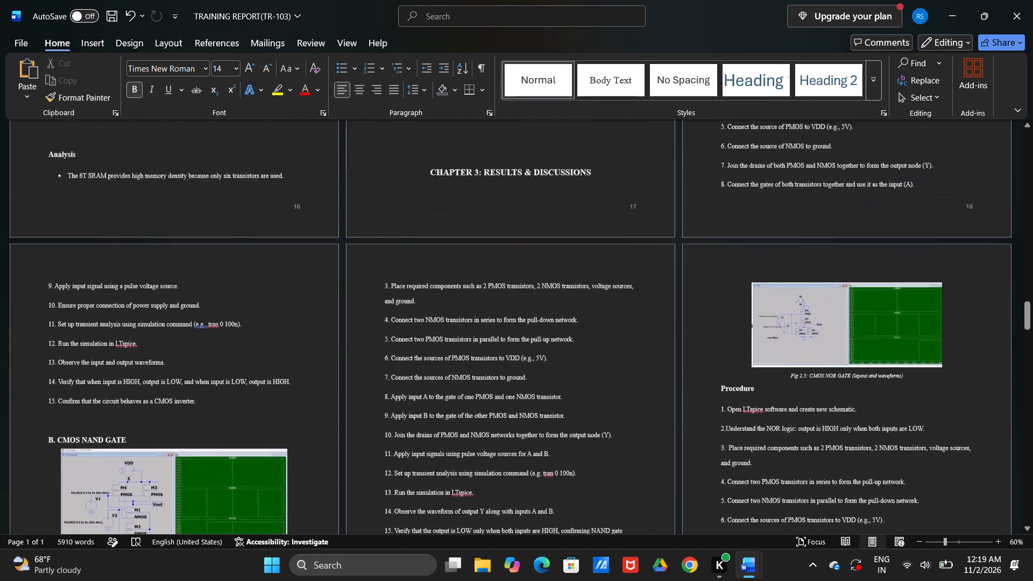
pyautogui.scroll(3, 496, 367)
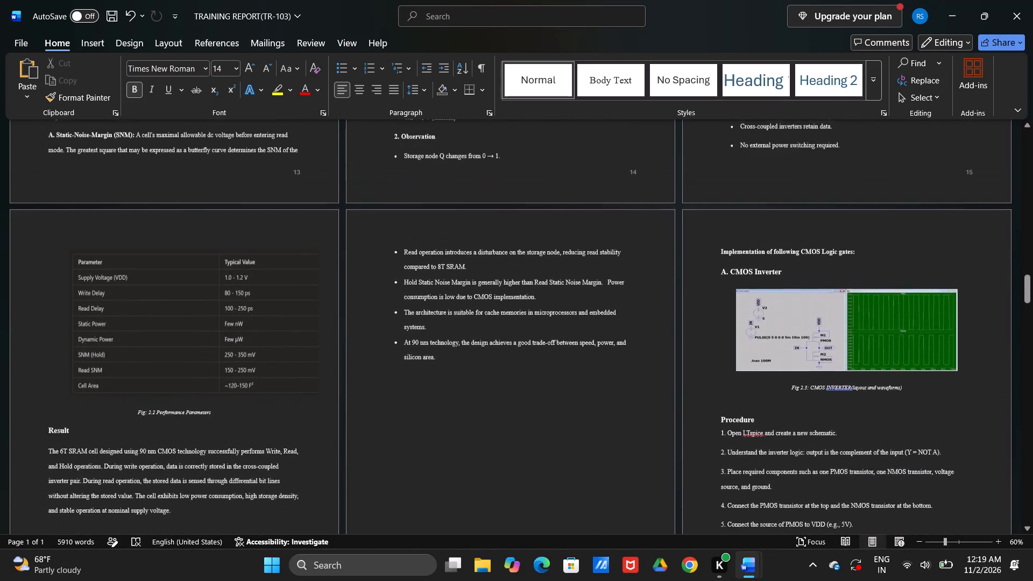
pyautogui.scroll(2, 496, 367)
pyautogui.scroll(-1, 496, 367)
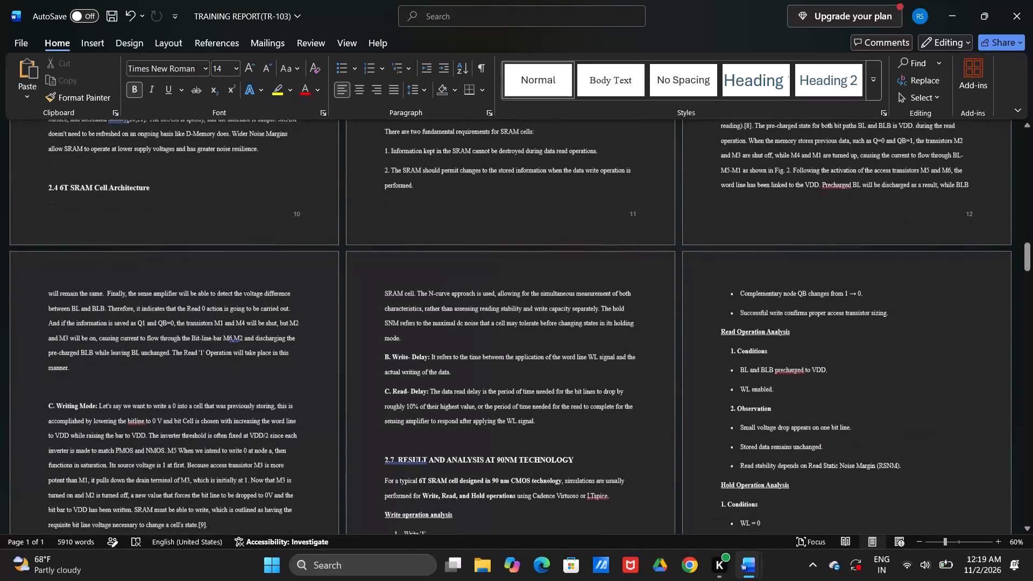
pyautogui.scroll(-3, 496, 367)
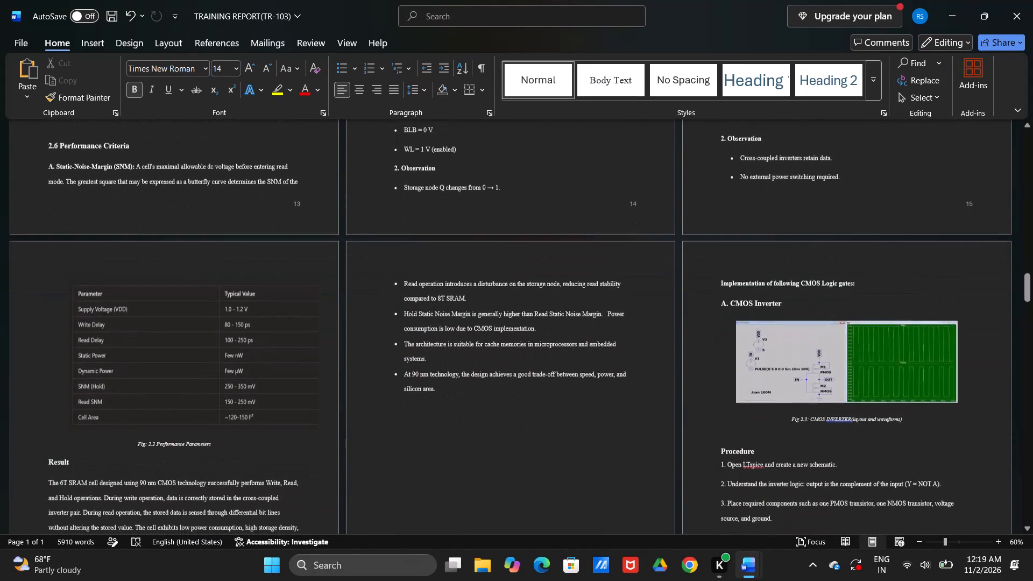
pyautogui.scroll(3, 496, 367)
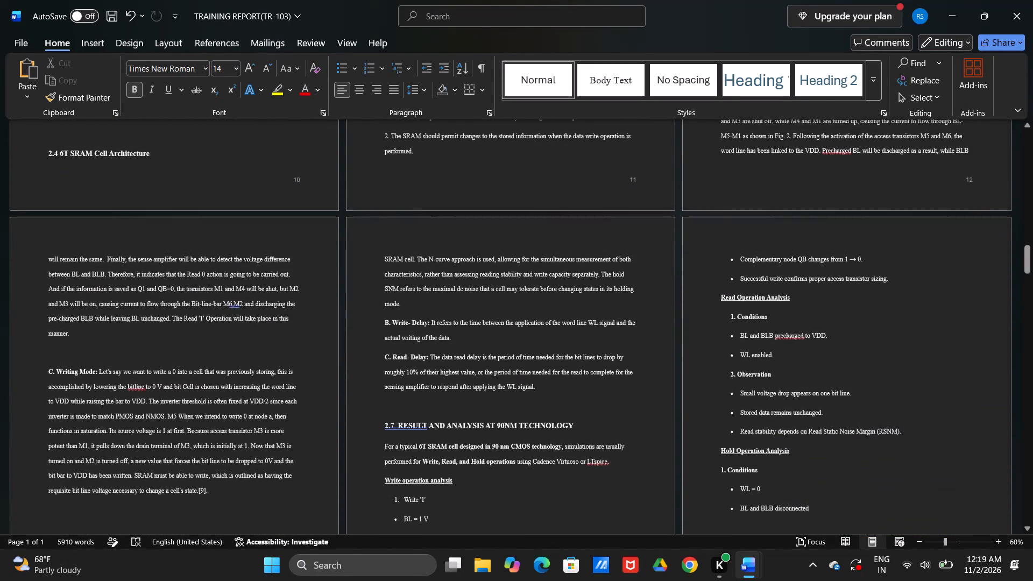
pyautogui.scroll(3, 496, 367)
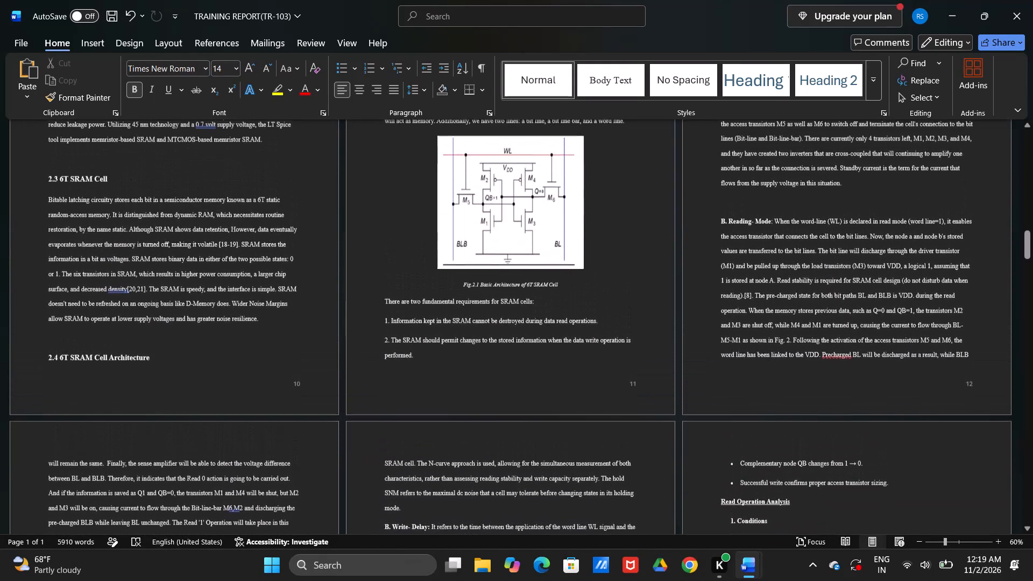
pyautogui.scroll(1, 496, 367)
pyautogui.hotkey('alt', 'Tab')
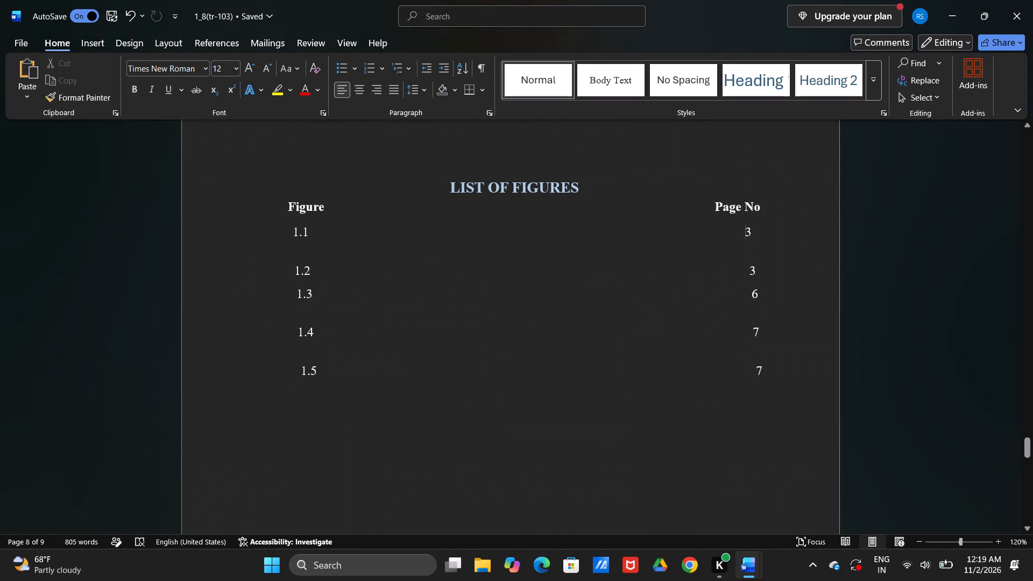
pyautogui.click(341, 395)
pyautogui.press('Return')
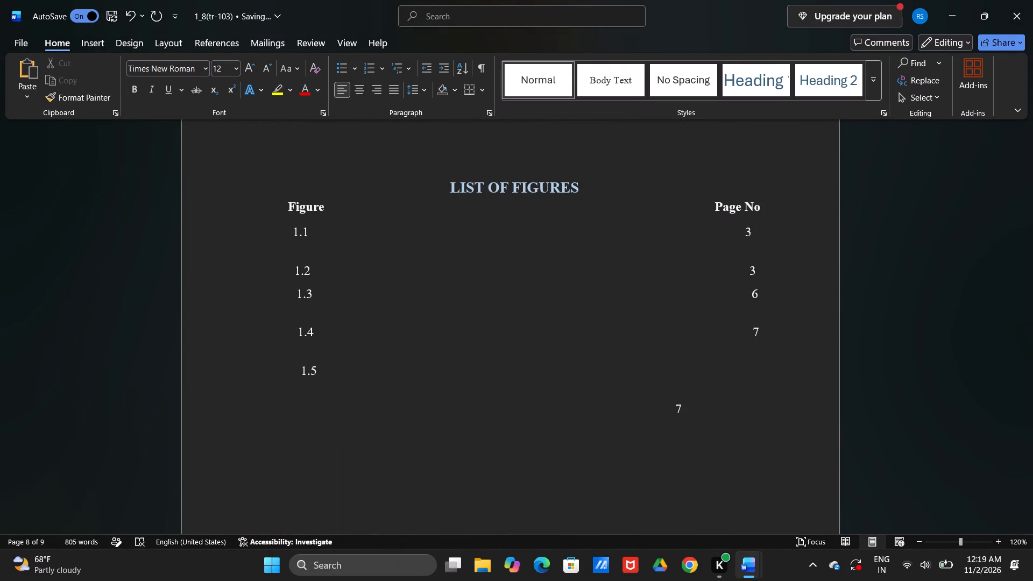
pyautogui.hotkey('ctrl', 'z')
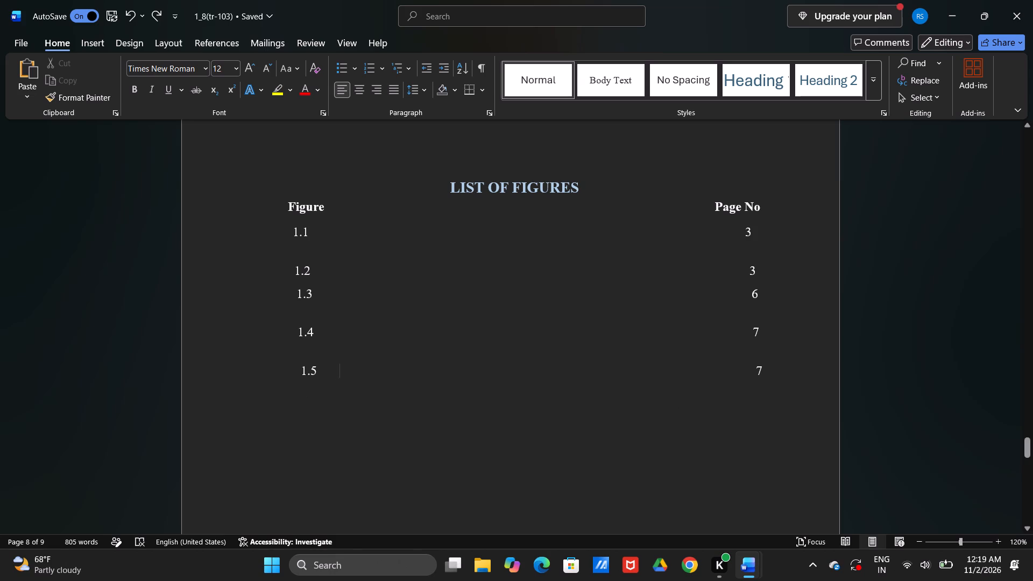
# Add figure number 2.1 on a new row below 1.5, indented under the Figure column.
pyautogui.click(768, 373)
pyautogui.press('Return')
pyautogui.press('space')
pyautogui.press('space')
pyautogui.press('space')
pyautogui.press('space')
pyautogui.press('space')
pyautogui.press('space')
pyautogui.press('space')
pyautogui.press('space')
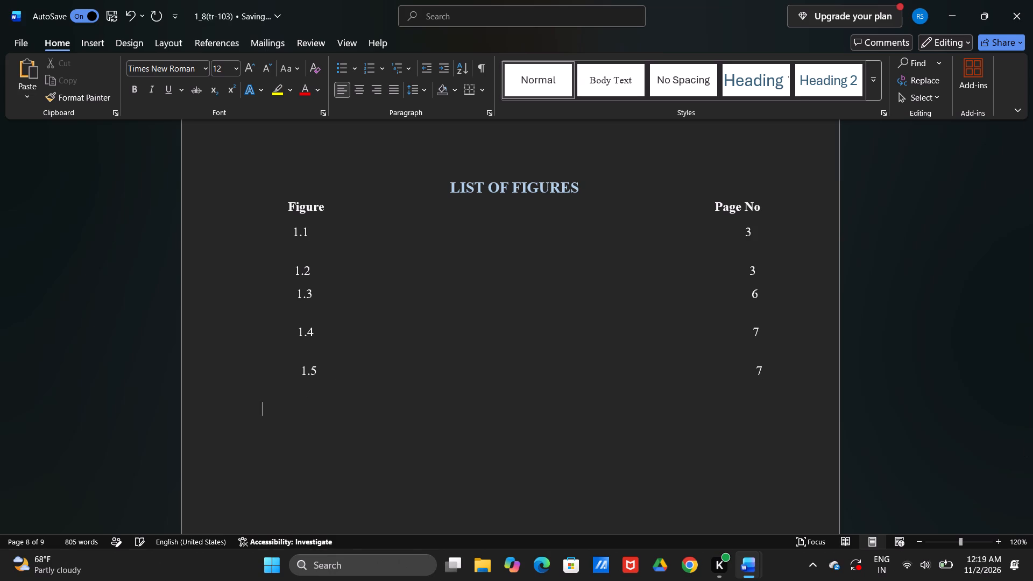
pyautogui.press('space')
pyautogui.press('space')
pyautogui.press('space')
pyautogui.press('space')
pyautogui.press('space')
pyautogui.write('2.1')
# Fill the figure 2.1 row with spaces up to the Page No column and enter page number 11 on the same line.
pyautogui.press('space')
pyautogui.press('space')
pyautogui.press('space')
pyautogui.press('space')
pyautogui.press('space')
pyautogui.press('space')
pyautogui.press('space')
pyautogui.press('space')
pyautogui.press('space')
pyautogui.press('space')
pyautogui.press('space')
pyautogui.press('space')
pyautogui.press('space')
pyautogui.press('space')
pyautogui.press('space')
pyautogui.press('space')
pyautogui.press('space')
pyautogui.press('space')
pyautogui.press('space')
pyautogui.press('space')
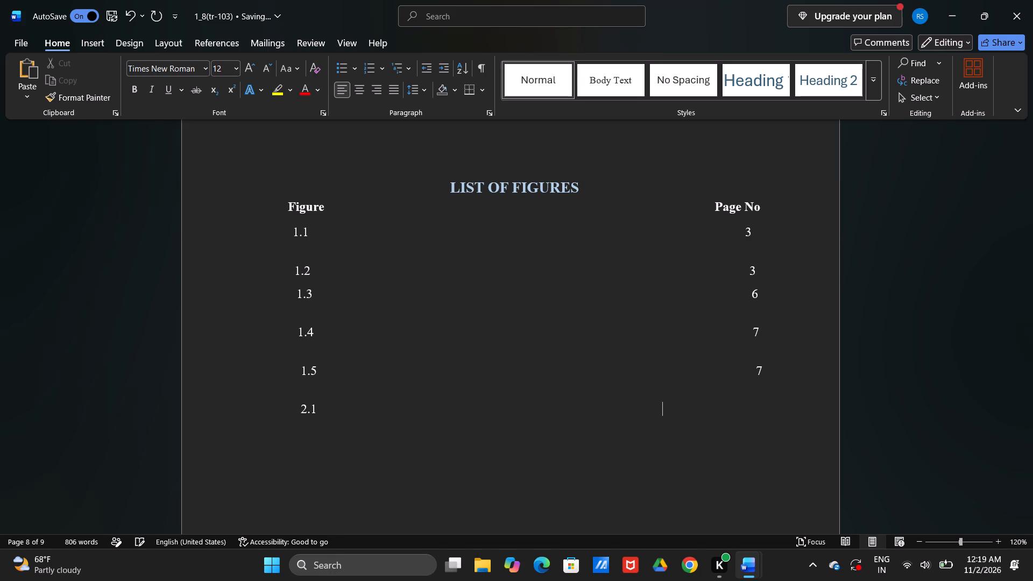
pyautogui.press('space')
pyautogui.press('space')
pyautogui.press('space')
pyautogui.press('space')
pyautogui.press('space')
pyautogui.press('space')
pyautogui.press('space')
pyautogui.press('space')
pyautogui.press('space')
pyautogui.press('space')
pyautogui.press('space')
pyautogui.press('space')
pyautogui.press('space')
pyautogui.press('space')
pyautogui.press('space')
pyautogui.press('space')
pyautogui.press('space')
pyautogui.press('space')
pyautogui.press('space')
pyautogui.press('space')
pyautogui.press('space')
pyautogui.press('space')
pyautogui.write('11')
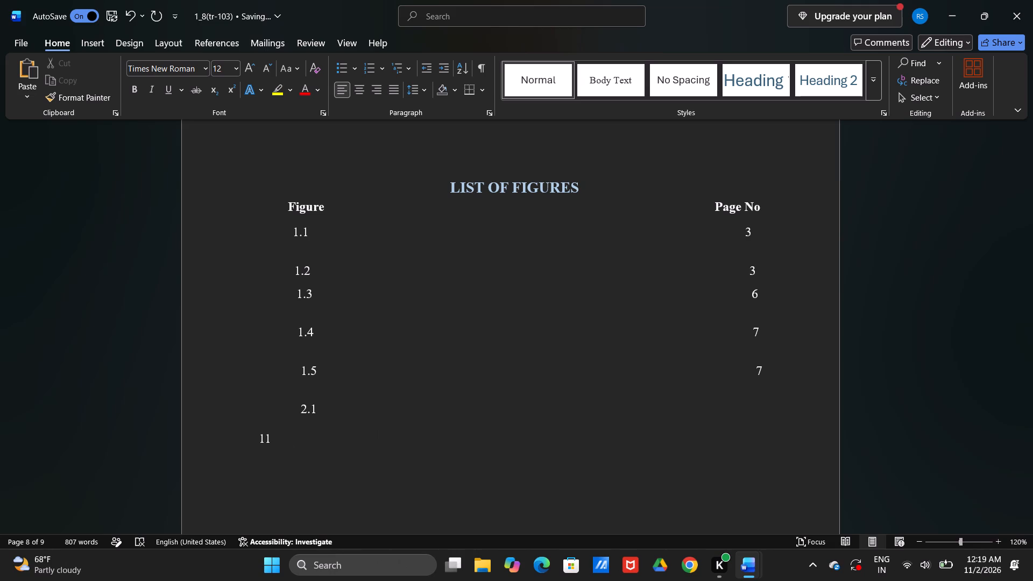
pyautogui.press('BackSpace')
pyautogui.press('BackSpace')
pyautogui.press('BackSpace')
pyautogui.write('11')
pyautogui.press('BackSpace')
pyautogui.press('BackSpace')
pyautogui.press('BackSpace')
pyautogui.write('11')
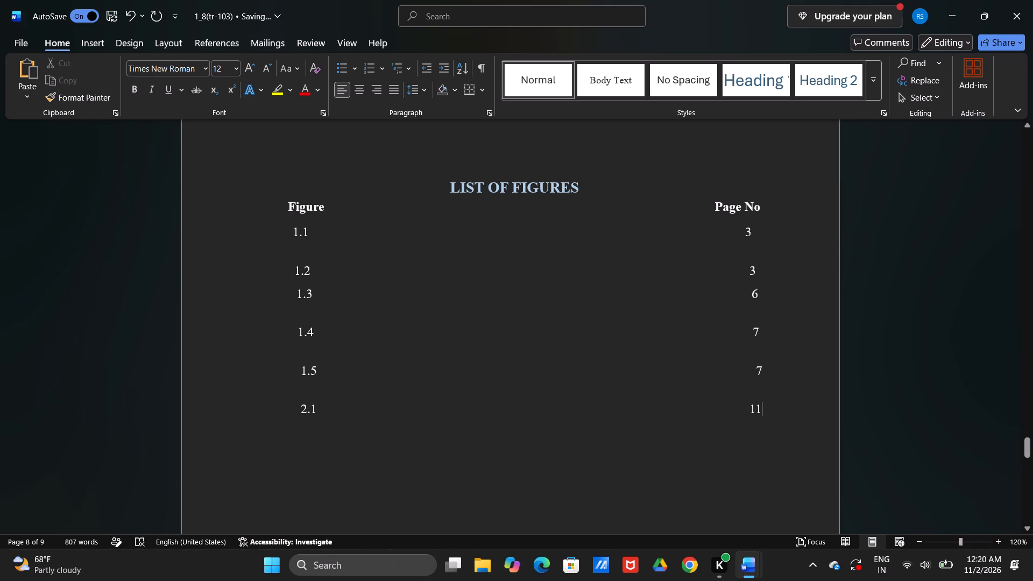
pyautogui.press('BackSpace')
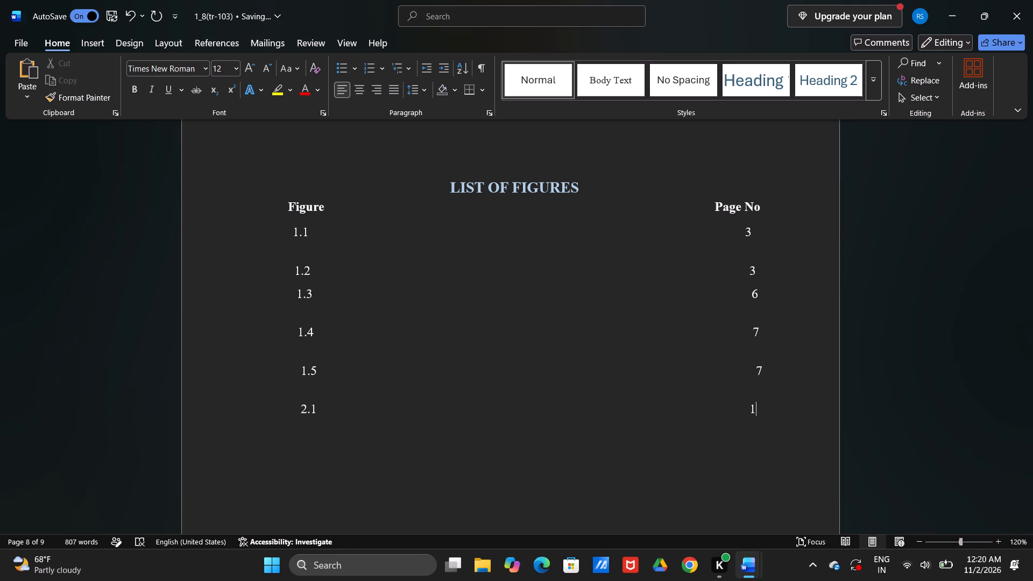
pyautogui.press('1')
# Shift the page numbers of figures 1.5, 1.4, 1.3 and 1.2 slightly left, by two spaces for 1.5 and one for each other.
pyautogui.click(756, 367)
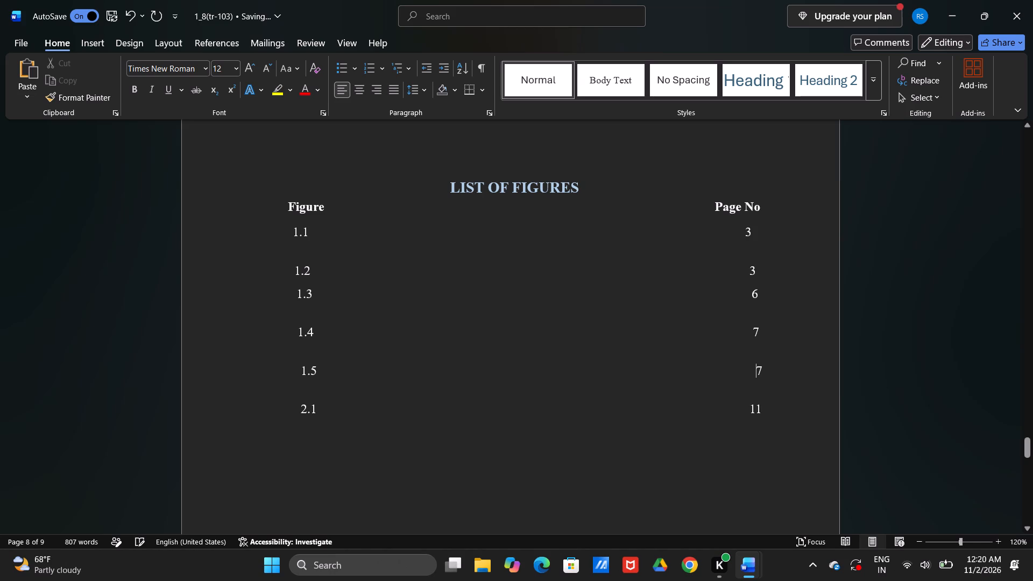
pyautogui.press('BackSpace')
pyautogui.press('BackSpace')
pyautogui.click(755, 330)
pyautogui.press('BackSpace')
pyautogui.press('BackSpace')
pyautogui.press('space')
pyautogui.click(755, 293)
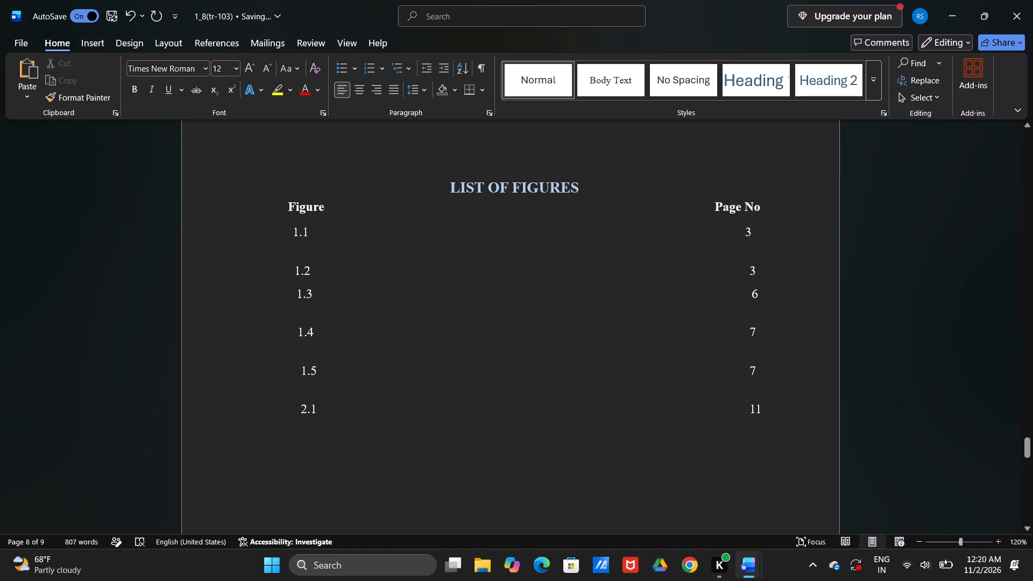
pyautogui.press('Left')
pyautogui.press('BackSpace')
pyautogui.click(748, 273)
pyautogui.press('BackSpace')
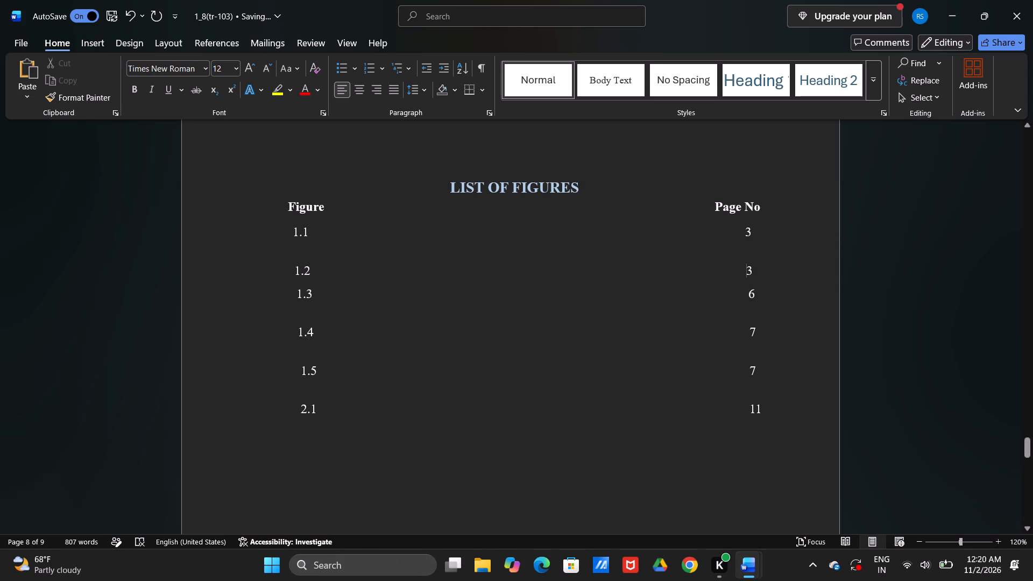
# Add figure number 2.2 on a new row below 2.1, indented to line up under the Figure column.
pyautogui.click(314, 423)
pyautogui.click(777, 402)
pyautogui.press('Return')
pyautogui.press('space')
pyautogui.press('space')
pyautogui.press('space')
pyautogui.press('space')
pyautogui.press('space')
pyautogui.press('space')
pyautogui.press('space')
pyautogui.press('space')
pyautogui.press('space')
pyautogui.press('space')
pyautogui.press('space')
pyautogui.press('space')
pyautogui.press('space')
pyautogui.press('space')
pyautogui.press('space')
pyautogui.press('BackSpace')
pyautogui.write('2.2')
pyautogui.press('BackSpace')
pyautogui.press('BackSpace')
pyautogui.press('BackSpace')
pyautogui.press('BackSpace')
pyautogui.write('2.2')
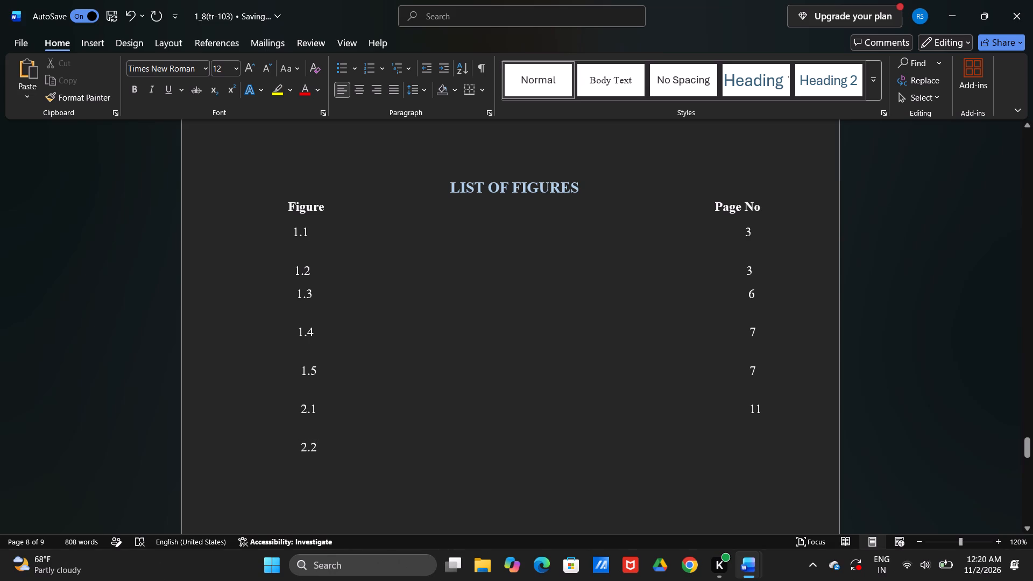
# Fill the figure 2.2 row with spaces until the insertion point sits under the Page No column.
pyautogui.press('space')
pyautogui.press('space')
pyautogui.press('space')
pyautogui.press('space')
pyautogui.press('space')
pyautogui.press('space')
pyautogui.press('space')
pyautogui.press('space')
pyautogui.press('space')
pyautogui.press('space')
pyautogui.press('space')
pyautogui.press('space')
pyautogui.press('space')
pyautogui.press('space')
pyautogui.press('space')
pyautogui.press('space')
pyautogui.press('space')
pyautogui.press('space')
pyautogui.press('space')
pyautogui.press('space')
pyautogui.press('BackSpace')
pyautogui.press('BackSpace')
pyautogui.press('BackSpace')
pyautogui.press('space')
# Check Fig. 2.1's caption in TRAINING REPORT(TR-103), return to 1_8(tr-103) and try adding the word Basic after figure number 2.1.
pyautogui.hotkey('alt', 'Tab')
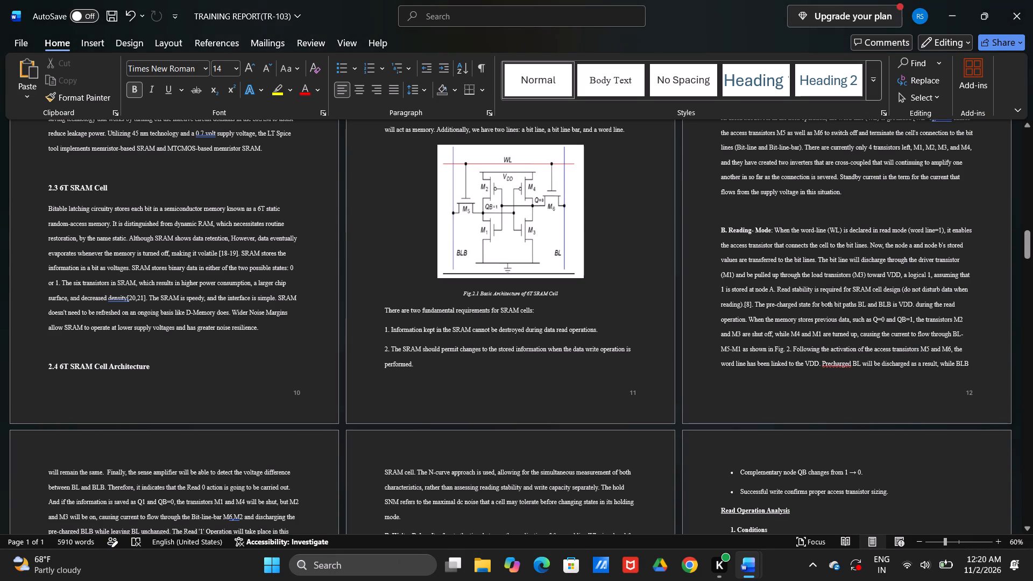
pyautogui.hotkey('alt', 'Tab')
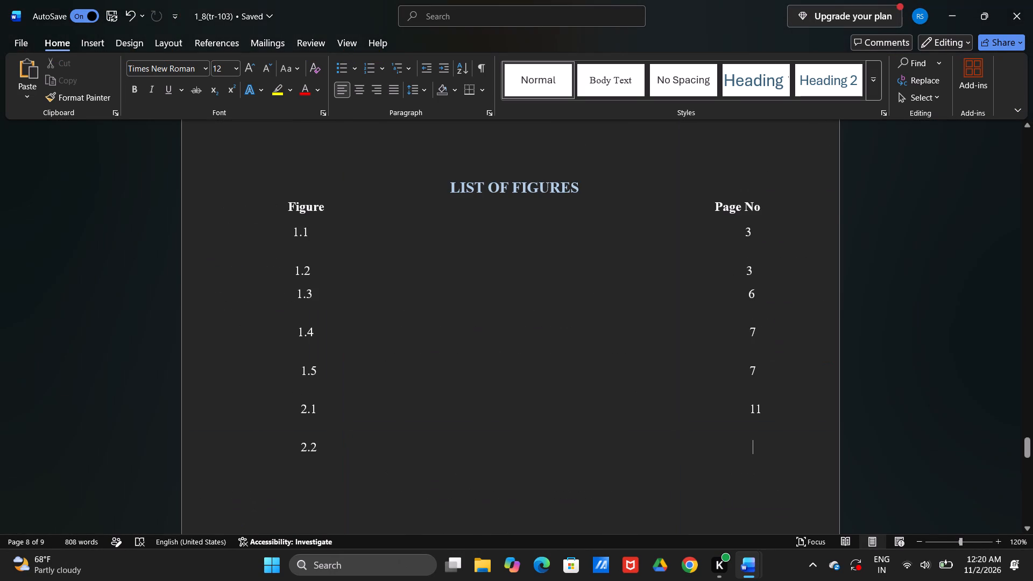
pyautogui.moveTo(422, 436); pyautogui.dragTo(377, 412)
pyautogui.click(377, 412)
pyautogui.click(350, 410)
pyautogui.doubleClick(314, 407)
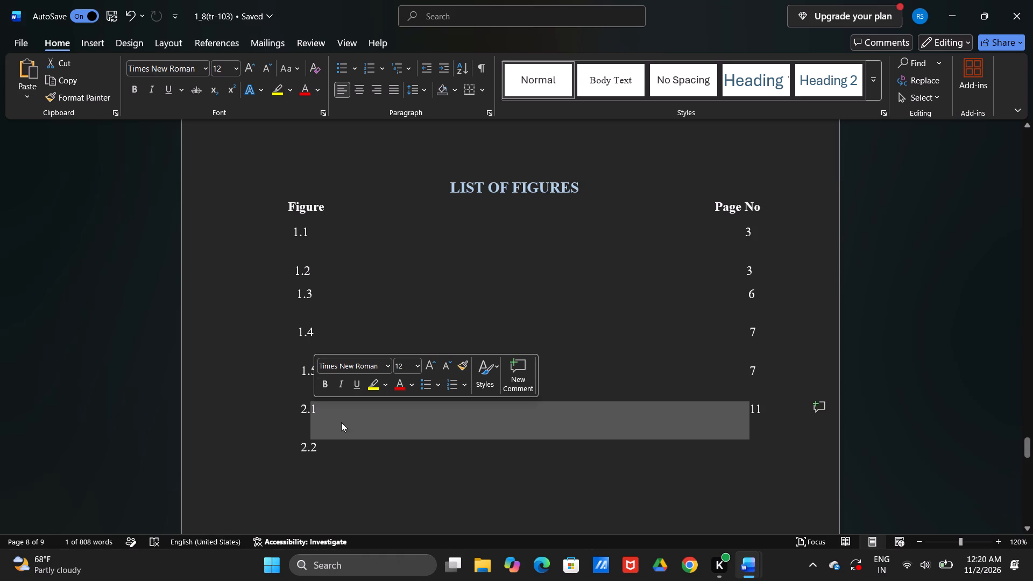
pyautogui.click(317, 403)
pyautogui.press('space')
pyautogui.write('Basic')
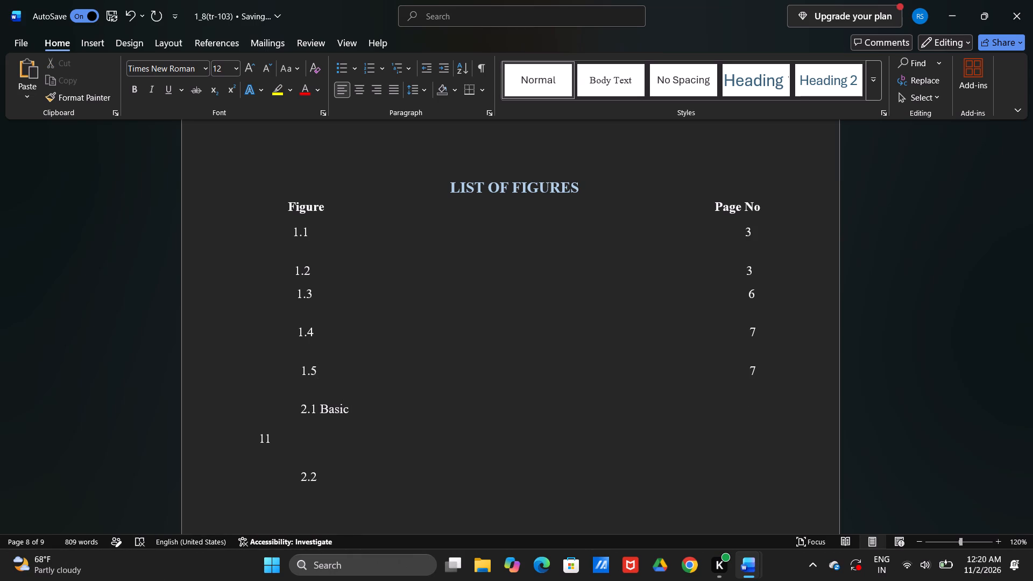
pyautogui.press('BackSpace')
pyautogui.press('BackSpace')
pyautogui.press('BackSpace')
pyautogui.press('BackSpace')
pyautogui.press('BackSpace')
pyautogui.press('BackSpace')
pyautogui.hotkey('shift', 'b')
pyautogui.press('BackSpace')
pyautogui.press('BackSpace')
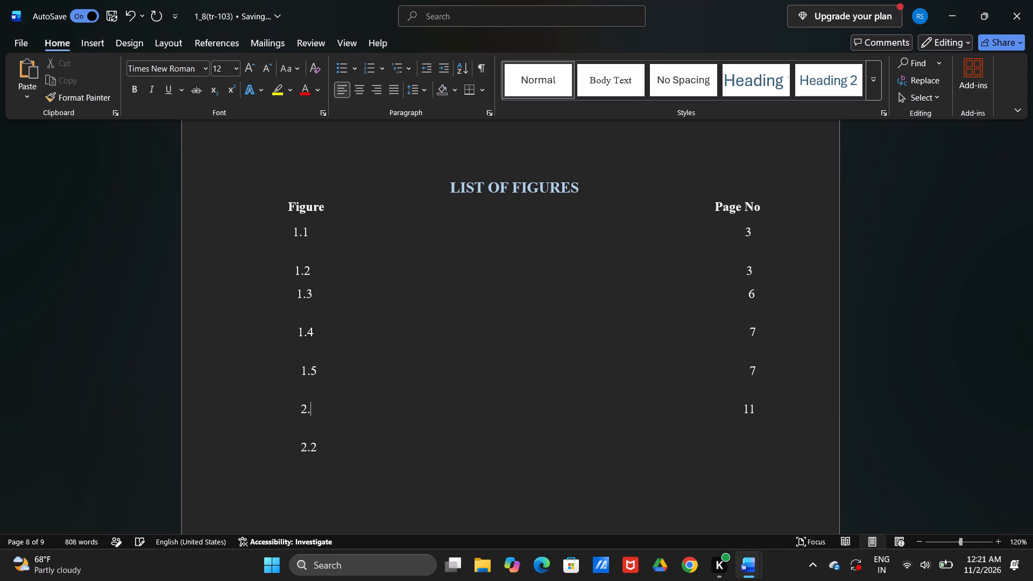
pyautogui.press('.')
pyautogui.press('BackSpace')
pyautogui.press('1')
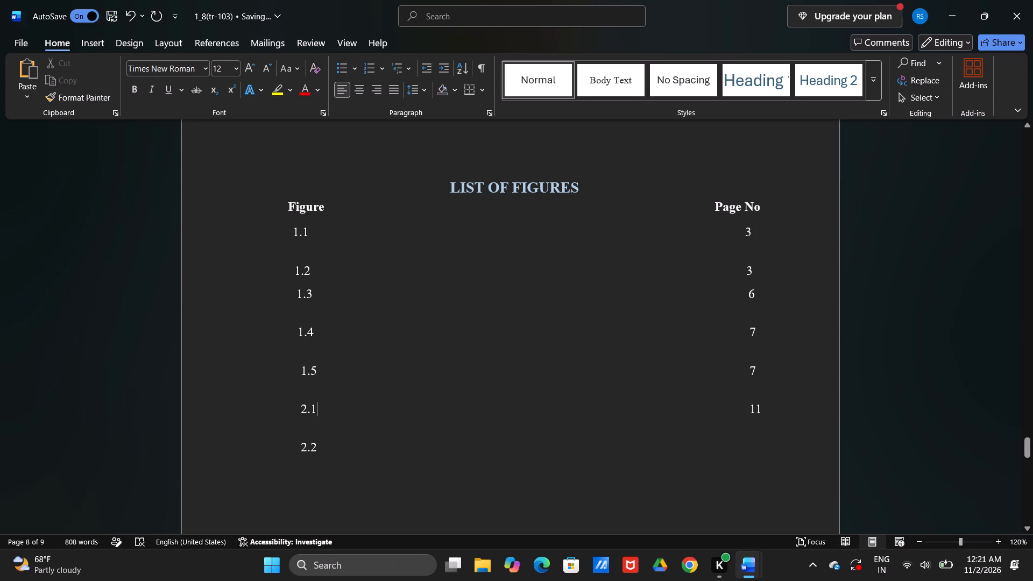
# Delete a run of spaces before page number 11 in the figure 2.1 row to make room for a caption.
pyautogui.click(744, 403)
pyautogui.press('BackSpace')
pyautogui.press('BackSpace')
pyautogui.press('BackSpace')
pyautogui.press('BackSpace')
pyautogui.press('BackSpace')
pyautogui.press('BackSpace')
pyautogui.press('BackSpace')
pyautogui.press('BackSpace')
pyautogui.press('BackSpace')
pyautogui.press('BackSpace')
pyautogui.press('BackSpace')
pyautogui.press('BackSpace')
pyautogui.press('BackSpace')
pyautogui.press('BackSpace')
pyautogui.press('BackSpace')
pyautogui.press('BackSpace')
pyautogui.press('BackSpace')
pyautogui.press('BackSpace')
pyautogui.press('BackSpace')
pyautogui.press('BackSpace')
# Add the caption "Basic arch. of 6T SRAM" after figure number 2.1, with "of" in lowercase.
pyautogui.click(393, 414)
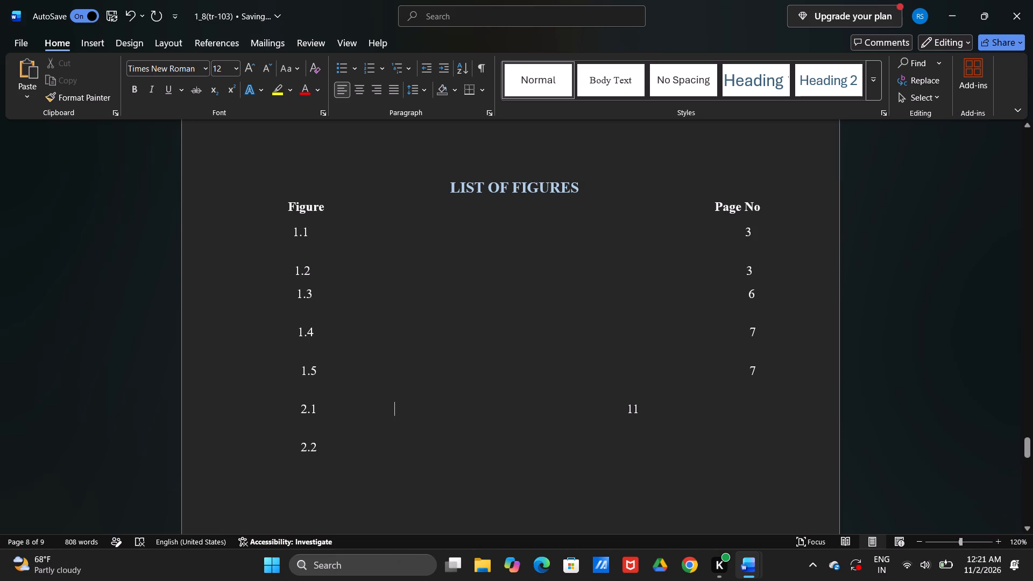
pyautogui.click(330, 405)
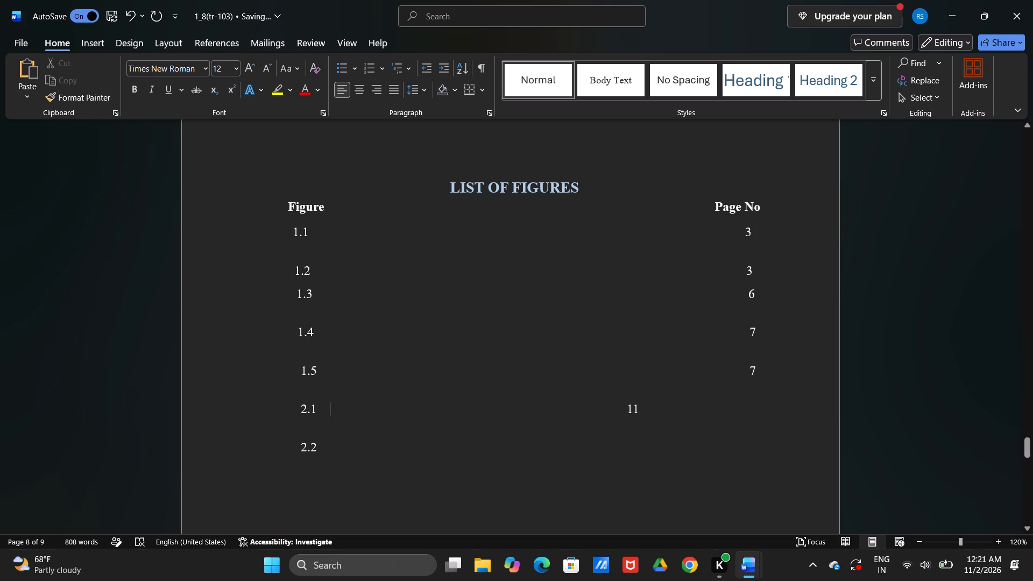
pyautogui.click(322, 405)
pyautogui.click(320, 405)
pyautogui.press('b')
pyautogui.press('BackSpace')
pyautogui.press('BackSpace')
pyautogui.press('space')
pyautogui.write('N')
pyautogui.press('BackSpace')
pyautogui.write('Bai')
pyautogui.press('BackSpace')
pyautogui.write('sic')
pyautogui.press('space')
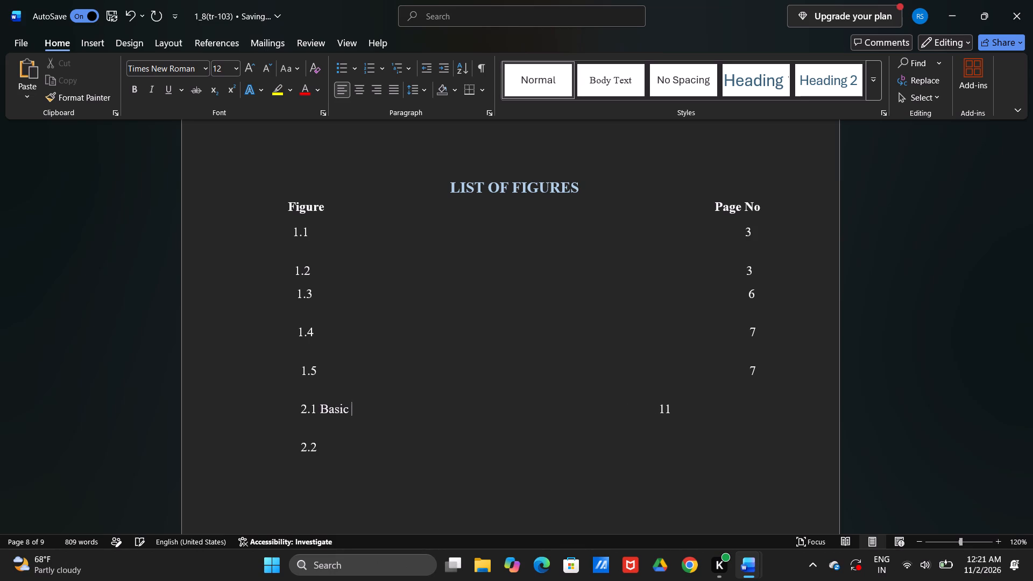
pyautogui.write('arch')
pyautogui.press('space')
pyautogui.press('BackSpace')
pyautogui.write('. of')
pyautogui.press('space')
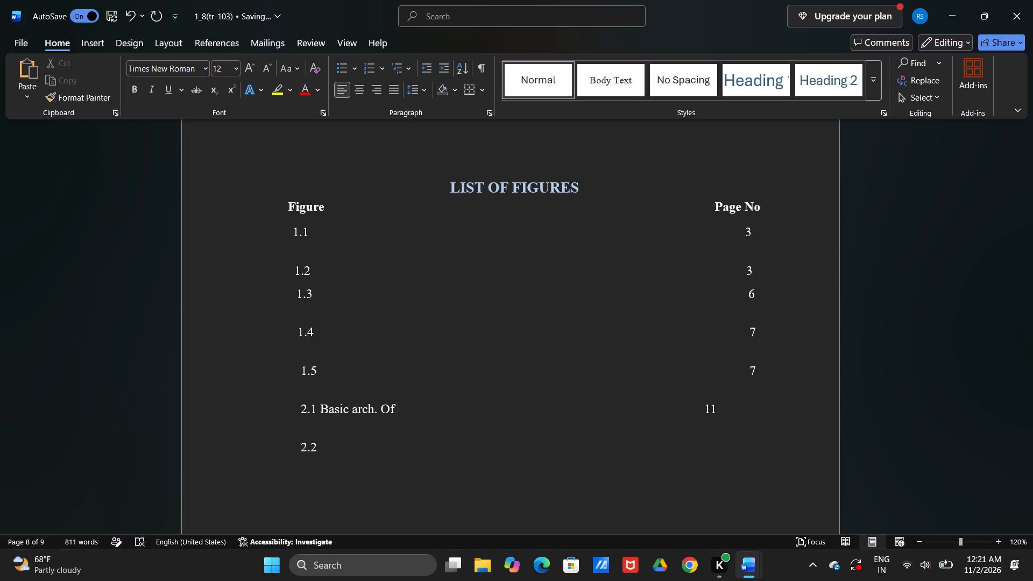
pyautogui.press('Left')
pyautogui.press('Left')
pyautogui.press('Left')
pyautogui.press('Right')
pyautogui.press('BackSpace')
pyautogui.press('f')
pyautogui.press('BackSpace')
pyautogui.press('d')
pyautogui.press('BackSpace')
pyautogui.press('o')
pyautogui.press('Right')
pyautogui.press('Right')
pyautogui.write('6T')
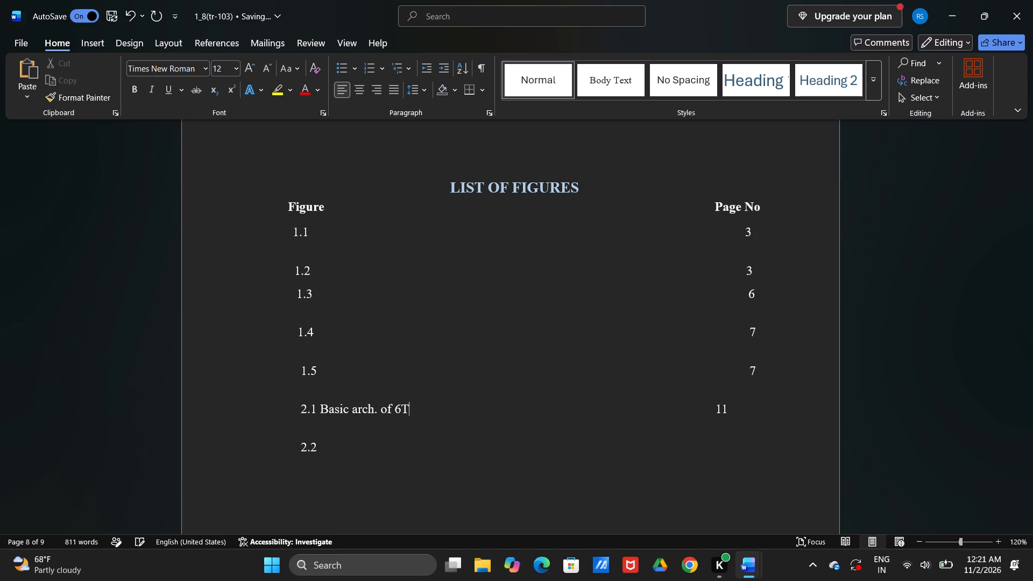
pyautogui.press('space')
pyautogui.write('SRAm')
pyautogui.press('BackSpace')
pyautogui.hotkey('shift', 'm')
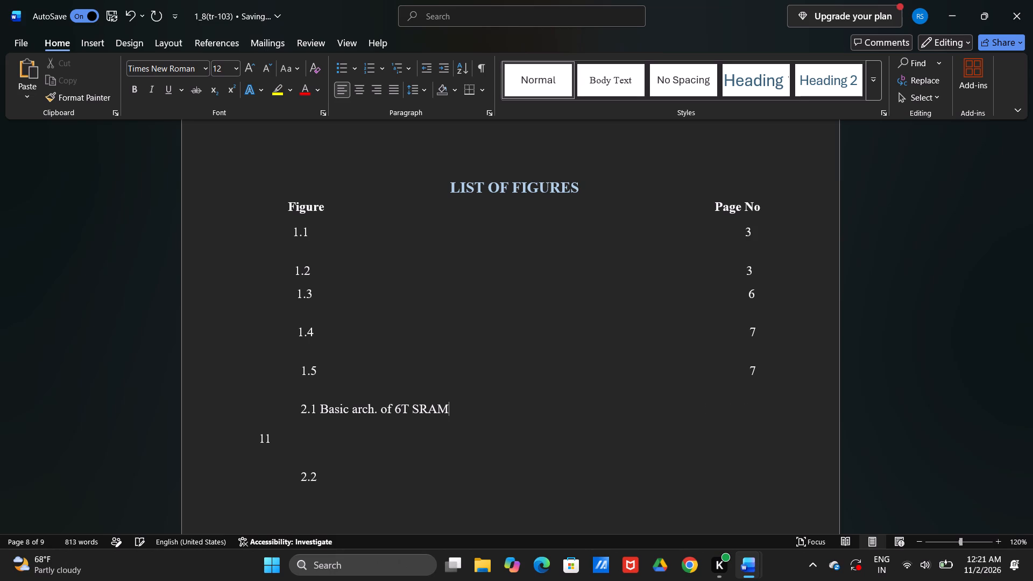
# Remove surplus spaces before page number 11 so it sits on the figure 2.1 line under Page No.
pyautogui.click(258, 442)
pyautogui.press('BackSpace')
pyautogui.press('BackSpace')
pyautogui.press('BackSpace')
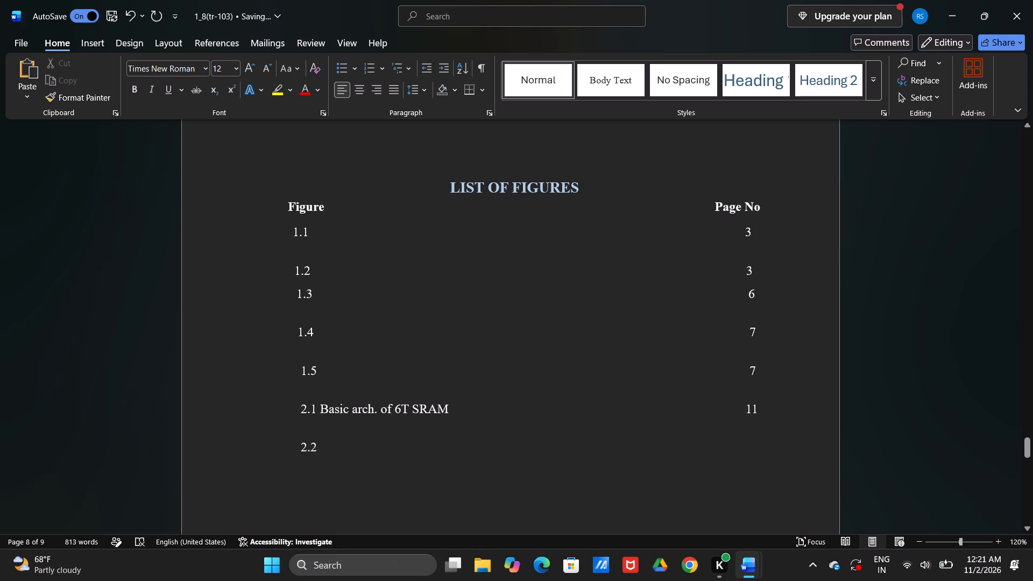
pyautogui.press('space')
# Place the cursor after figure number 2.2 and look through TRAINING REPORT(TR-103) for Fig. 2.2's caption and page.
pyautogui.scroll(-1, 397, 446)
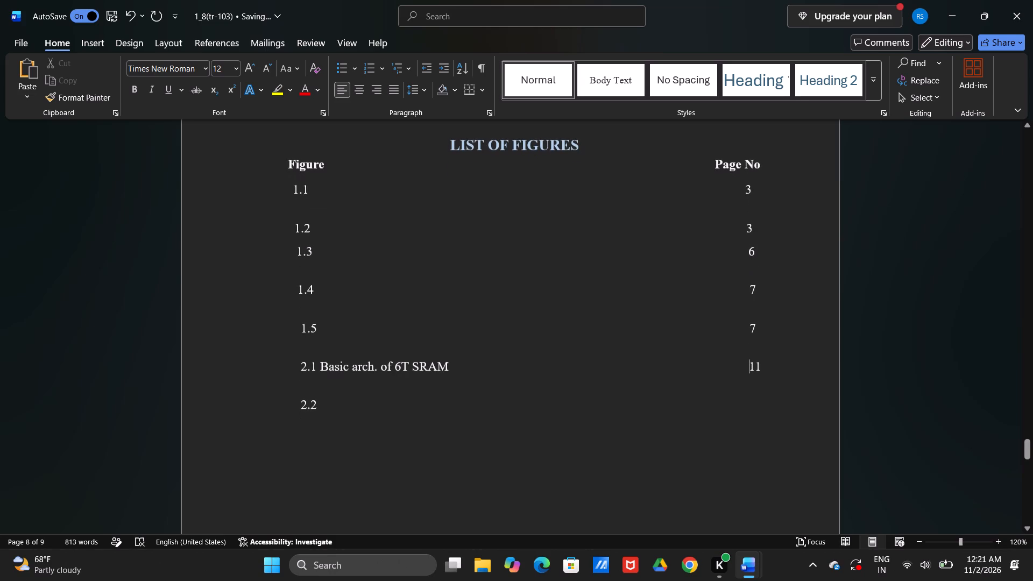
pyautogui.click(338, 391)
pyautogui.click(340, 418)
pyautogui.click(335, 413)
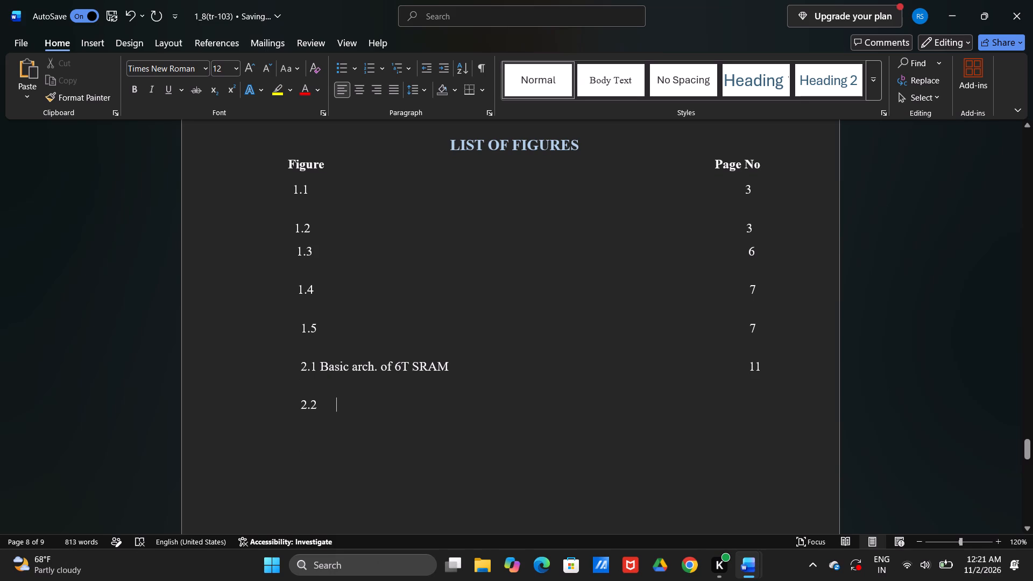
pyautogui.click(324, 401)
pyautogui.hotkey('alt', 'Tab')
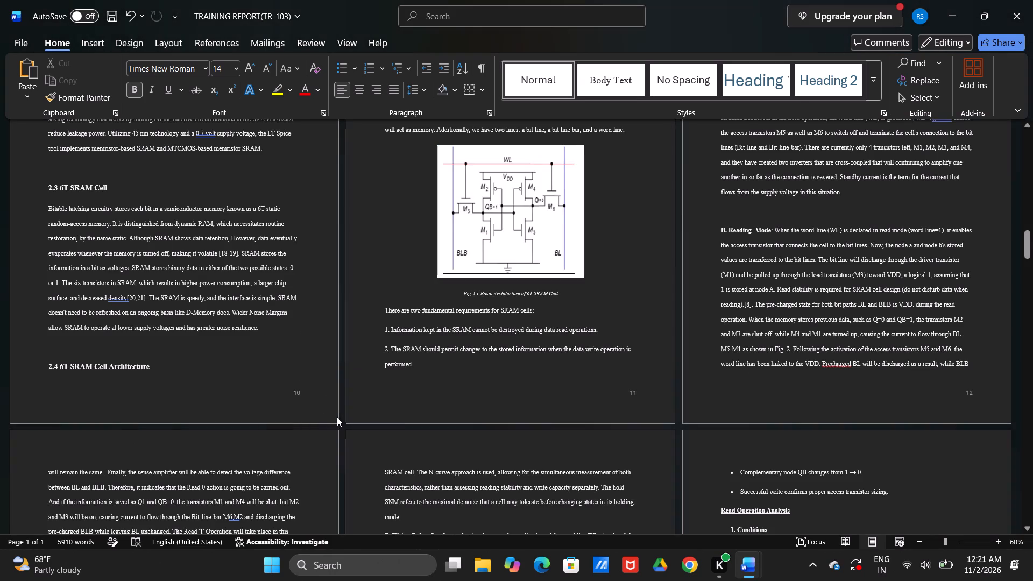
pyautogui.scroll(-1, 337, 417)
pyautogui.scroll(1, 337, 417)
pyautogui.scroll(-2, 337, 417)
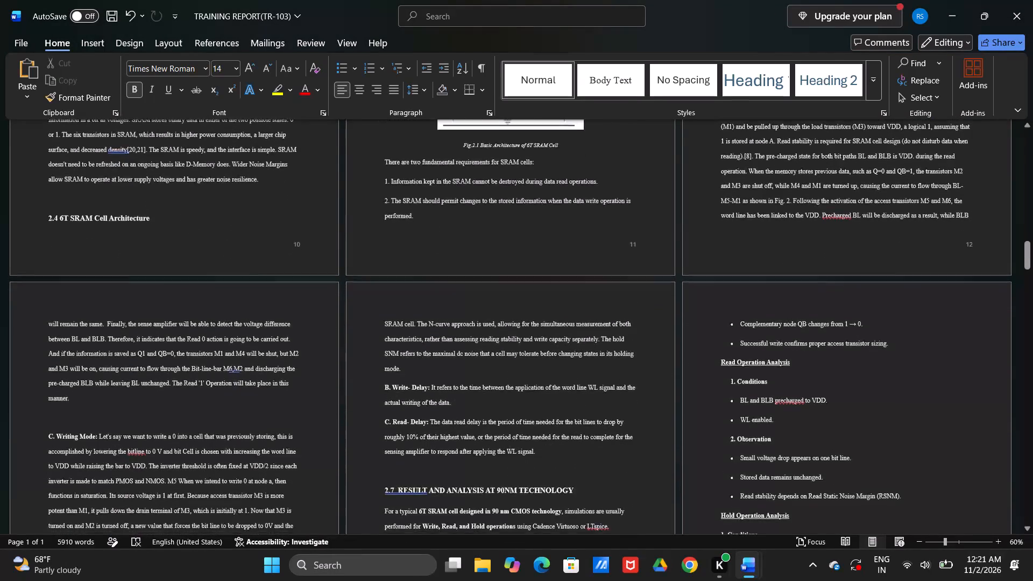
pyautogui.scroll(-1, 337, 417)
pyautogui.scroll(2, 337, 417)
pyautogui.keyDown('ctrl'); pyautogui.scroll(-1, 337, 417); pyautogui.keyUp('ctrl')
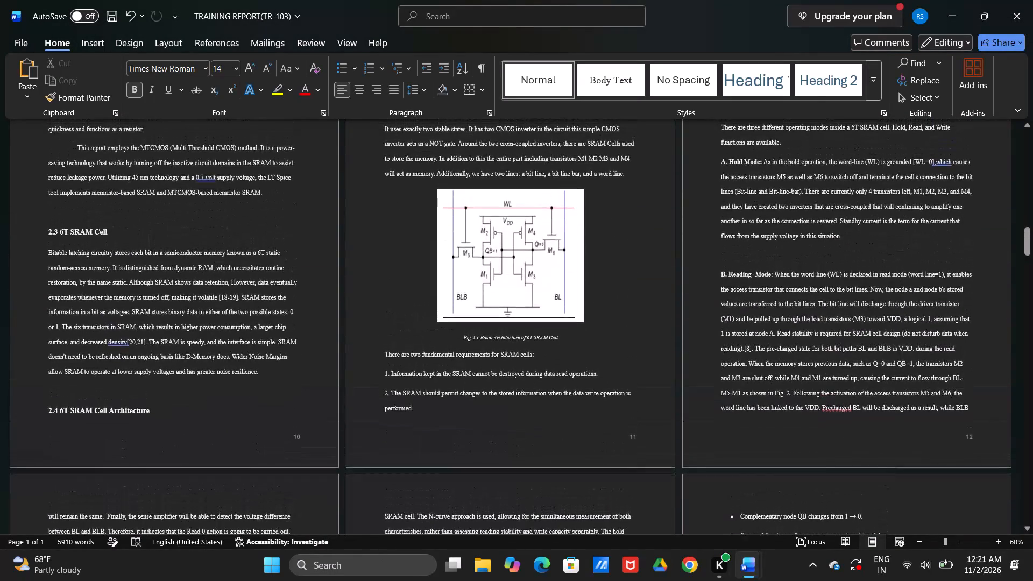
pyautogui.keyDown('ctrl'); pyautogui.scroll(-2, 337, 417); pyautogui.keyUp('ctrl')
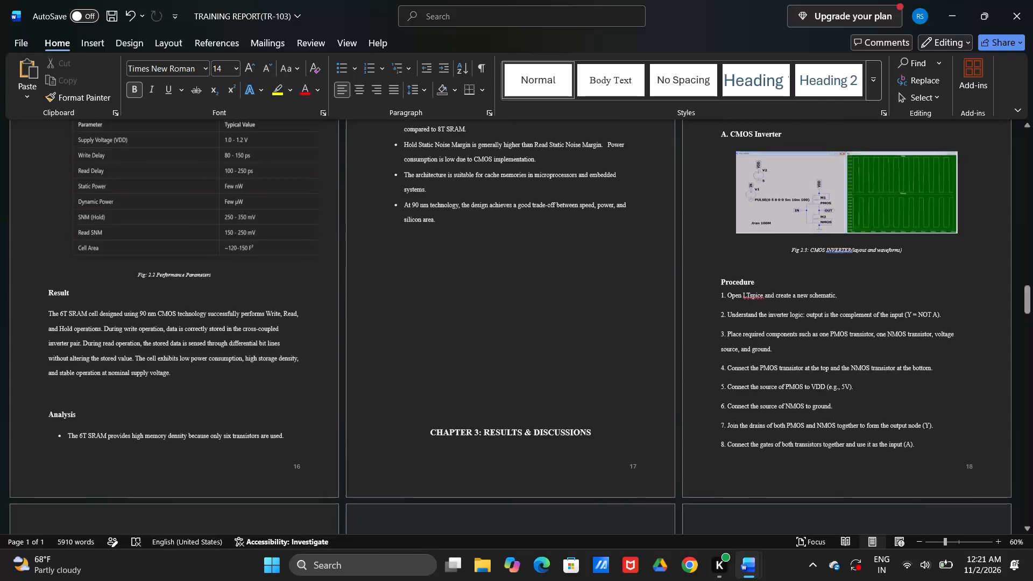
pyautogui.keyDown('ctrl'); pyautogui.scroll(-1, 337, 417); pyautogui.keyUp('ctrl')
pyautogui.scroll(2, 337, 417)
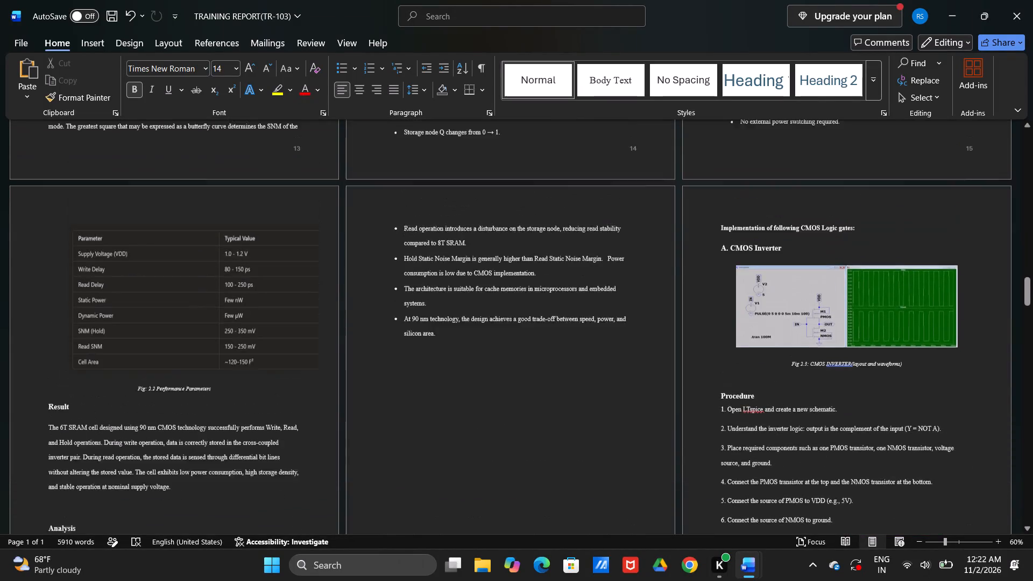
pyautogui.scroll(4, 337, 417)
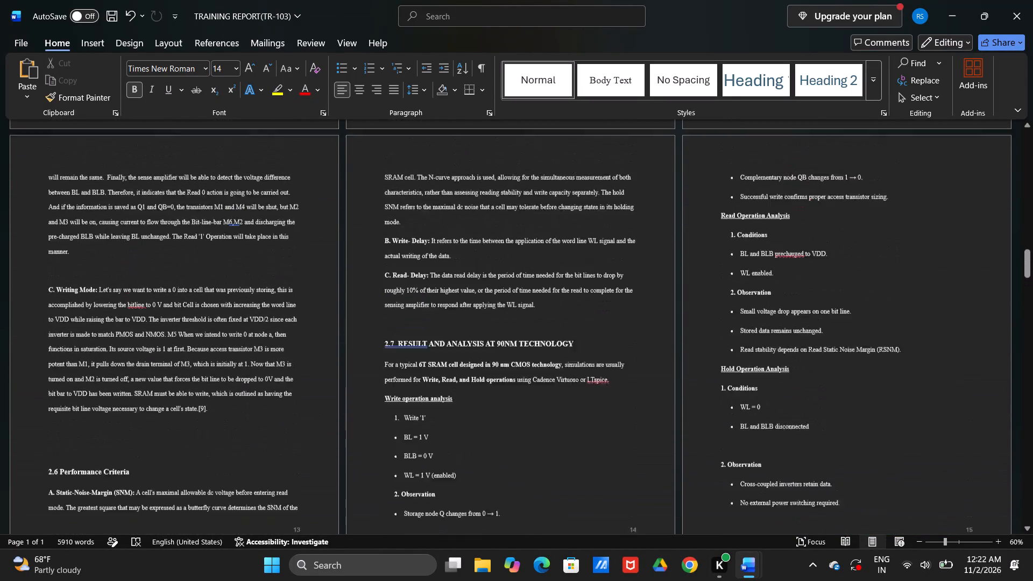
pyautogui.scroll(4, 337, 417)
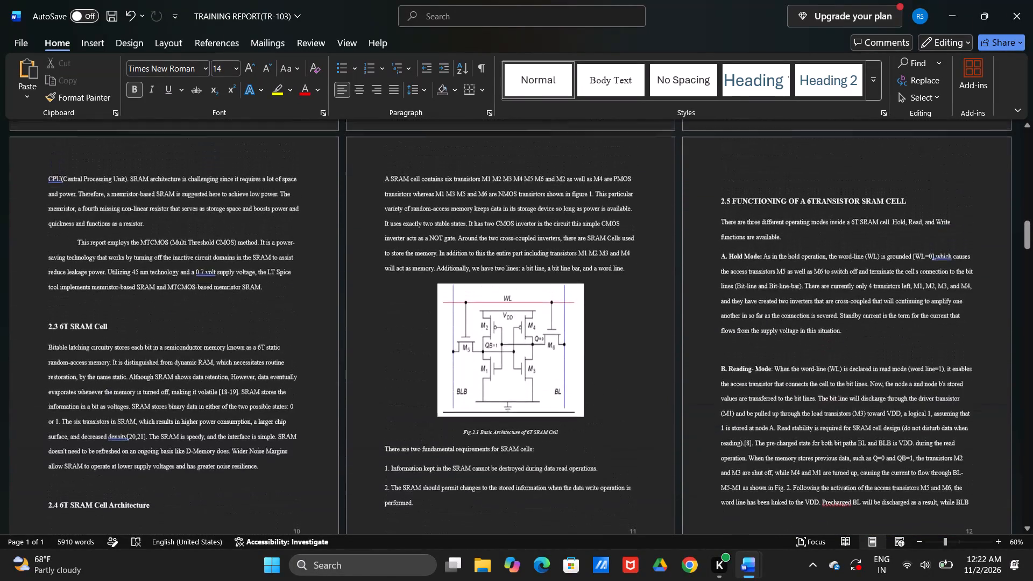
pyautogui.scroll(-3, 337, 417)
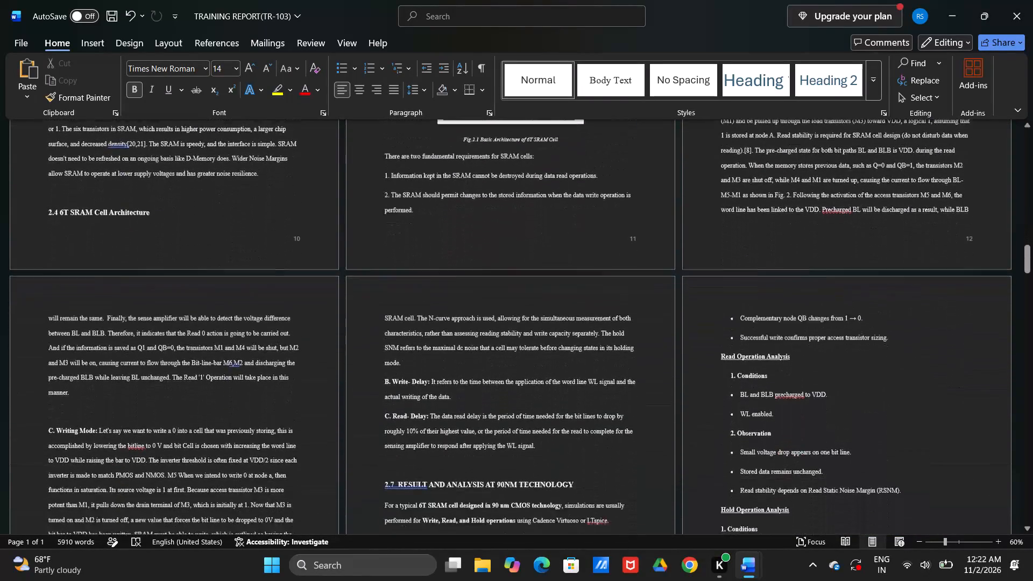
pyautogui.scroll(-5, 337, 417)
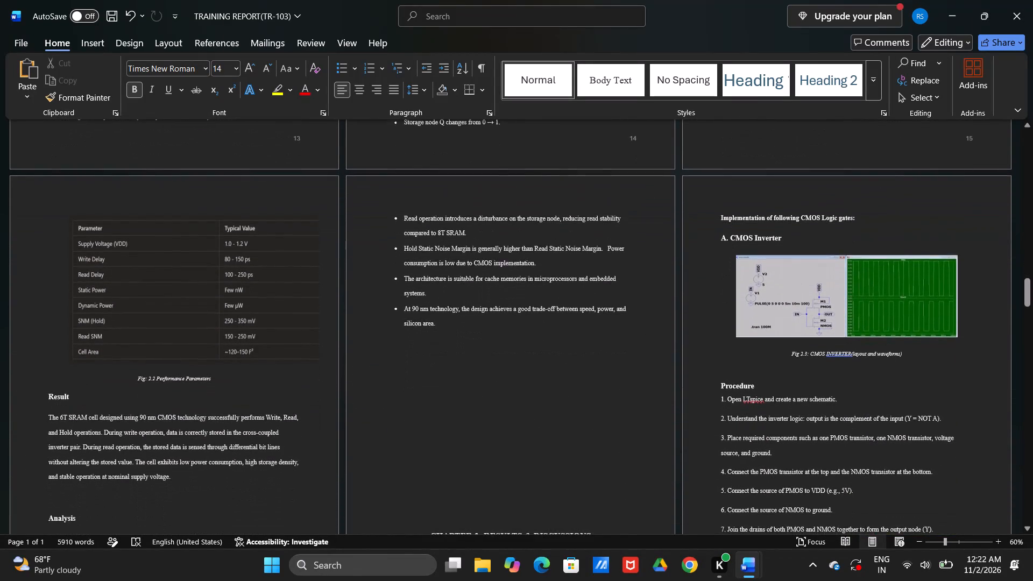
pyautogui.scroll(-1, 337, 417)
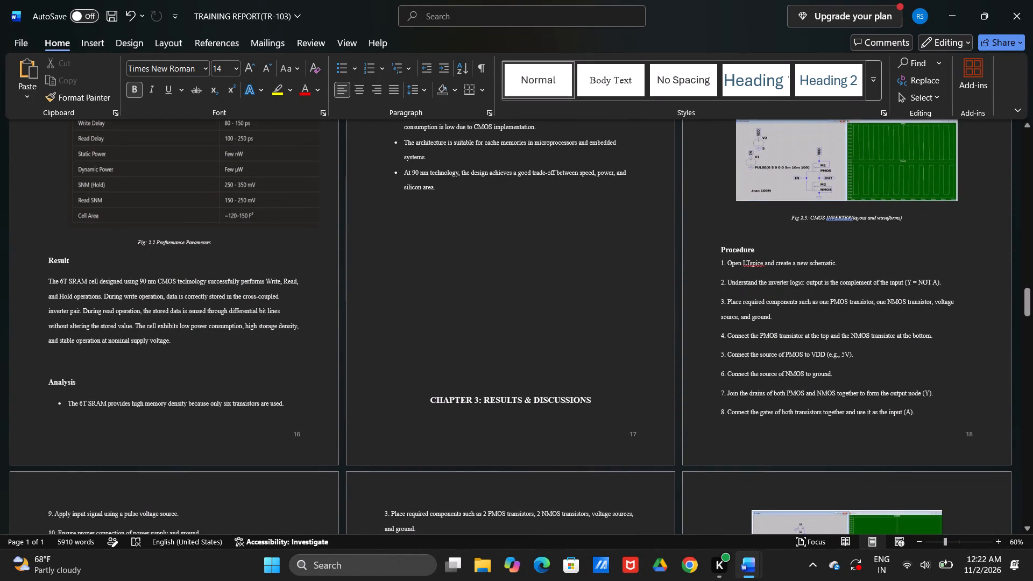
pyautogui.scroll(2, 210, 256)
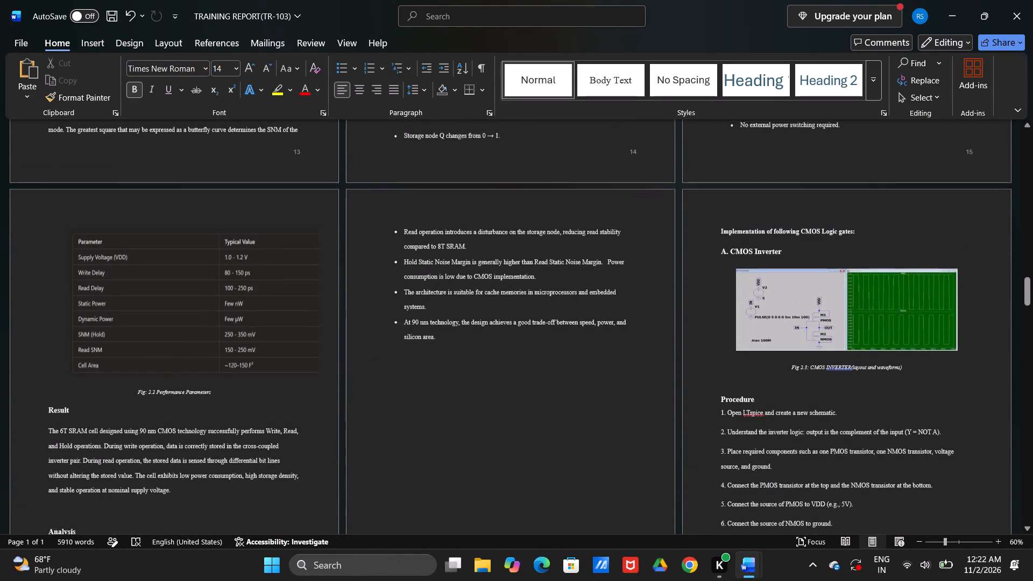
# Return to 1_8(tr-103) and add the caption "Performance paramaters" after figure number 2.2.
pyautogui.hotkey('alt', 'Tab')
pyautogui.hotkey('alt', 'Tab')
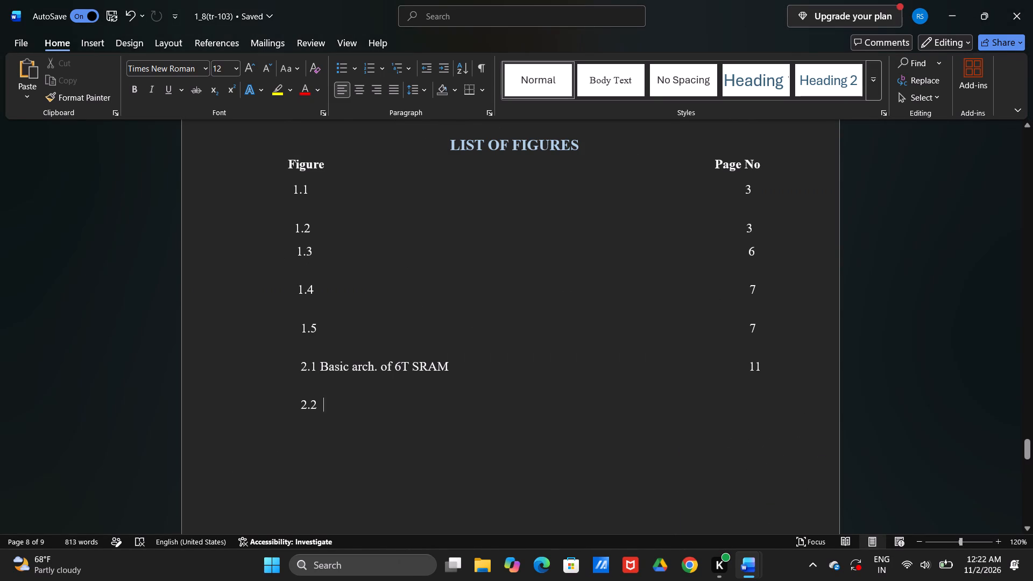
pyautogui.hotkey('alt', 'Tab')
pyautogui.hotkey('shift', 'p')
pyautogui.press('BackSpace')
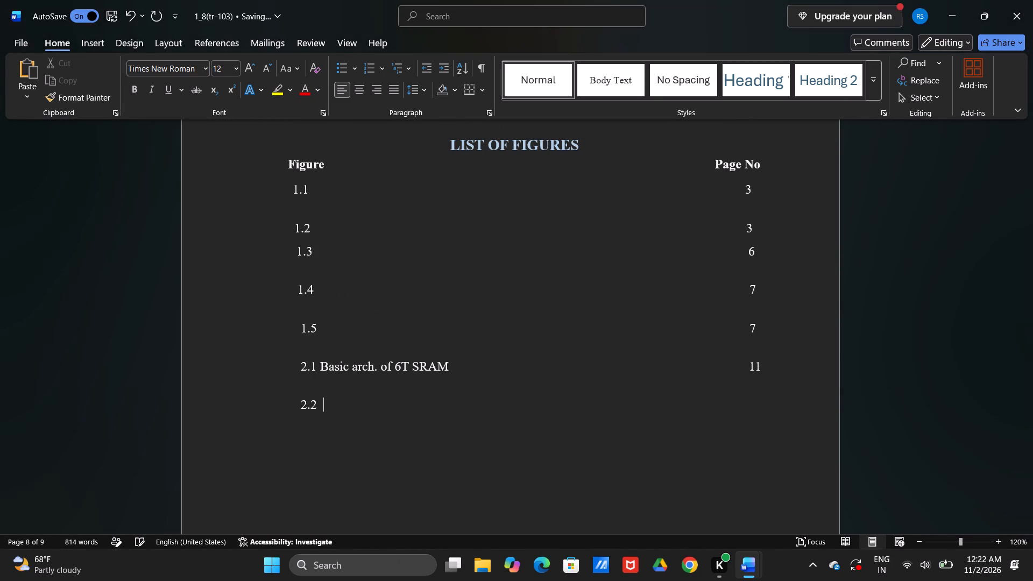
pyautogui.press('BackSpace')
pyautogui.hotkey('shift', 'p')
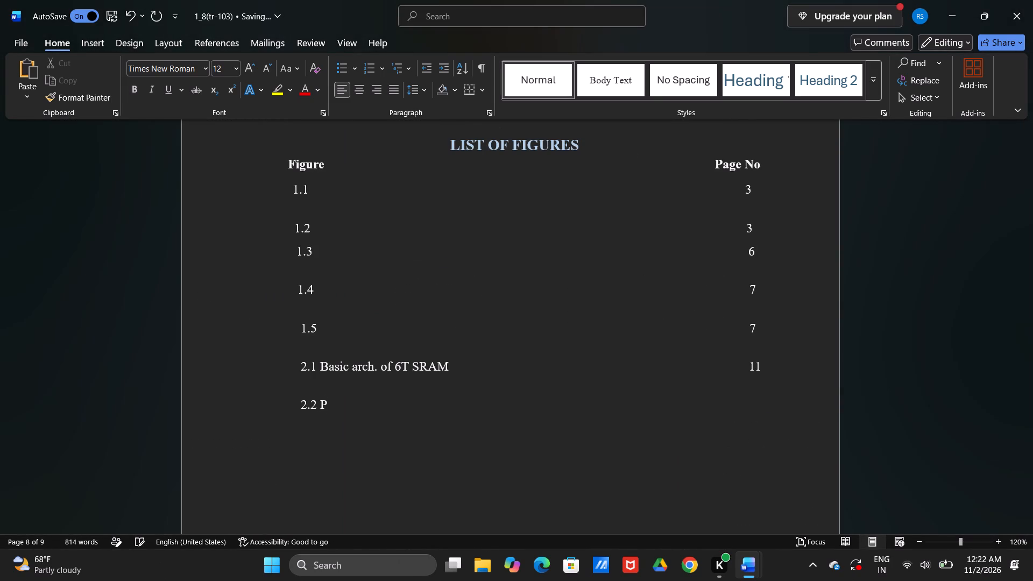
pyautogui.press('BackSpace')
pyautogui.press('space')
pyautogui.write('Performance paramaters')
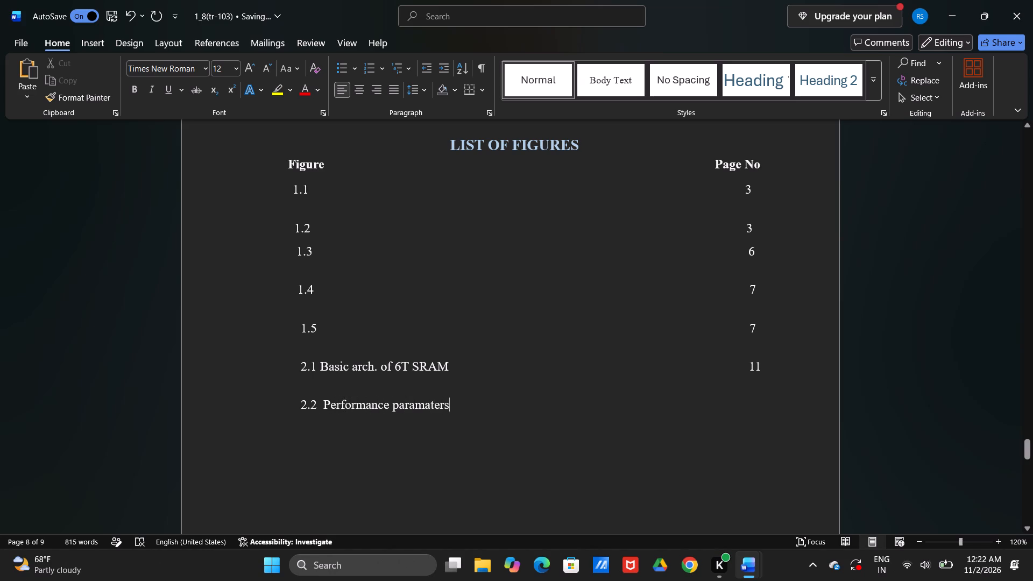
# Check Fig. 2.2's page in TRAINING REPORT(TR-103) and enter page number 16 on the figure 2.2 row in 1_8(tr-103), spaced under Page No.
pyautogui.hotkey('alt', 'Tab')
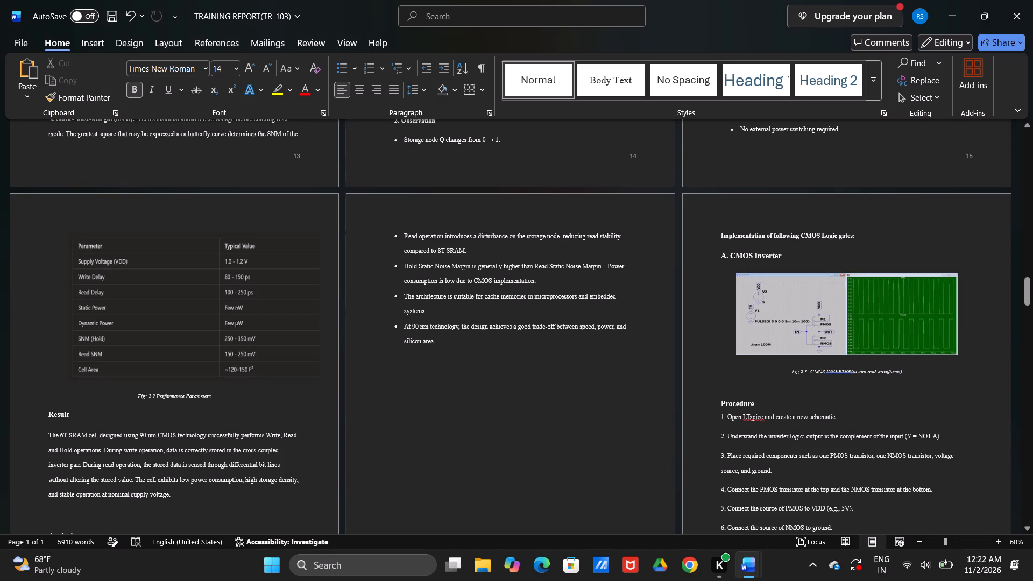
pyautogui.scroll(-2, 758, 402)
pyautogui.hotkey('alt', 'Tab')
pyautogui.press('space')
pyautogui.press('space')
pyautogui.press('space')
pyautogui.press('space')
pyautogui.press('space')
pyautogui.press('space')
pyautogui.press('space')
pyautogui.press('space')
pyautogui.press('space')
pyautogui.press('space')
pyautogui.press('space')
pyautogui.press('space')
pyautogui.press('space')
pyautogui.press('space')
pyautogui.press('space')
pyautogui.press('space')
pyautogui.press('space')
pyautogui.press('space')
pyautogui.press('space')
pyautogui.press('space')
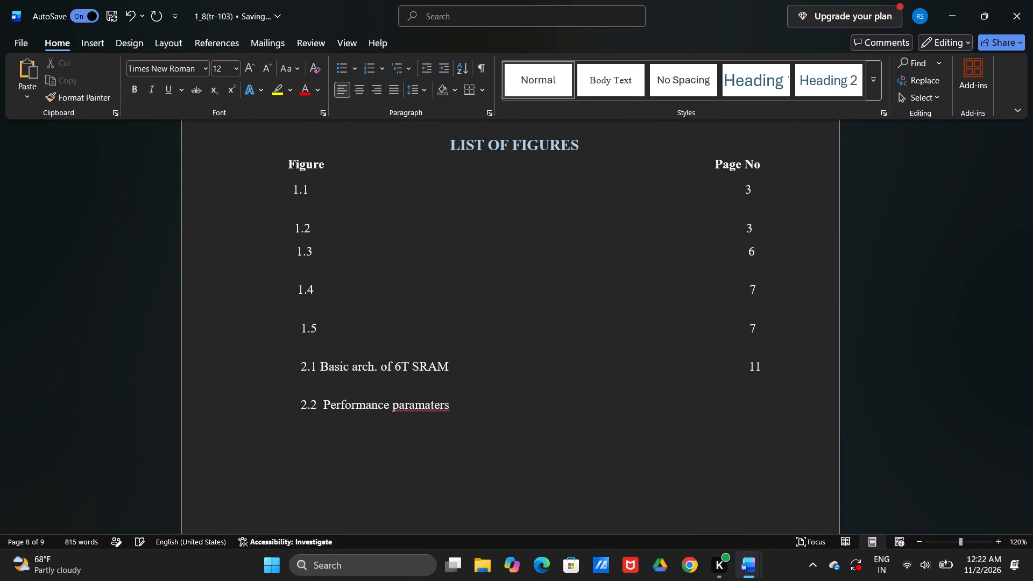
pyautogui.press('space')
pyautogui.press('space')
pyautogui.press('space')
pyautogui.press('space')
pyautogui.press('space')
pyautogui.press('space')
pyautogui.press('space')
pyautogui.press('space')
pyautogui.press('space')
pyautogui.press('space')
pyautogui.press('space')
pyautogui.press('space')
pyautogui.press('space')
pyautogui.press('space')
pyautogui.press('space')
pyautogui.press('space')
pyautogui.press('space')
pyautogui.press('space')
pyautogui.press('space')
pyautogui.press('space')
pyautogui.press('space')
pyautogui.press('space')
pyautogui.write('19')
pyautogui.press('BackSpace')
pyautogui.press('BackSpace')
pyautogui.write('16')
pyautogui.press('BackSpace')
pyautogui.press('BackSpace')
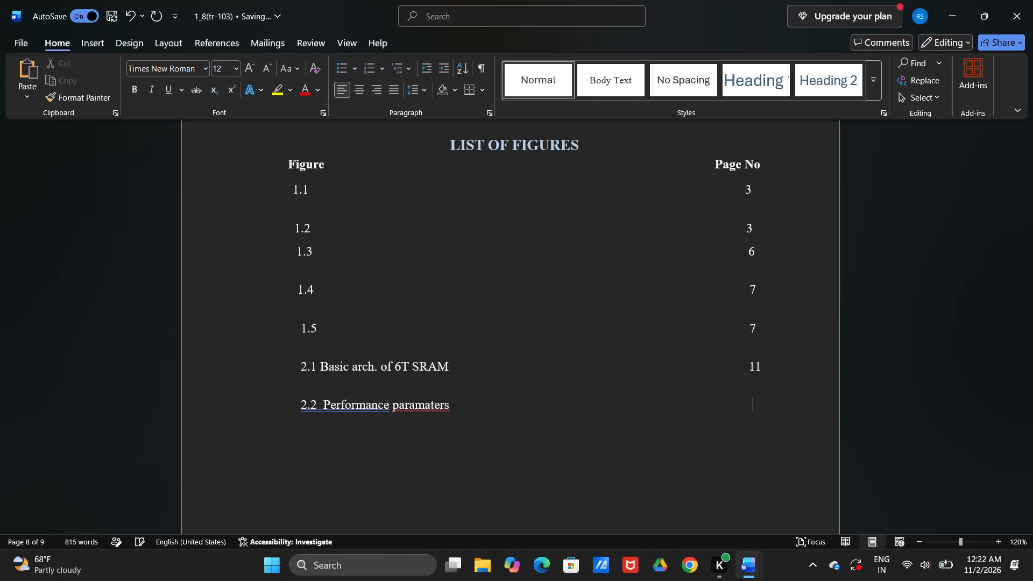
pyautogui.press('BackSpace')
pyautogui.write('16')
# Start a new row below figure 2.2 and enter figure number 2.3, indented in line with the number above.
pyautogui.press('Return')
pyautogui.press('space')
pyautogui.press('space')
pyautogui.press('space')
pyautogui.press('space')
pyautogui.press('space')
pyautogui.press('space')
pyautogui.press('space')
pyautogui.press('space')
pyautogui.press('space')
pyautogui.press('space')
pyautogui.press('space')
pyautogui.press('space')
pyautogui.press('space')
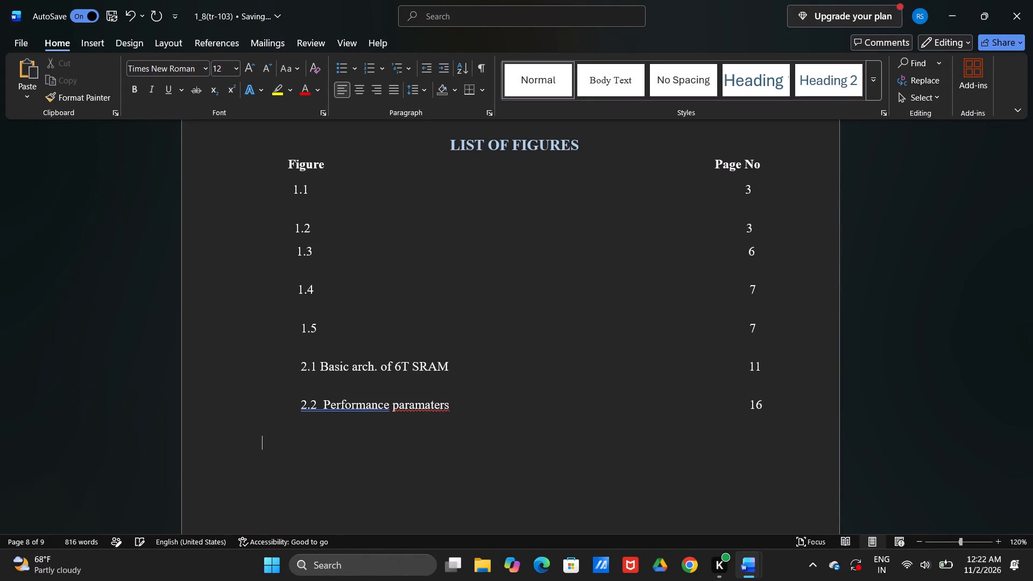
pyautogui.press('space')
pyautogui.press('BackSpace')
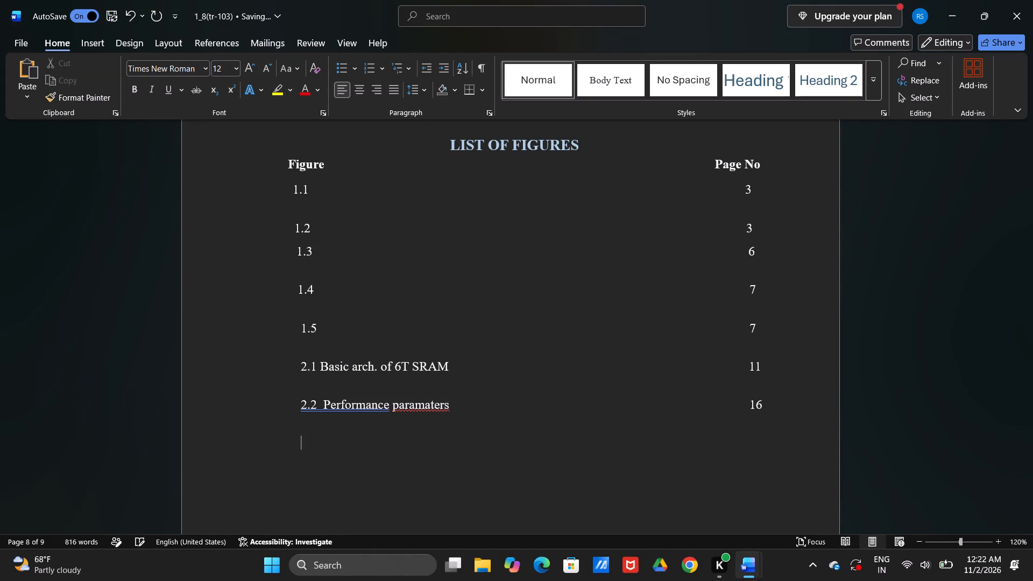
pyautogui.write('2.3')
pyautogui.press('space')
# Switch to TRAINING REPORT(TR-103) and examine the figure captions, their numbers and pages around the end of chapter 2 and start of chapter 3.
pyautogui.hotkey('alt', 'Tab')
pyautogui.scroll(-1, 758, 402)
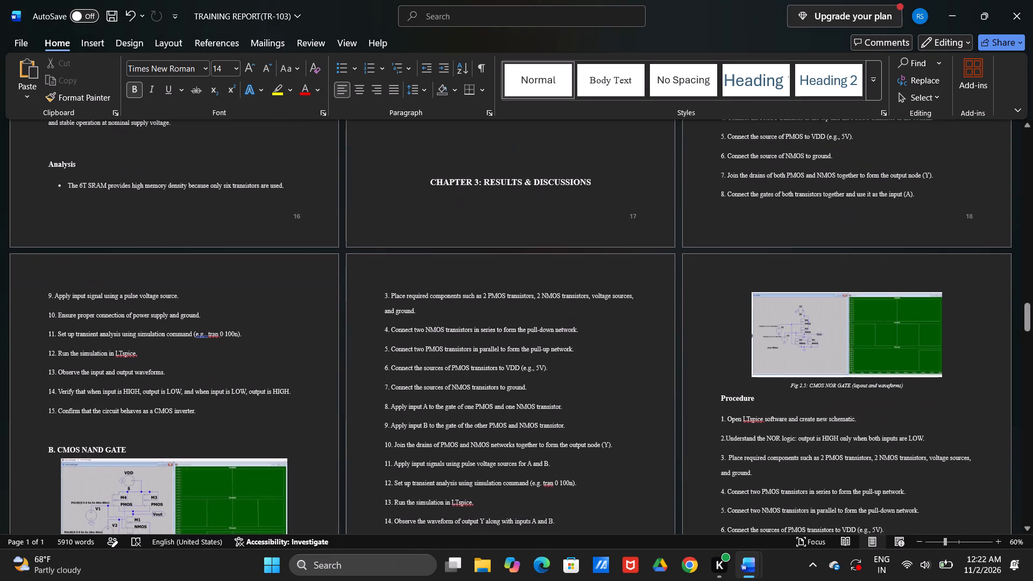
pyautogui.scroll(1, 758, 402)
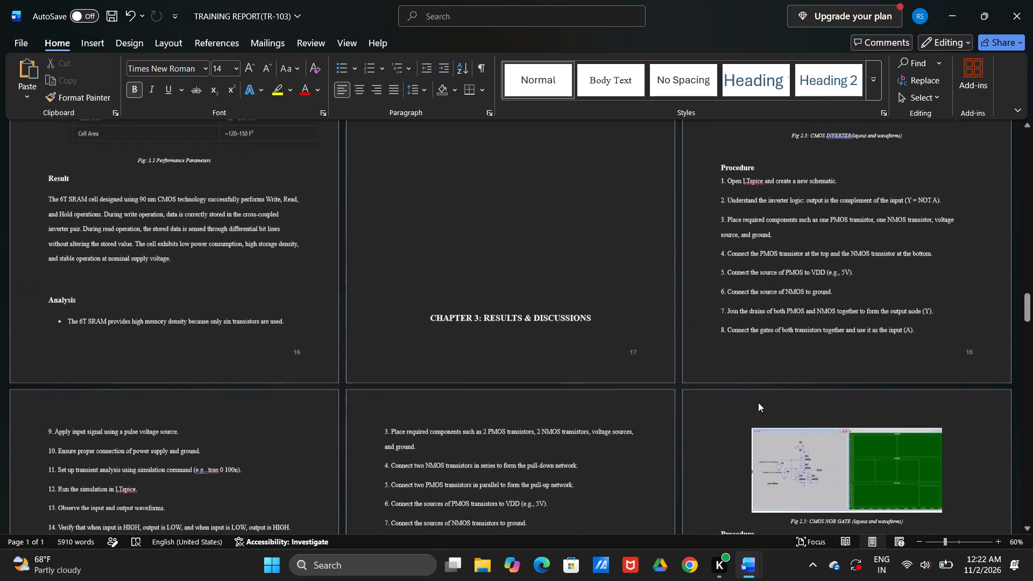
pyautogui.scroll(3, 758, 402)
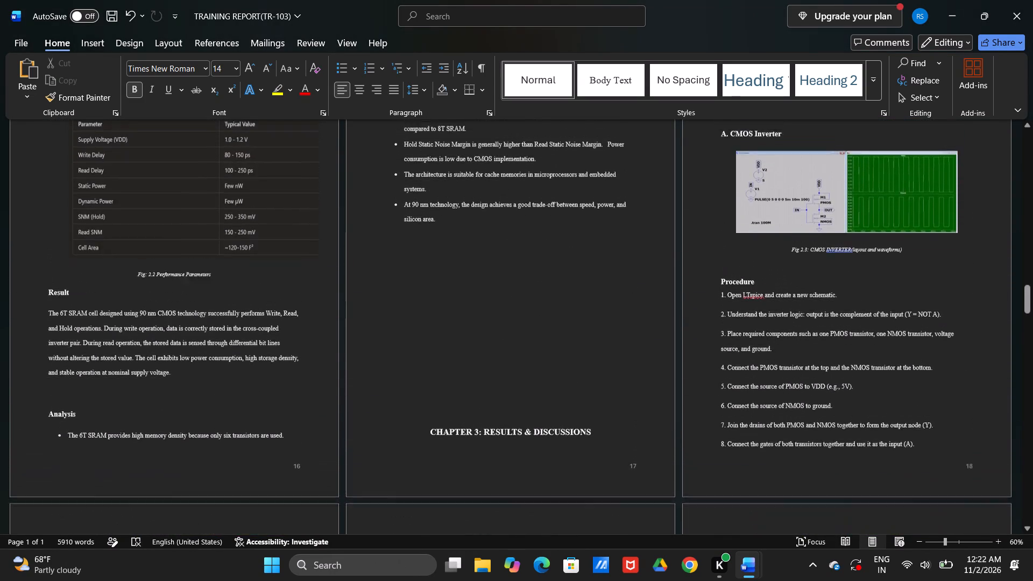
pyautogui.scroll(1, 758, 402)
pyautogui.scroll(-3, 758, 402)
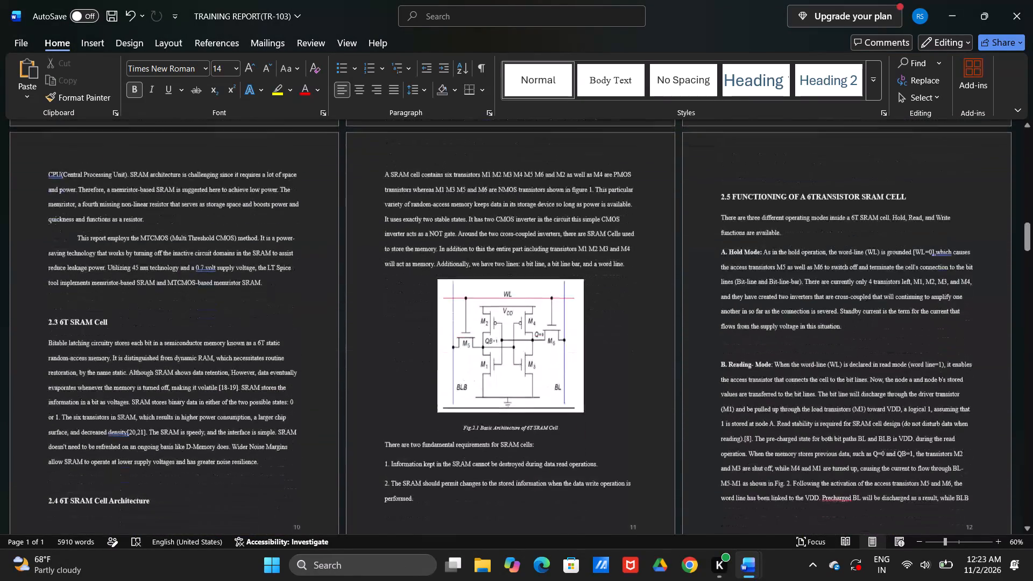
pyautogui.scroll(-5, 758, 402)
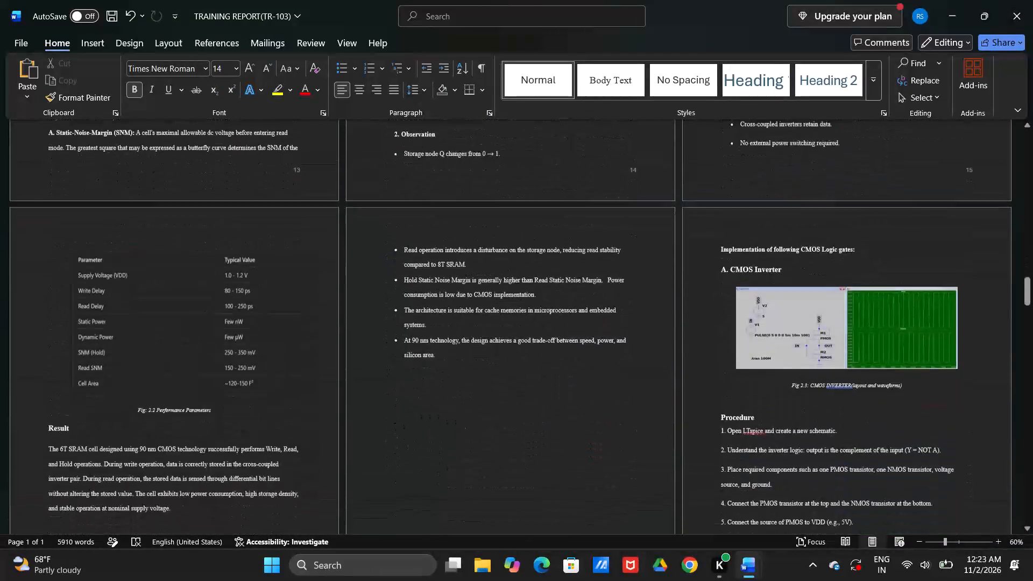
pyautogui.scroll(-5, 758, 402)
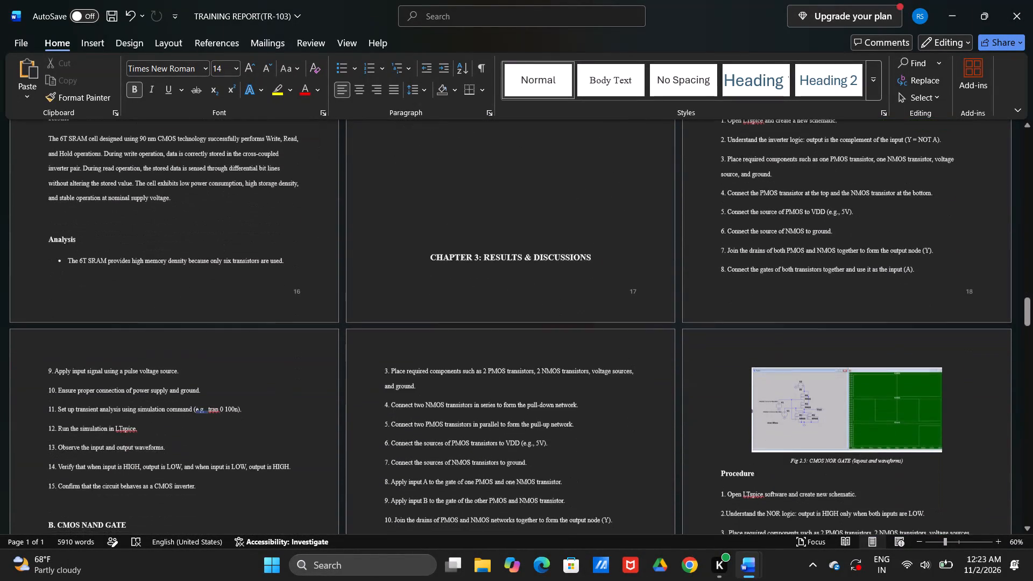
pyautogui.scroll(-2, 758, 402)
pyautogui.scroll(2, 758, 402)
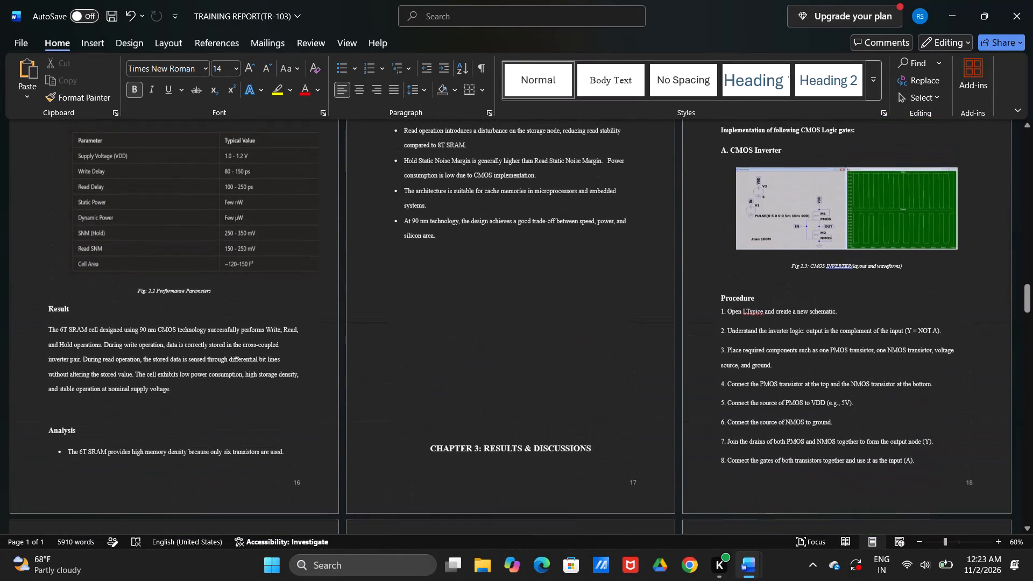
pyautogui.scroll(1, 758, 402)
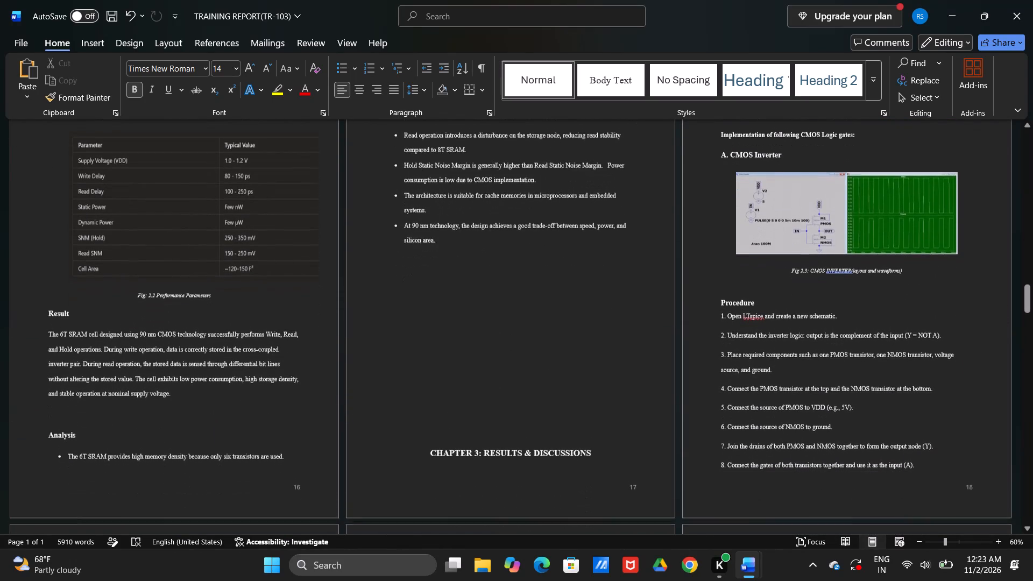
pyautogui.scroll(-3, 758, 402)
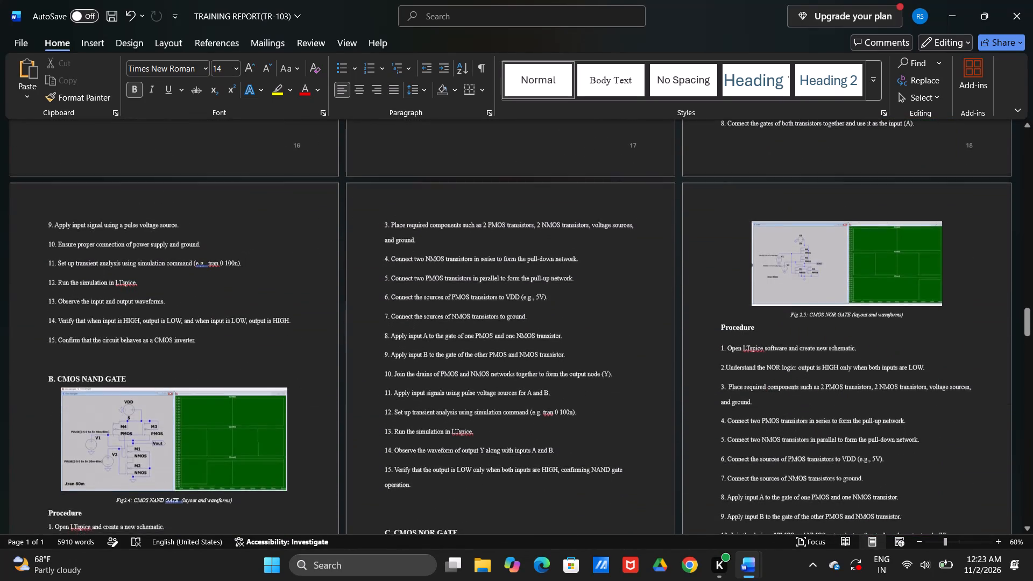
pyautogui.scroll(-1, 758, 402)
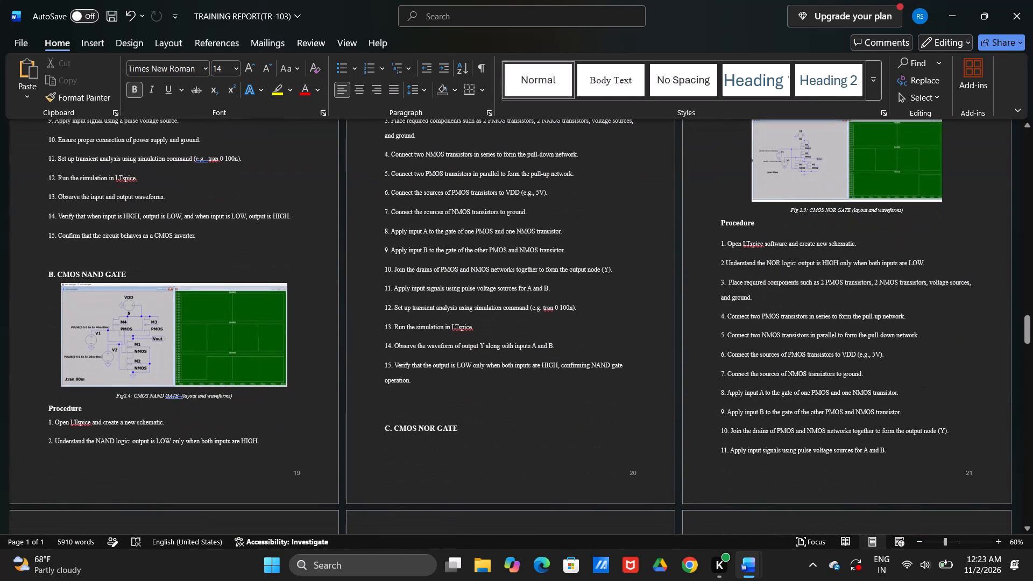
pyautogui.scroll(4, 758, 402)
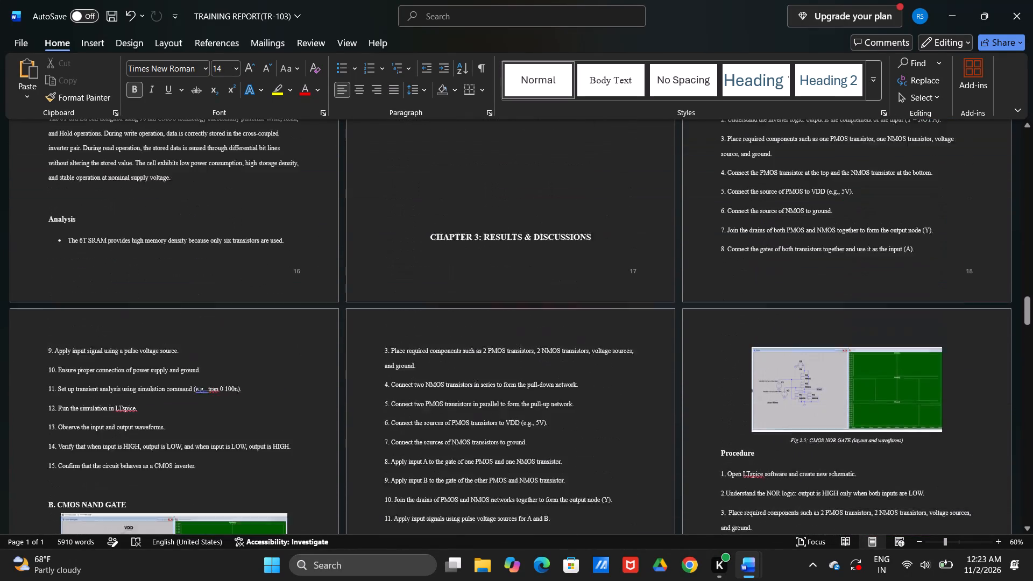
pyautogui.keyDown('ctrl'); pyautogui.scroll(5, 826, 245); pyautogui.keyUp('ctrl')
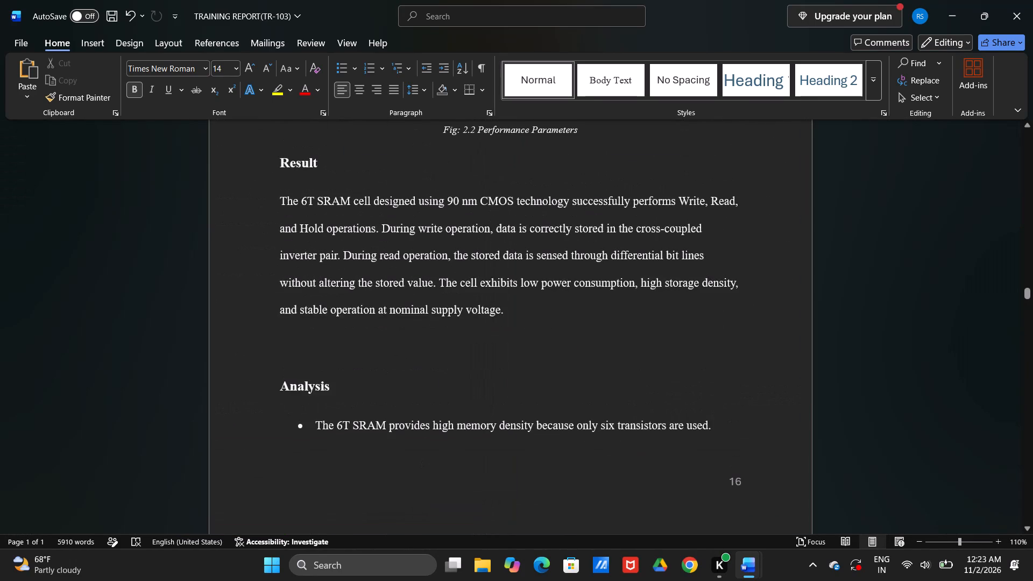
pyautogui.scroll(-6, 631, 320)
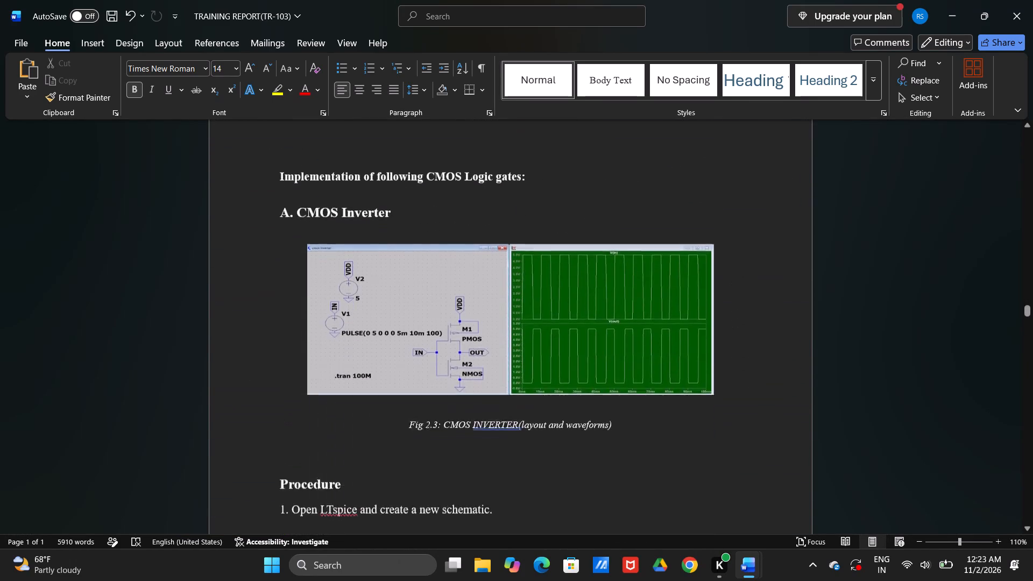
pyautogui.scroll(-1, 631, 320)
pyautogui.scroll(3, 453, 291)
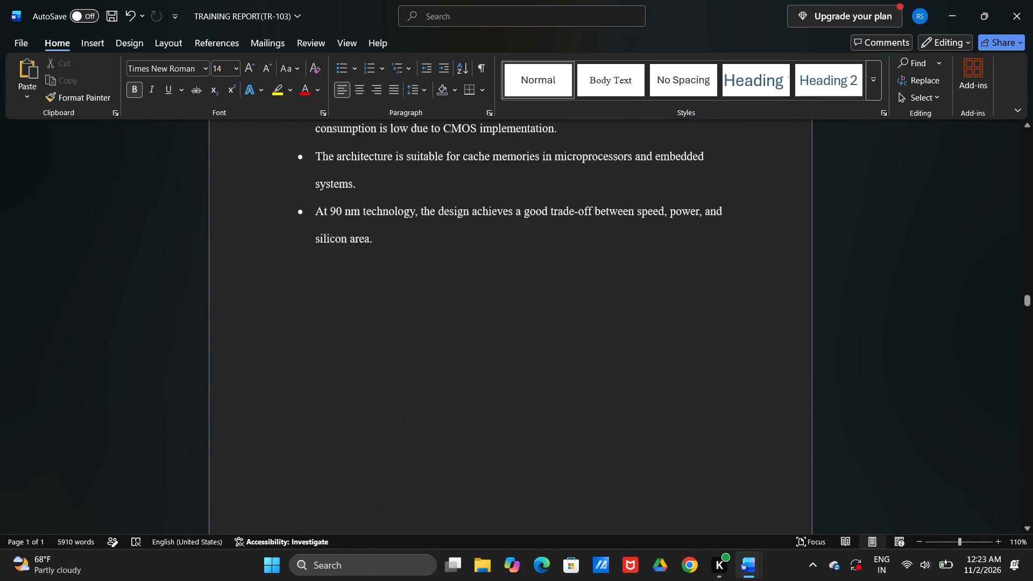
pyautogui.scroll(3, 453, 291)
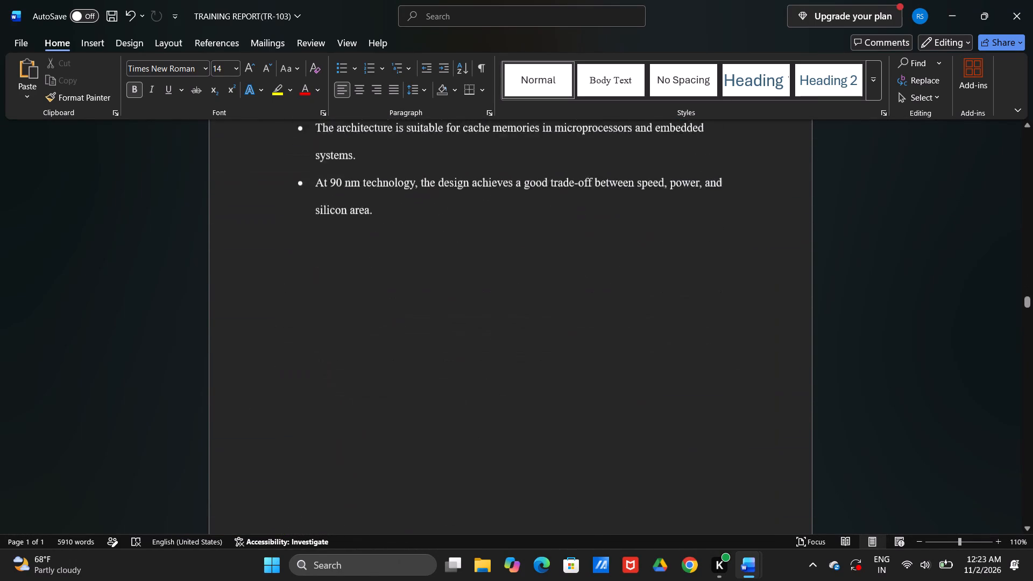
pyautogui.scroll(-4, 453, 291)
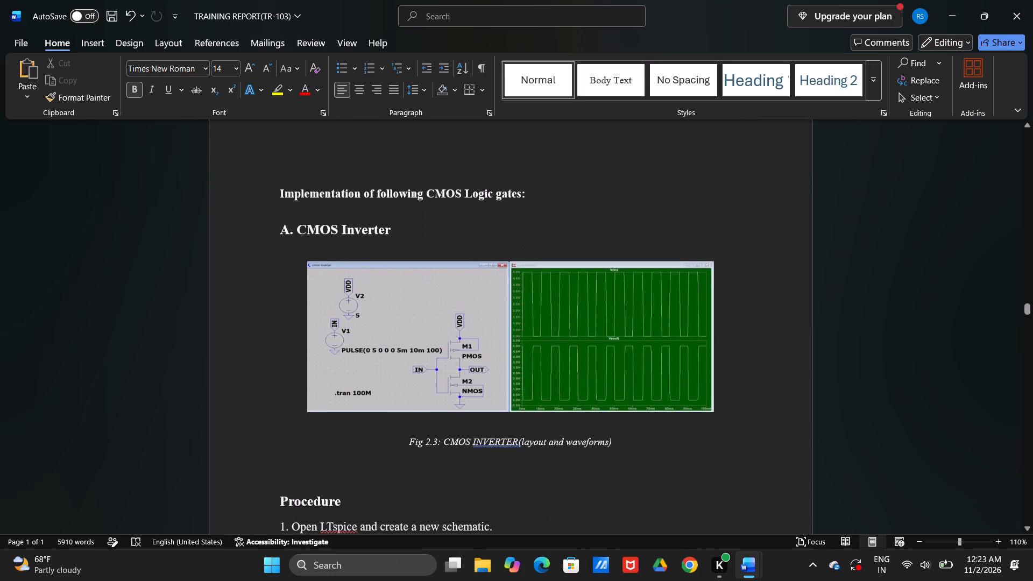
# Push the heading "CHAPTER 3: RESULTS & DISCUSSIONS" onto the following page, above the CMOS logic gates section, by adding a blank line before it.
pyautogui.scroll(2, 453, 291)
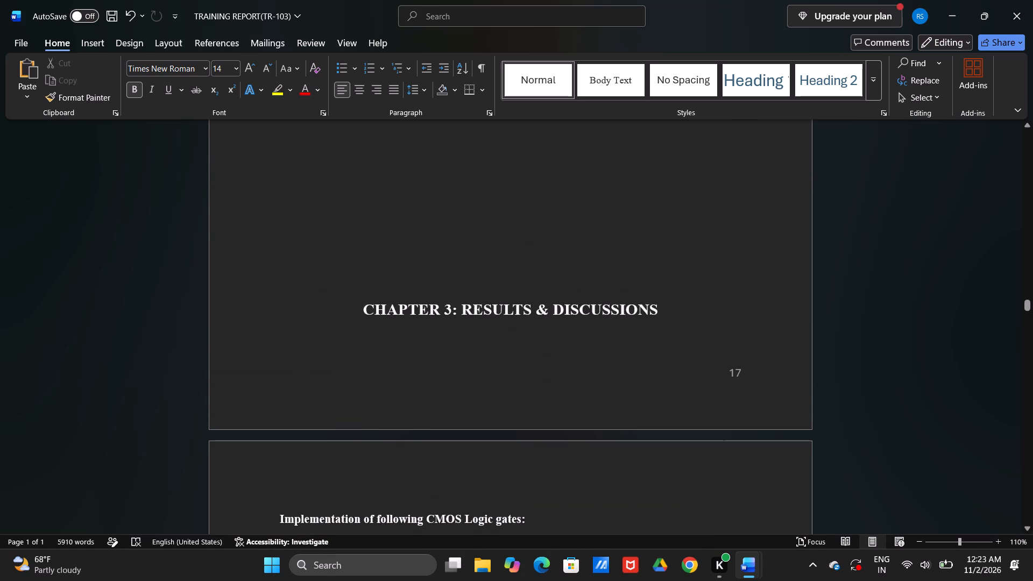
pyautogui.click(365, 304)
pyautogui.press('Return')
# Renumber the CMOS INVERTER figure caption as Fig 3.1.
pyautogui.scroll(-3, 365, 304)
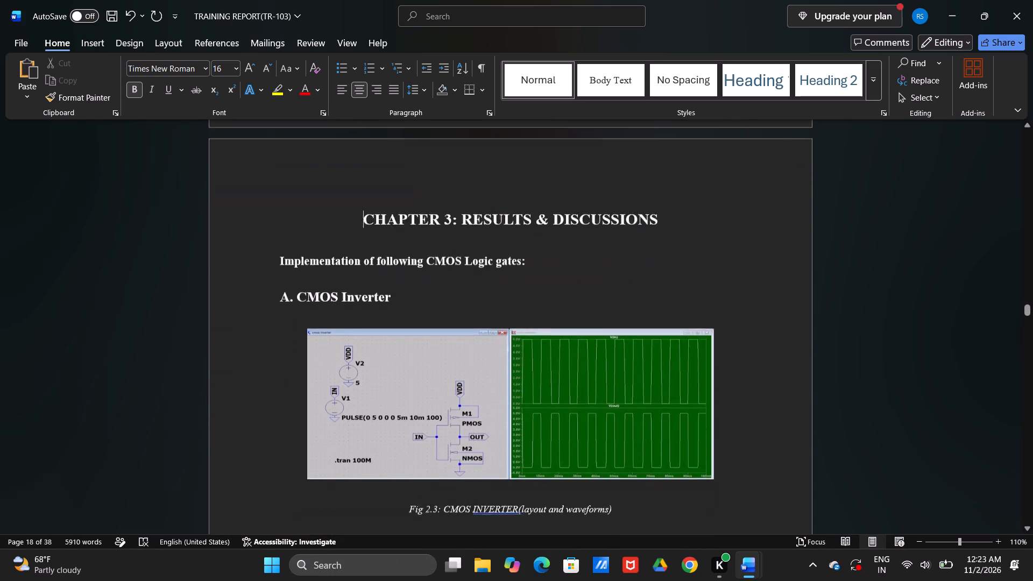
pyautogui.scroll(-1, 365, 304)
pyautogui.click(429, 247)
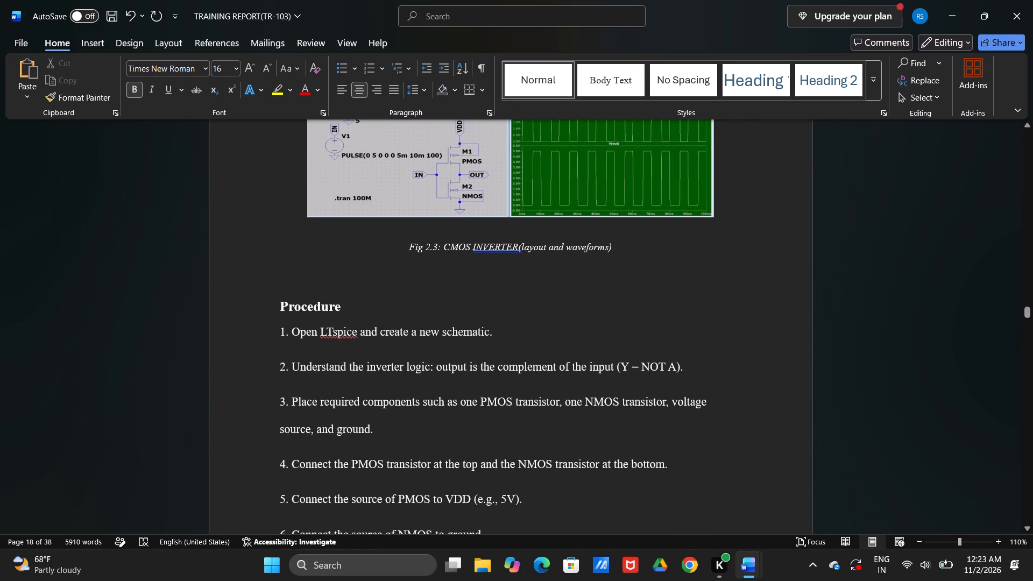
pyautogui.press('Right')
pyautogui.press('BackSpace')
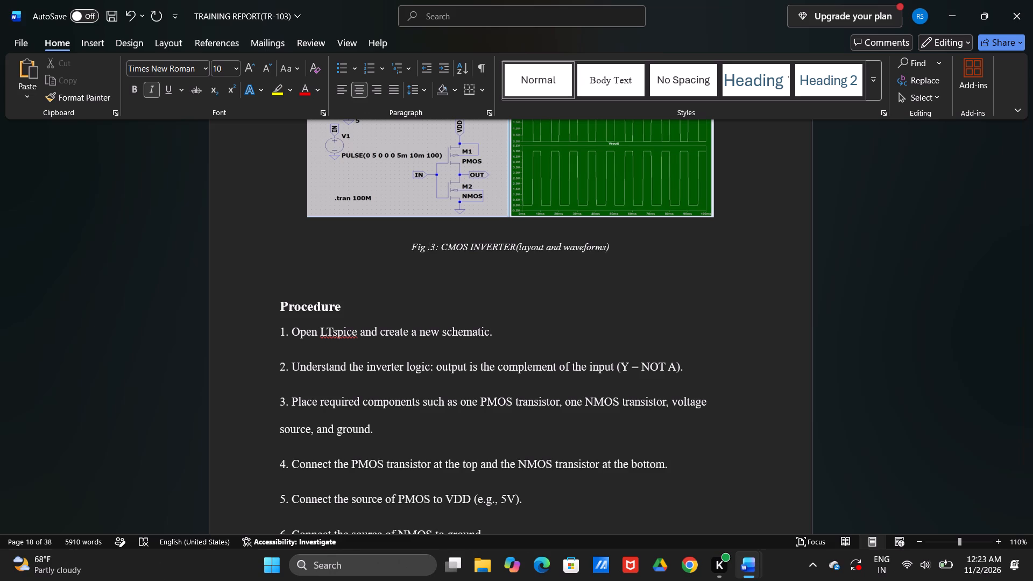
pyautogui.press('3')
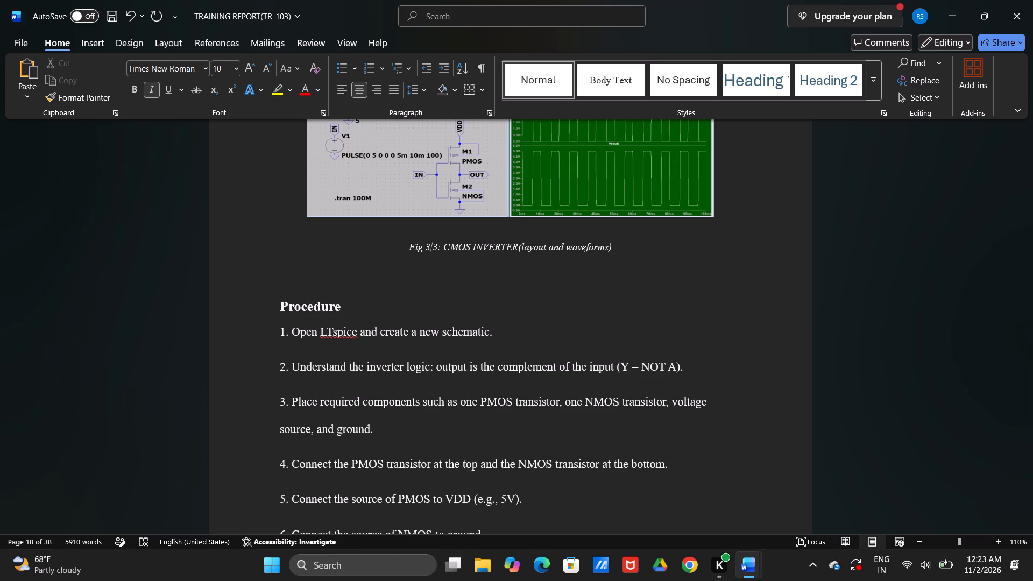
pyautogui.press('Right')
pyautogui.press('Right')
pyautogui.press('Right')
pyautogui.press('Left')
pyautogui.press('BackSpace')
pyautogui.press('1')
# Renumber the CMOS NAND GATE figure caption as 3.2.
pyautogui.scroll(-1, 429, 247)
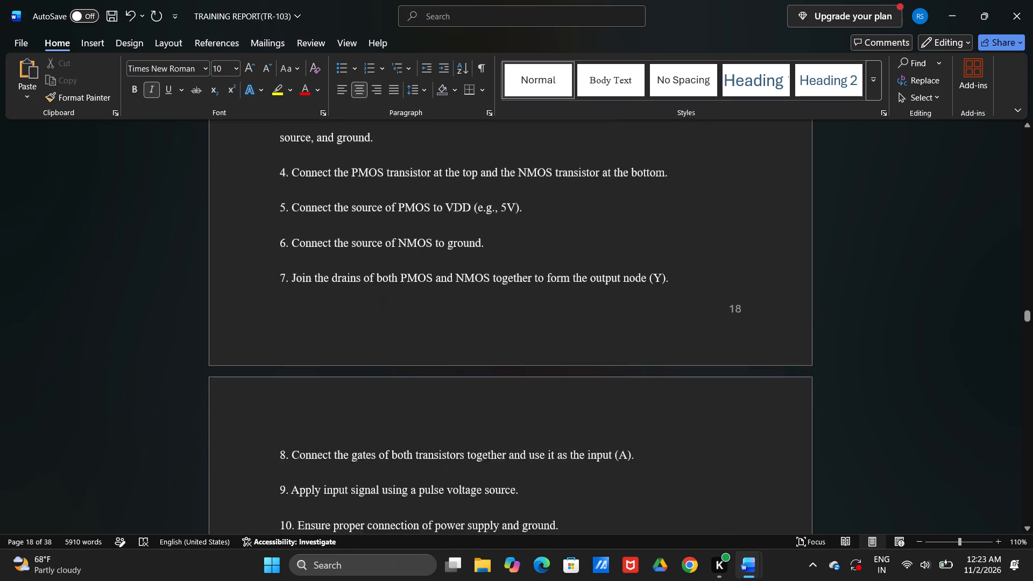
pyautogui.scroll(-3, 429, 247)
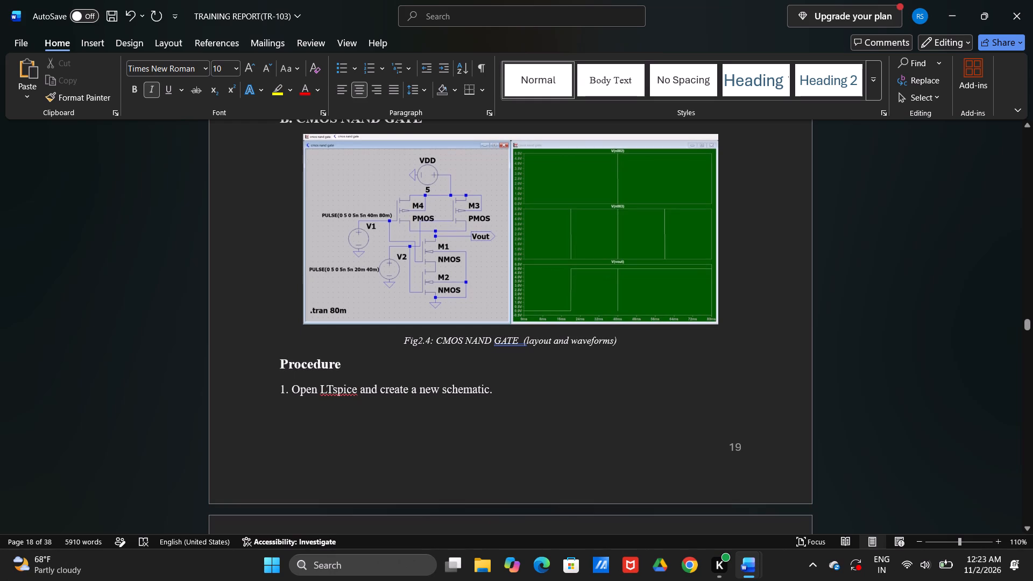
pyautogui.moveTo(431, 339); pyautogui.dragTo(421, 339)
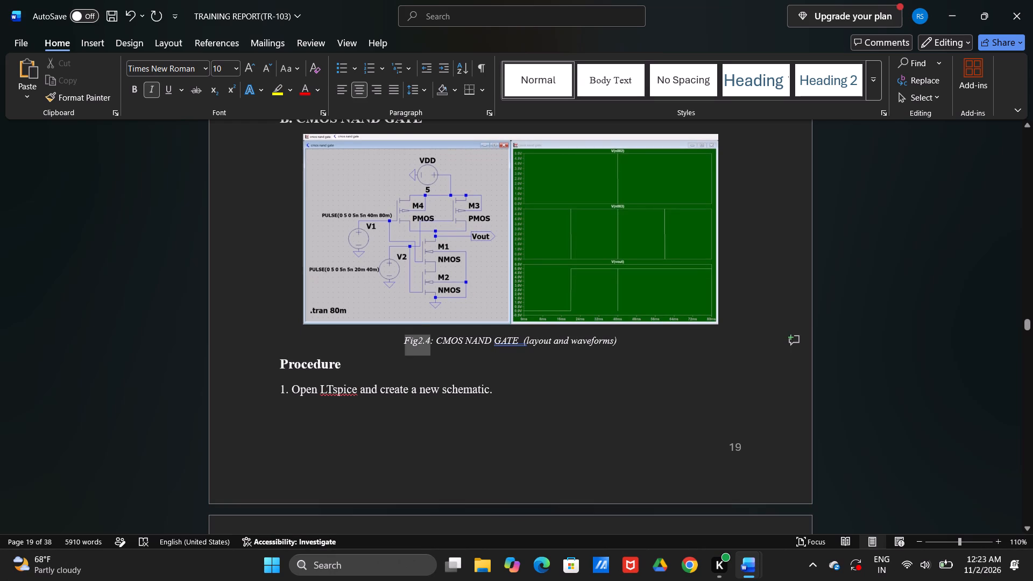
pyautogui.moveTo(421, 339); pyautogui.dragTo(420, 339)
pyautogui.click(420, 339)
pyautogui.moveTo(420, 339); pyautogui.dragTo(430, 341)
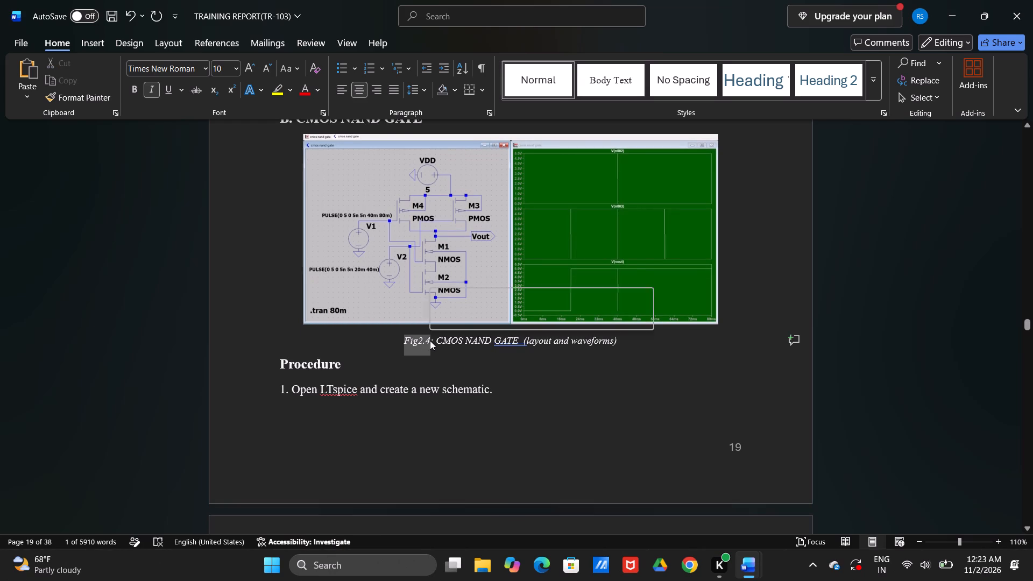
pyautogui.click(430, 341)
pyautogui.moveTo(430, 341); pyautogui.dragTo(421, 340)
pyautogui.moveTo(421, 340); pyautogui.dragTo(432, 345)
pyautogui.moveTo(432, 345); pyautogui.dragTo(424, 343)
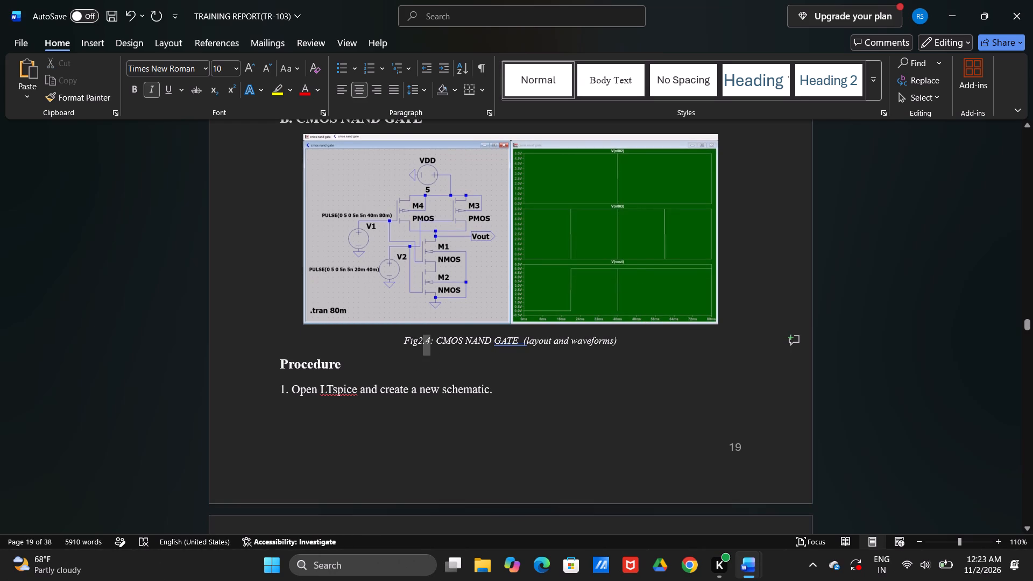
pyautogui.moveTo(424, 343); pyautogui.dragTo(421, 343)
pyautogui.click(431, 343)
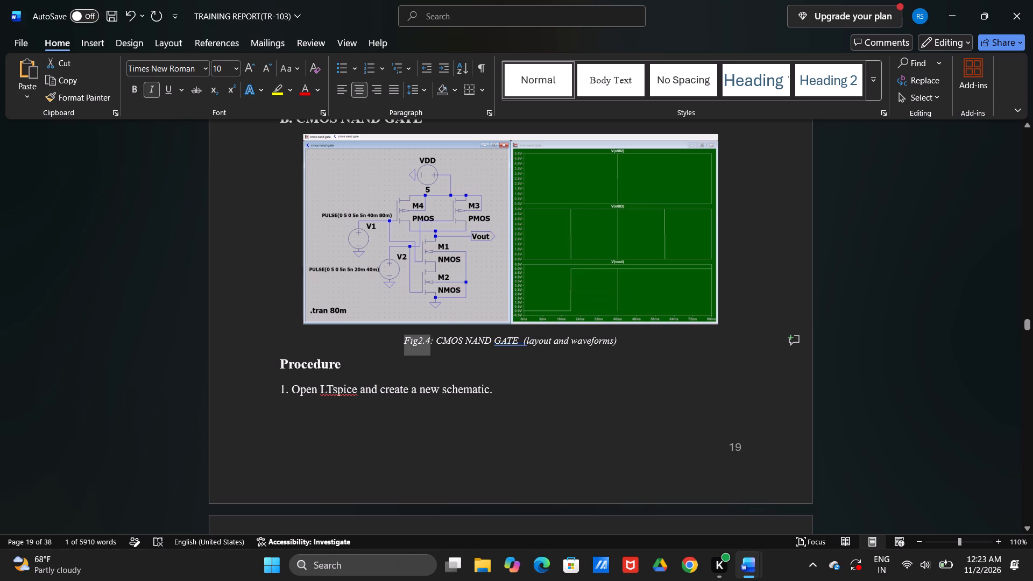
pyautogui.moveTo(431, 343); pyautogui.dragTo(421, 341)
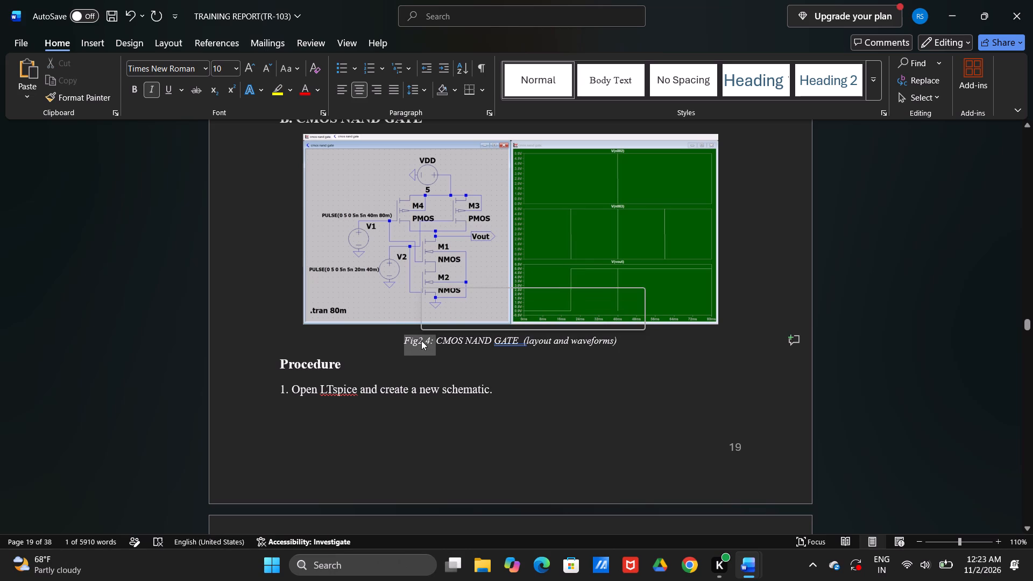
pyautogui.click(430, 340)
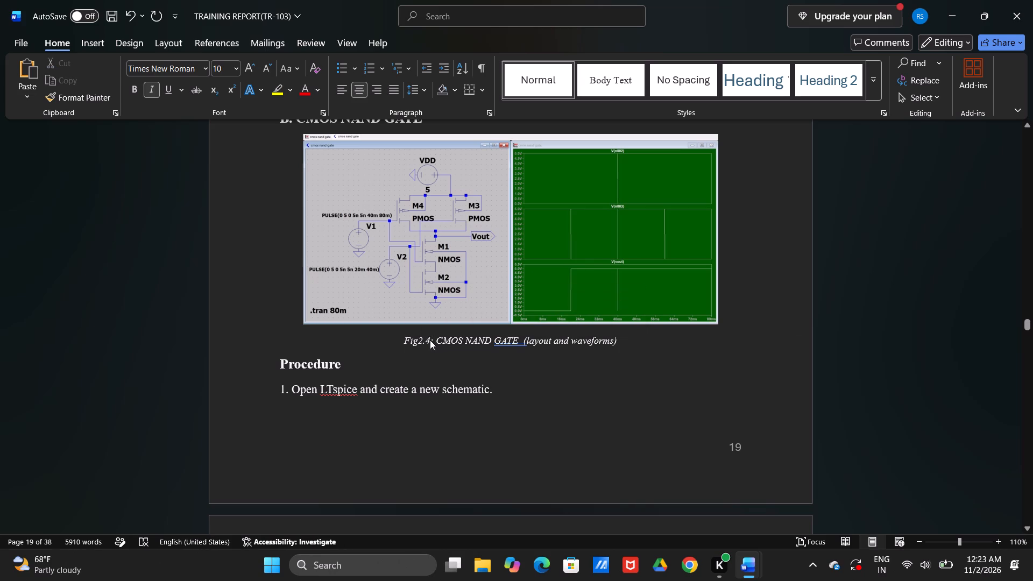
pyautogui.press('BackSpace')
pyautogui.press('BackSpace')
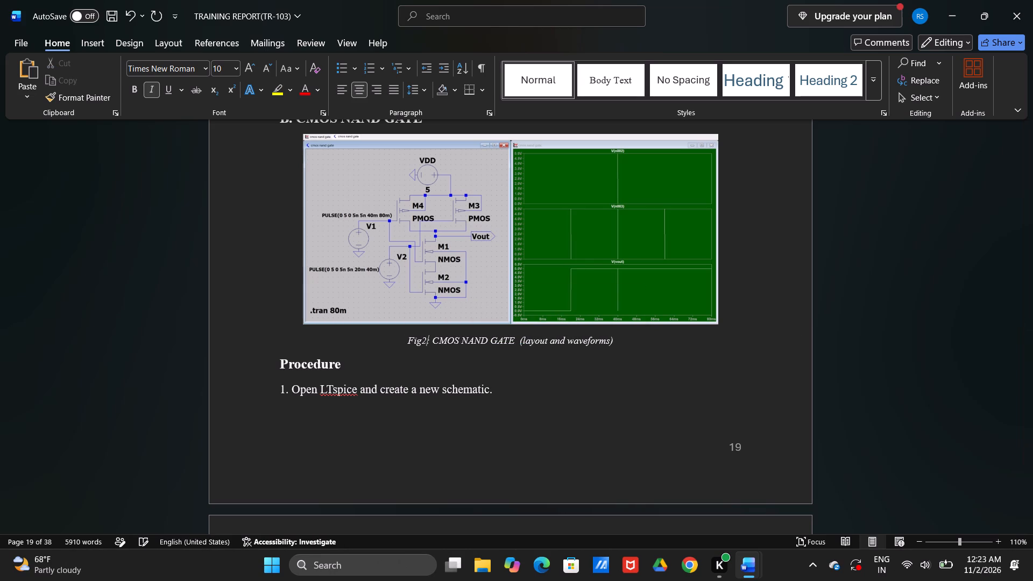
pyautogui.press('BackSpace')
pyautogui.write('3.2')
# Push the heading "C. CMOS NOR GATE" onto the following page, above its figure, by adding a blank line before it.
pyautogui.scroll(-1, 423, 338)
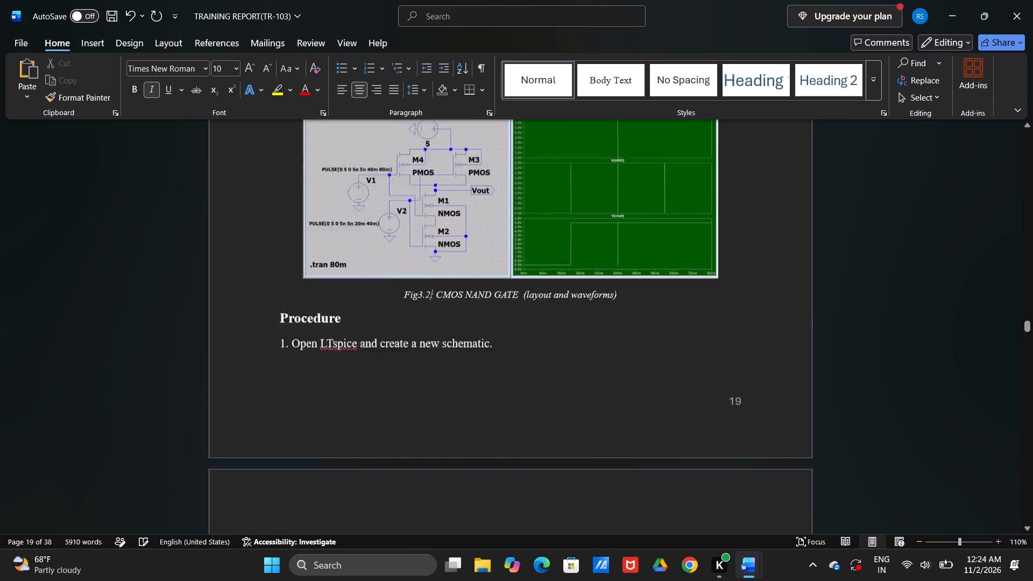
pyautogui.scroll(-3, 423, 338)
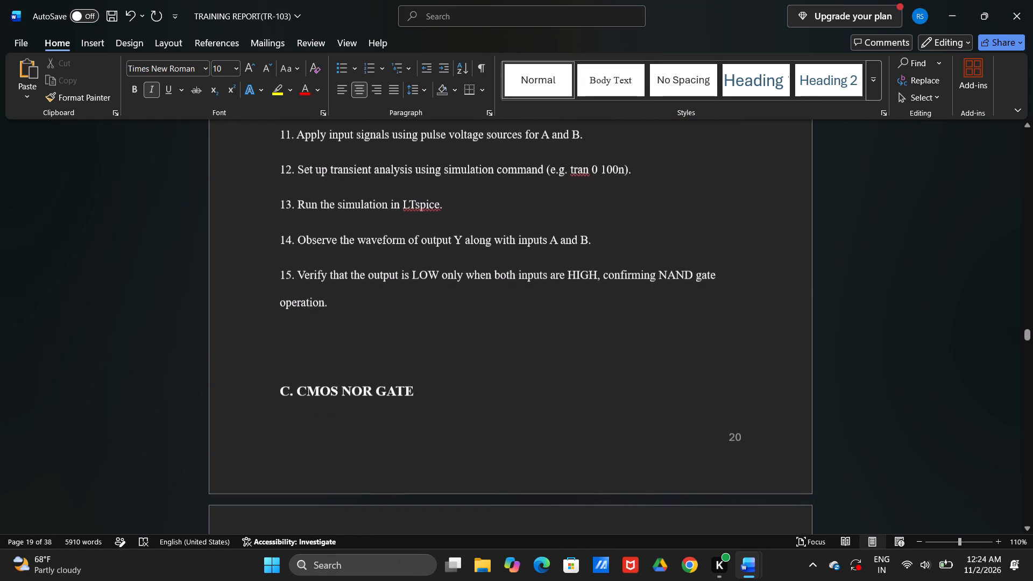
pyautogui.doubleClick(280, 383)
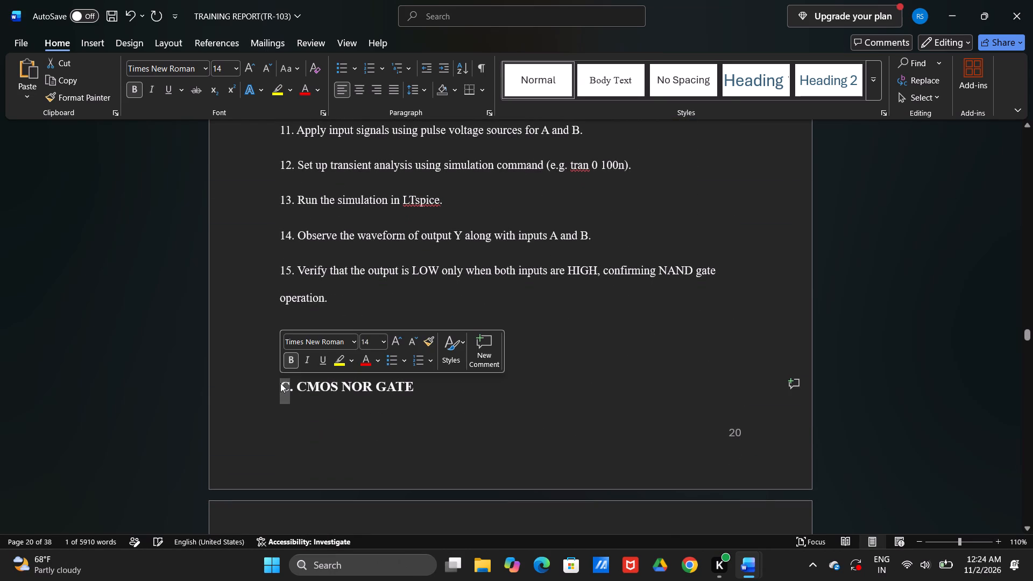
pyautogui.click(280, 383)
pyautogui.press('Return')
pyautogui.scroll(-1, 280, 383)
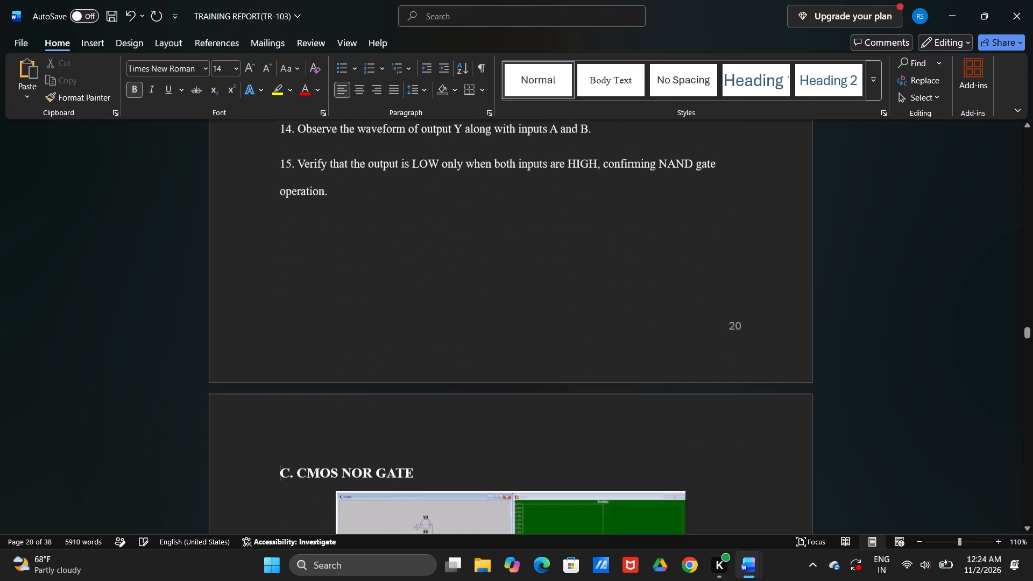
# Renumber the CMOS NOR GATE figure caption as 3.3.
pyautogui.scroll(-1, 280, 383)
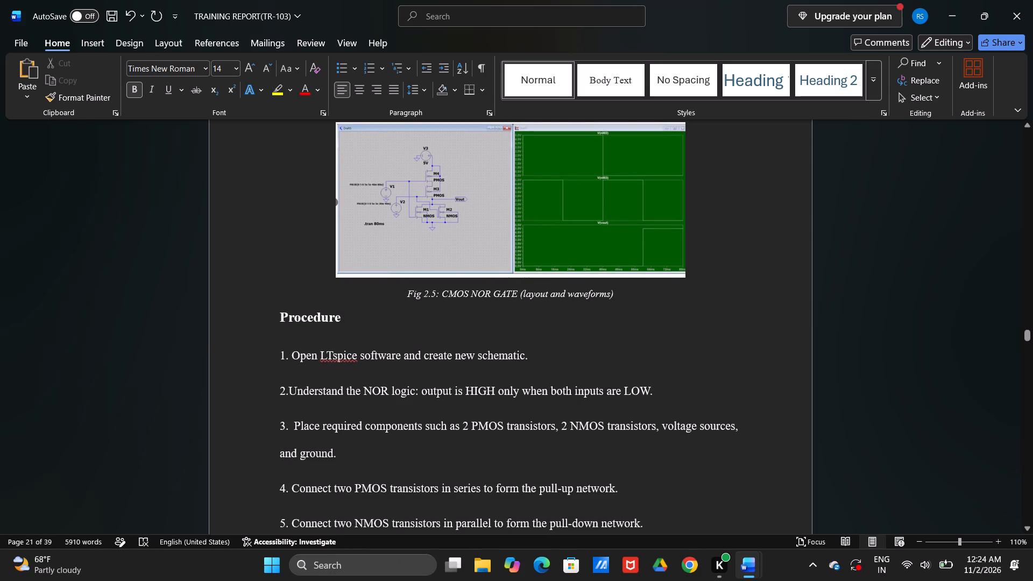
pyautogui.click(433, 295)
pyautogui.click(436, 296)
pyautogui.press('BackSpace')
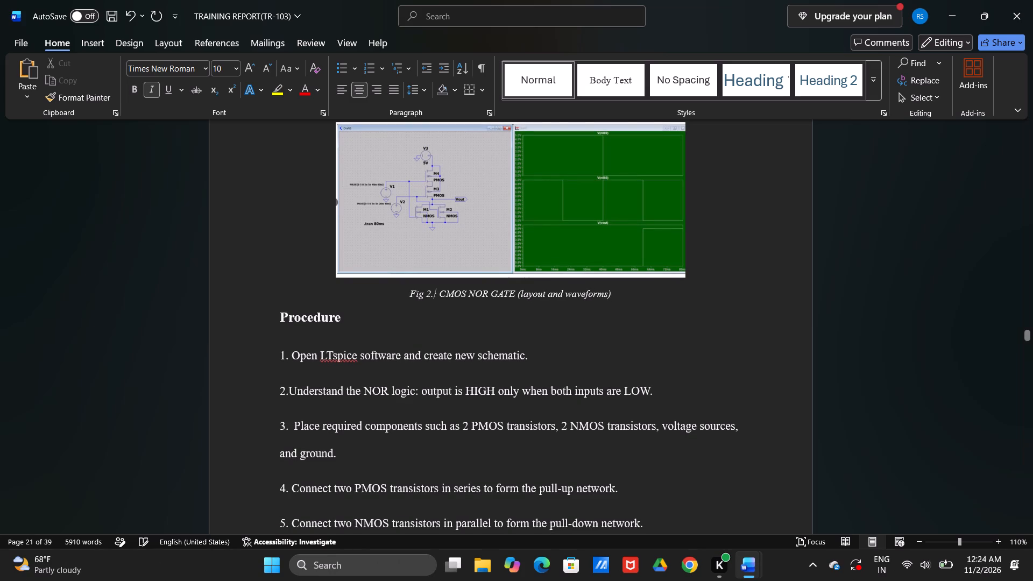
pyautogui.press('BackSpace')
pyautogui.press('BackSpace')
pyautogui.write('3.3')
# Renumber the CMOS OR GATE figure caption as 3.4.
pyautogui.scroll(-1, 436, 296)
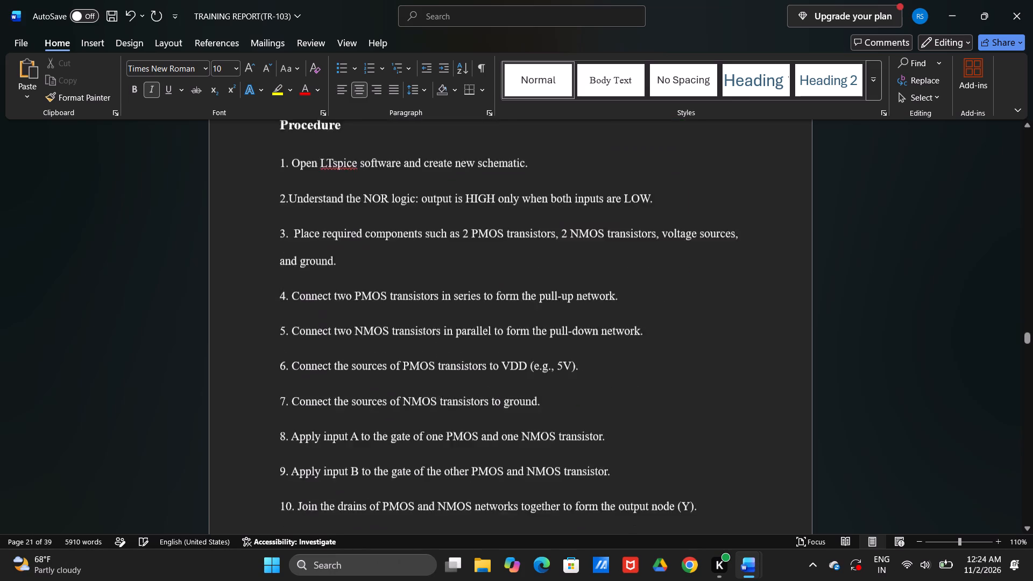
pyautogui.scroll(-3, 436, 296)
pyautogui.scroll(1, 436, 296)
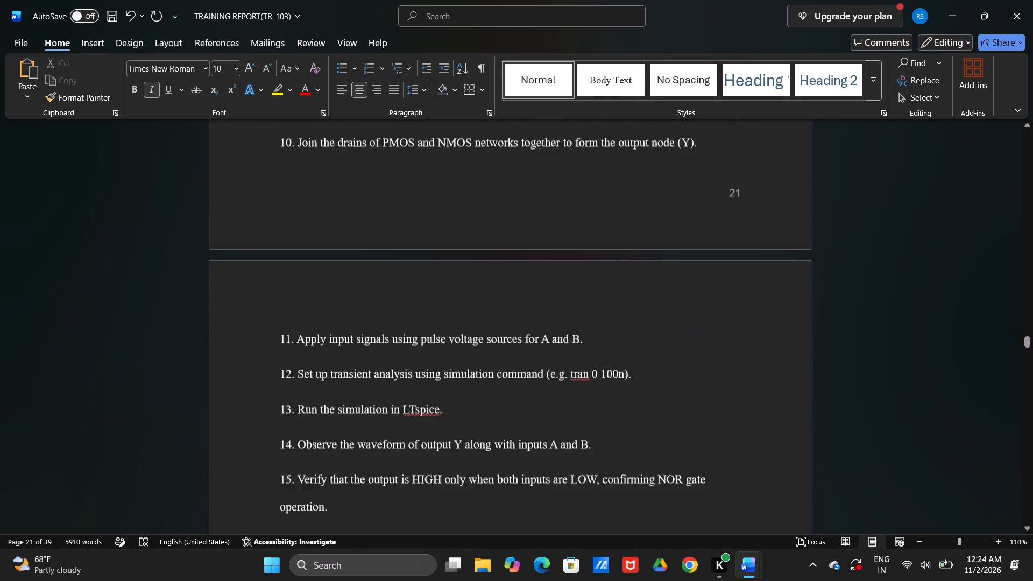
pyautogui.scroll(-1, 436, 296)
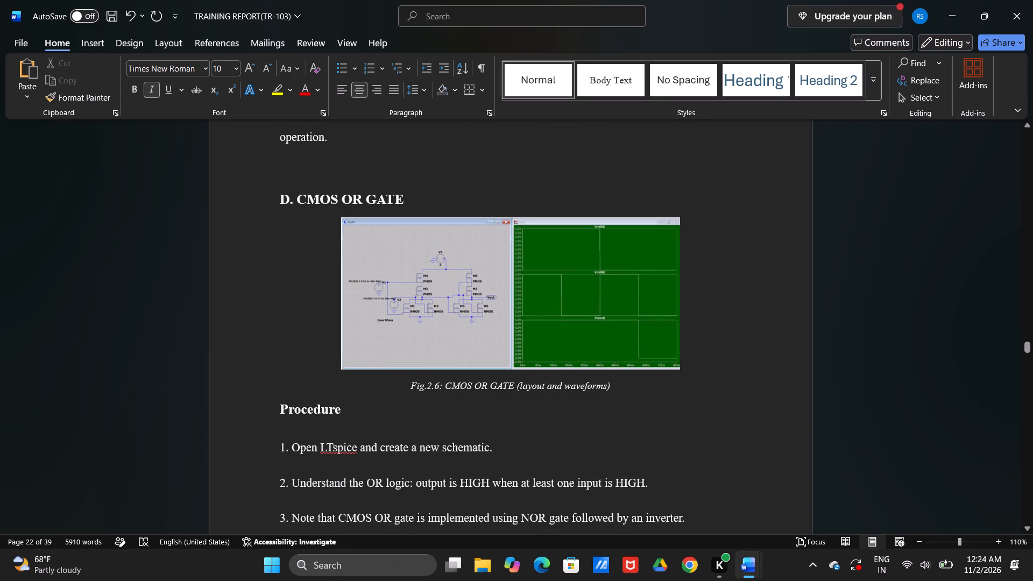
pyautogui.click(441, 391)
pyautogui.press('BackSpace')
pyautogui.press('BackSpace')
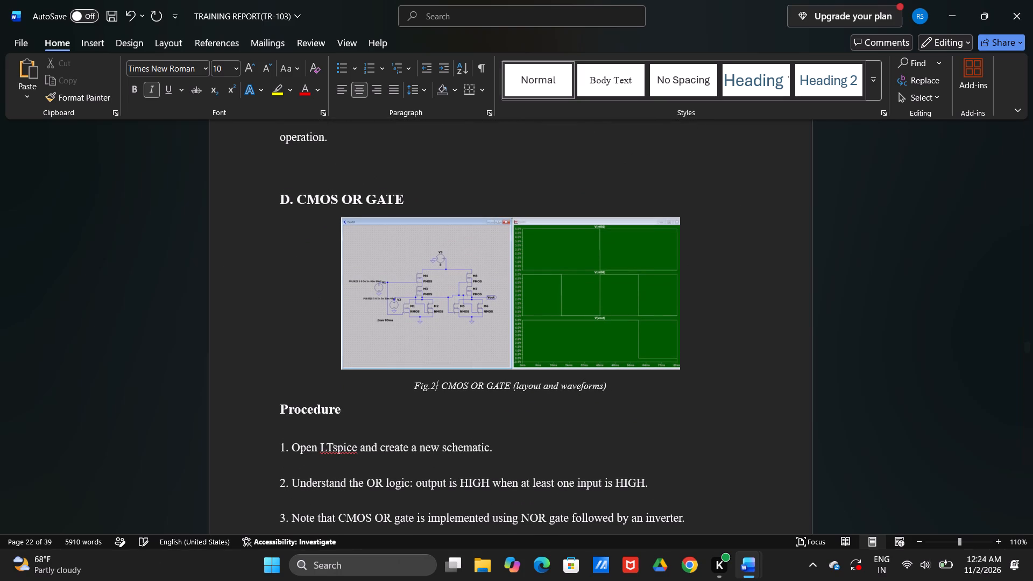
pyautogui.press('BackSpace')
pyautogui.write('3.4')
# Push the heading "E. CMOS AND GATE" onto the following page, above its figure, by adding blank lines before it.
pyautogui.scroll(-2, 441, 391)
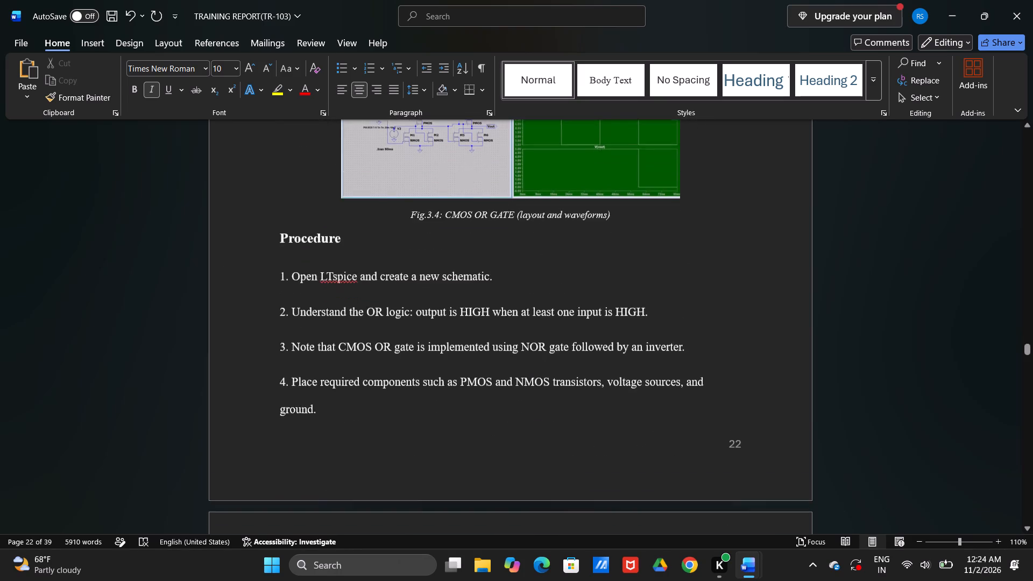
pyautogui.scroll(-3, 441, 391)
pyautogui.click(441, 391)
pyautogui.scroll(-1, 441, 391)
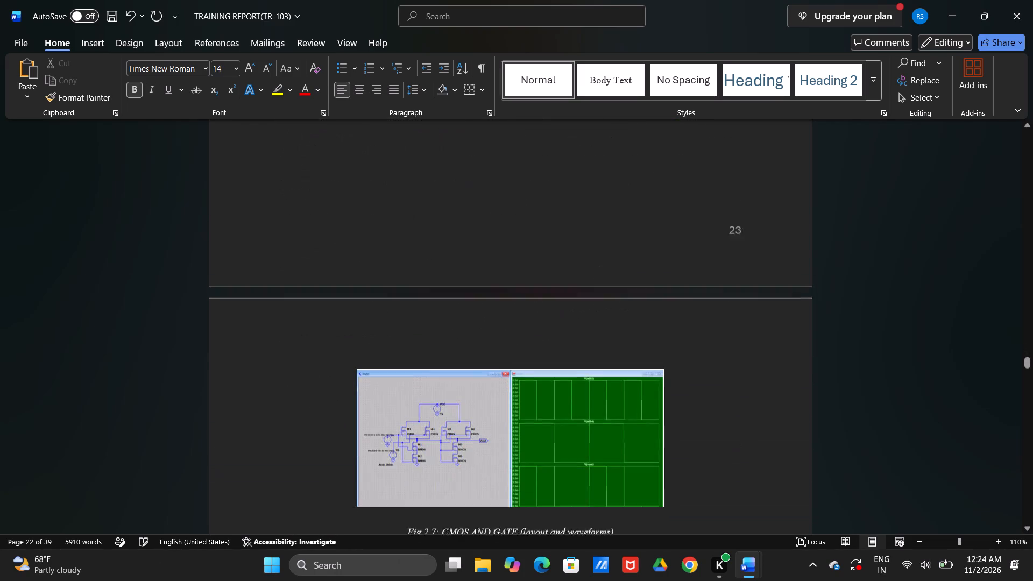
pyautogui.scroll(1, 432, 439)
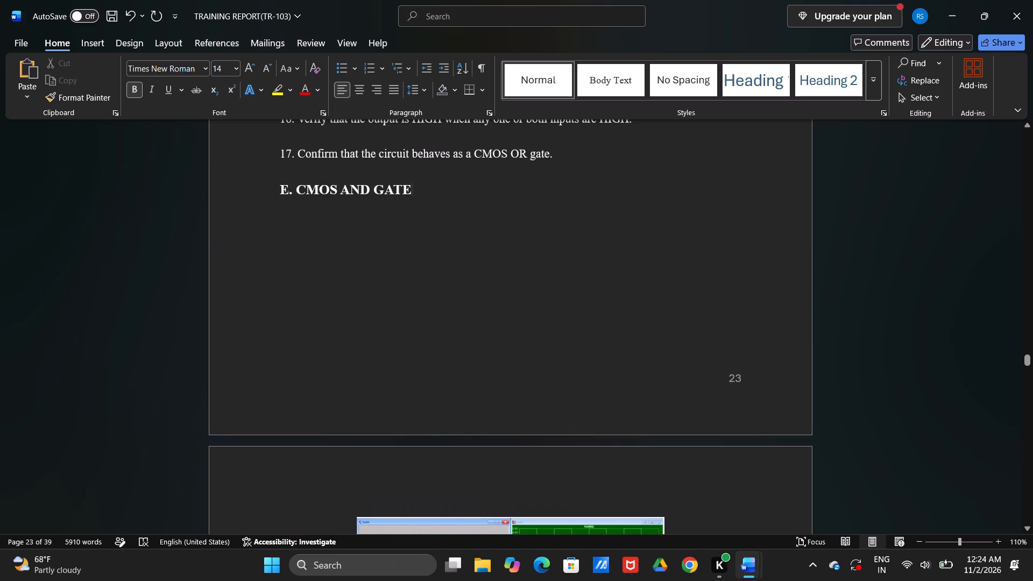
pyautogui.scroll(-2, 319, 240)
pyautogui.scroll(1, 348, 274)
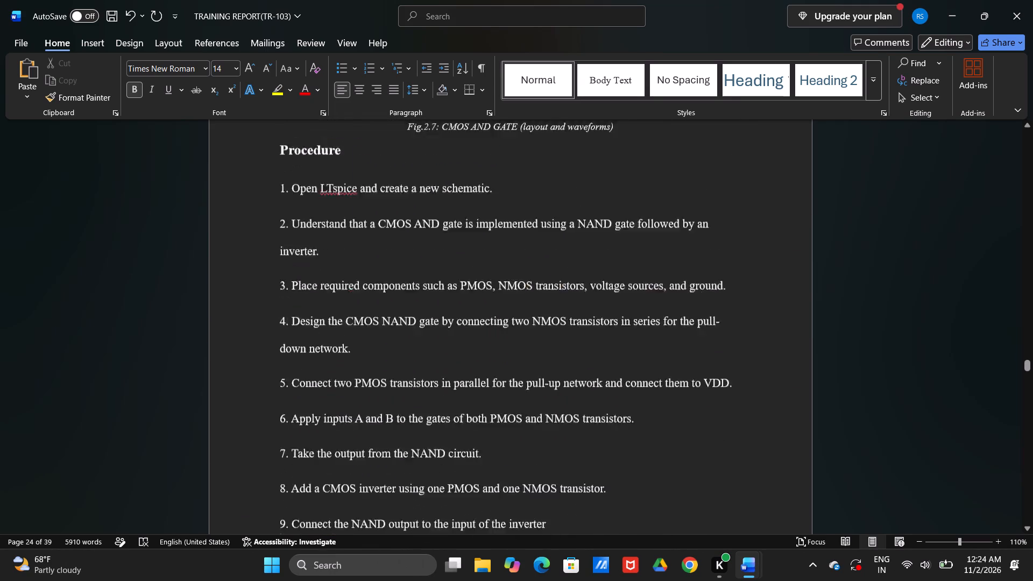
pyautogui.scroll(3, 348, 274)
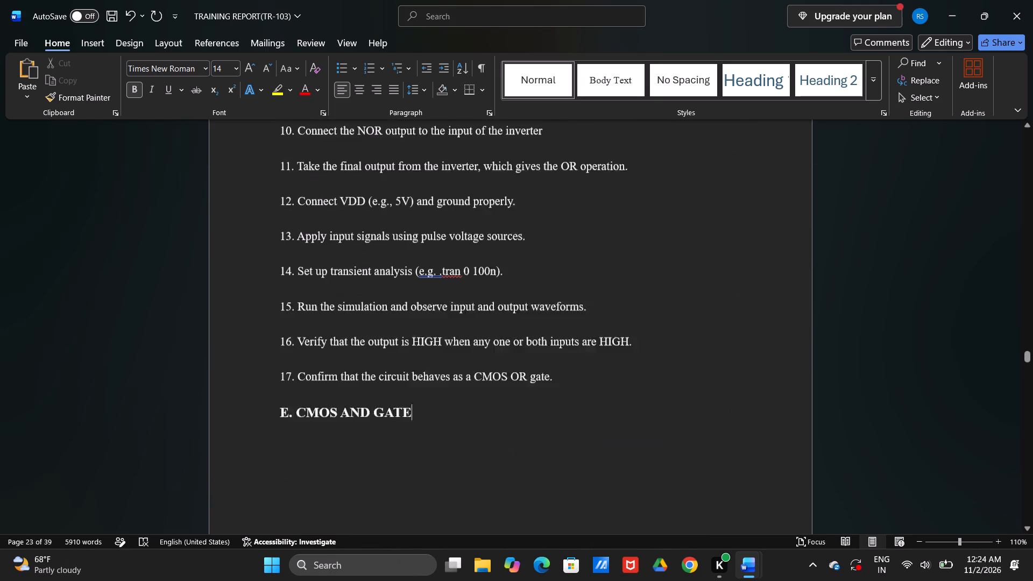
pyautogui.scroll(-1, 266, 331)
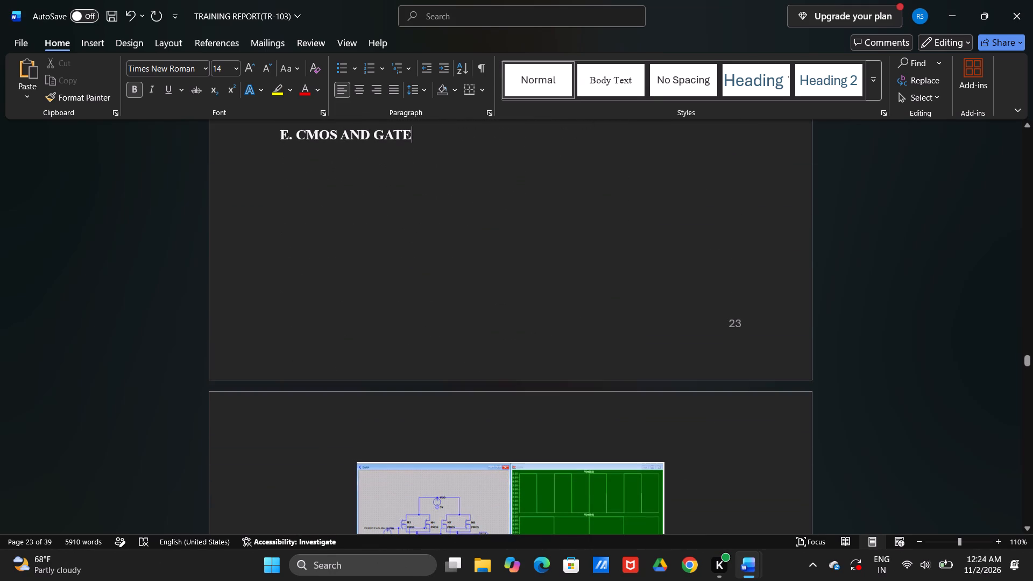
pyautogui.click(280, 132)
pyautogui.press('Return')
pyautogui.press('Return')
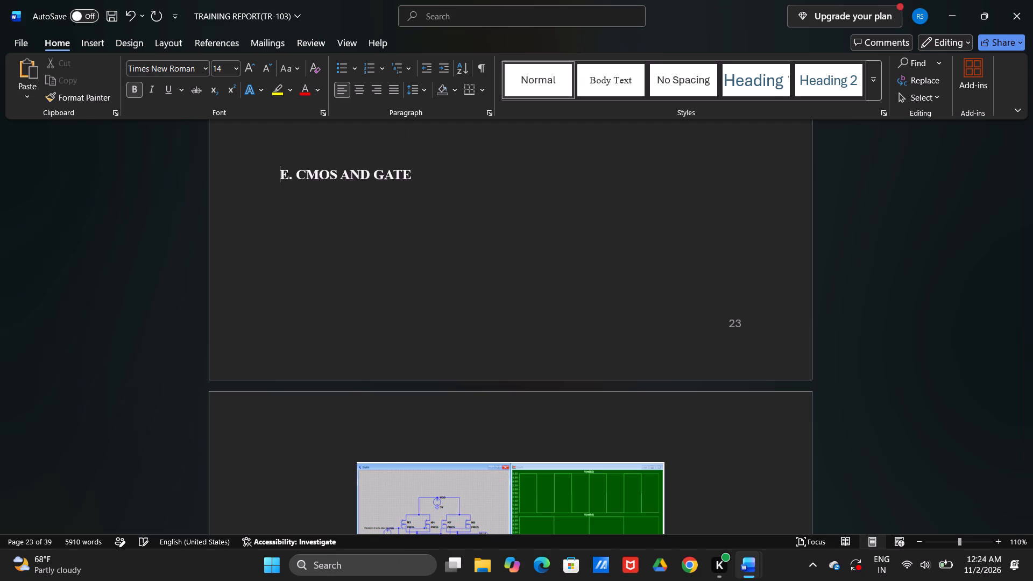
pyautogui.press('Return')
pyautogui.press('Return')
pyautogui.press('Return')
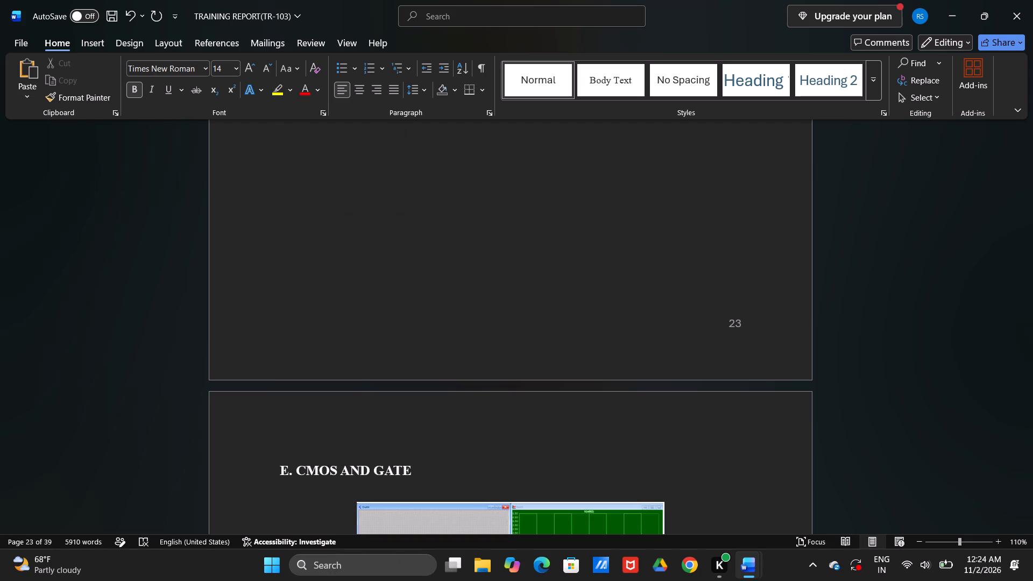
# Renumber the CMOS AND GATE figure caption as 3.5.
pyautogui.scroll(-1, 280, 132)
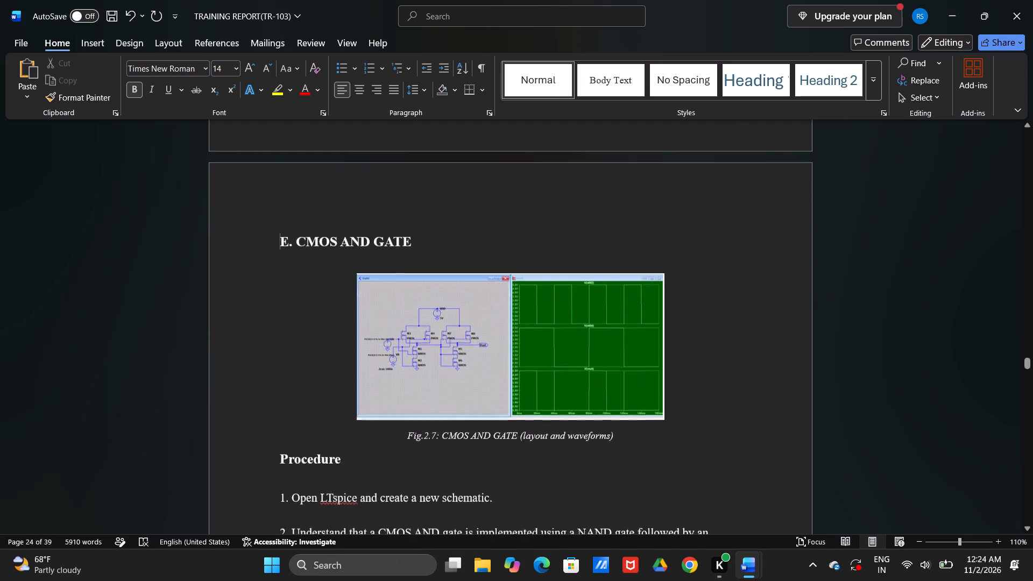
pyautogui.hscroll(1, 280, 132)
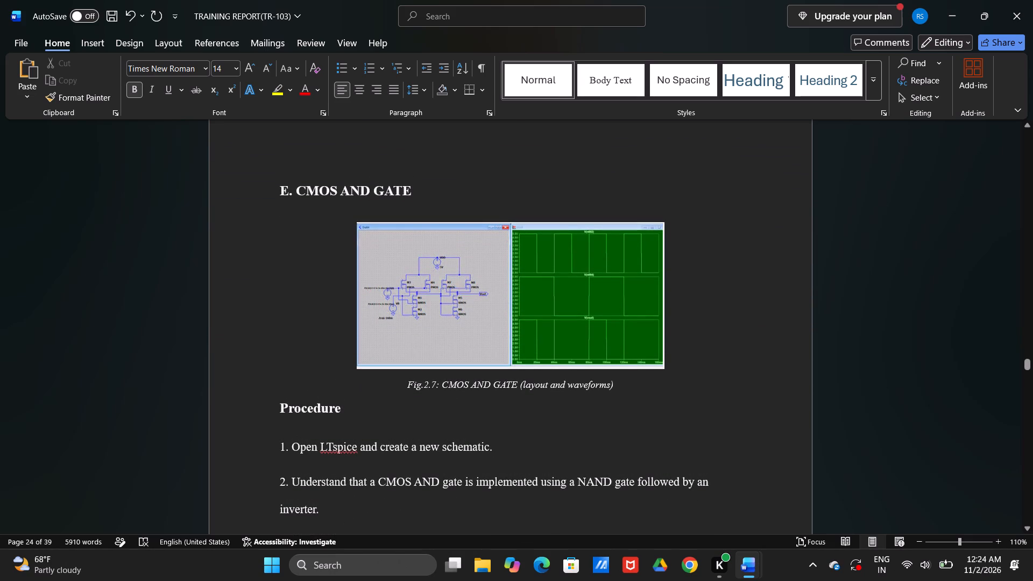
pyautogui.click(437, 383)
pyautogui.press('BackSpace')
pyautogui.press('BackSpace')
pyautogui.press('BackSpace')
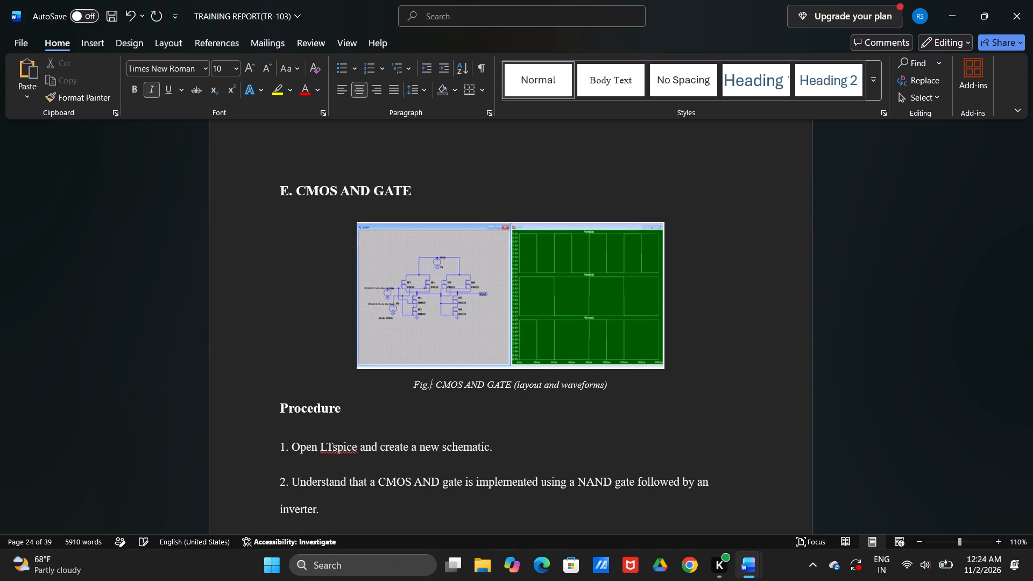
pyautogui.write('3.5')
# Renumber the CMOS HALF ADDER figure caption as 3.6.
pyautogui.scroll(1, 400, 504)
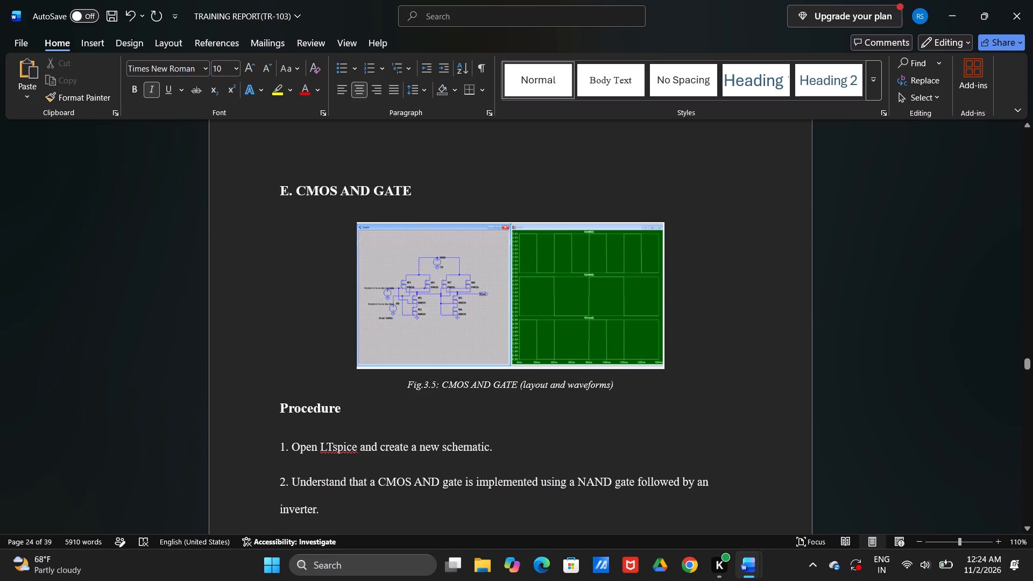
pyautogui.scroll(1, 400, 504)
pyautogui.scroll(-1, 400, 504)
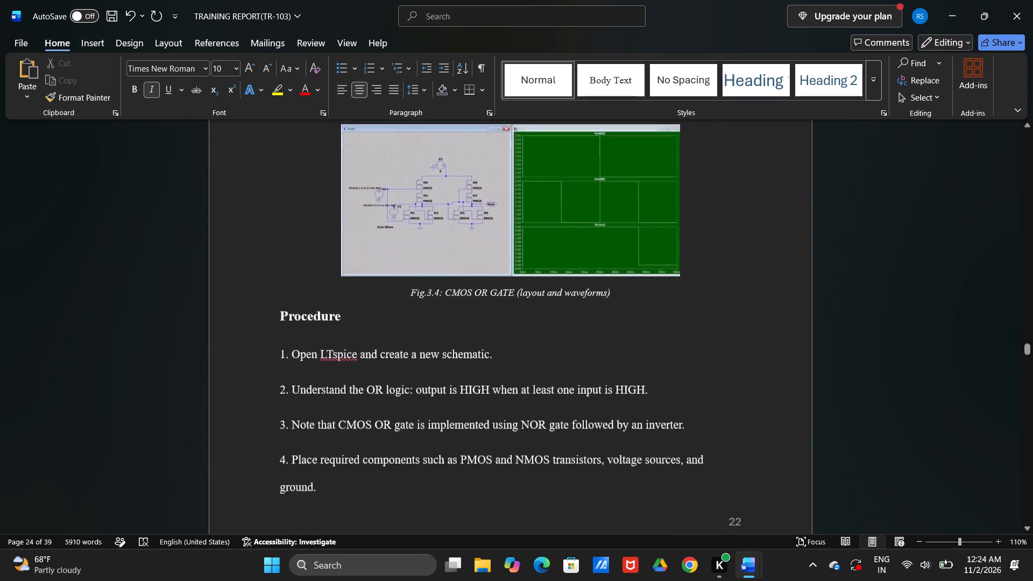
pyautogui.scroll(-4, 400, 504)
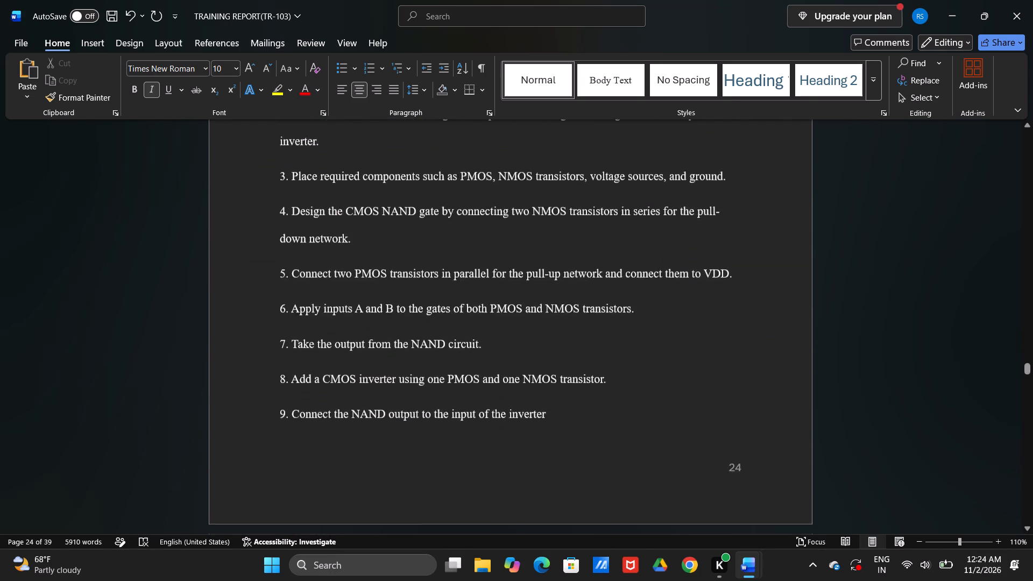
pyautogui.scroll(-1, 400, 504)
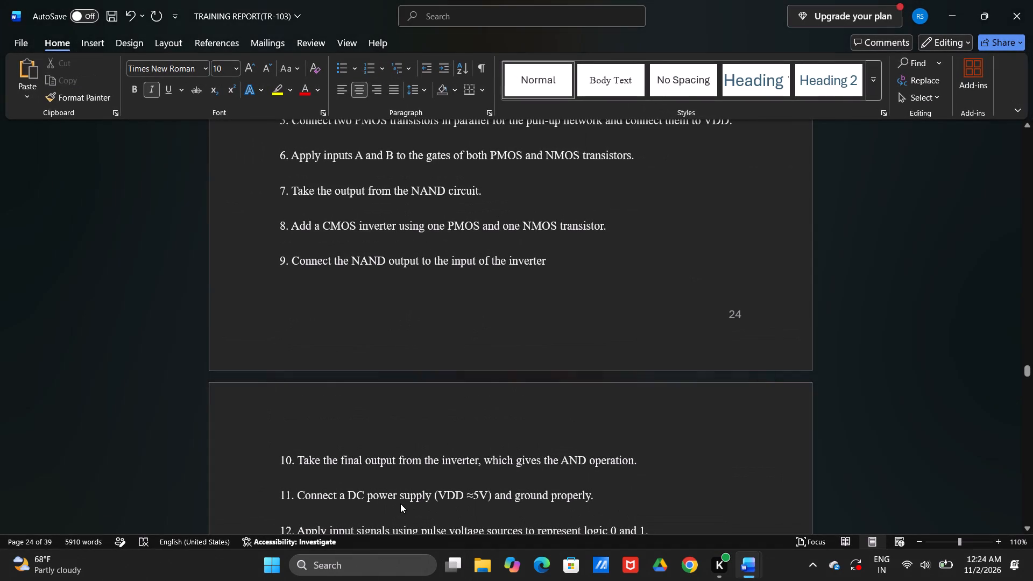
pyautogui.scroll(-3, 400, 504)
pyautogui.scroll(12, 400, 504)
pyautogui.scroll(-1, 400, 504)
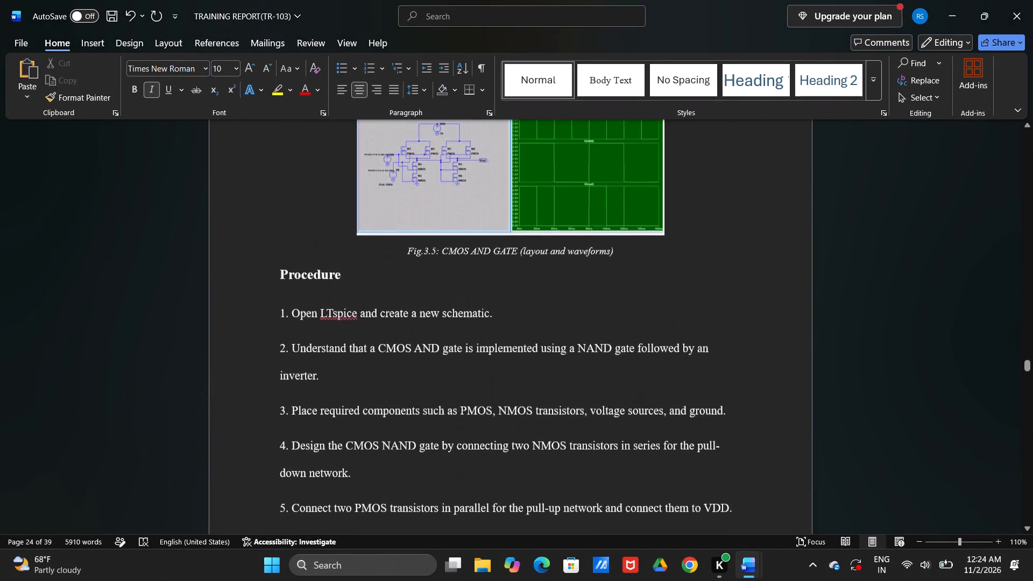
pyautogui.scroll(-2, 400, 504)
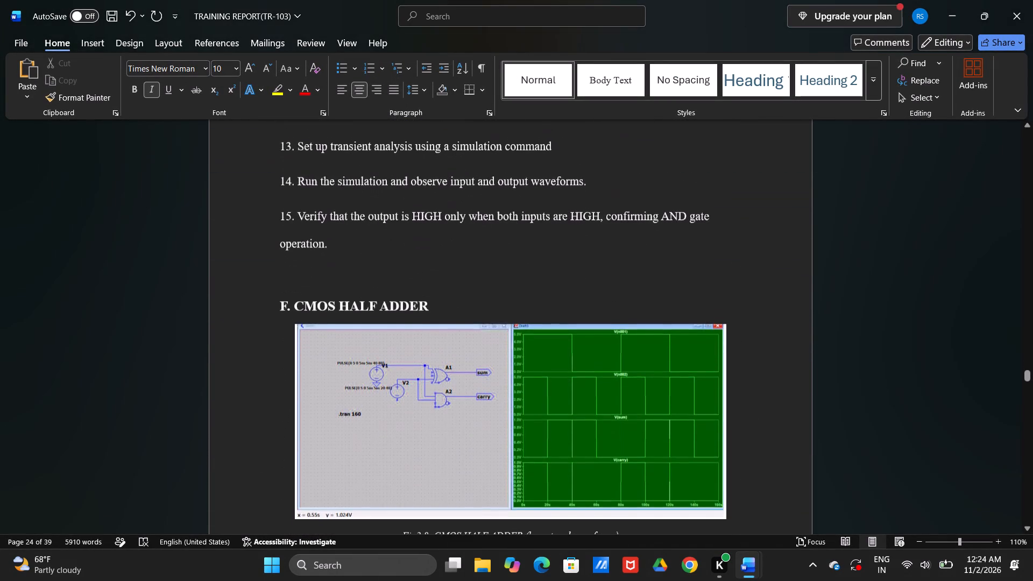
pyautogui.scroll(-1, 400, 504)
pyautogui.doubleClick(427, 430)
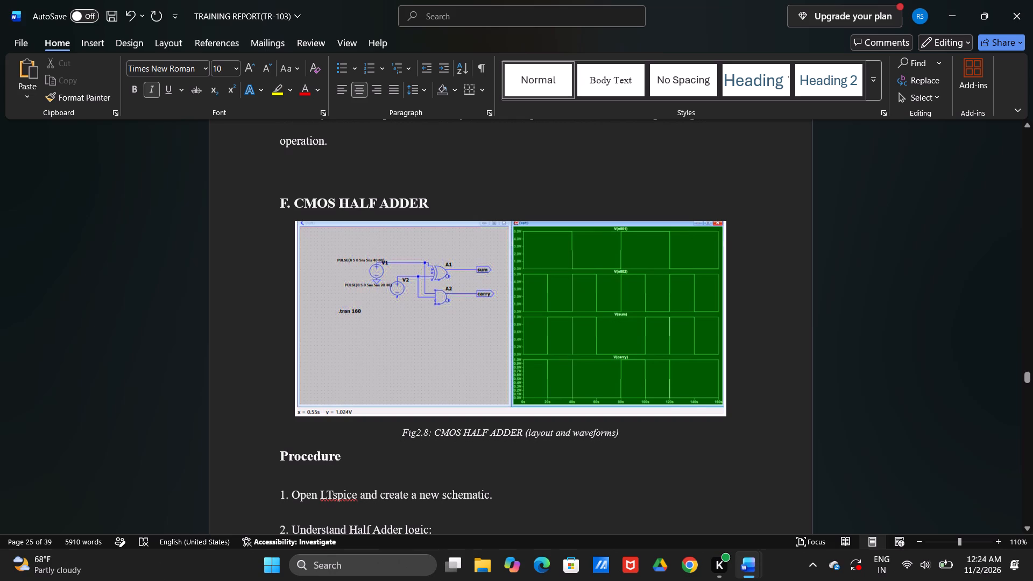
pyautogui.click(429, 436)
pyautogui.press('BackSpace')
pyautogui.press('BackSpace')
pyautogui.press('BackSpace')
pyautogui.write('3.6')
# Renumber the CMOS MUX 2:1 figure caption as 3.7.
pyautogui.scroll(-2, 400, 252)
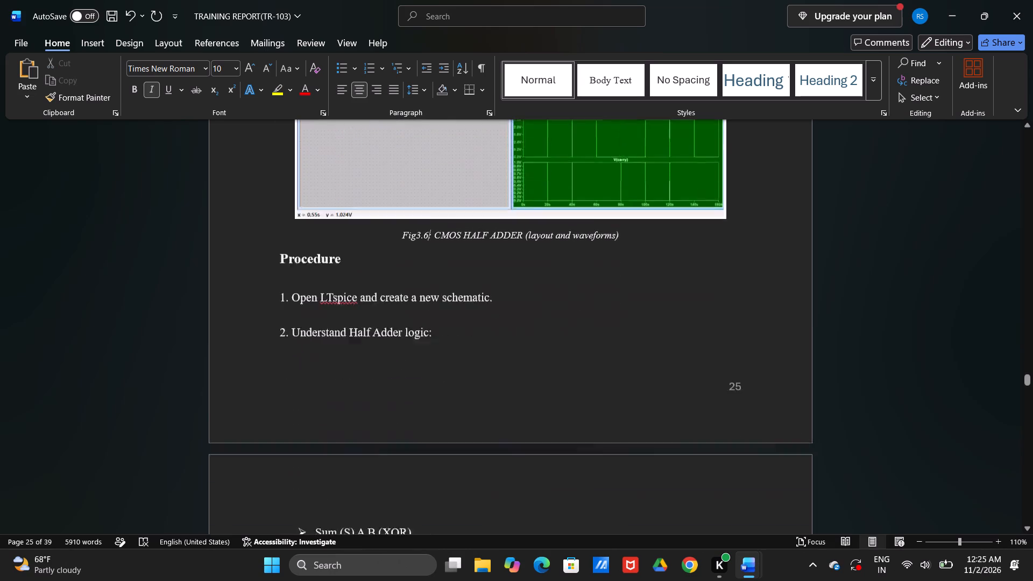
pyautogui.scroll(-3, 400, 252)
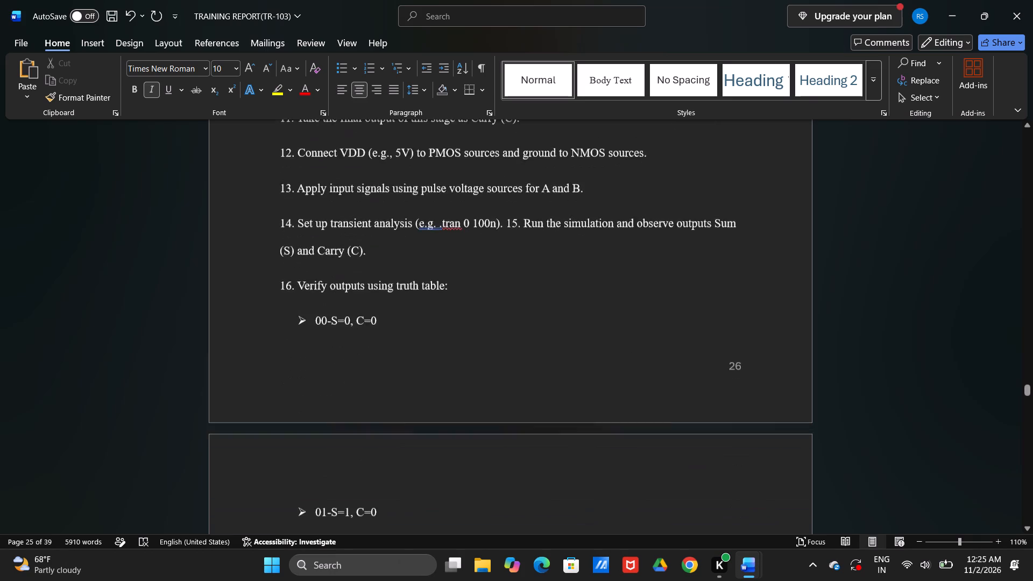
pyautogui.scroll(-2, 400, 252)
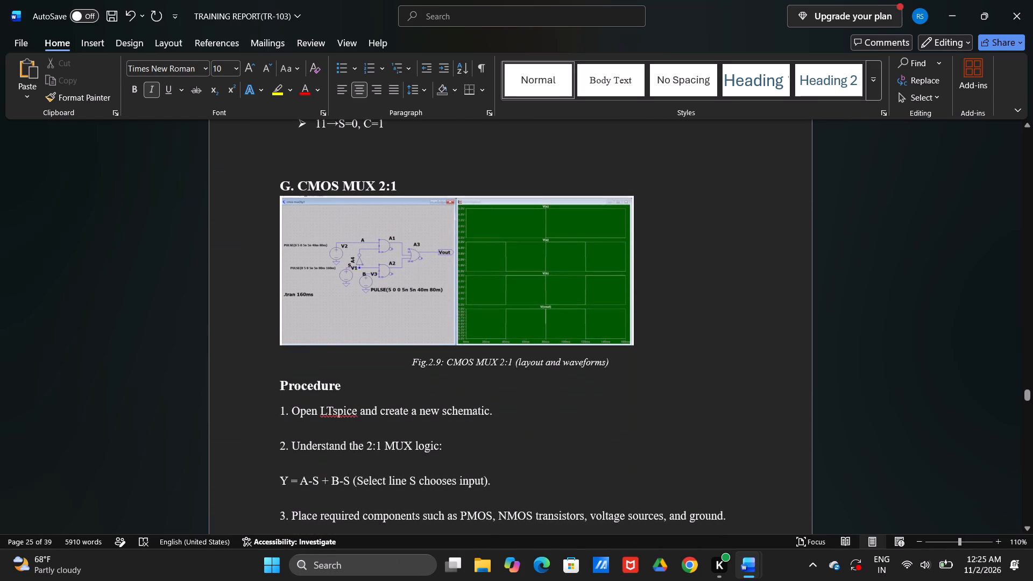
pyautogui.moveTo(442, 366); pyautogui.dragTo(429, 362)
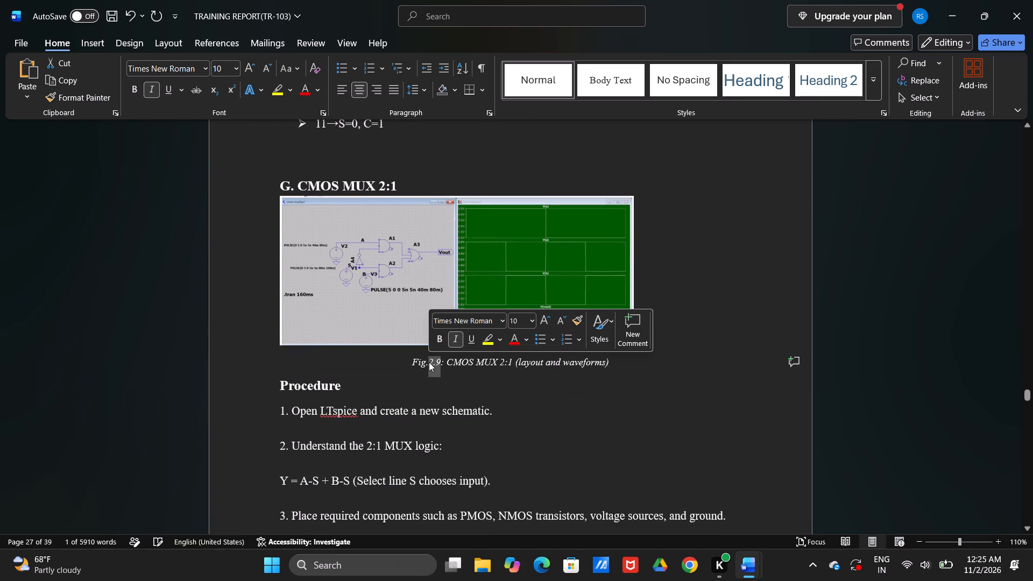
pyautogui.write('3.7')
# Push the heading "3.1 Simulation of Basic Logic Gates" onto the following page, above its paragraph, by adding a blank line before it.
pyautogui.scroll(-1, 429, 362)
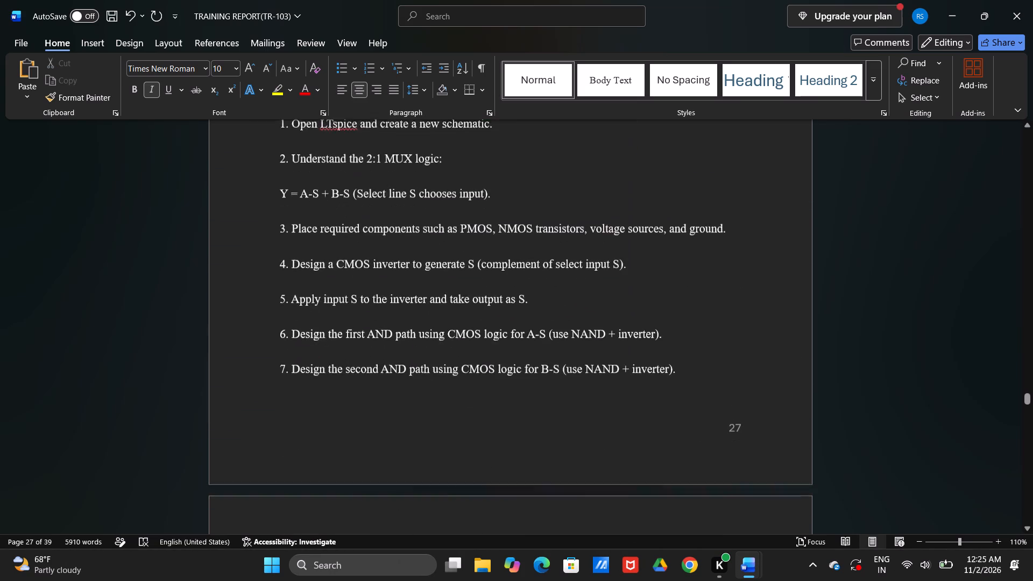
pyautogui.scroll(-5, 429, 362)
pyautogui.click(276, 264)
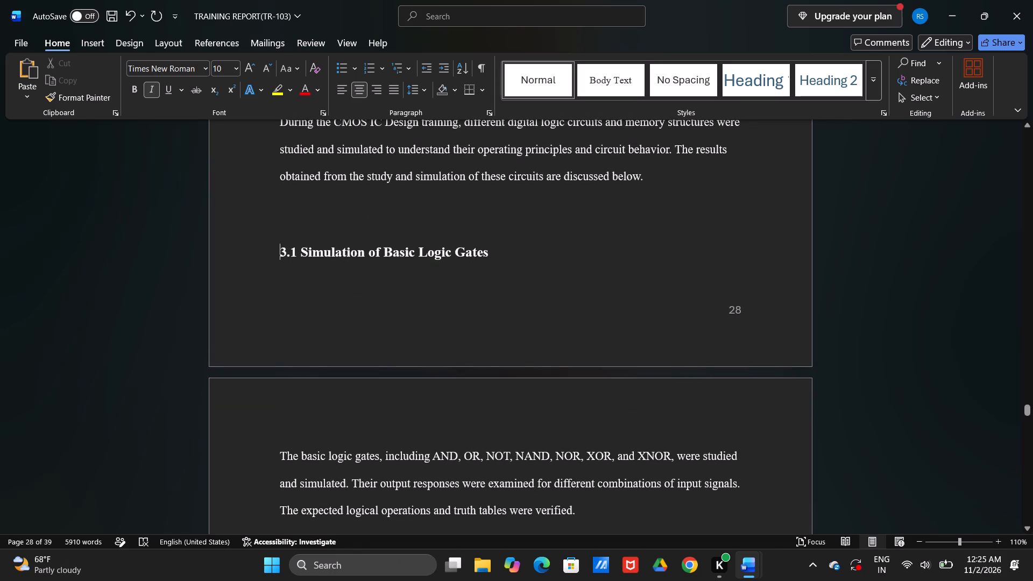
pyautogui.press('Return')
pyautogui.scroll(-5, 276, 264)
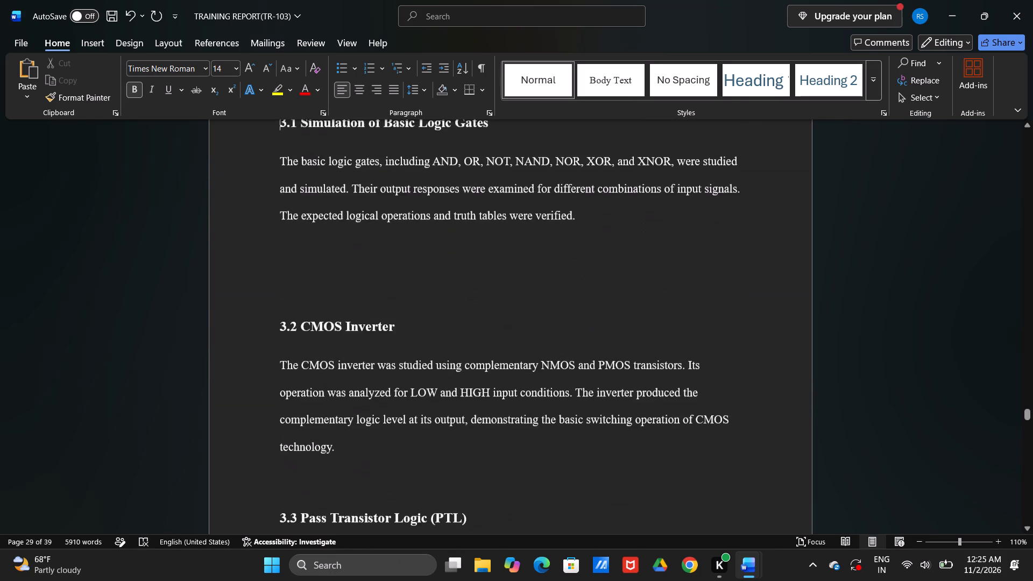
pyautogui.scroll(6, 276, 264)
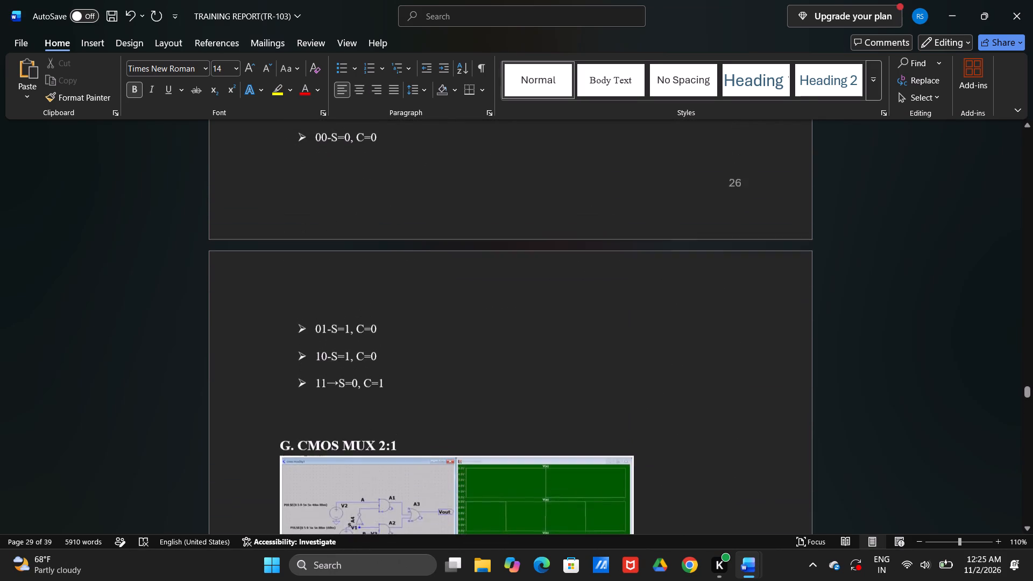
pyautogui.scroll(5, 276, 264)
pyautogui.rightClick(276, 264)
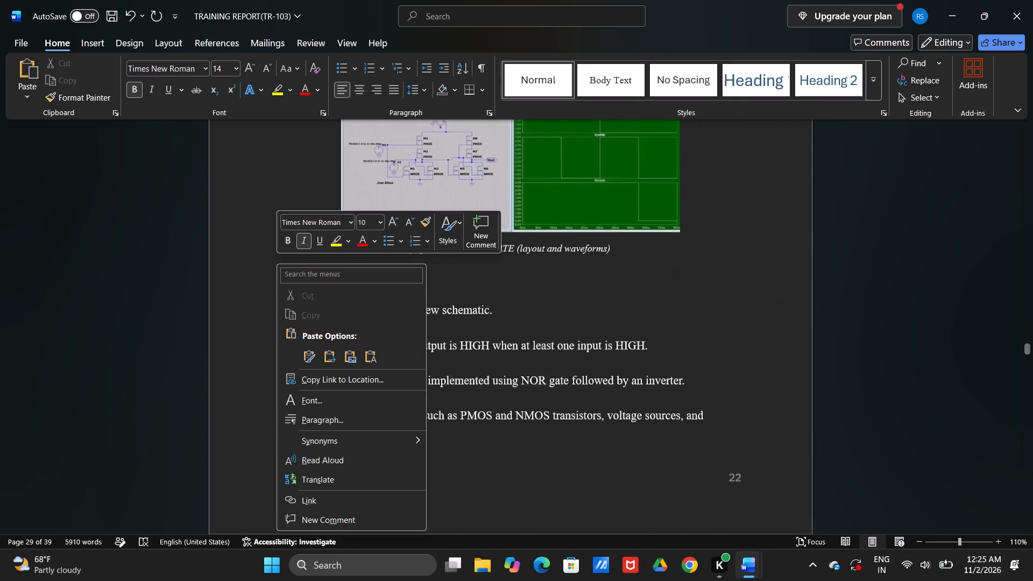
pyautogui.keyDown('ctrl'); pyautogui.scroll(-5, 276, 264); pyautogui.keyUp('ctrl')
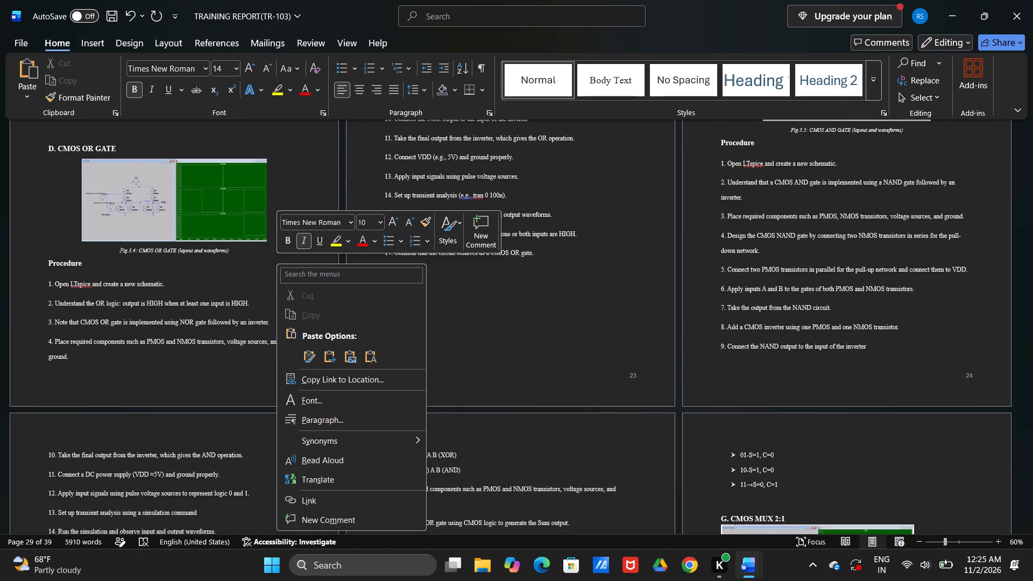
# Check the first chapter 3 figure in the training report and replace the 2.3 entry in the List of Figures with "3.1 CMOS Inverter".
pyautogui.click(480, 316)
pyautogui.scroll(2, 480, 316)
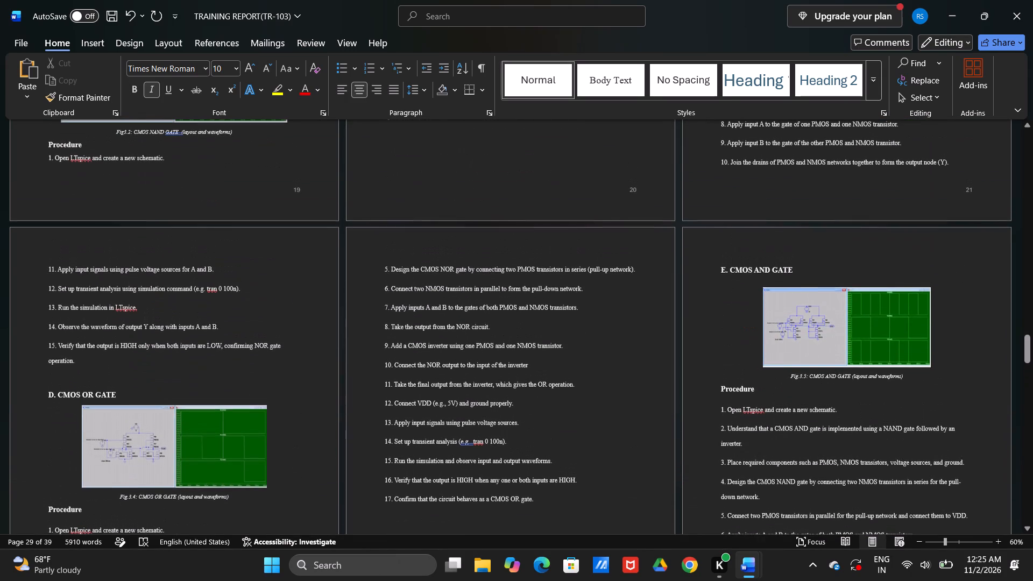
pyautogui.scroll(2, 480, 316)
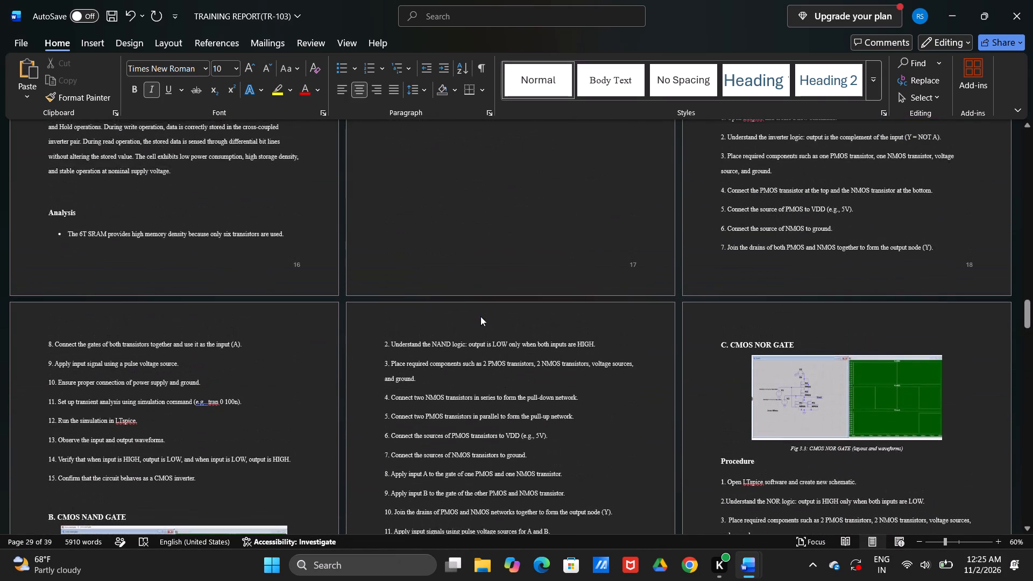
pyautogui.scroll(2, 480, 316)
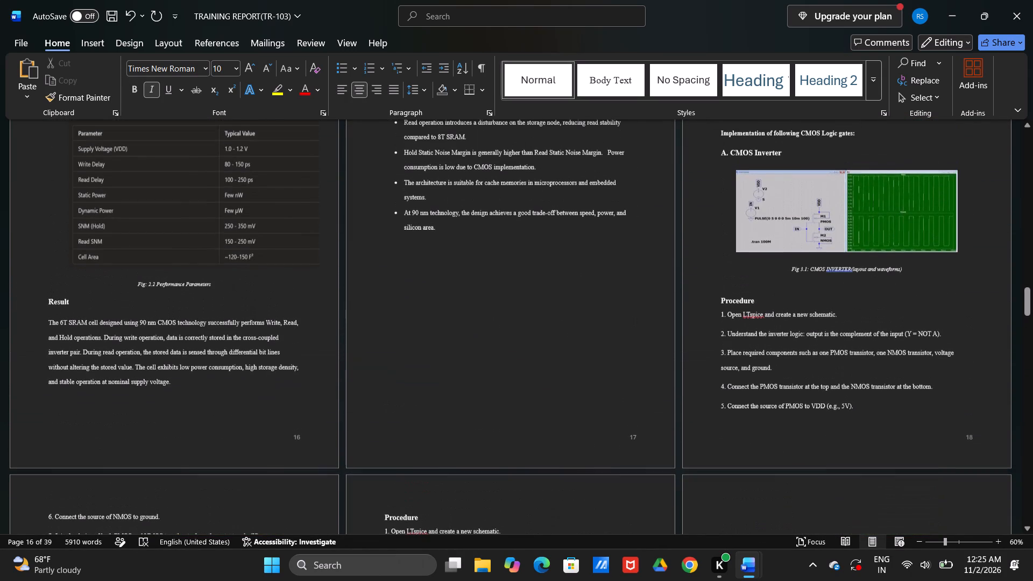
pyautogui.hotkey('alt', 'Tab')
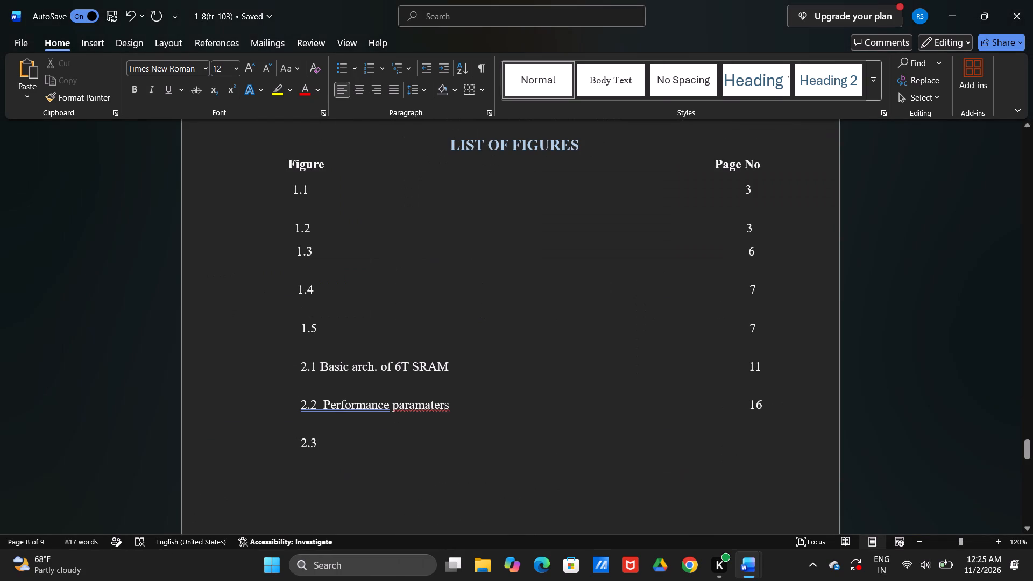
pyautogui.hotkey('alt', 'Tab')
pyautogui.scroll(1, 408, 392)
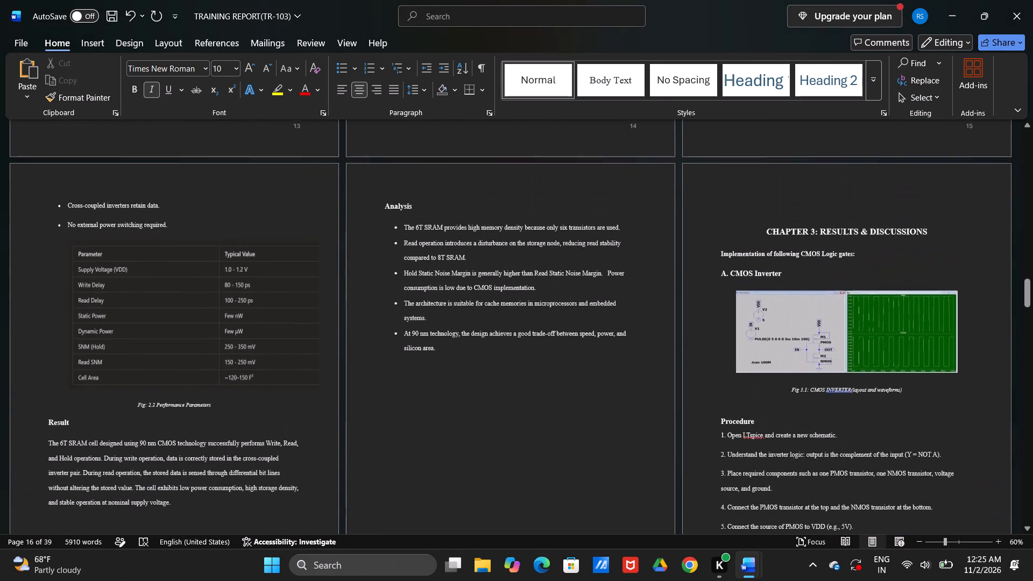
pyautogui.scroll(1, 408, 392)
pyautogui.scroll(-1, 408, 392)
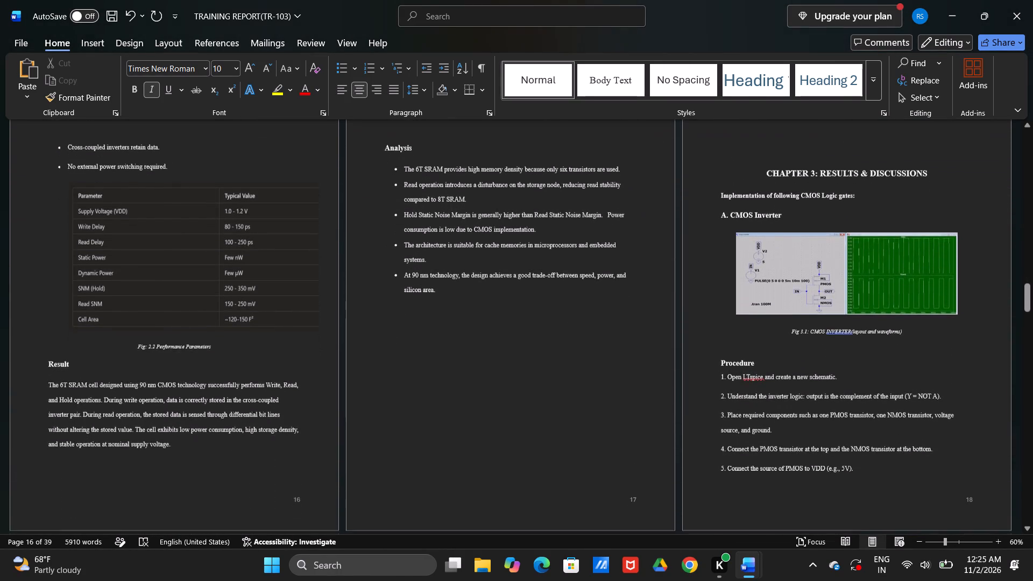
pyautogui.hotkey('alt', 'Tab')
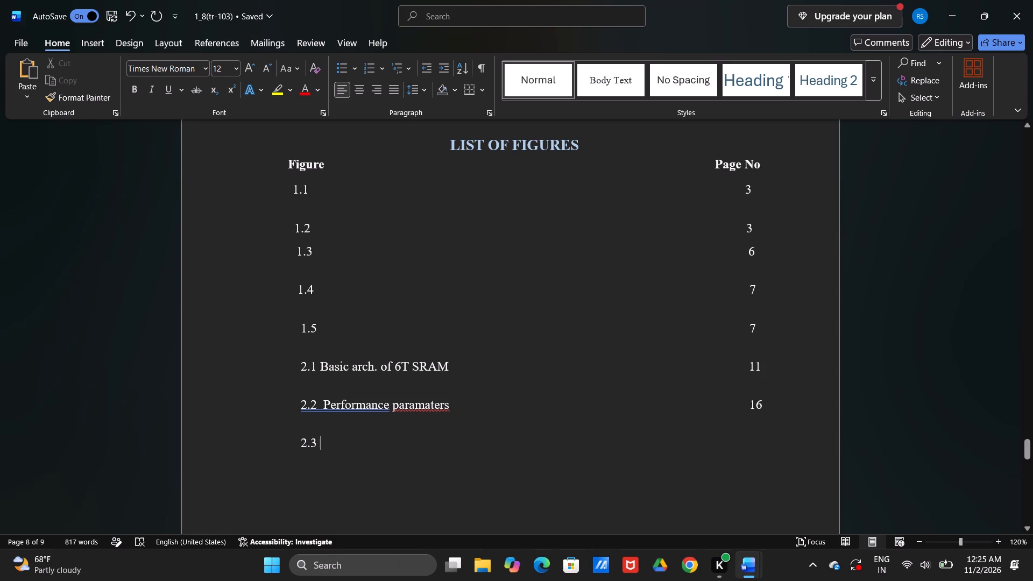
pyautogui.moveTo(320, 438); pyautogui.dragTo(299, 441)
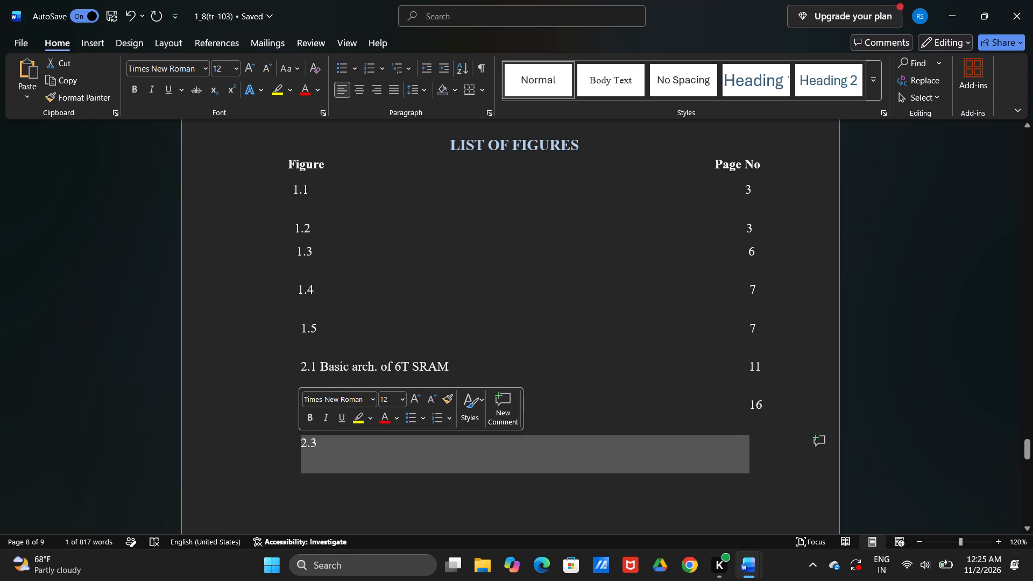
pyautogui.write('3.1')
pyautogui.press('space')
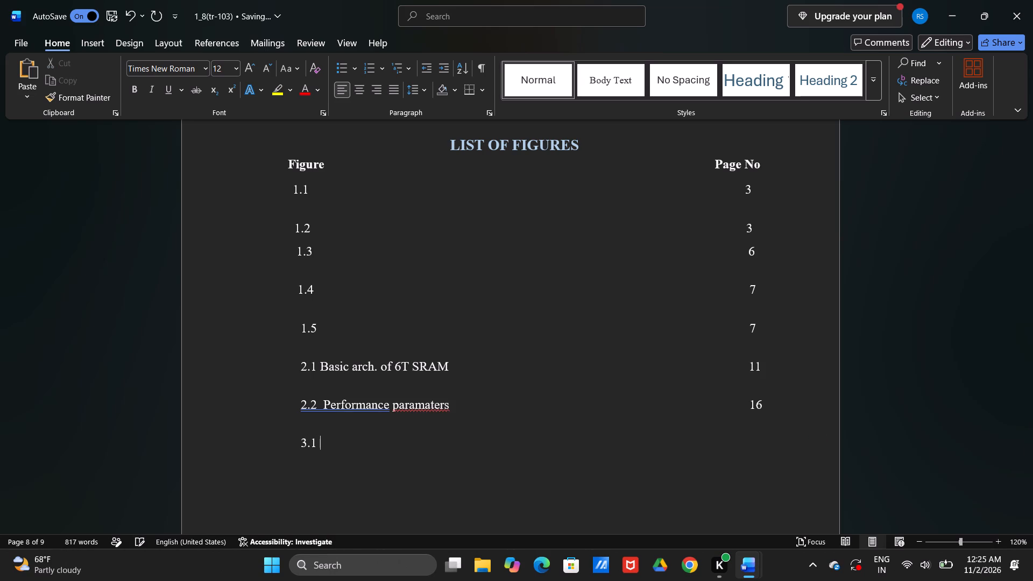
pyautogui.write('CMOS Inverter')
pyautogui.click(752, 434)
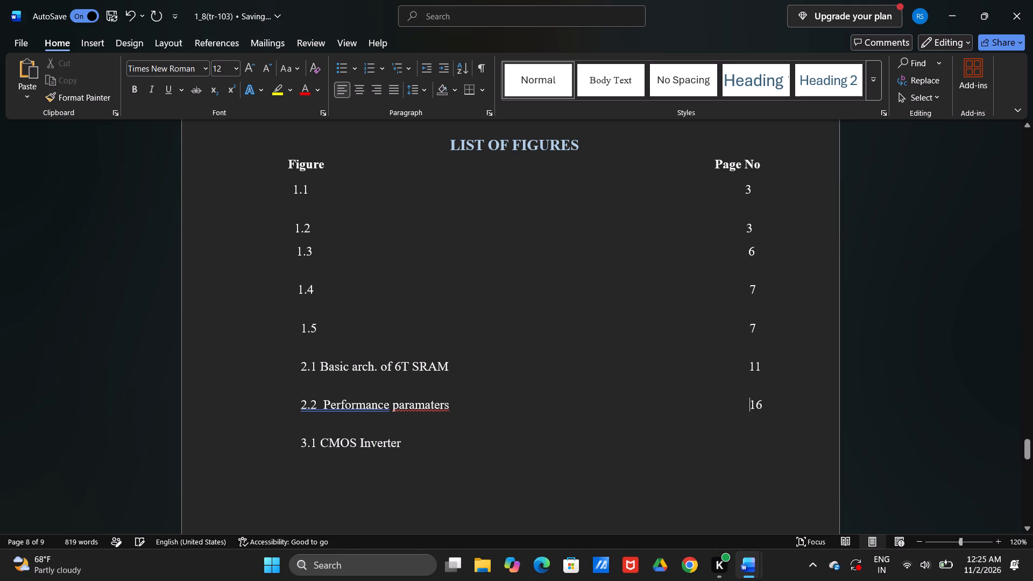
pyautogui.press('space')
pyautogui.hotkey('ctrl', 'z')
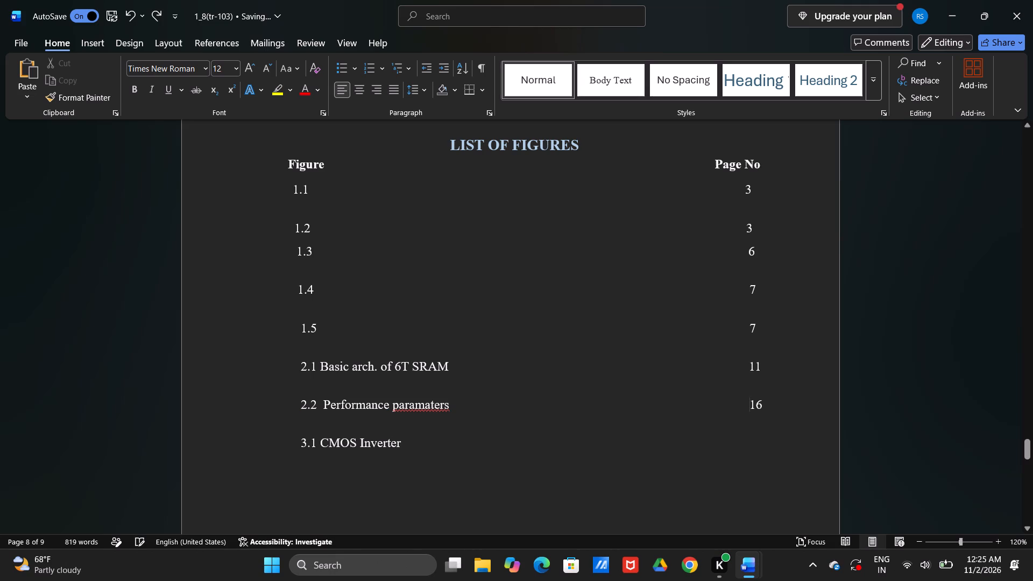
# Enter page number 18 for the 3.1 CMOS Inverter entry, spaced to line up under the Page No column.
pyautogui.click(612, 428)
pyautogui.click(446, 462)
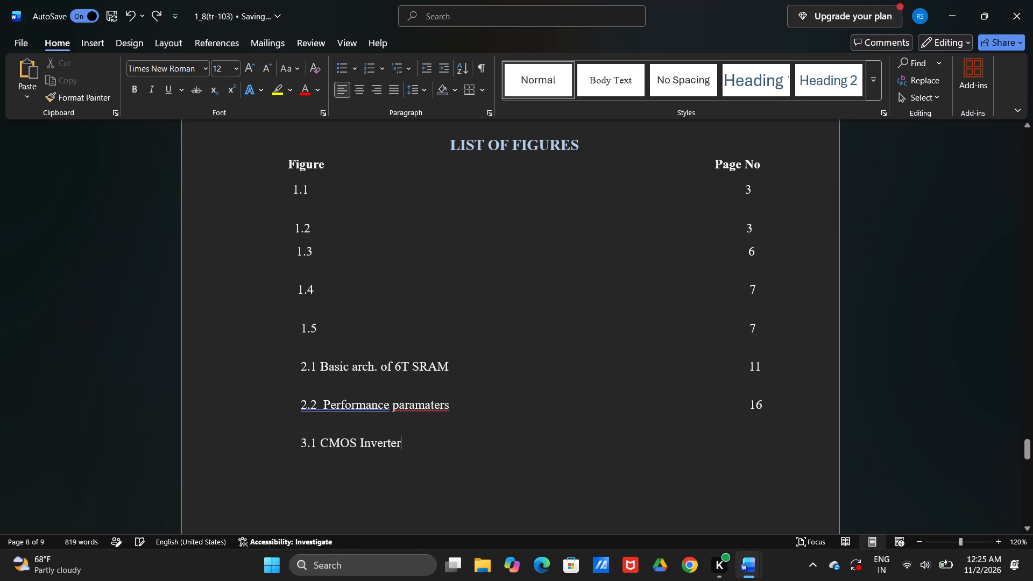
pyautogui.press('space')
pyautogui.press('space')
pyautogui.press('space')
pyautogui.press('space')
pyautogui.press('space')
pyautogui.press('space')
pyautogui.press('space')
pyautogui.press('space')
pyautogui.press('space')
pyautogui.press('space')
pyautogui.press('space')
pyautogui.press('space')
pyautogui.press('space')
pyautogui.press('space')
pyautogui.press('space')
pyautogui.press('space')
pyautogui.press('space')
pyautogui.press('space')
pyautogui.press('space')
pyautogui.press('space')
pyautogui.press('space')
pyautogui.press('space')
pyautogui.hotkey('alt', 'Tab')
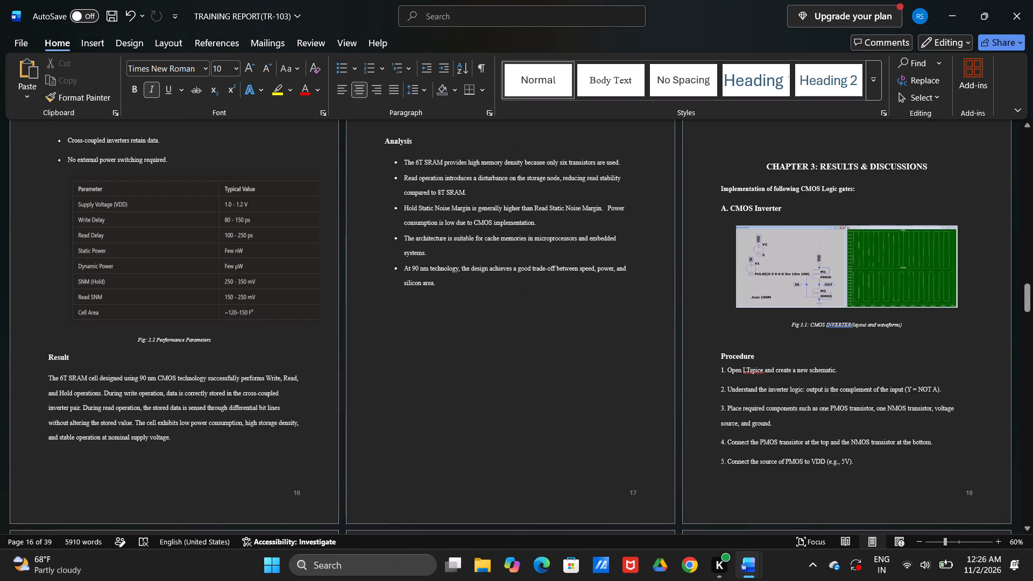
pyautogui.scroll(-1, 444, 449)
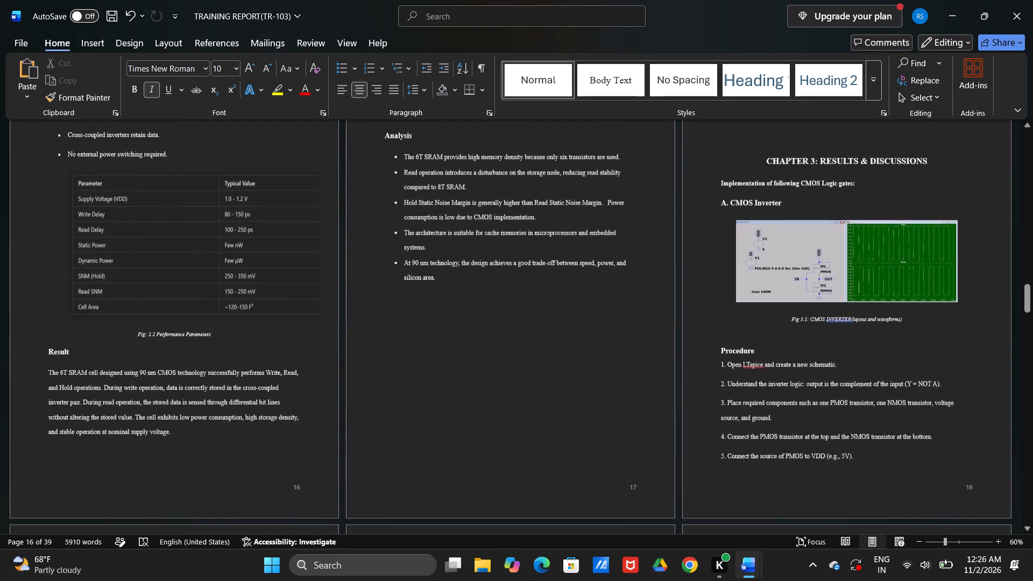
pyautogui.scroll(-1, 444, 449)
pyautogui.hotkey('alt', 'Tab')
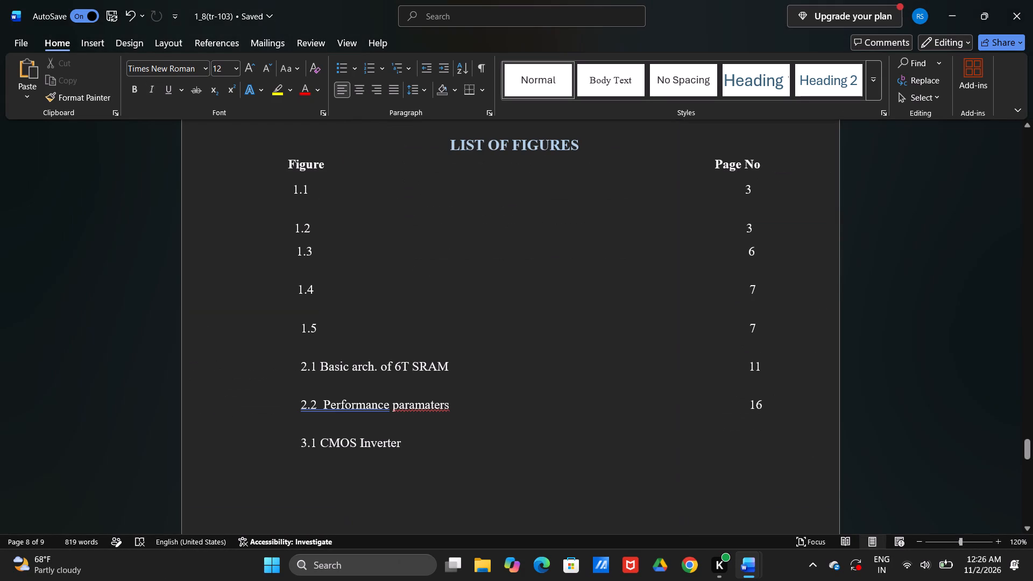
pyautogui.write('18')
pyautogui.press('BackSpace')
pyautogui.press('BackSpace')
pyautogui.press('BackSpace')
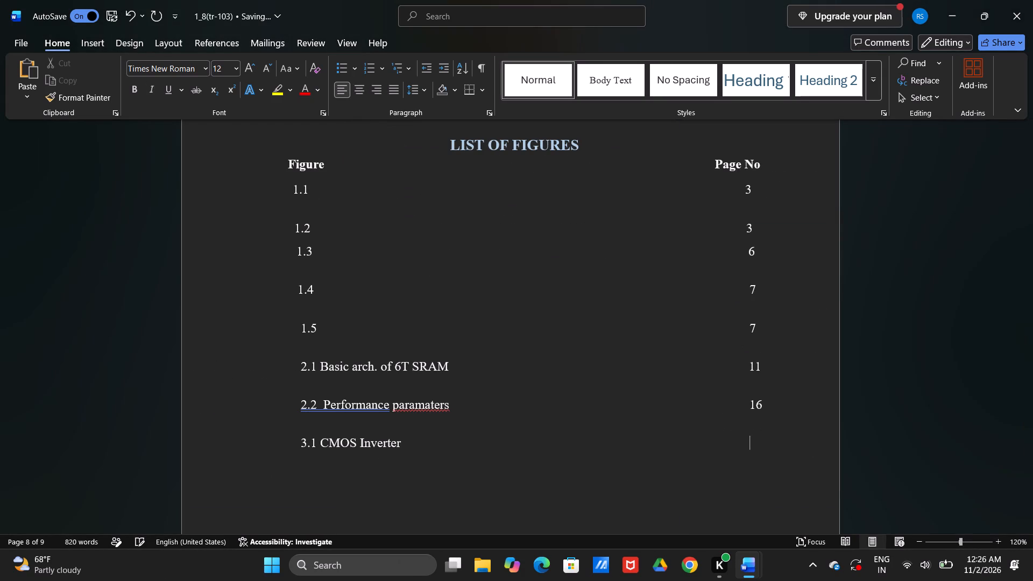
pyautogui.press('BackSpace')
pyautogui.write('18')
pyautogui.press('BackSpace')
pyautogui.press('BackSpace')
pyautogui.press('space')
pyautogui.press('space')
pyautogui.write('18')
pyautogui.press('BackSpace')
pyautogui.press('BackSpace')
pyautogui.press('BackSpace')
pyautogui.press('space')
pyautogui.write('18')
pyautogui.press('BackSpace')
pyautogui.press('BackSpace')
pyautogui.press('BackSpace')
pyautogui.write('18')
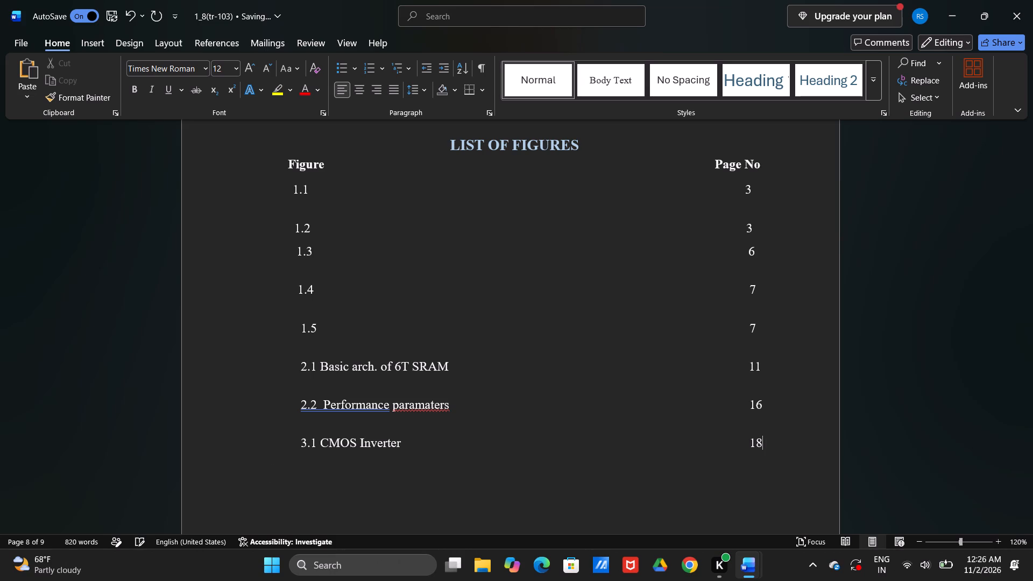
# Add the indented entry "3.2 CMOS NAND Gate" on a new line below 3.1, matching the figure in the training report.
pyautogui.press('Return')
pyautogui.press('space')
pyautogui.press('space')
pyautogui.press('space')
pyautogui.press('space')
pyautogui.press('space')
pyautogui.write('3.2')
pyautogui.hotkey('alt', 'Tab')
pyautogui.scroll(-2, 444, 449)
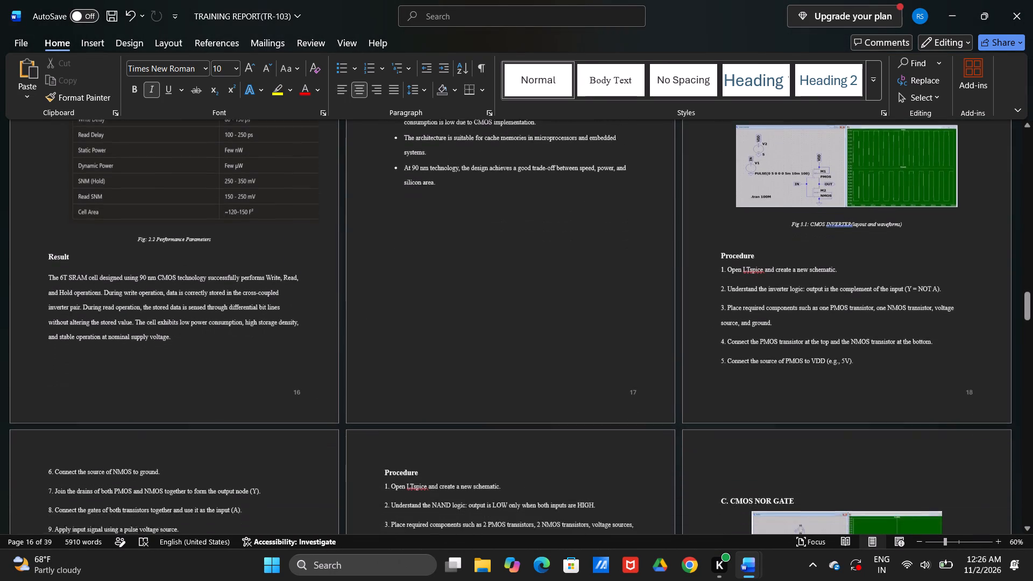
pyautogui.scroll(-3, 444, 449)
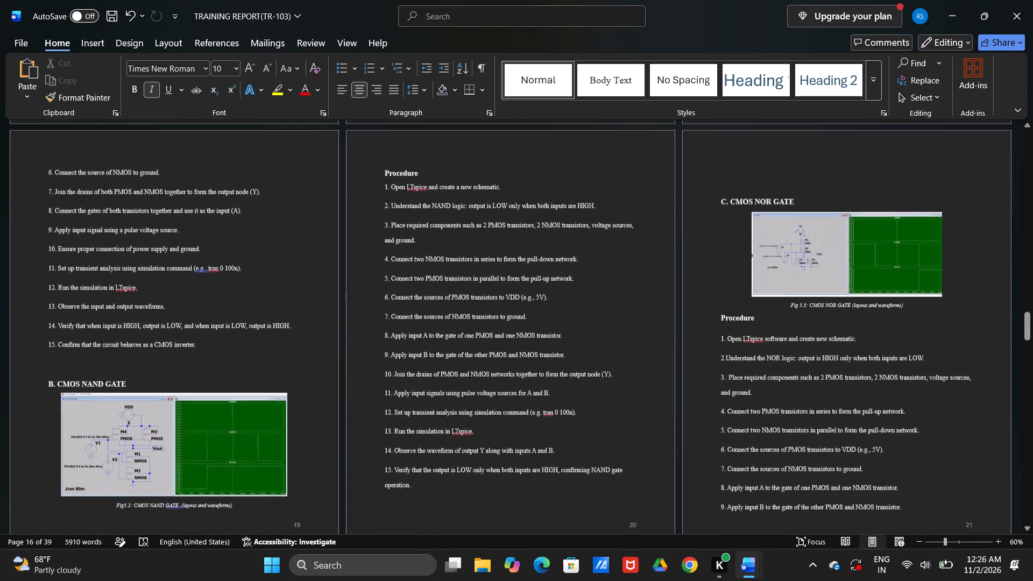
pyautogui.scroll(-1, 444, 449)
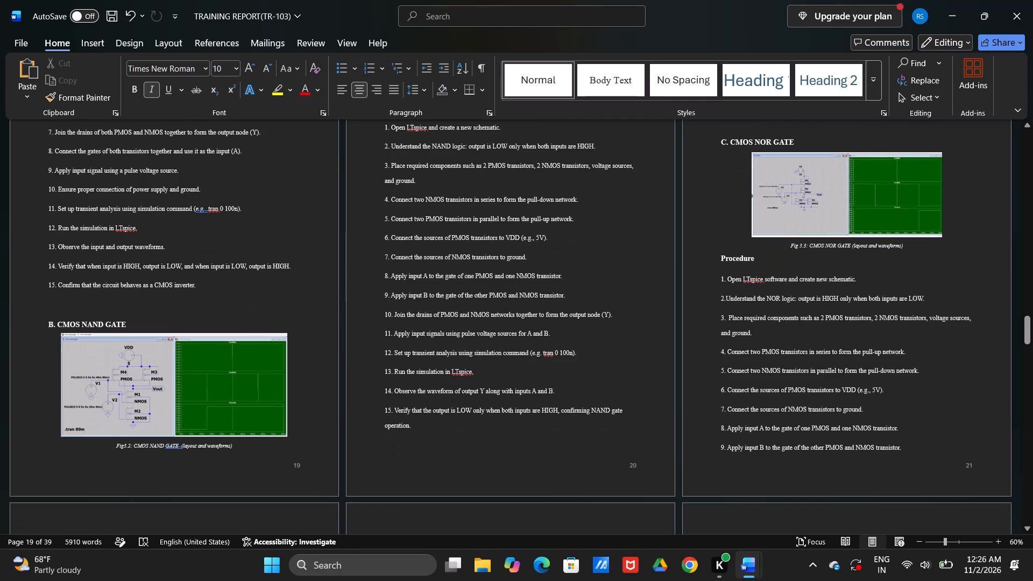
pyautogui.hotkey('alt', 'Tab')
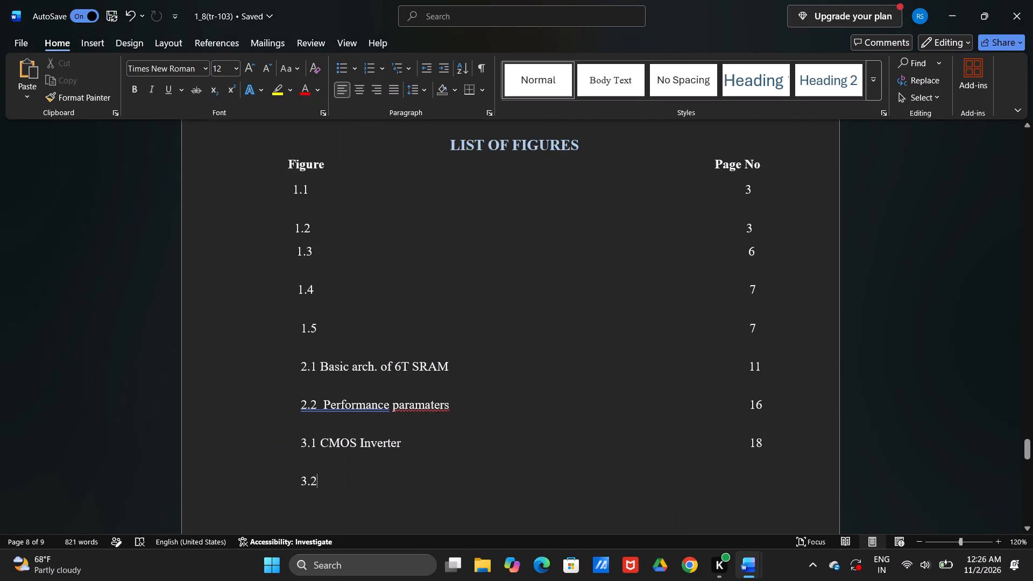
pyautogui.press('space')
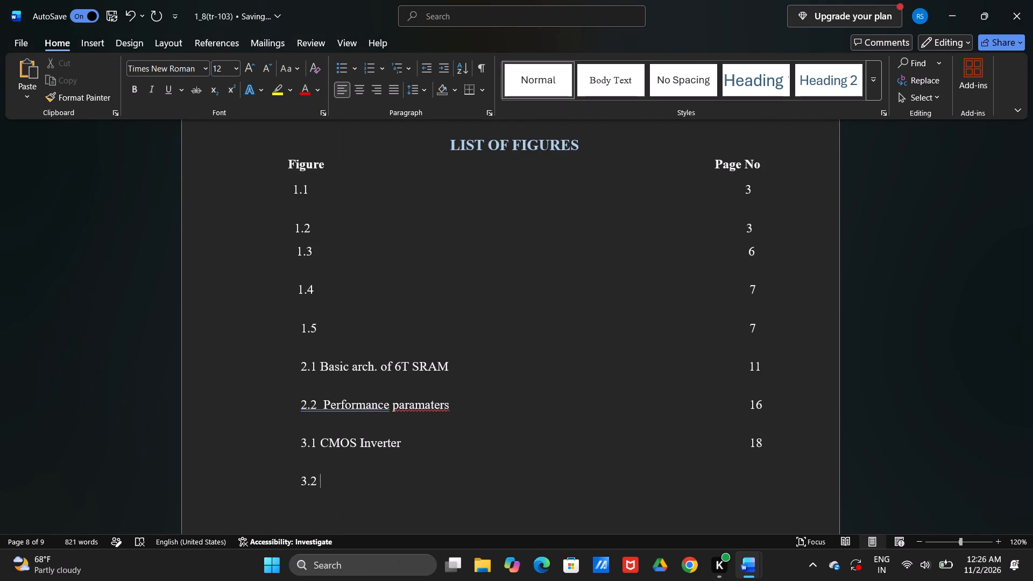
pyautogui.write('CM')
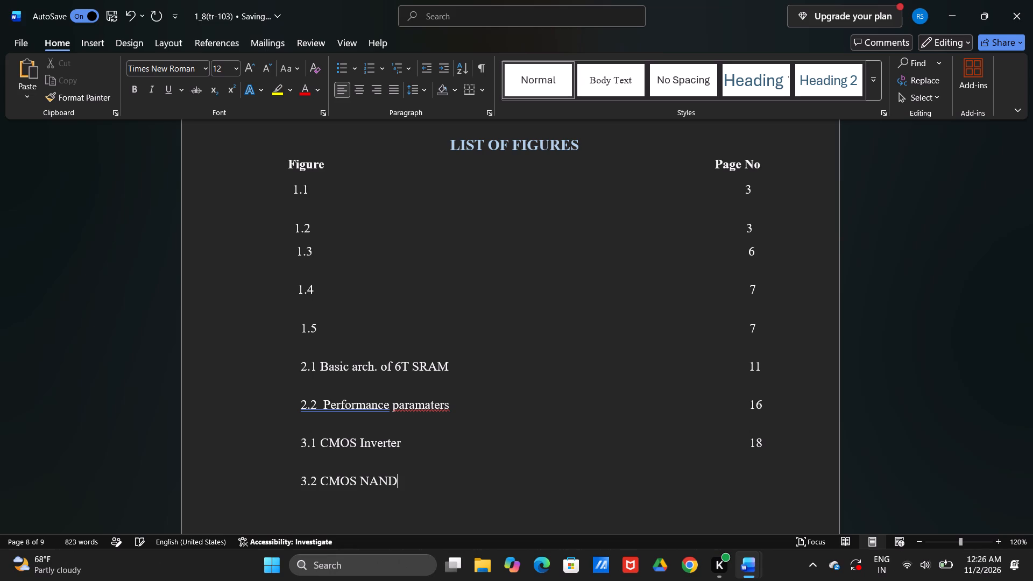
pyautogui.write('ate')
# Check the NAND gate figure's page in the training report and enter page number 19 for the 3.2 entry, aligned under Page No.
pyautogui.hotkey('alt', 'Tab')
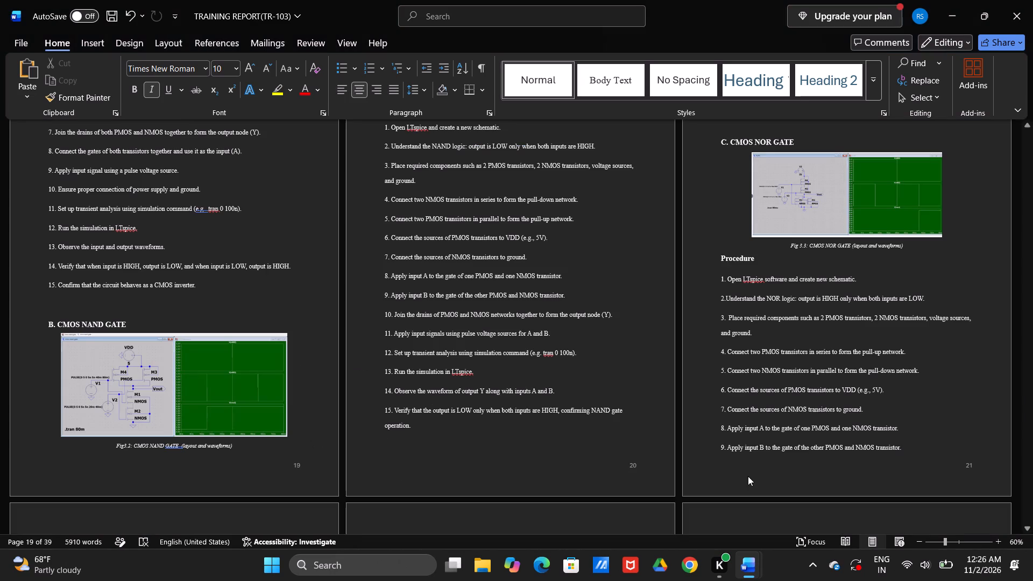
pyautogui.scroll(-1, 717, 385)
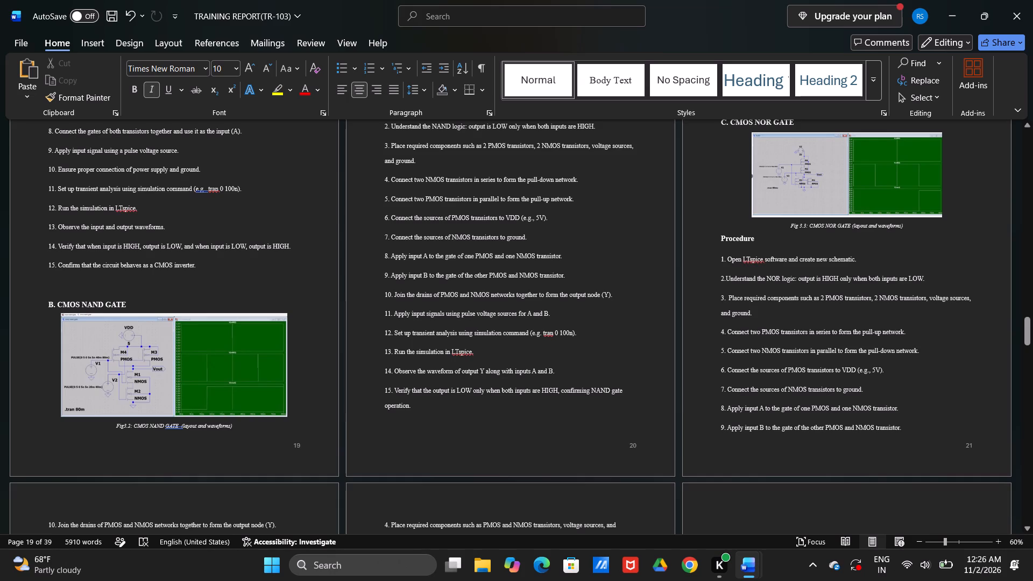
pyautogui.hotkey('alt', 'Tab')
pyautogui.scroll(-1, 717, 385)
pyautogui.click(751, 393)
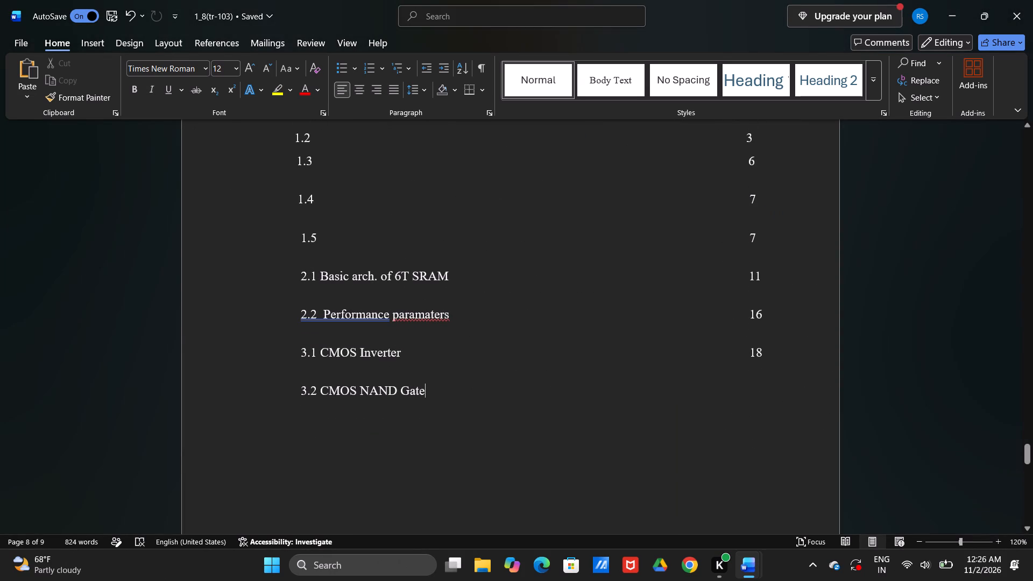
pyautogui.press('space')
pyautogui.press('space')
pyautogui.press('space')
pyautogui.press('space')
pyautogui.press('space')
pyautogui.press('space')
pyautogui.press('space')
pyautogui.press('space')
pyautogui.press('space')
pyautogui.press('space')
pyautogui.press('space')
pyautogui.press('space')
pyautogui.press('space')
pyautogui.press('space')
pyautogui.press('space')
pyautogui.press('space')
pyautogui.press('space')
pyautogui.press('space')
pyautogui.press('space')
pyautogui.press('space')
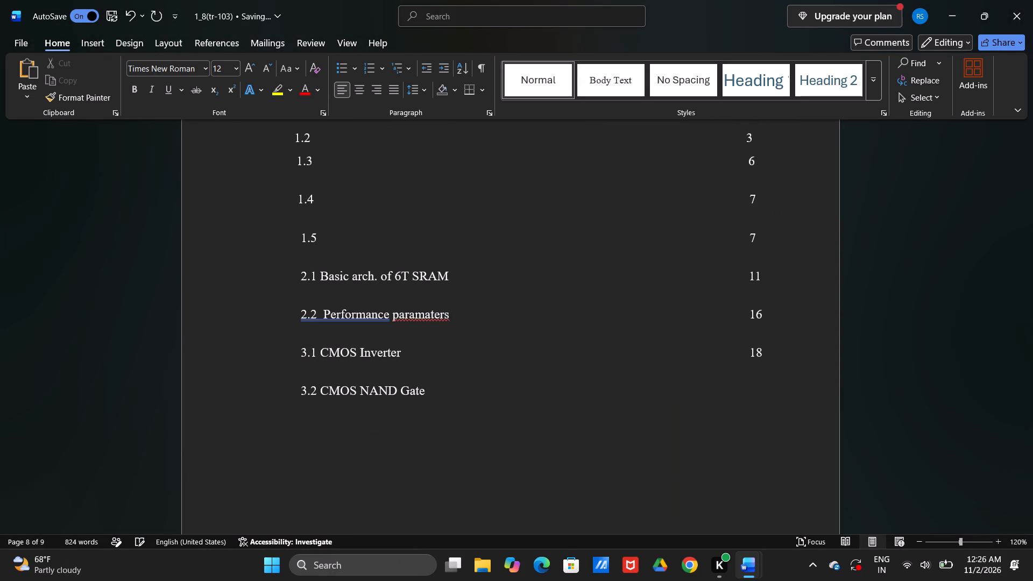
pyautogui.press('BackSpace')
pyautogui.press('BackSpace')
pyautogui.press('BackSpace')
pyautogui.write('19')
pyautogui.press('BackSpace')
pyautogui.press('BackSpace')
pyautogui.press('BackSpace')
pyautogui.write('19')
# Start a new indented entry numbered 3.3 on the line below 3.2 CMOS NAND Gate, aligned with the entries above.
pyautogui.press('Return')
pyautogui.press('space')
pyautogui.press('space')
pyautogui.press('space')
pyautogui.press('space')
pyautogui.press('space')
pyautogui.press('space')
pyautogui.press('space')
pyautogui.press('space')
pyautogui.press('space')
pyautogui.press('space')
pyautogui.press('space')
pyautogui.press('space')
pyautogui.press('space')
pyautogui.press('space')
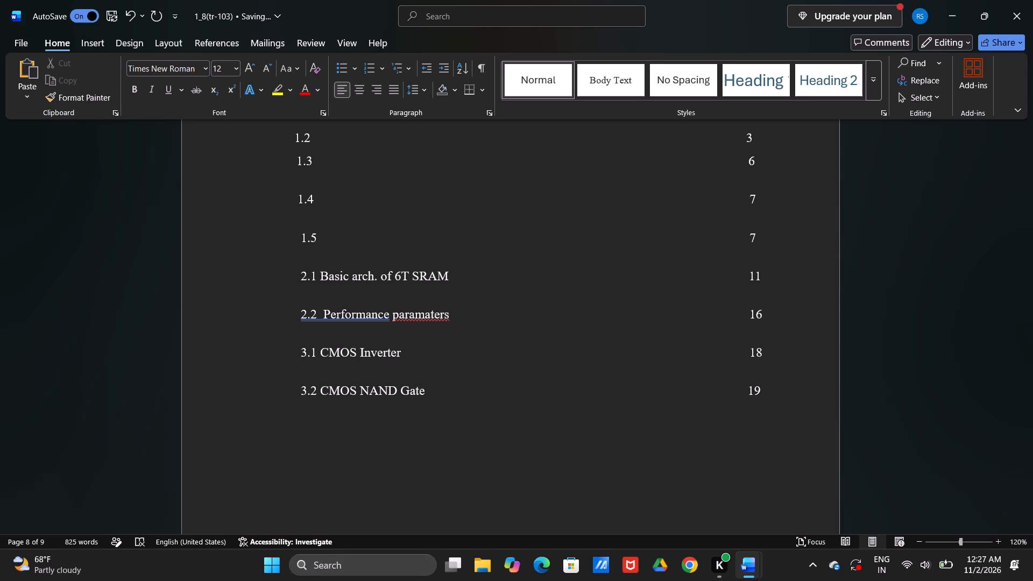
pyautogui.write('3.3')
pyautogui.press('BackSpace')
pyautogui.press('BackSpace')
pyautogui.press('BackSpace')
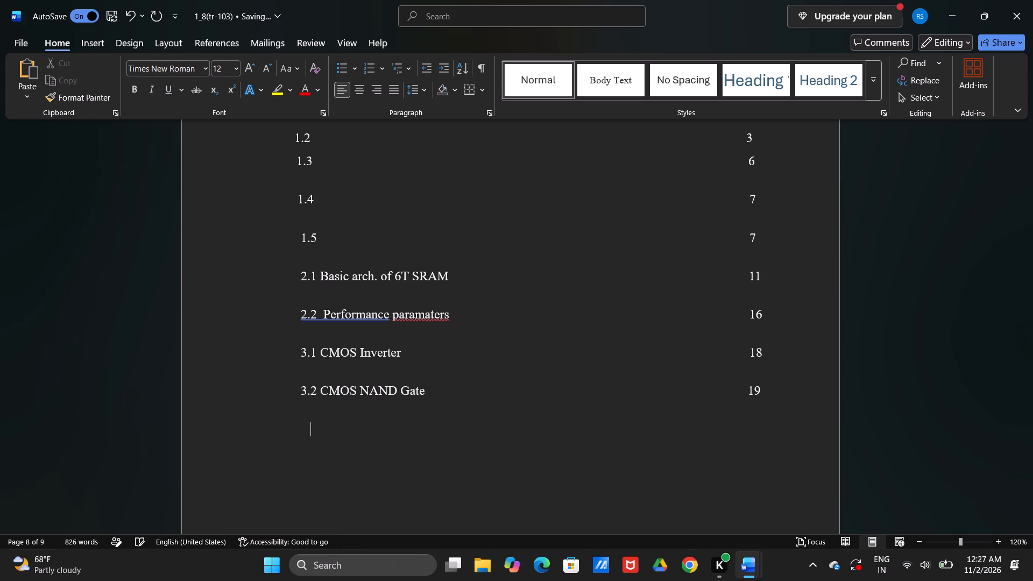
pyautogui.press('BackSpace')
pyautogui.write('2.3')
pyautogui.press('BackSpace')
pyautogui.press('BackSpace')
pyautogui.press('BackSpace')
pyautogui.write('3.3')
pyautogui.scroll(-2, 751, 393)
pyautogui.scroll(1, 751, 393)
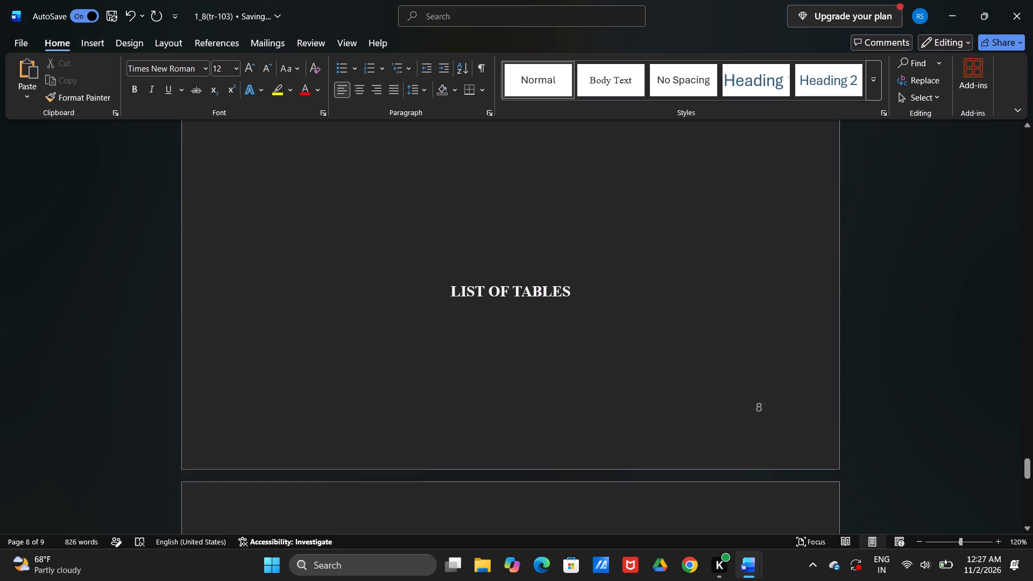
pyautogui.scroll(2, 751, 393)
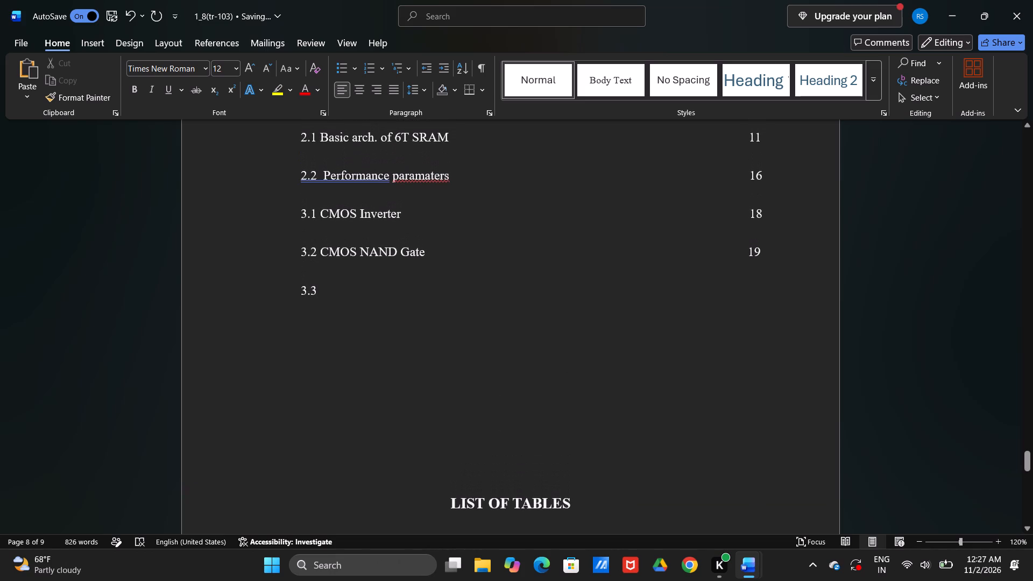
# Look up figure 3.3 in the training report and complete its List of Figures entry as "3.3 CMOS NOR Gate".
pyautogui.hotkey('alt', 'Tab')
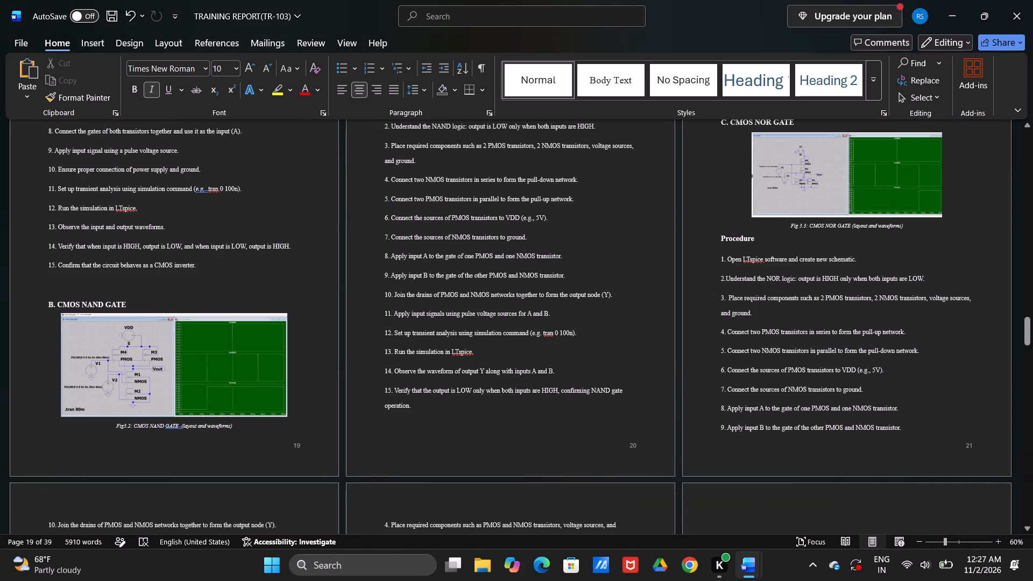
pyautogui.scroll(-1, 751, 393)
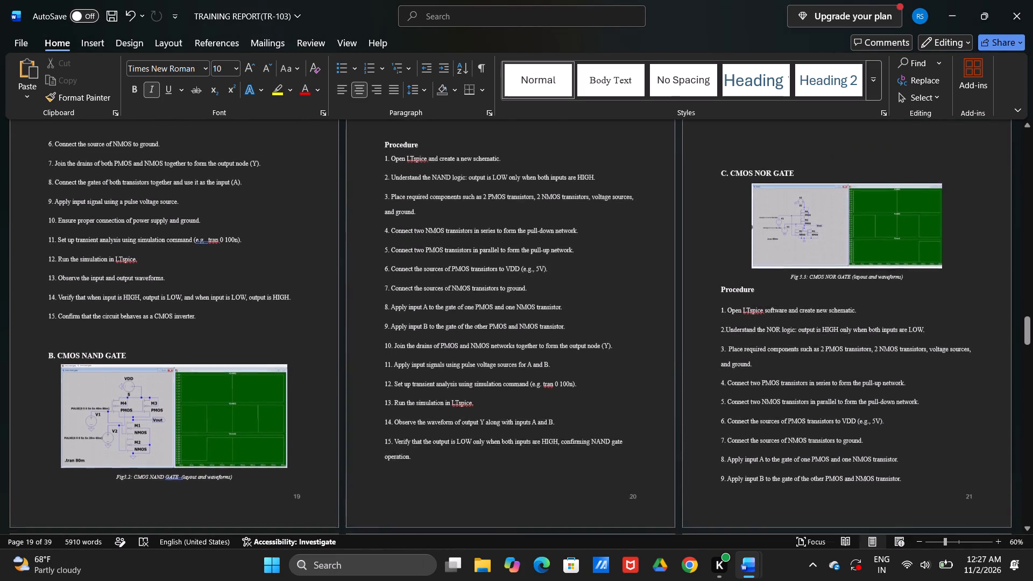
pyautogui.scroll(-1, 751, 393)
pyautogui.hotkey('alt', 'Tab')
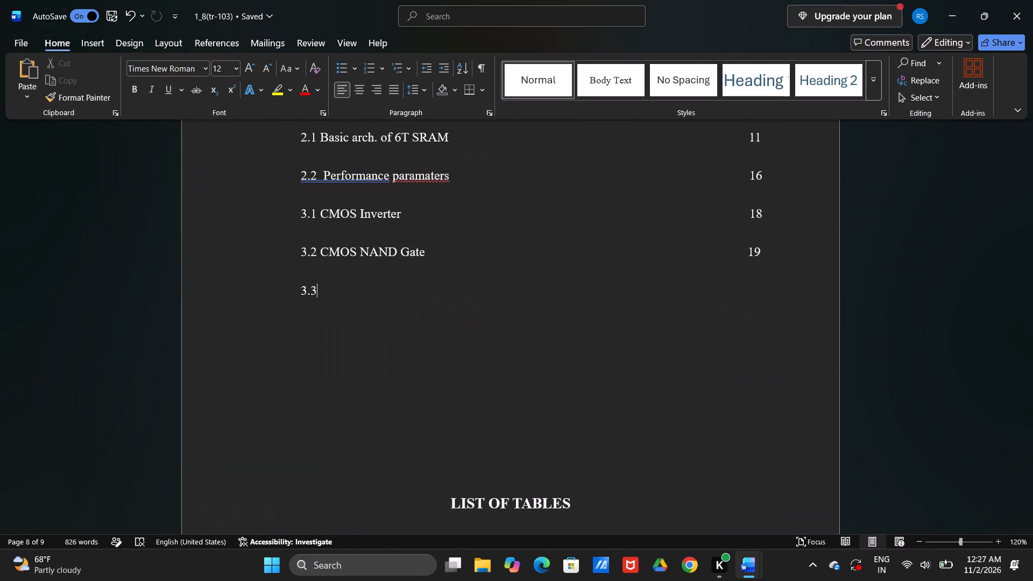
pyautogui.write('CMOA')
pyautogui.press('space')
pyautogui.press('BackSpace')
pyautogui.press('BackSpace')
pyautogui.press('s')
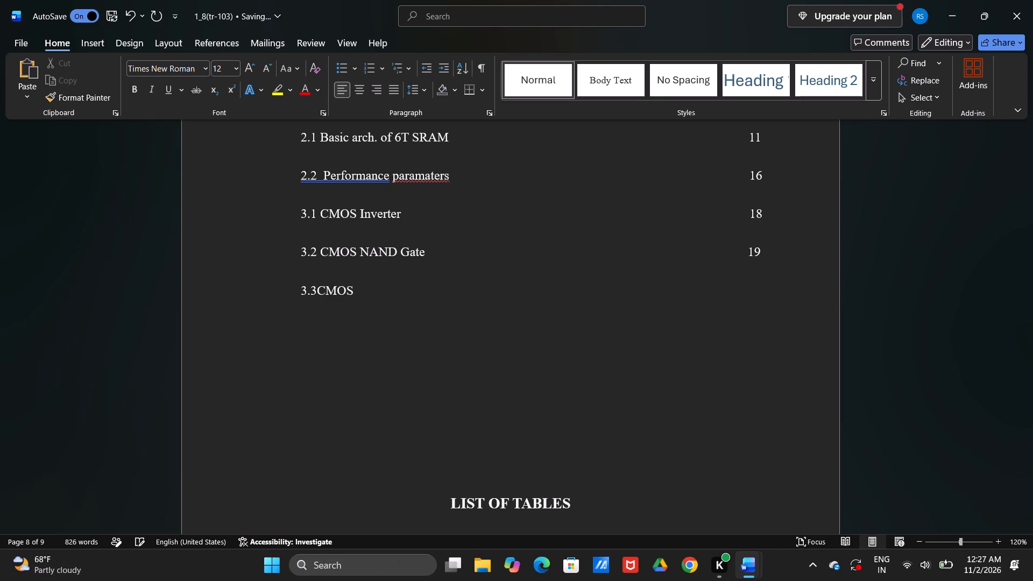
pyautogui.press('Left')
pyautogui.press('Left')
pyautogui.press('Left')
pyautogui.press('Left')
pyautogui.press('space')
pyautogui.press('Right')
pyautogui.press('Right')
pyautogui.press('Right')
pyautogui.press('Right')
pyautogui.press('space')
pyautogui.write('NOR')
pyautogui.press('space')
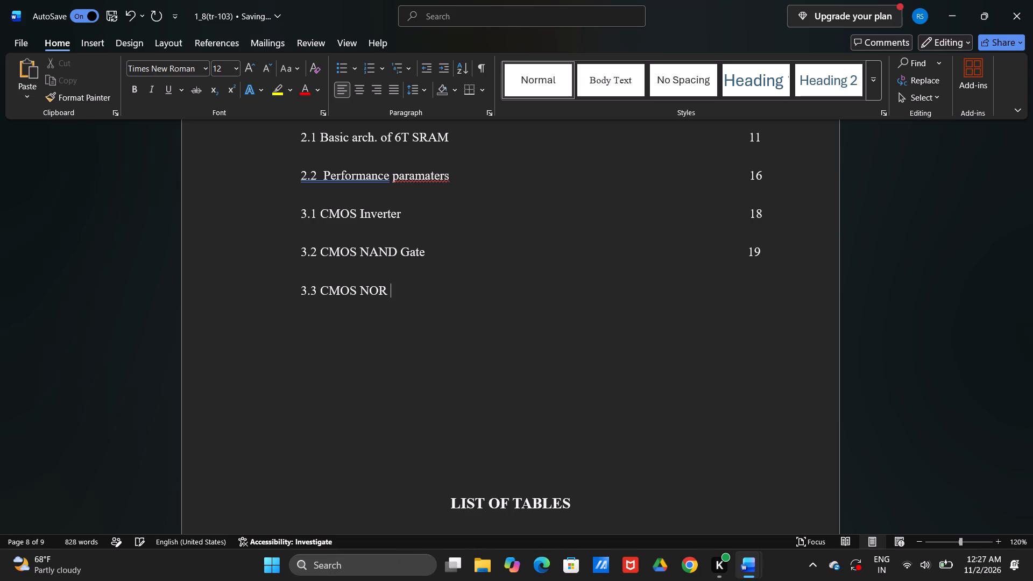
pyautogui.press('g')
pyautogui.write('atw')
pyautogui.press('BackSpace')
pyautogui.press('e')
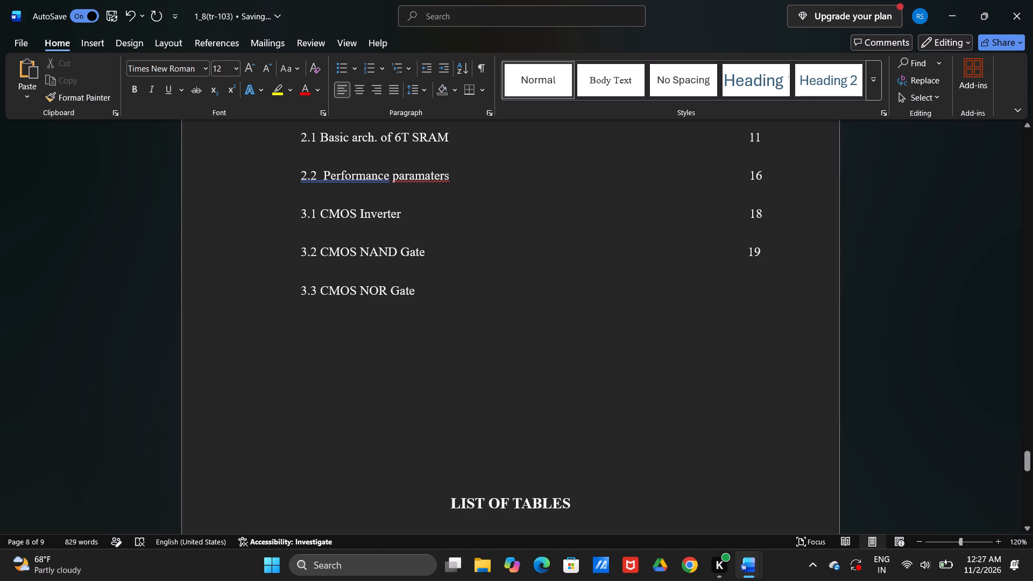
# Check the NOR gate figure's page in the training report and enter page number 21 for the 3.3 entry, aligned under Page No.
pyautogui.hotkey('alt', 'Tab')
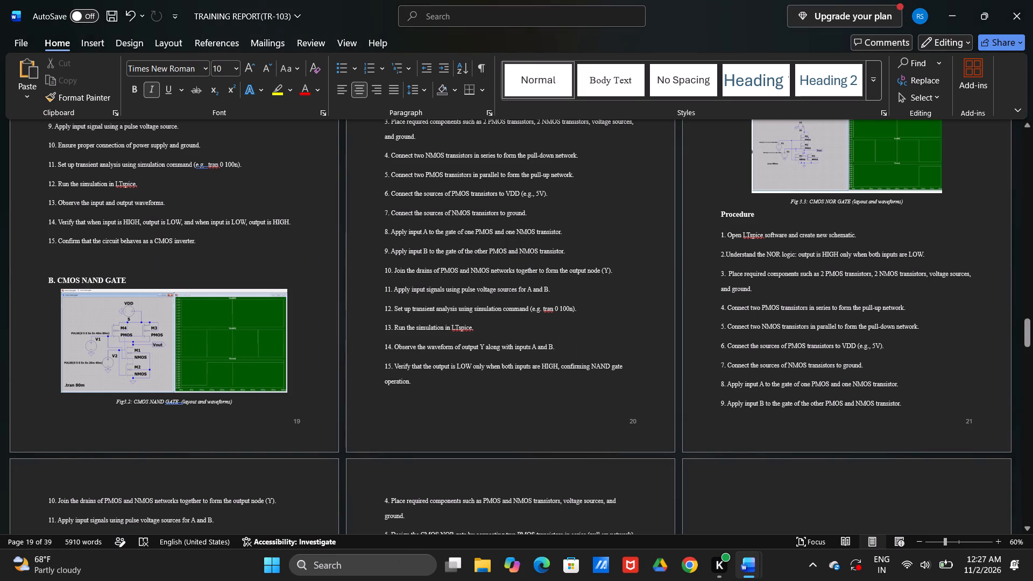
pyautogui.scroll(1, 735, 370)
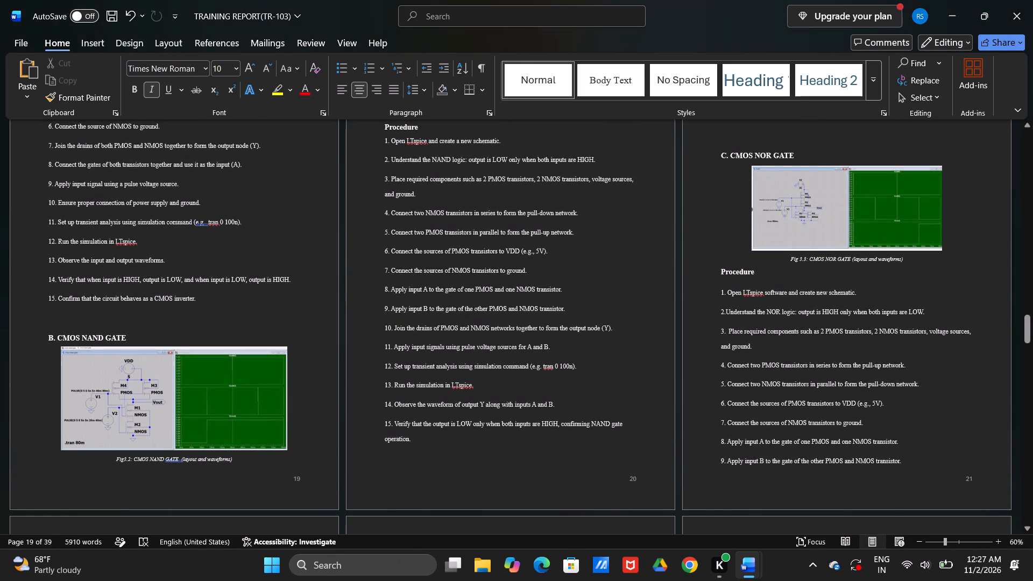
pyautogui.hotkey('alt', 'Tab')
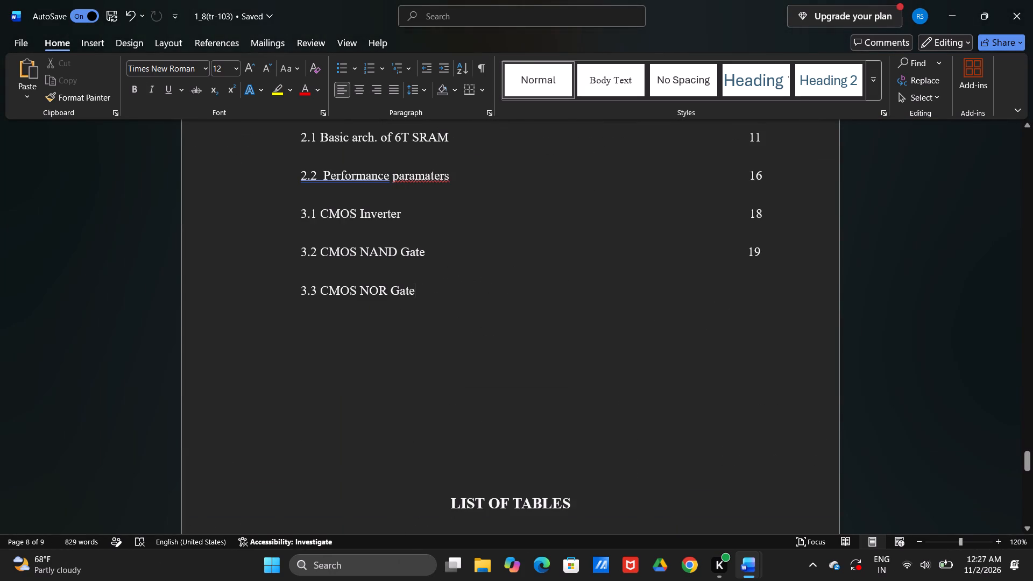
pyautogui.click(767, 288)
pyautogui.press('space')
pyautogui.press('space')
pyautogui.press('space')
pyautogui.press('space')
pyautogui.press('space')
pyautogui.press('space')
pyautogui.press('space')
pyautogui.press('space')
pyautogui.press('space')
pyautogui.press('space')
pyautogui.press('space')
pyautogui.press('space')
pyautogui.press('space')
pyautogui.press('space')
pyautogui.press('space')
pyautogui.press('space')
pyautogui.press('space')
pyautogui.press('space')
pyautogui.press('space')
pyautogui.press('space')
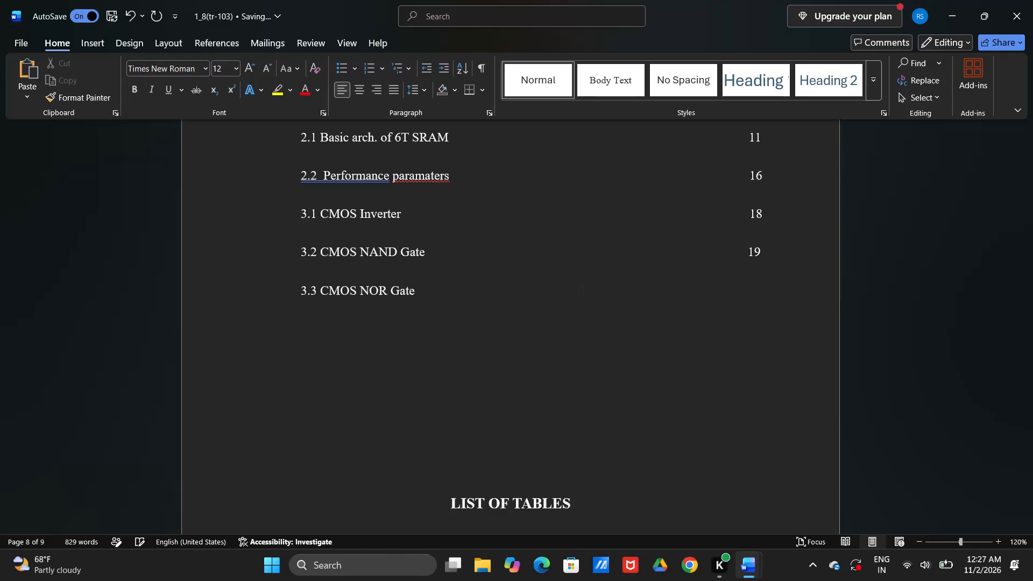
pyautogui.press('space')
pyautogui.press('space')
pyautogui.press('space')
pyautogui.press('space')
pyautogui.press('BackSpace')
pyautogui.write('21')
pyautogui.press('BackSpace')
pyautogui.press('BackSpace')
pyautogui.press('BackSpace')
pyautogui.write('21')
# Look up the figure following 3.3 in the training report and start an aligned entry numbered 3.4 below 3.3 CMOS NOR Gate.
pyautogui.press('Return')
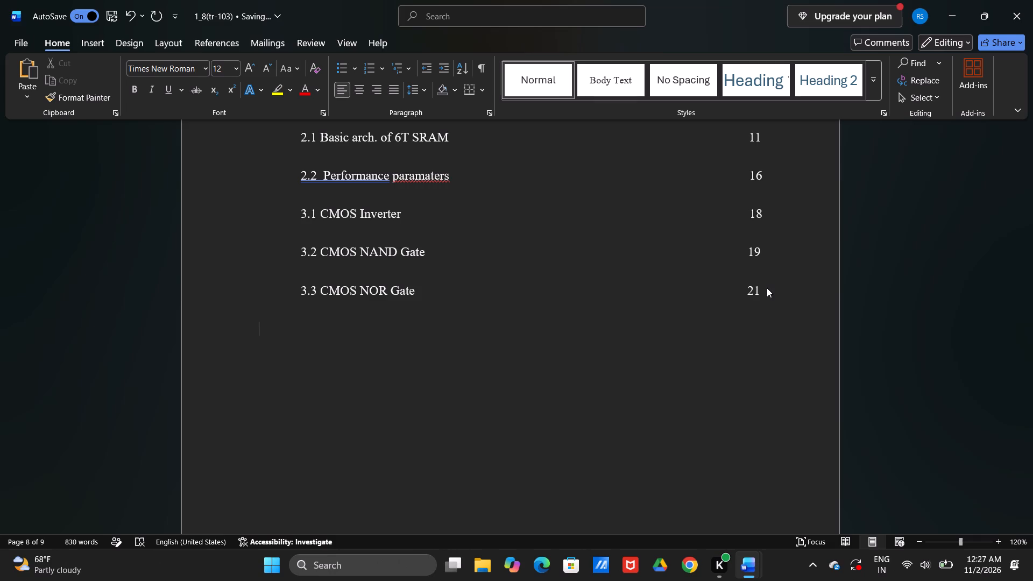
pyautogui.hotkey('alt', 'Tab')
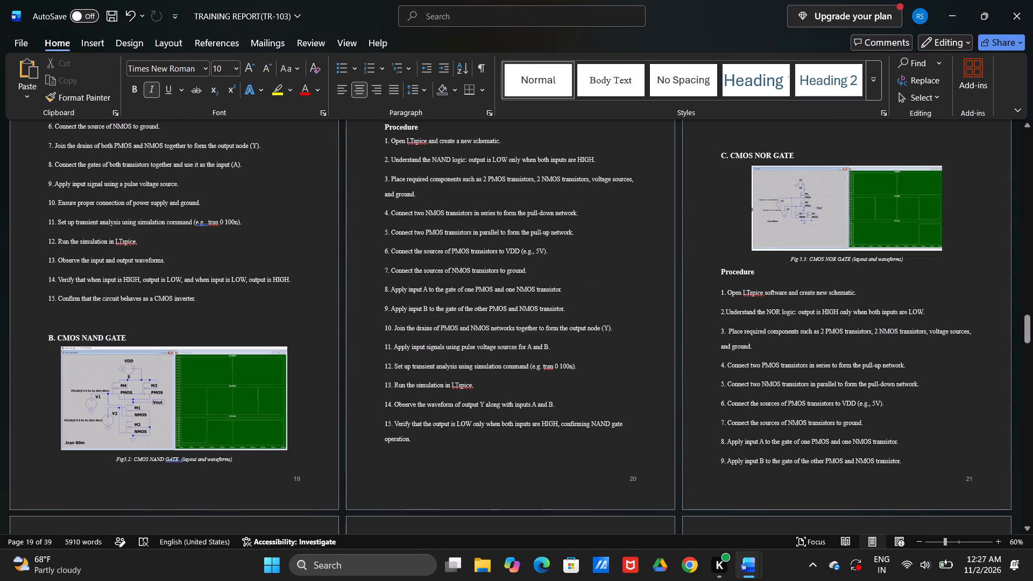
pyautogui.scroll(-3, 767, 288)
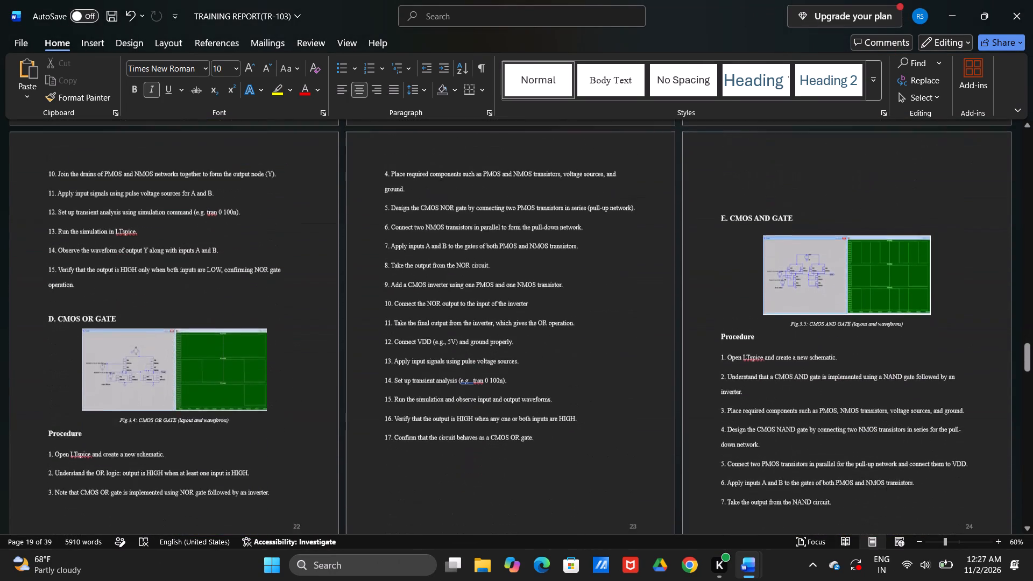
pyautogui.press('Tab')
pyautogui.scroll(-1, 767, 288)
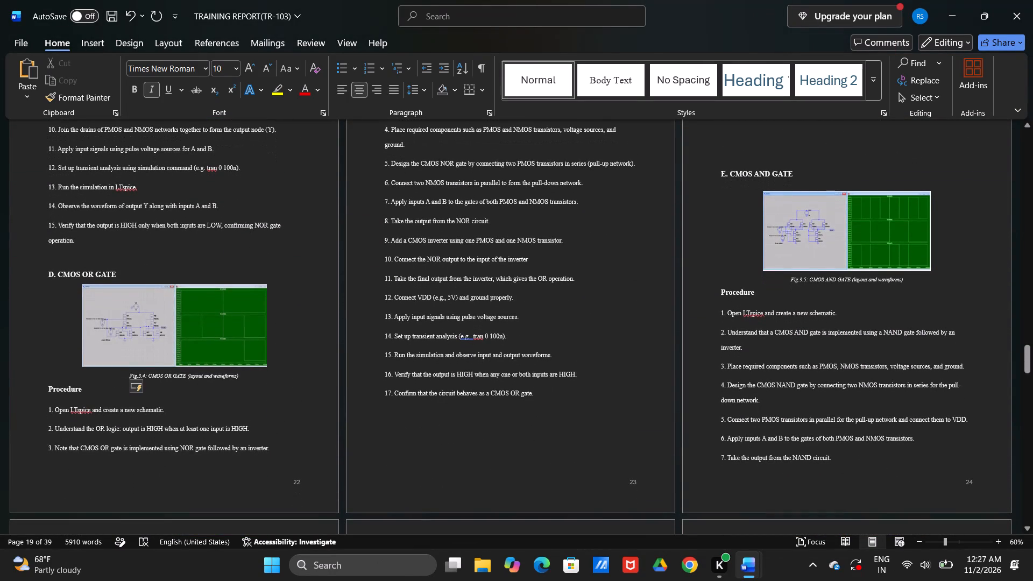
pyautogui.hotkey('ctrl', 'z')
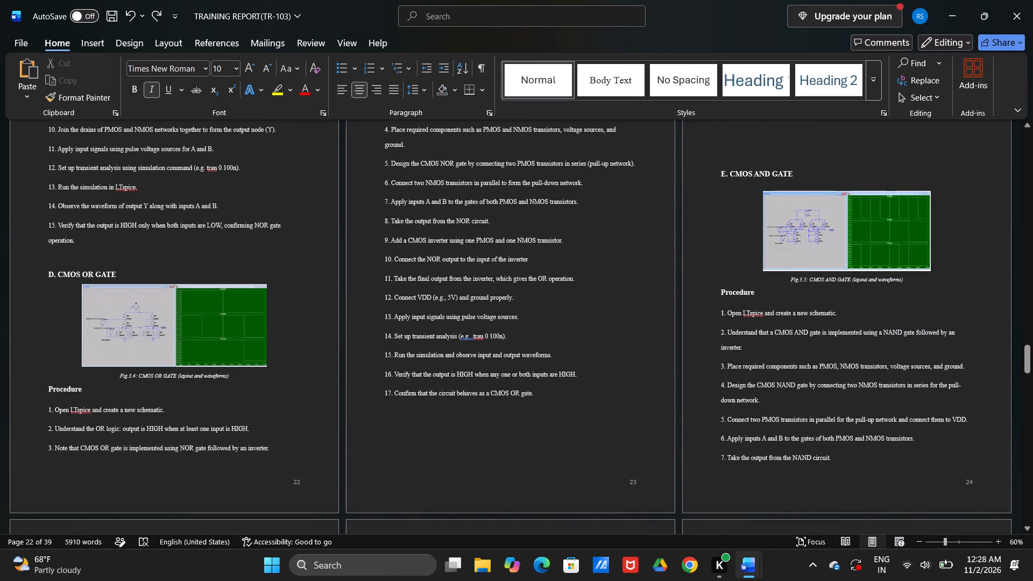
pyautogui.hotkey('alt', 'Tab')
pyautogui.press('space')
pyautogui.press('space')
pyautogui.press('space')
pyautogui.press('space')
pyautogui.press('space')
pyautogui.press('space')
pyautogui.press('space')
pyautogui.press('space')
pyautogui.press('space')
pyautogui.press('space')
pyautogui.press('space')
pyautogui.press('space')
pyautogui.press('space')
pyautogui.press('space')
pyautogui.press('space')
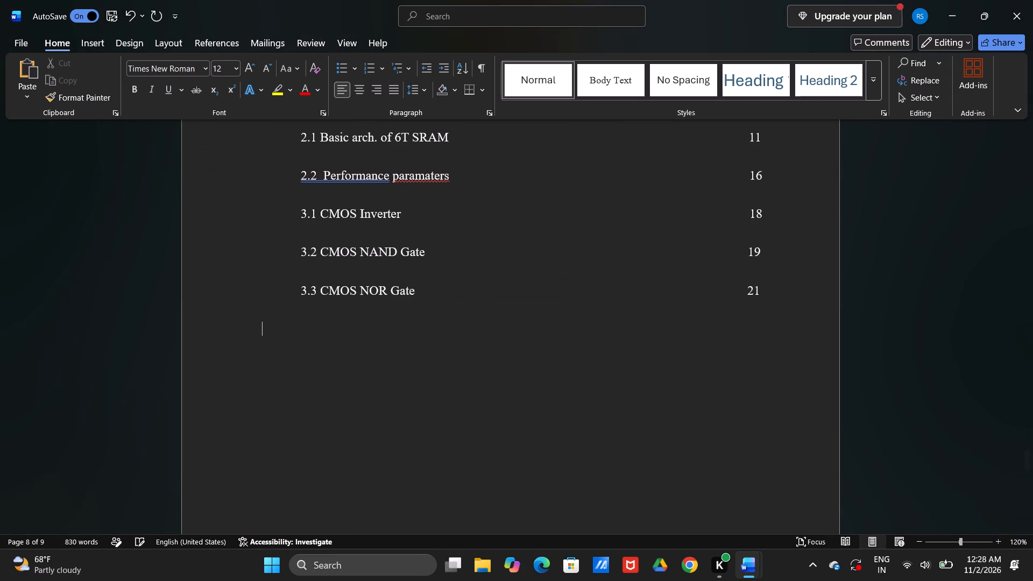
pyautogui.press('BackSpace')
pyautogui.write('3.4')
pyautogui.press('BackSpace')
pyautogui.press('BackSpace')
pyautogui.press('BackSpace')
pyautogui.press('BackSpace')
pyautogui.write('3.4')
# Complete the 3.4 entry in the List of Figures as "3.4 CMOS OR GATE".
pyautogui.press('space')
pyautogui.write('CMS')
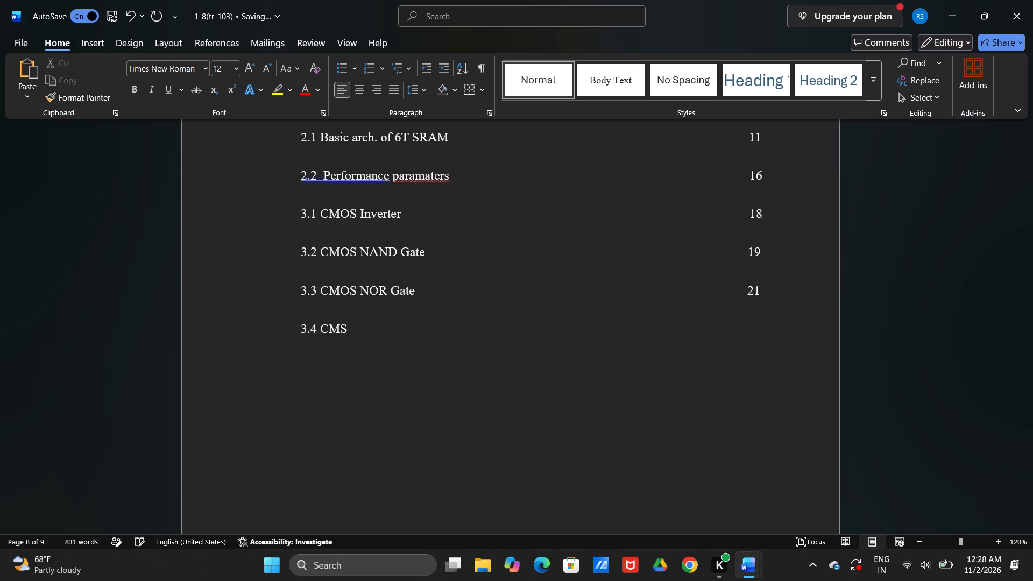
pyautogui.press('BackSpace')
pyautogui.write('OS OR GATE')
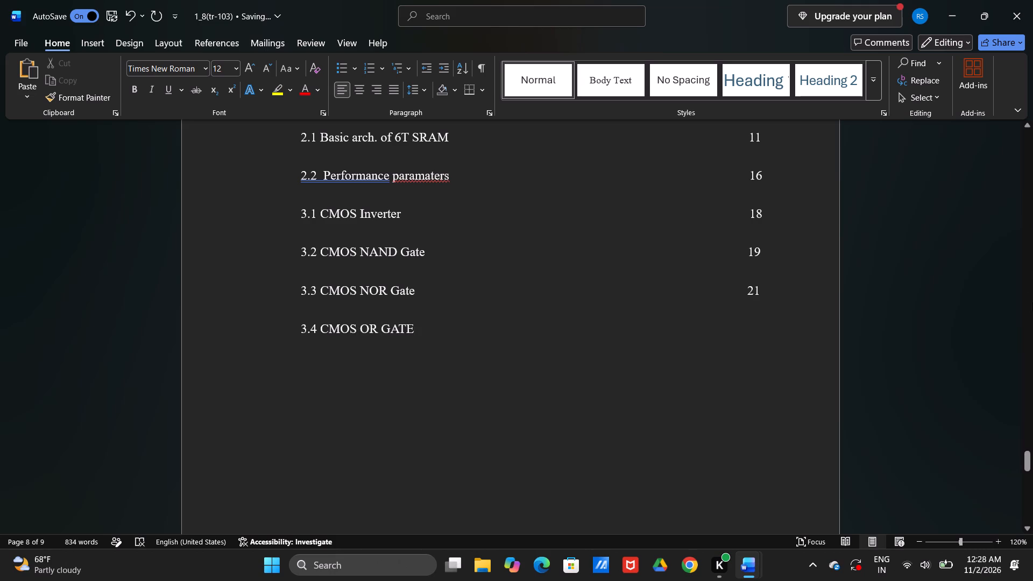
# Check the OR gate figure's page in the training report and enter page number 22 for the 3.4 entry, aligned under Page No.
pyautogui.press('space')
pyautogui.press('space')
pyautogui.press('space')
pyautogui.press('space')
pyautogui.press('space')
pyautogui.press('space')
pyautogui.press('space')
pyautogui.press('space')
pyautogui.press('space')
pyautogui.press('space')
pyautogui.press('space')
pyautogui.press('space')
pyautogui.press('space')
pyautogui.press('space')
pyautogui.press('space')
pyautogui.press('space')
pyautogui.press('space')
pyautogui.press('space')
pyautogui.press('space')
pyautogui.press('space')
pyautogui.press('space')
pyautogui.press('BackSpace')
pyautogui.hotkey('alt', 'Tab')
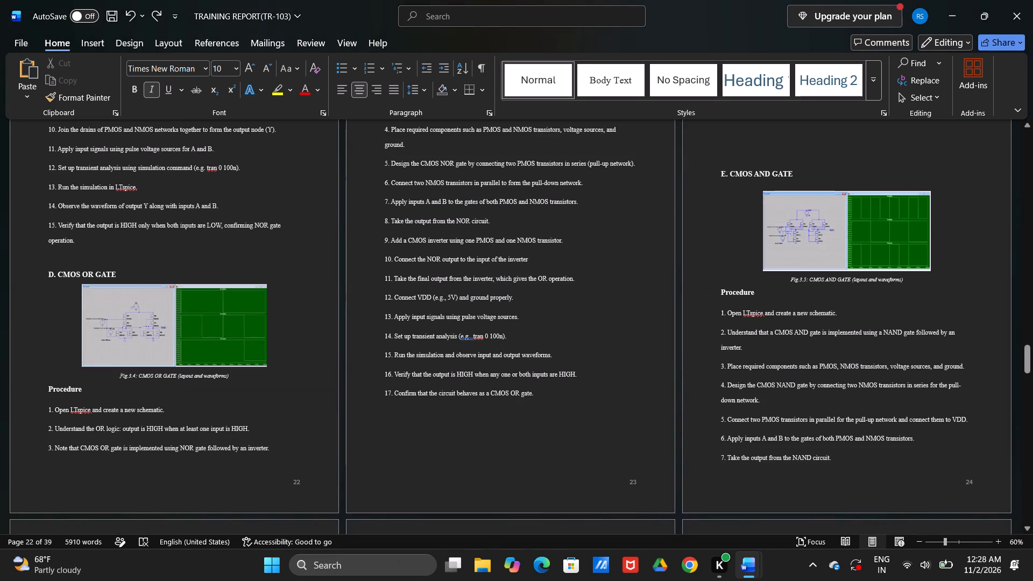
pyautogui.hotkey('alt', 'Tab')
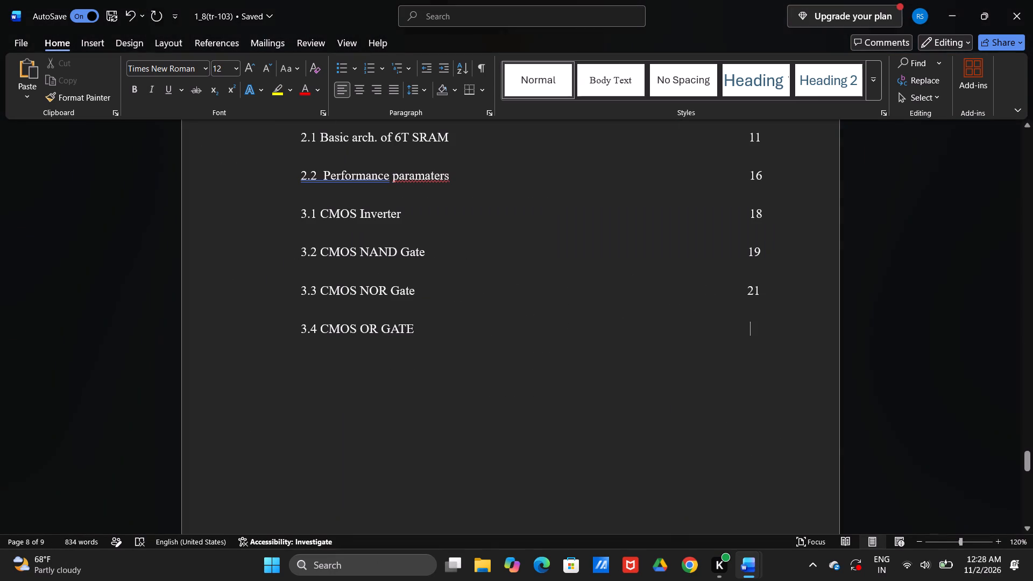
pyautogui.write('22')
pyautogui.press('BackSpace')
pyautogui.press('BackSpace')
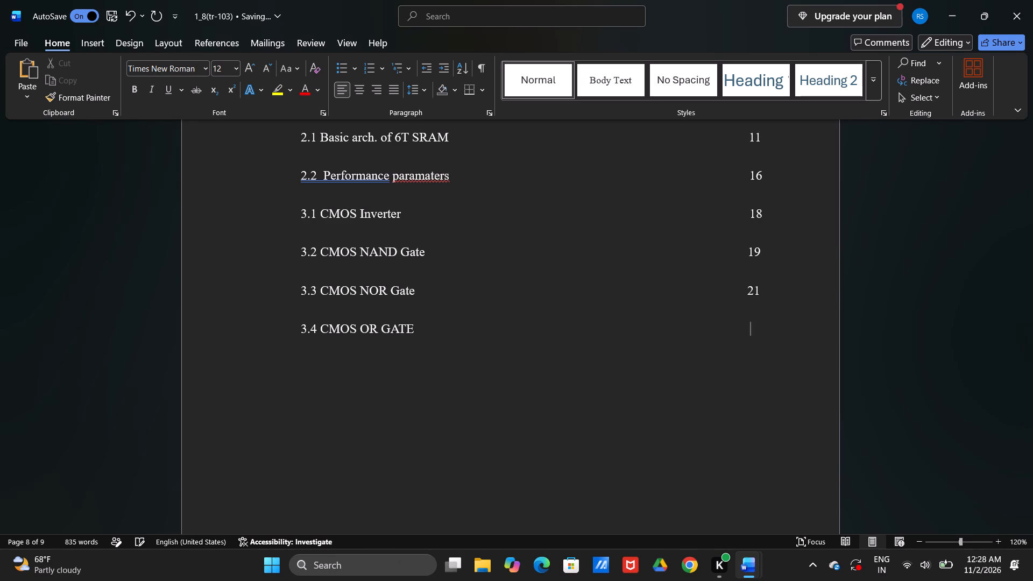
pyautogui.press('BackSpace')
pyautogui.press('BackSpace')
pyautogui.press('space')
pyautogui.write('22')
# Start a new indented entry numbered 3.5 on the line below the 3.4 CMOS OR entry.
pyautogui.press('Return')
pyautogui.press('space')
pyautogui.press('space')
pyautogui.press('space')
pyautogui.press('space')
pyautogui.press('space')
pyautogui.press('space')
pyautogui.press('space')
pyautogui.press('space')
pyautogui.press('space')
pyautogui.press('space')
pyautogui.press('space')
pyautogui.press('space')
pyautogui.press('space')
pyautogui.press('space')
pyautogui.write('3.5')
pyautogui.press('space')
# Look up figure 3.5 in the training report and complete its List of Figures entry as "3.5 CMOS AND Gate".
pyautogui.hotkey('alt', 'Tab')
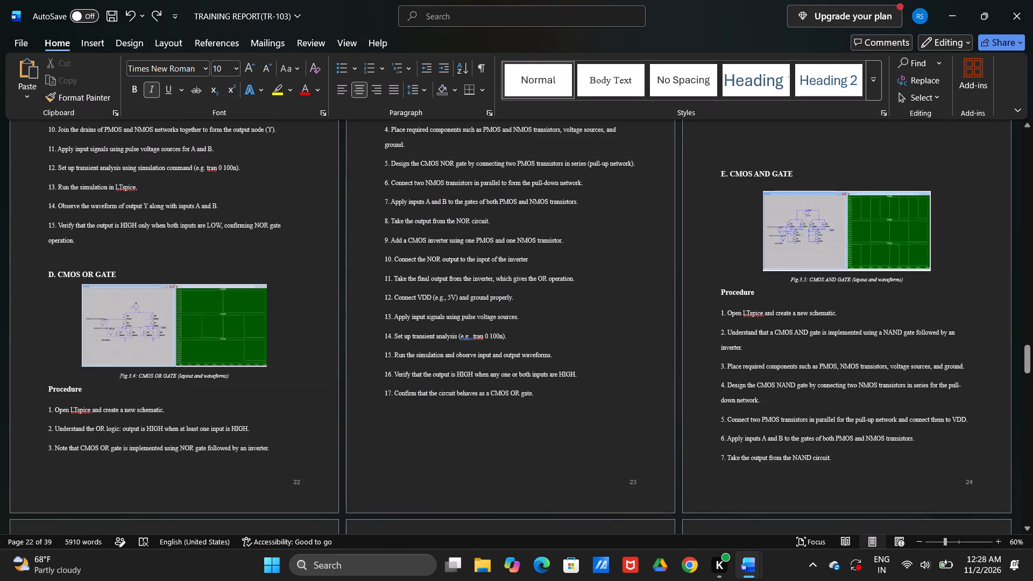
pyautogui.hotkey('alt', 'Tab')
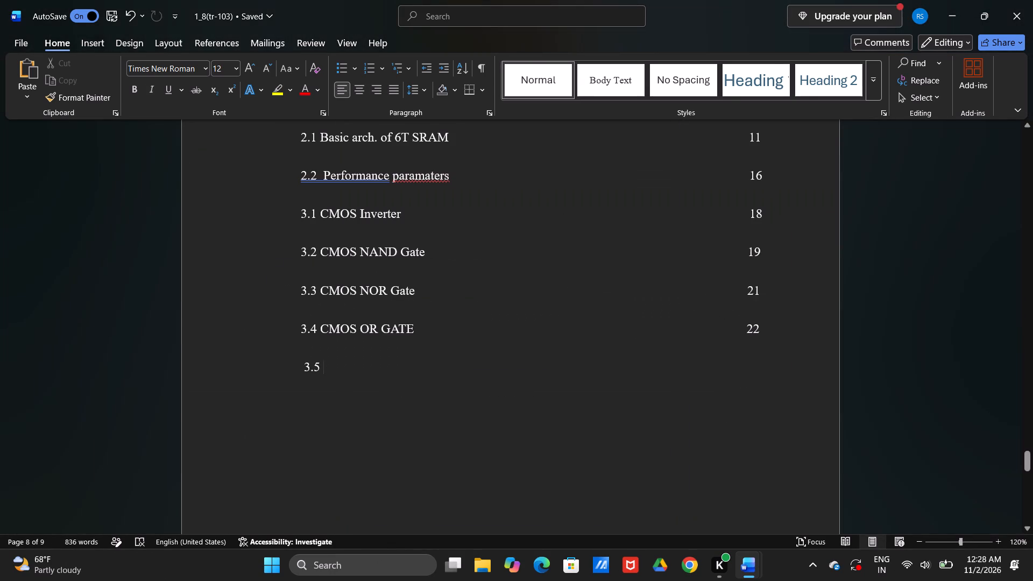
pyautogui.write('CMOS AND')
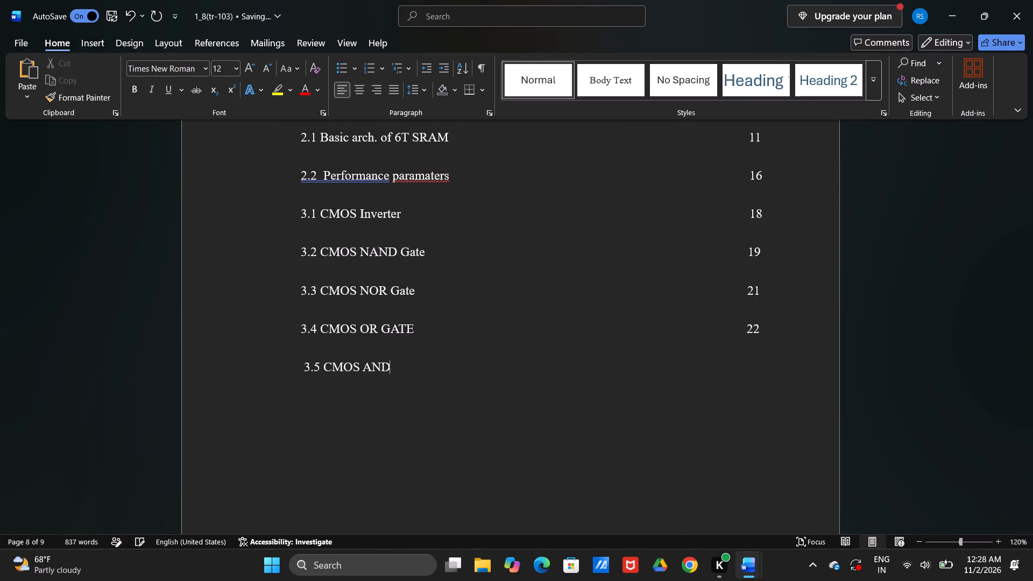
pyautogui.press('space')
pyautogui.press('g')
pyautogui.write('ate')
# Change "GATE" in the 3.4 CMOS OR entry to "Gate" to match the other entries' capitalization.
pyautogui.click(419, 332)
pyautogui.moveTo(419, 332); pyautogui.dragTo(411, 334)
pyautogui.click(411, 334)
pyautogui.moveTo(413, 332); pyautogui.dragTo(392, 332)
pyautogui.write('ate')
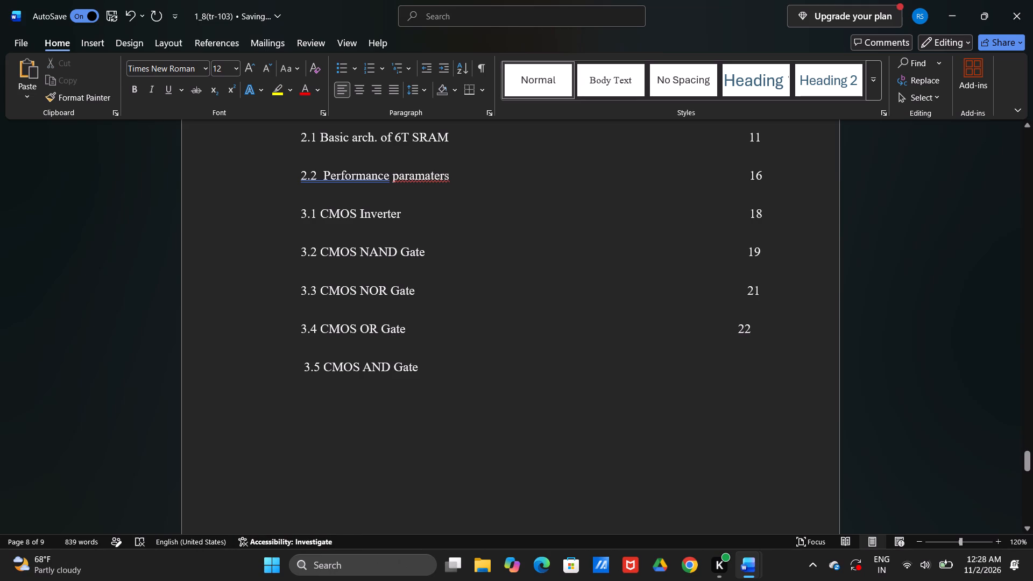
# Realign page number 22 of the 3.4 entry with the page numbers above it.
pyautogui.click(743, 338)
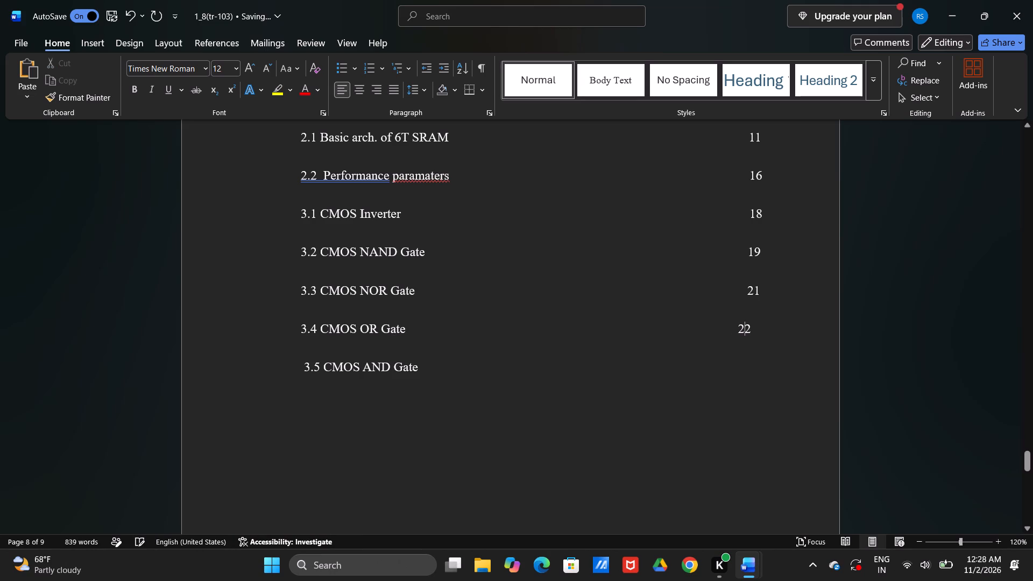
pyautogui.tripleClick(742, 337)
pyautogui.click(741, 332)
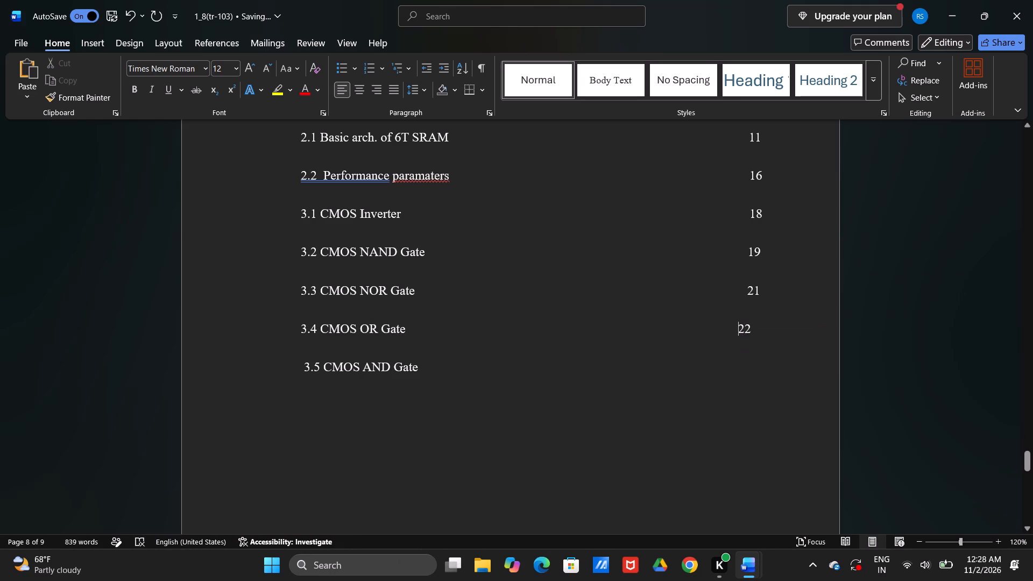
pyautogui.click(739, 328)
pyautogui.press('space')
pyautogui.press('space')
pyautogui.press('space')
# Add page number 23 to the 3.5 CMOS AND Gate entry, aligned with the page numbers above it.
pyautogui.click(813, 382)
pyautogui.click(661, 348)
pyautogui.click(750, 341)
pyautogui.click(769, 329)
pyautogui.press('Down')
pyautogui.press('space')
pyautogui.press('space')
pyautogui.press('space')
pyautogui.press('space')
pyautogui.press('space')
pyautogui.press('space')
pyautogui.press('space')
pyautogui.press('space')
pyautogui.press('space')
pyautogui.press('space')
pyautogui.press('space')
pyautogui.press('space')
pyautogui.press('space')
pyautogui.press('space')
pyautogui.press('space')
pyautogui.press('space')
pyautogui.press('space')
pyautogui.press('space')
pyautogui.press('space')
pyautogui.press('space')
pyautogui.press('space')
pyautogui.press('space')
pyautogui.press('space')
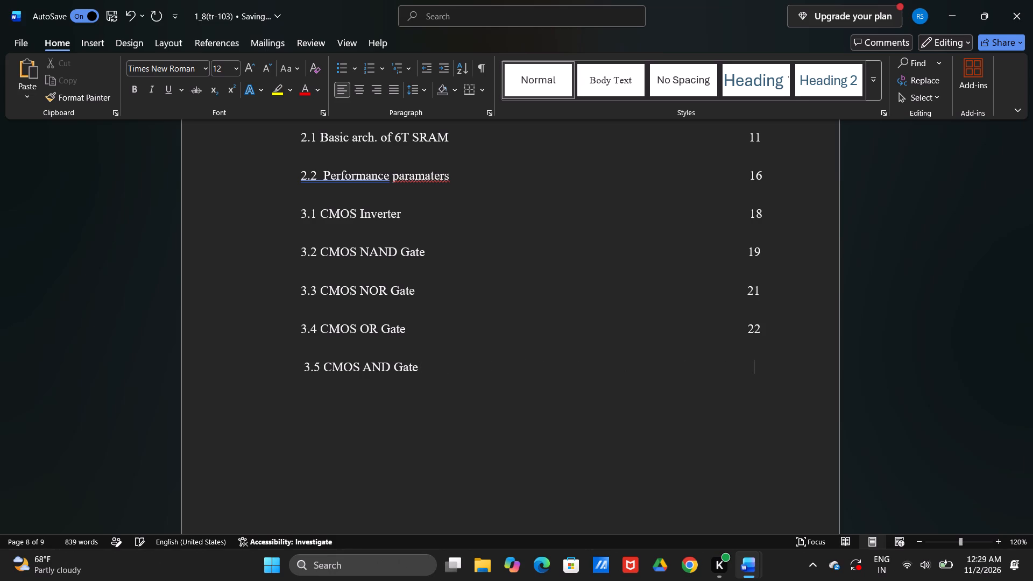
pyautogui.press('2')
pyautogui.press('BackSpace')
pyautogui.press('BackSpace')
pyautogui.write('23')
pyautogui.press('BackSpace')
pyautogui.press('BackSpace')
pyautogui.press('BackSpace')
pyautogui.write('23')
# Check figure 3.5's page in the training report and correct the 3.5 entry's page number to 24.
pyautogui.hotkey('alt', 'Tab')
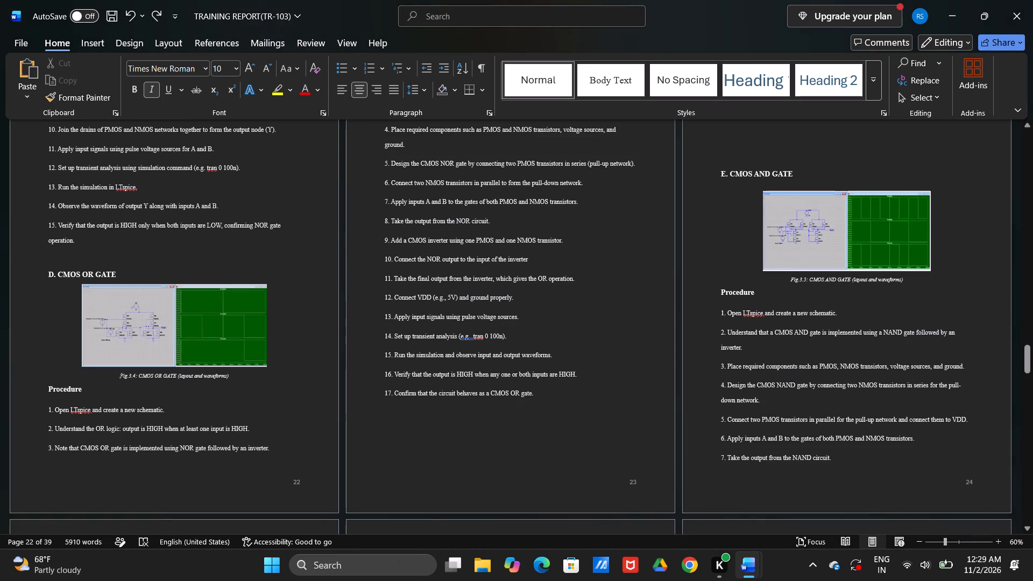
pyautogui.hotkey('alt', 'Tab')
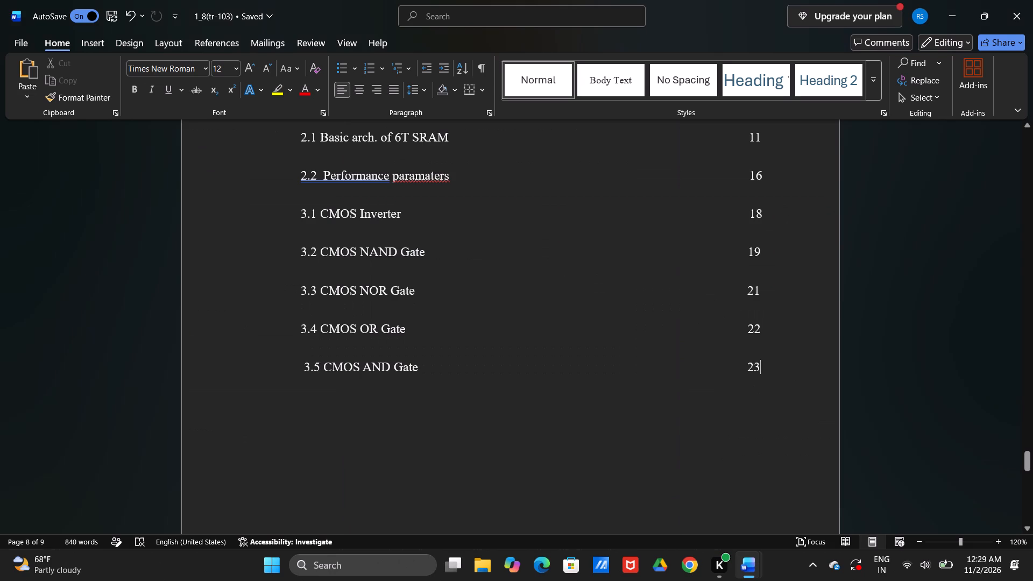
pyautogui.press('BackSpace')
pyautogui.press('4')
# Look up figure 3.6 in the training report and add the indented entry "3.6 CMOS HALF ADDER" below the 3.5 entry.
pyautogui.press('Return')
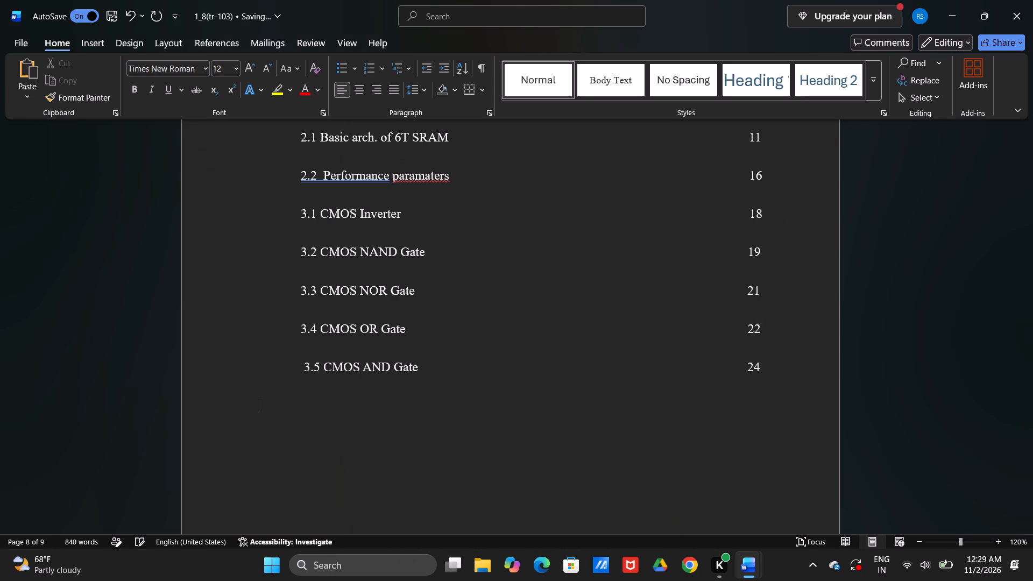
pyautogui.hotkey('alt', 'Tab')
pyautogui.scroll(-3, 769, 329)
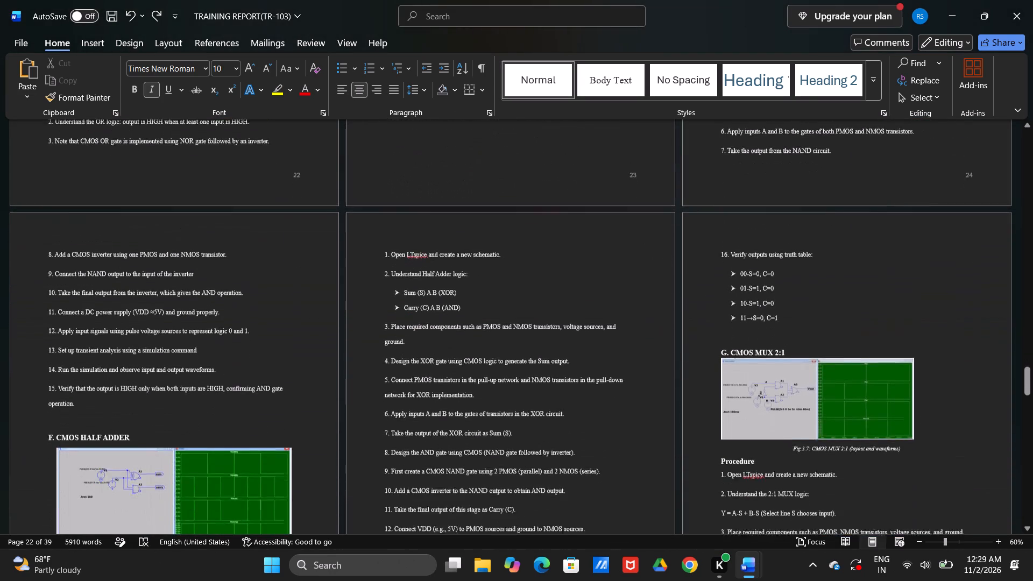
pyautogui.scroll(-2, 769, 329)
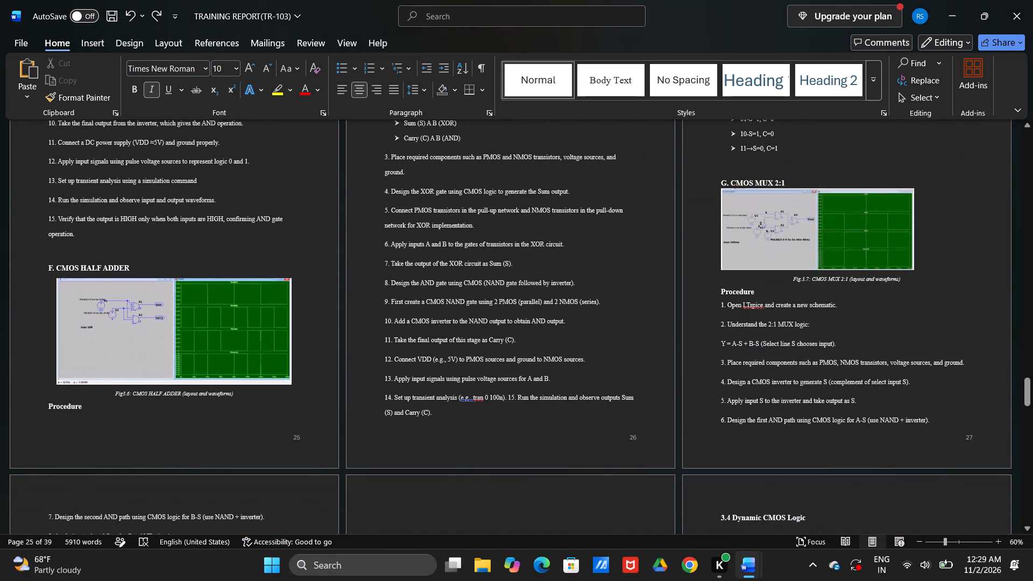
pyautogui.scroll(2, 769, 329)
pyautogui.scroll(-1, 769, 329)
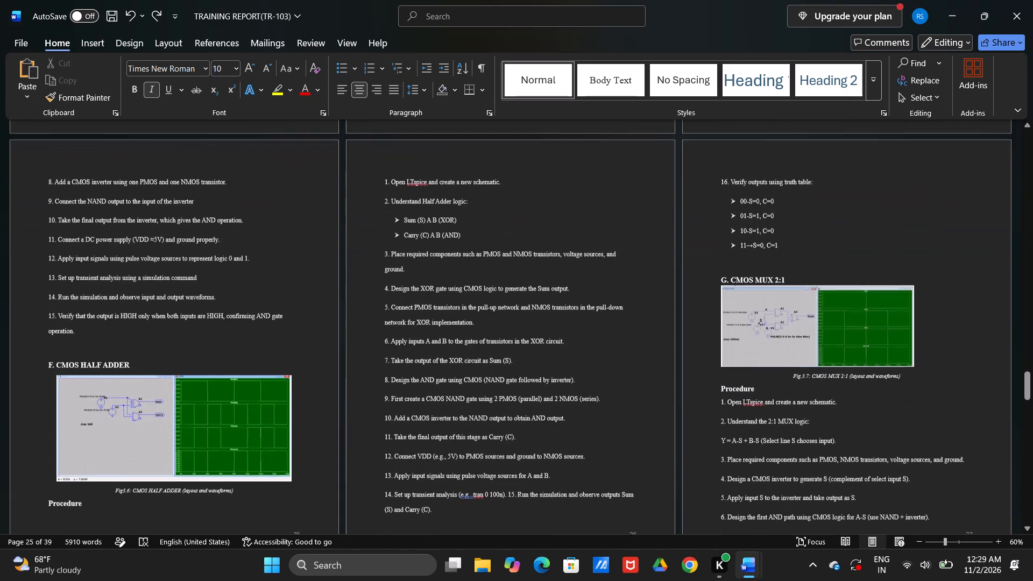
pyautogui.scroll(-2, 769, 329)
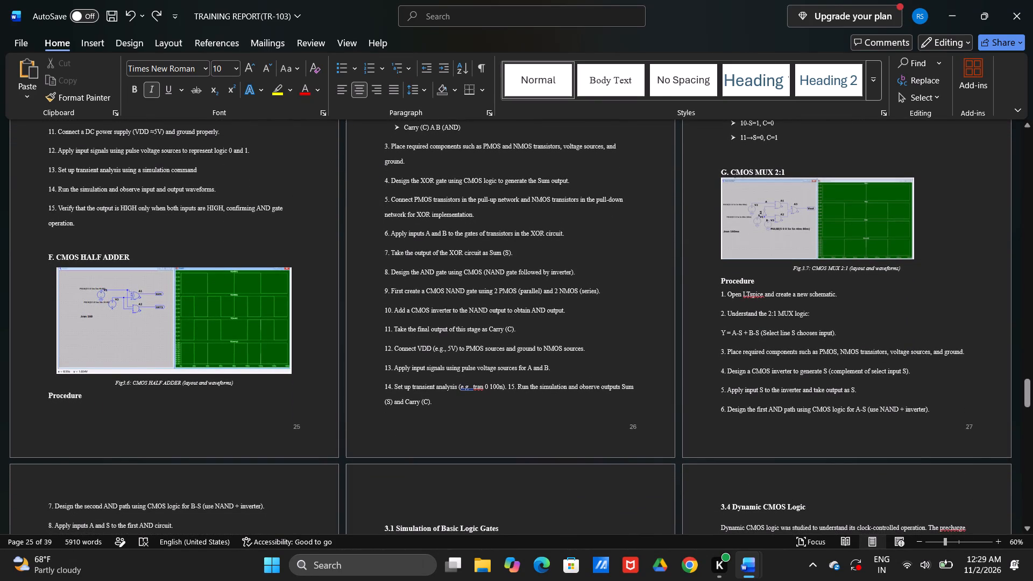
pyautogui.hotkey('alt', 'Tab')
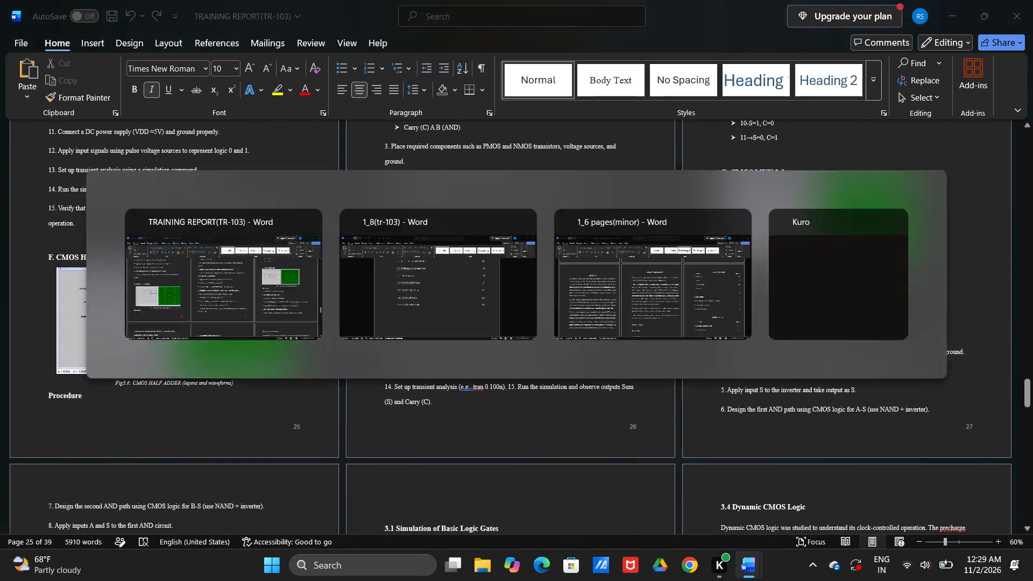
pyautogui.press('space')
pyautogui.press('space')
pyautogui.press('space')
pyautogui.press('space')
pyautogui.press('space')
pyautogui.press('space')
pyautogui.press('space')
pyautogui.press('space')
pyautogui.press('space')
pyautogui.press('space')
pyautogui.press('space')
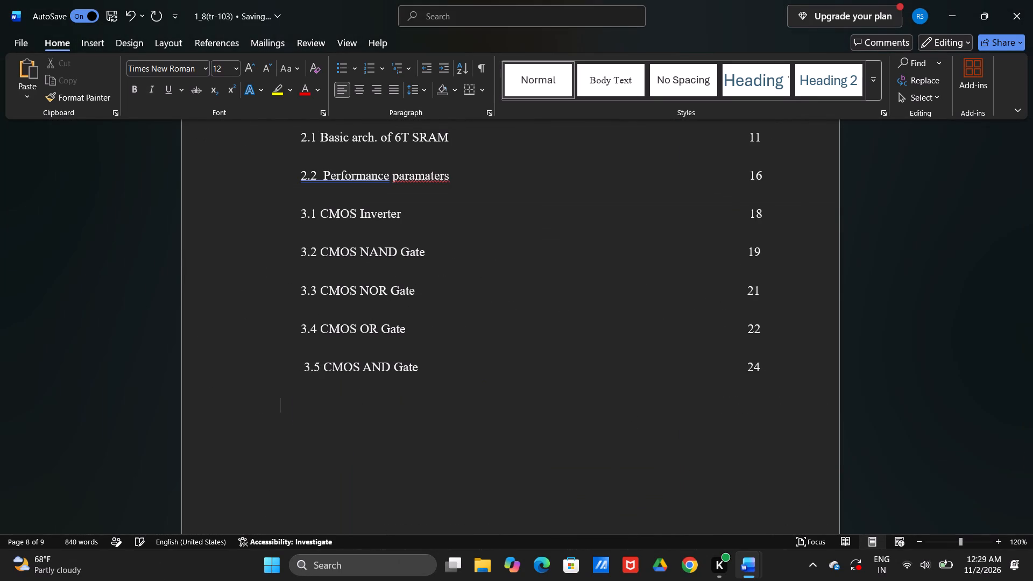
pyautogui.press('space')
pyautogui.press('space')
pyautogui.press('space')
pyautogui.press('space')
pyautogui.write('3.6')
pyautogui.press('space')
pyautogui.write('CMOAS \\')
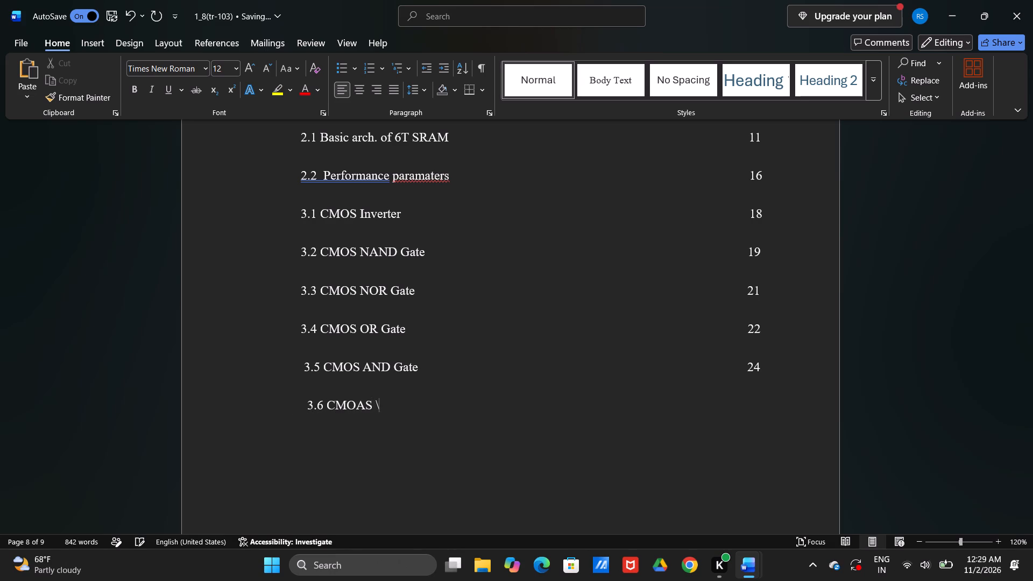
pyautogui.press('BackSpace')
pyautogui.press('BackSpace')
pyautogui.press('BackSpace')
pyautogui.press('BackSpace')
pyautogui.write('S HALF A')
pyautogui.write('DDEE')
pyautogui.press('BackSpace')
pyautogui.press('r')
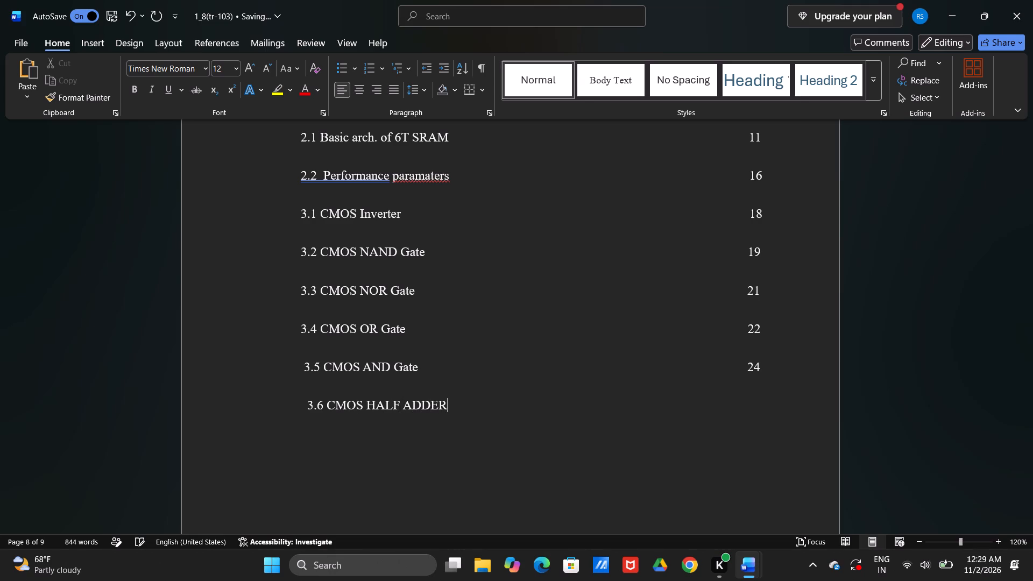
# Add page number 25 to the 3.6 CMOS HALF ADDER entry, aligned with the page numbers above it.
pyautogui.click(751, 382)
pyautogui.click(717, 410)
pyautogui.press('space')
pyautogui.press('space')
pyautogui.press('space')
pyautogui.press('space')
pyautogui.press('space')
pyautogui.press('space')
pyautogui.press('space')
pyautogui.press('space')
pyautogui.press('space')
pyautogui.press('space')
pyautogui.press('space')
pyautogui.press('space')
pyautogui.press('space')
pyautogui.press('space')
pyautogui.press('space')
pyautogui.press('space')
pyautogui.press('space')
pyautogui.press('space')
pyautogui.press('space')
pyautogui.press('space')
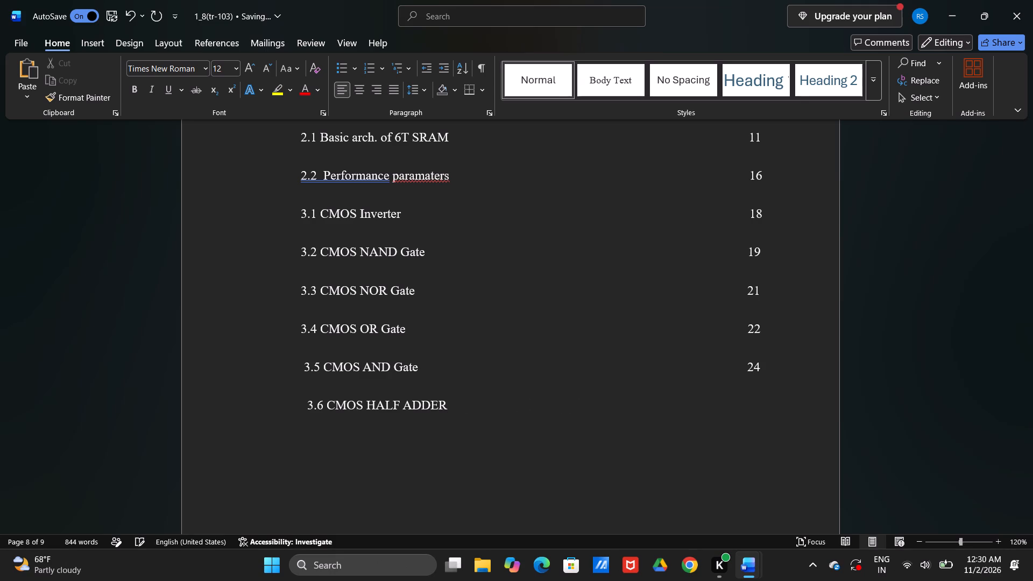
pyautogui.press('space')
pyautogui.press('space')
pyautogui.press('space')
pyautogui.write('25+')
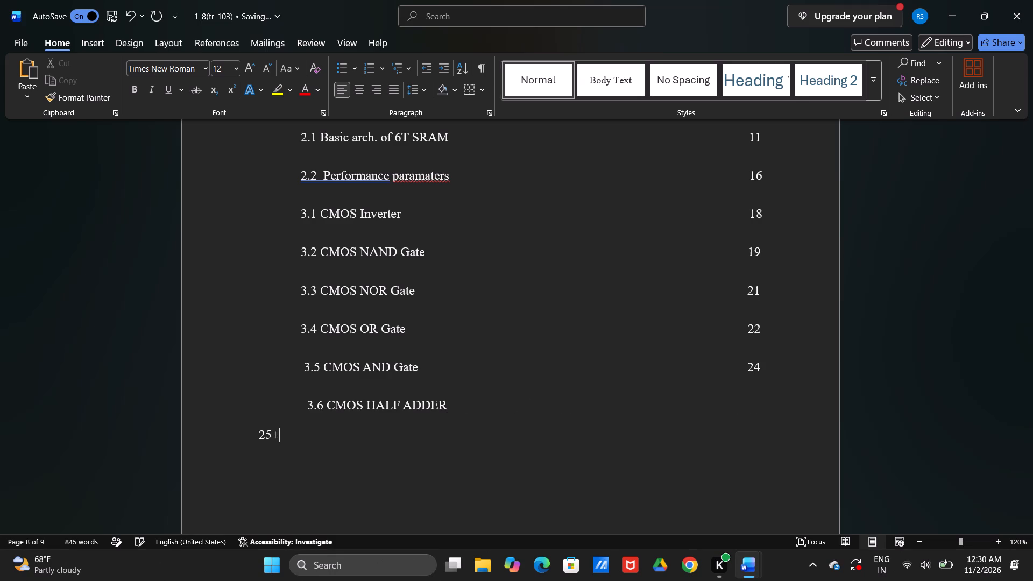
pyautogui.press('BackSpace')
pyautogui.press('BackSpace')
pyautogui.press('BackSpace')
pyautogui.press('space')
pyautogui.write('25')
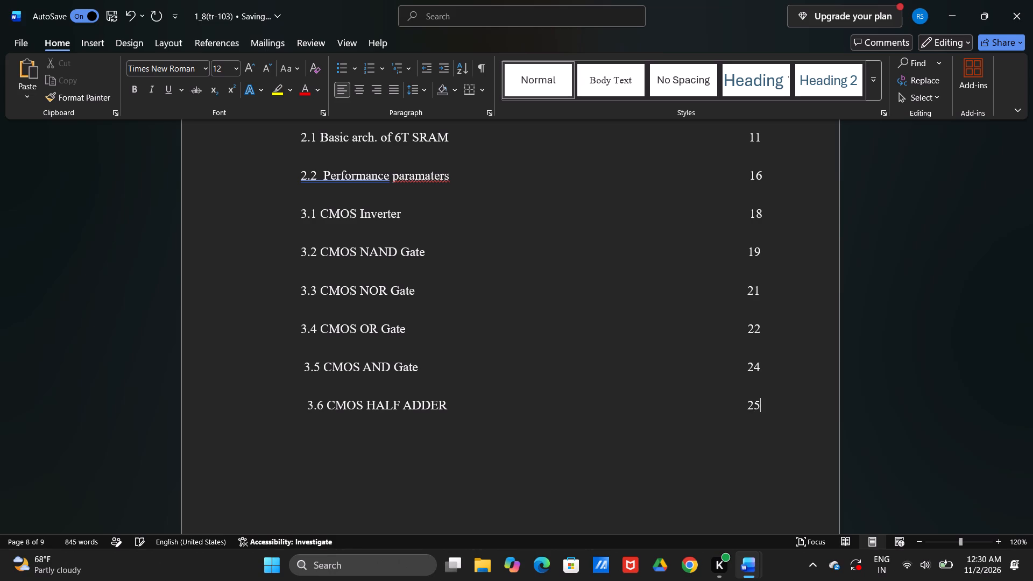
# Add the indented entry "3.7 CMOS MUX 2:1" below the 3.6 entry, following the report's figure 3.7 caption, and space across to the page-number column.
pyautogui.press('Return')
pyautogui.press('space')
pyautogui.press('space')
pyautogui.press('space')
pyautogui.press('space')
pyautogui.press('space')
pyautogui.press('space')
pyautogui.press('space')
pyautogui.press('space')
pyautogui.press('space')
pyautogui.press('space')
pyautogui.press('space')
pyautogui.press('space')
pyautogui.press('space')
pyautogui.press('space')
pyautogui.press('space')
pyautogui.press('space')
pyautogui.write('3.7')
pyautogui.press('space')
pyautogui.write('CMOS')
pyautogui.press('space')
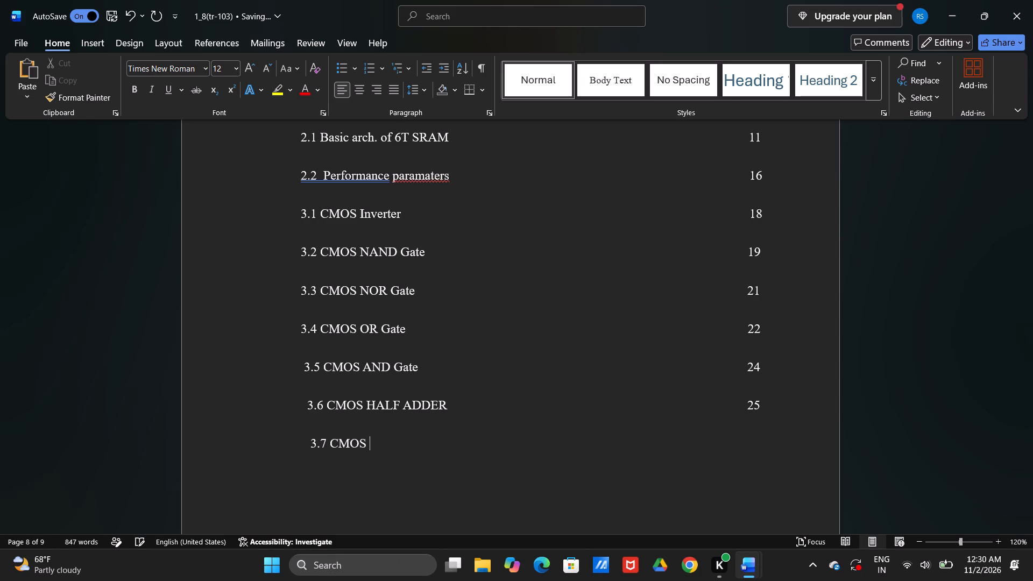
pyautogui.hotkey('alt', 'Tab')
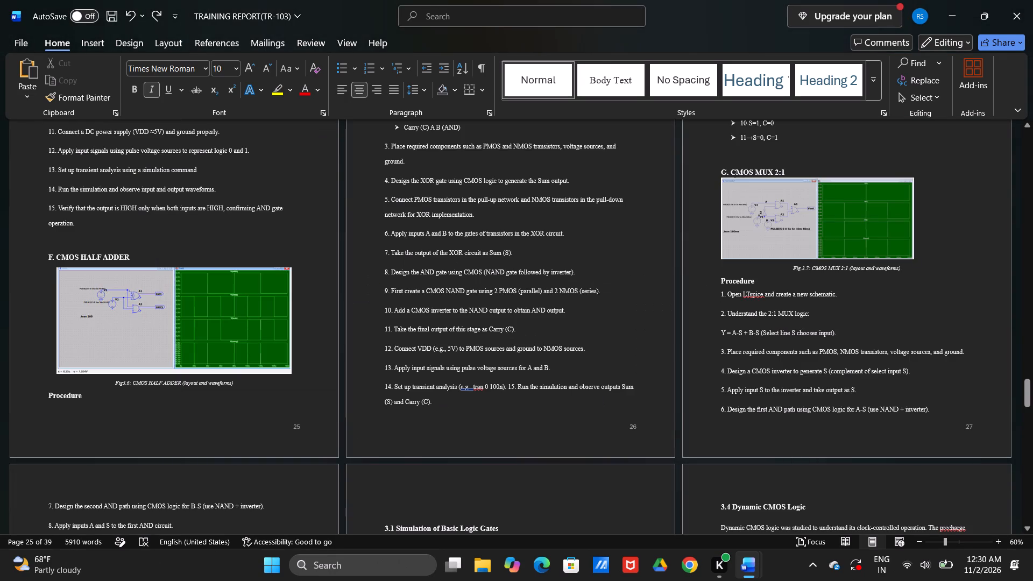
pyautogui.hotkey('alt', 'Tab')
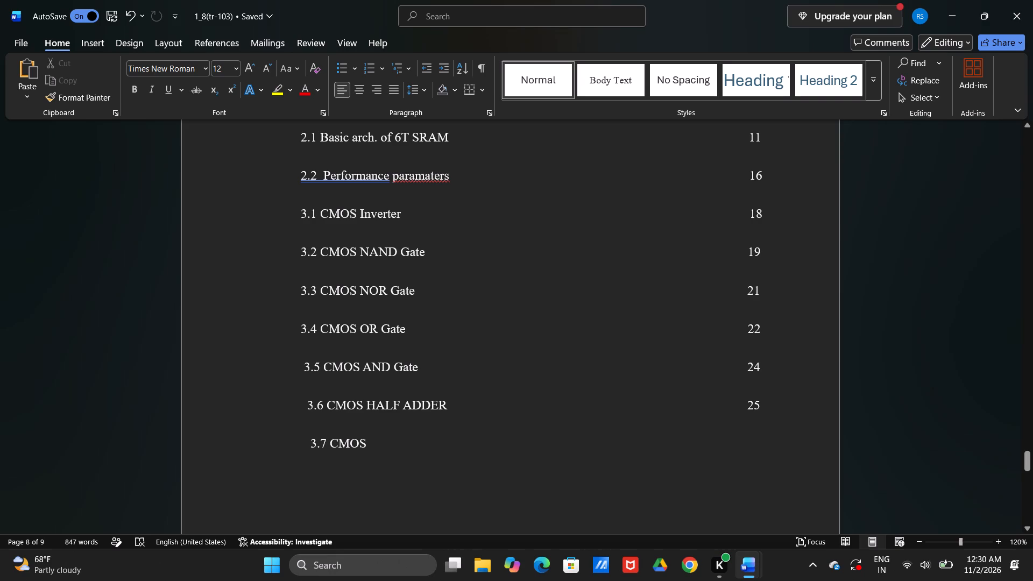
pyautogui.write('MU')
pyautogui.press('x')
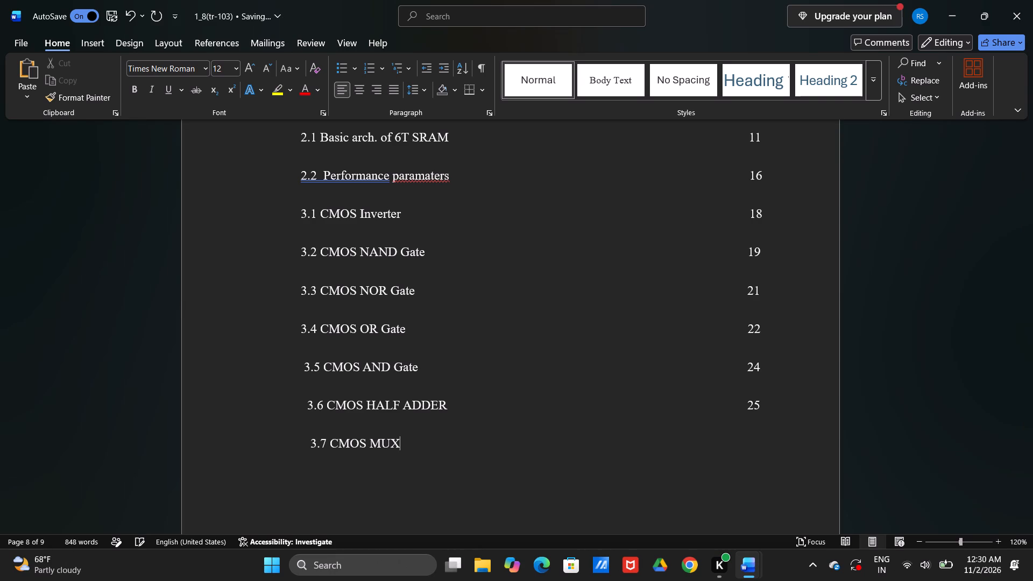
pyautogui.hotkey('alt', 'Tab')
pyautogui.hotkey('alt', 'Tab')
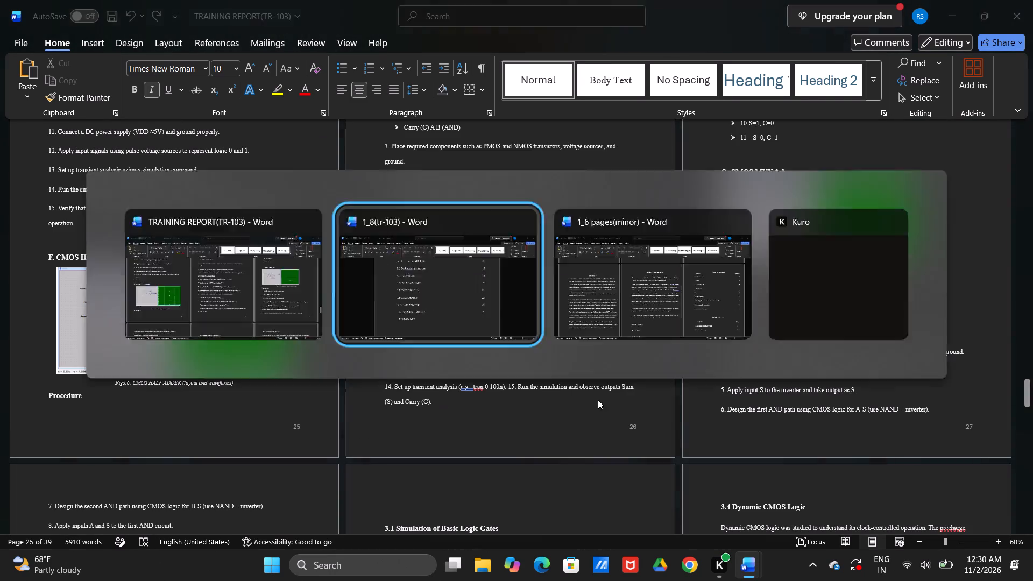
pyautogui.press('space')
pyautogui.press('2')
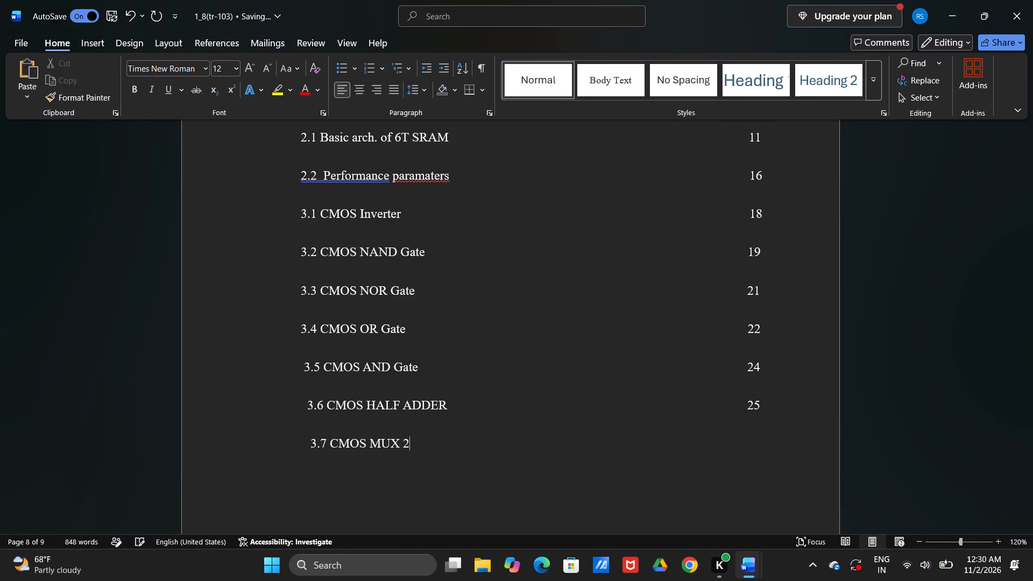
pyautogui.write(':1')
pyautogui.press('space')
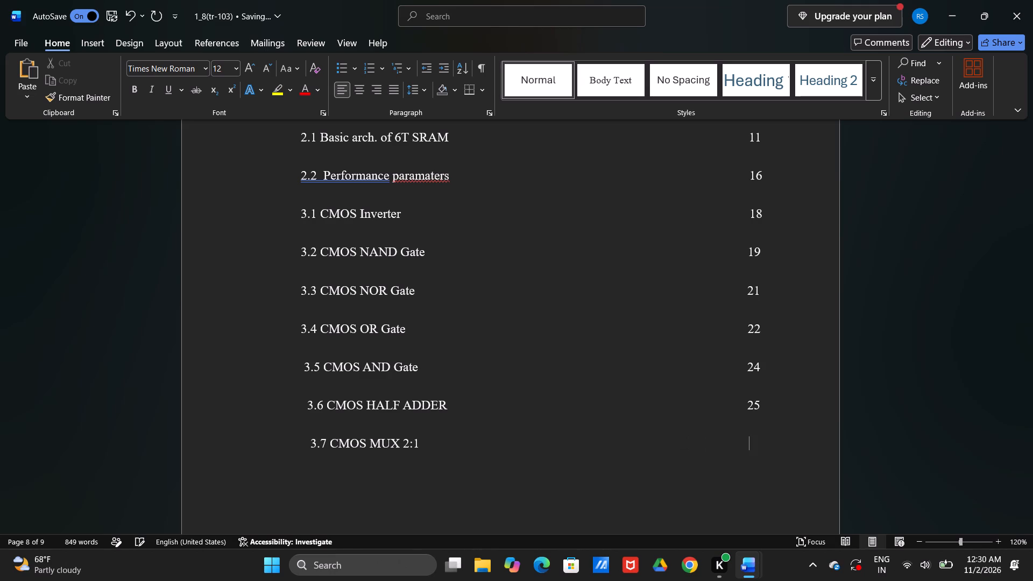
# Enter page number 27 for the 3.7 CMOS MUX 2:1 entry.
pyautogui.write('27')
# Switch to the TRAINING REPORT(TR-103) document and examine its closing pages, from the conclusion and future scope to the references.
pyautogui.scroll(-2, 598, 400)
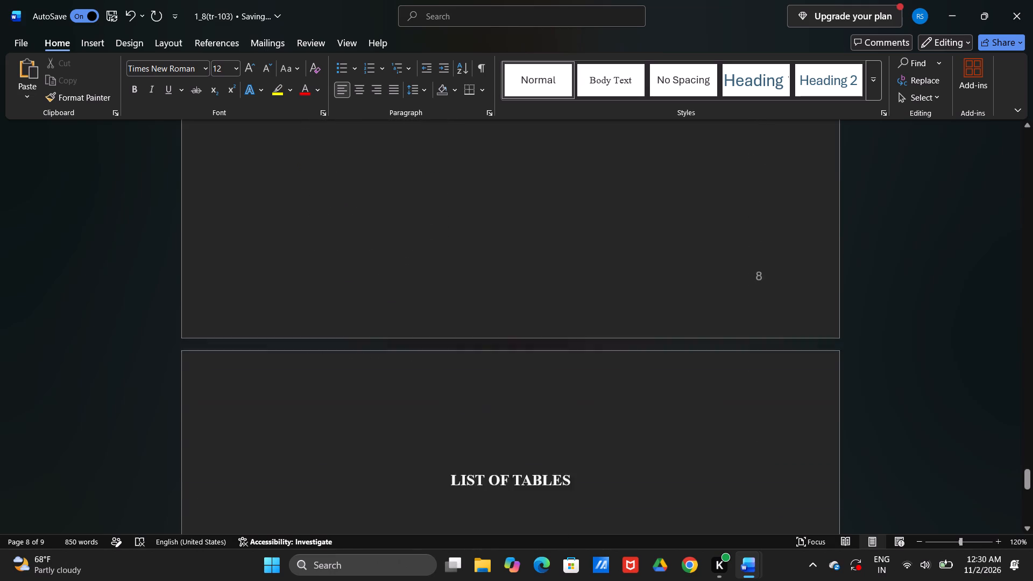
pyautogui.scroll(-1, 598, 400)
pyautogui.scroll(1, 598, 400)
pyautogui.hotkey('alt', 'Tab')
pyautogui.scroll(-1, 598, 400)
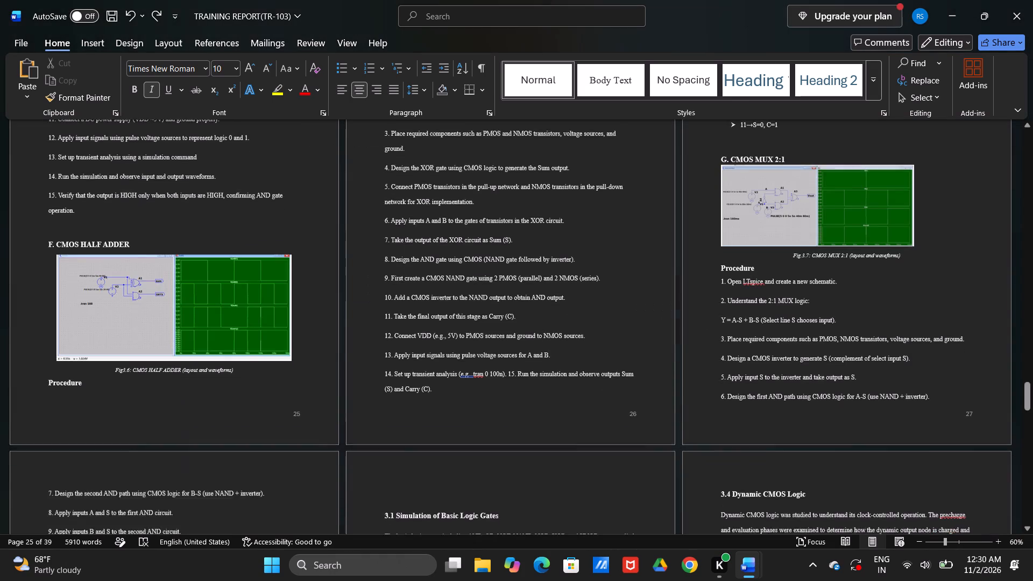
pyautogui.scroll(-5, 598, 400)
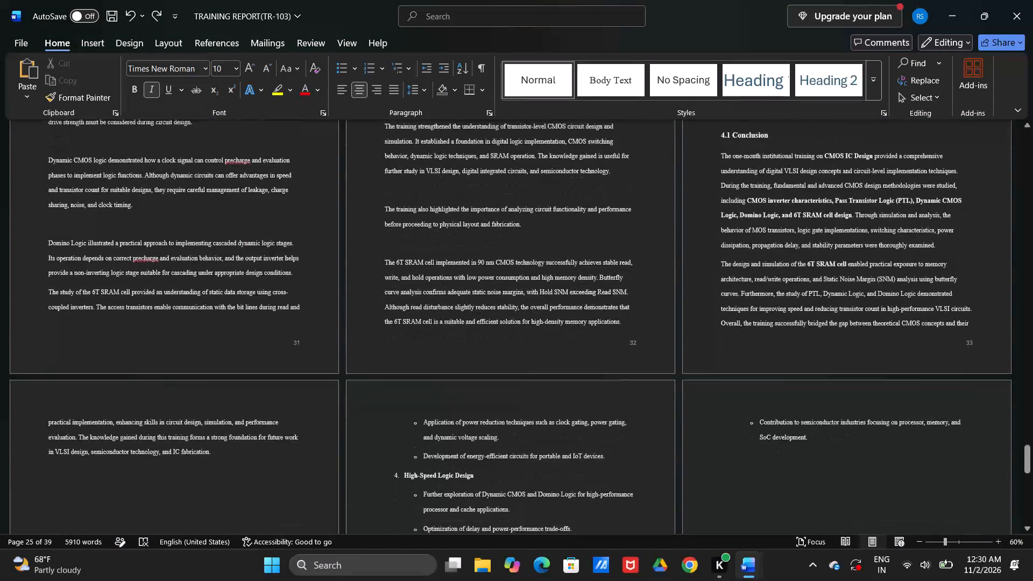
pyautogui.scroll(-4, 598, 400)
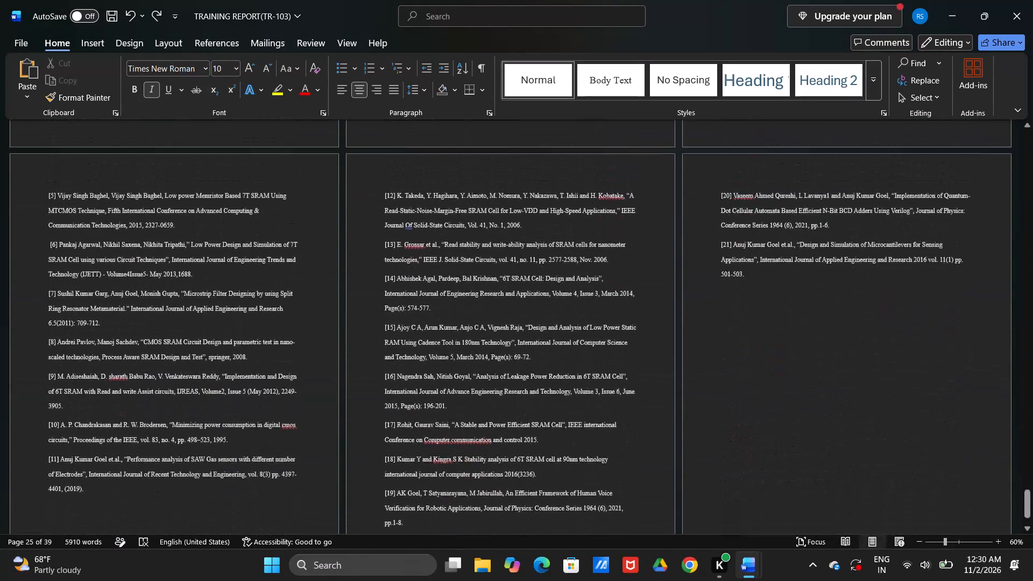
pyautogui.scroll(4, 598, 400)
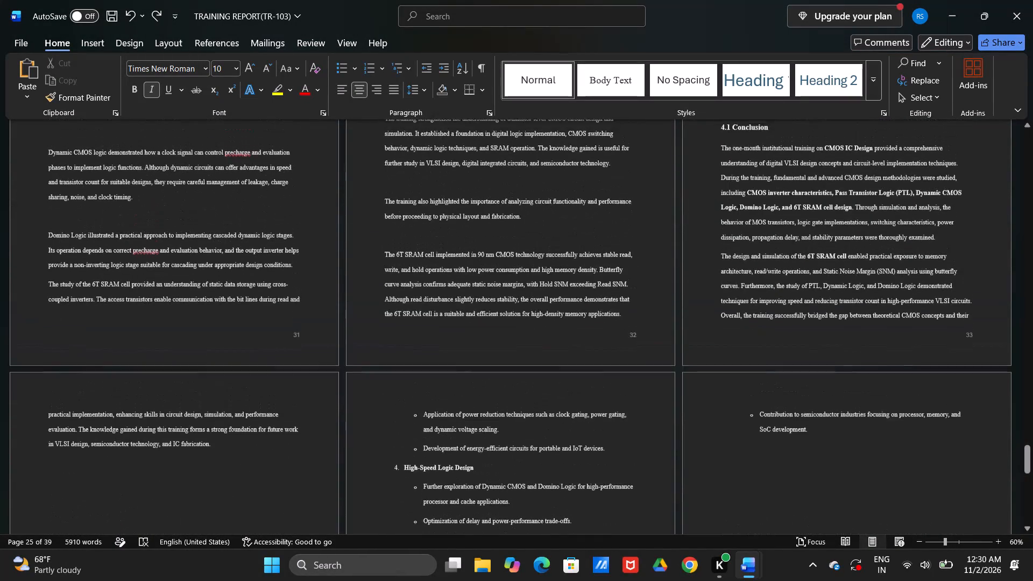
pyautogui.scroll(-2, 598, 400)
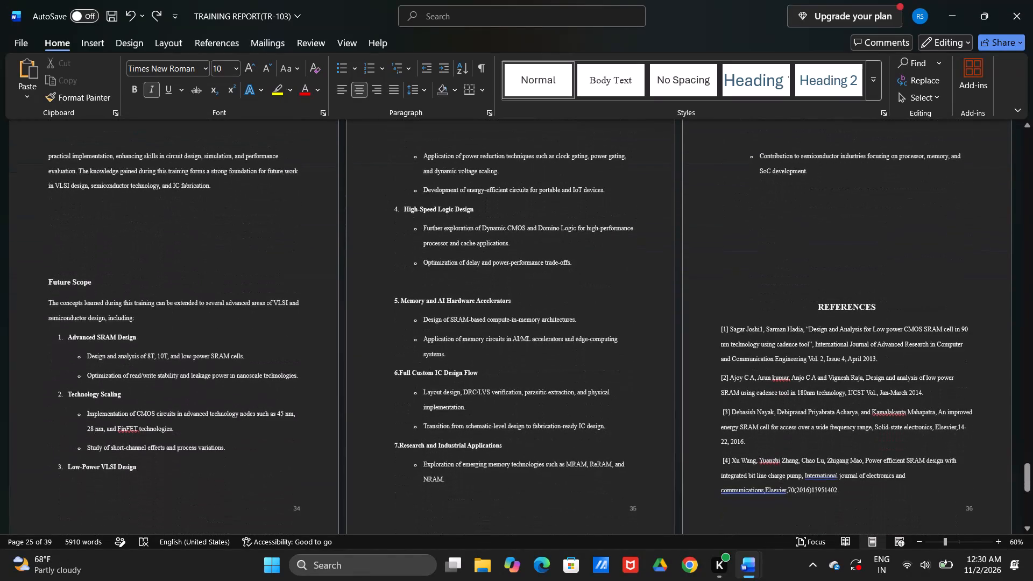
pyautogui.hscroll(1, 739, 332)
pyautogui.keyDown('ctrl'); pyautogui.scroll(4, 739, 332); pyautogui.keyUp('ctrl')
pyautogui.scroll(-1, 739, 332)
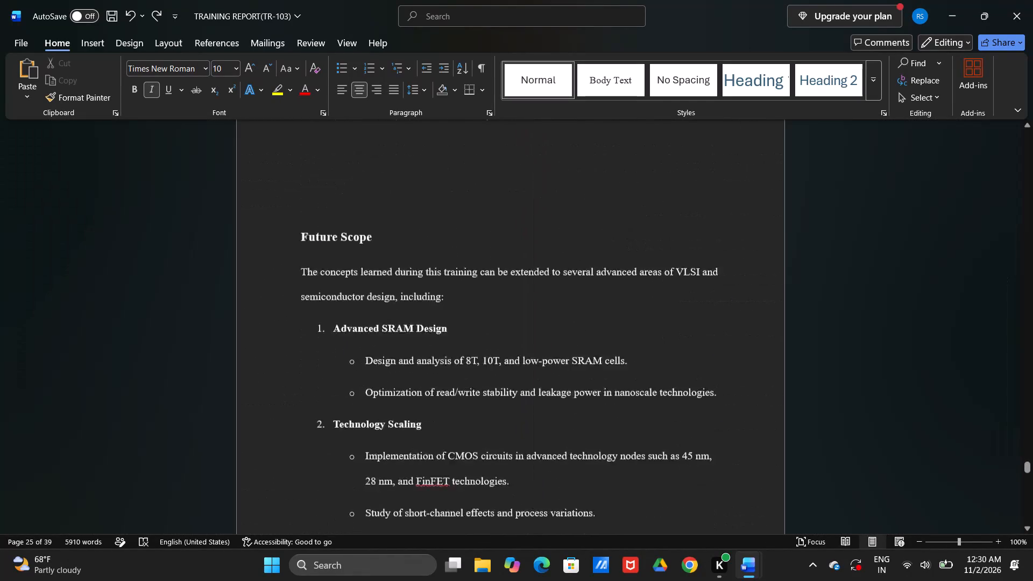
pyautogui.scroll(-5, 739, 332)
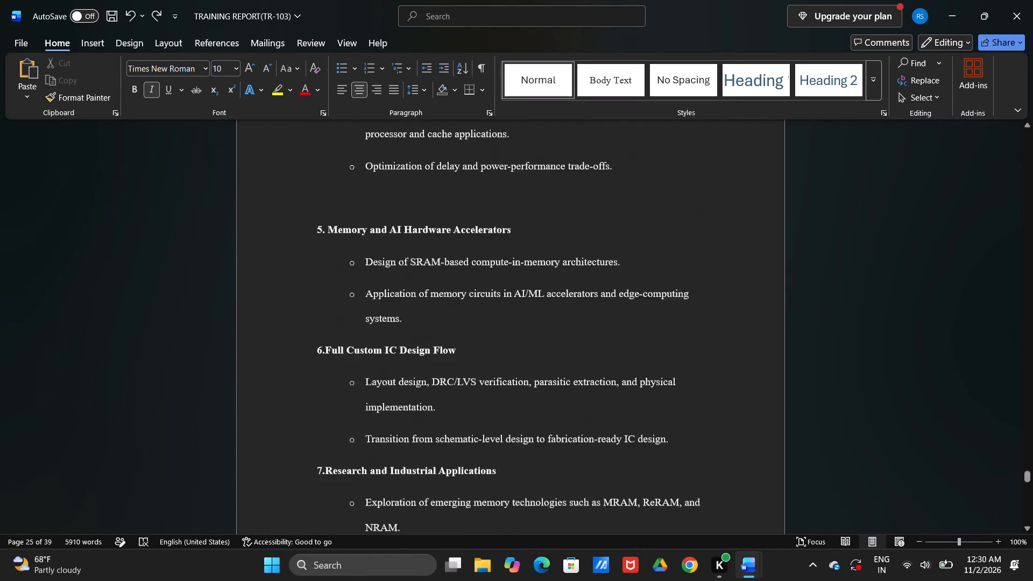
pyautogui.scroll(-4, 739, 332)
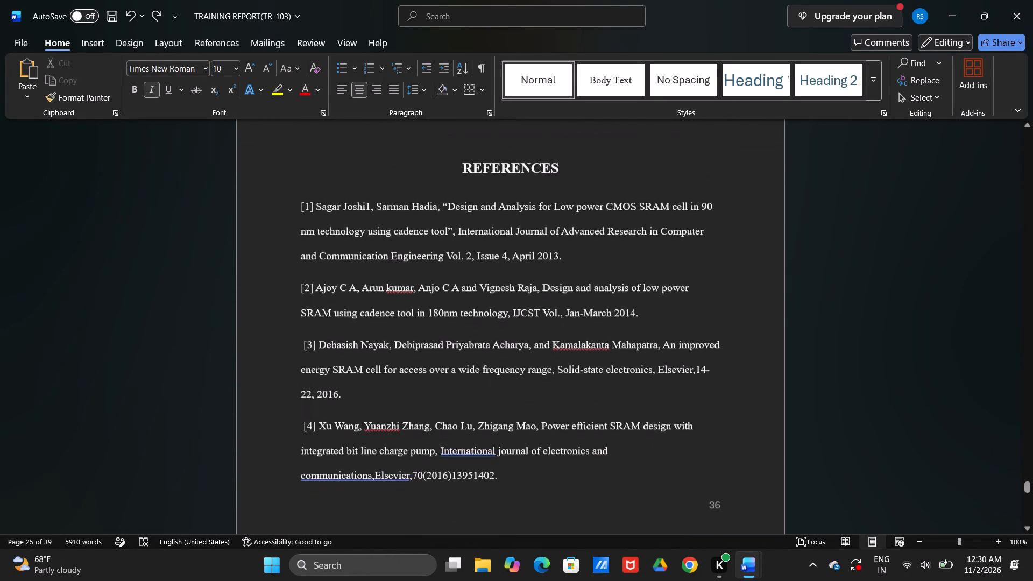
pyautogui.scroll(-1, 739, 332)
pyautogui.scroll(2, 542, 144)
pyautogui.scroll(-1, 542, 144)
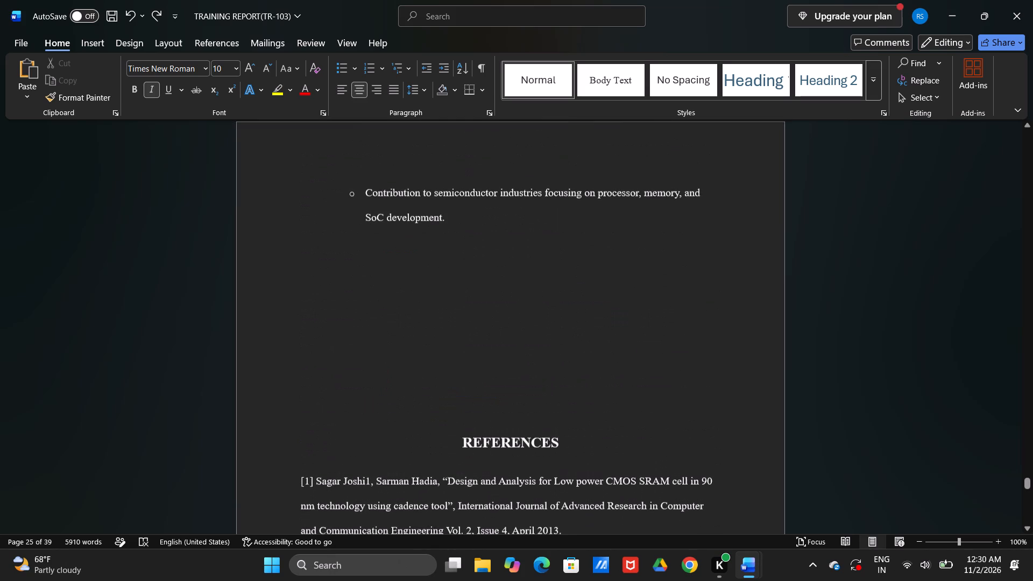
# Insert eight blank lines above the REFERENCES heading to push it further down.
pyautogui.scroll(-1, 542, 144)
pyautogui.click(456, 378)
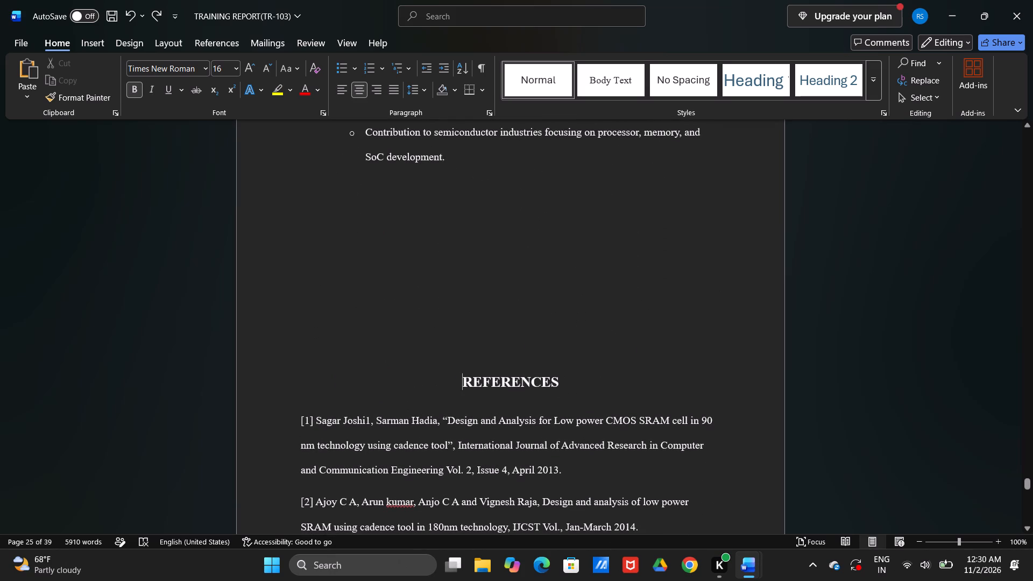
pyautogui.press('Return')
pyautogui.press('Return')
pyautogui.press('Return')
pyautogui.press('Return')
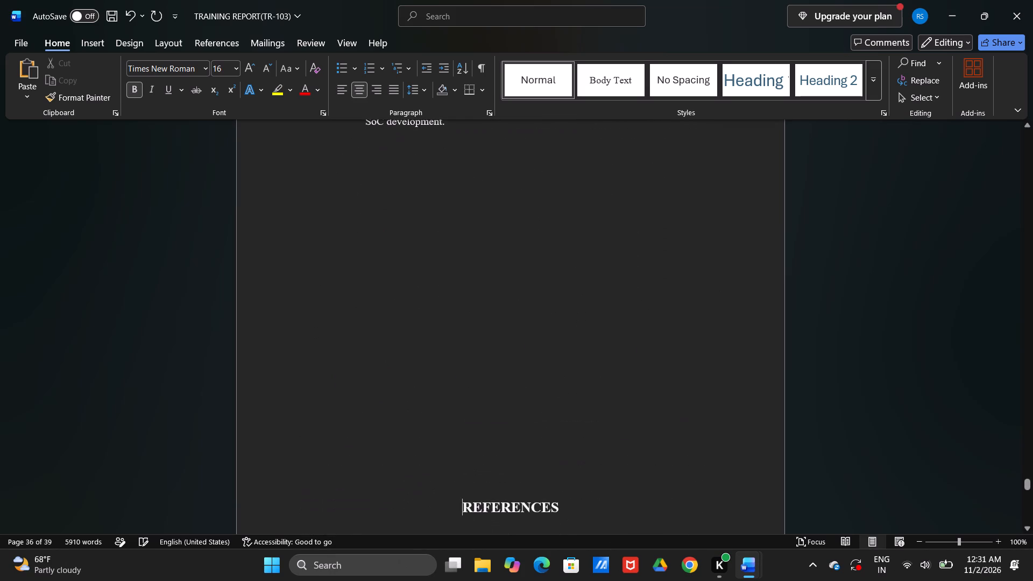
pyautogui.press('Return')
pyautogui.scroll(-1, 456, 378)
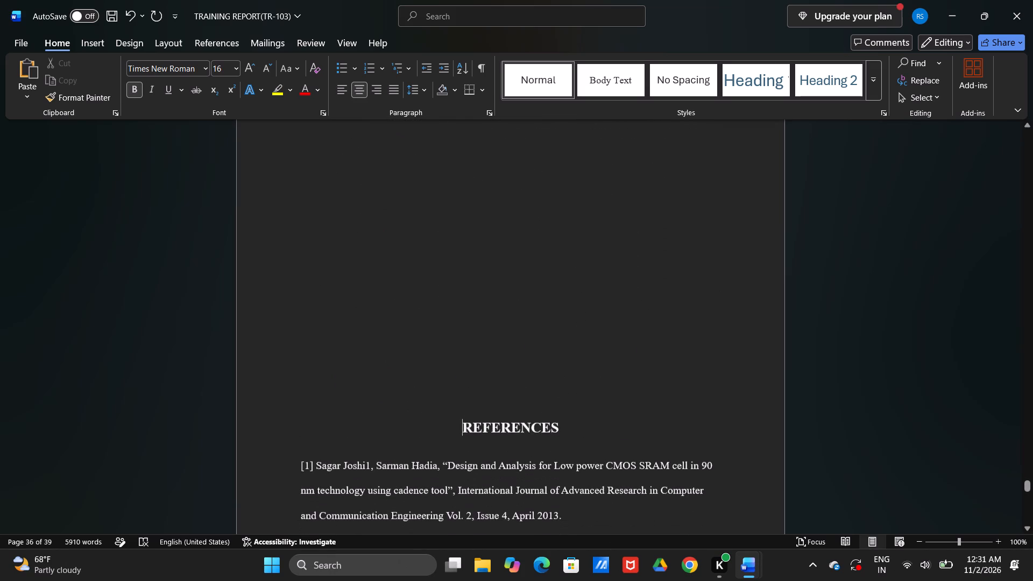
pyautogui.press('Return')
pyautogui.press('Return')
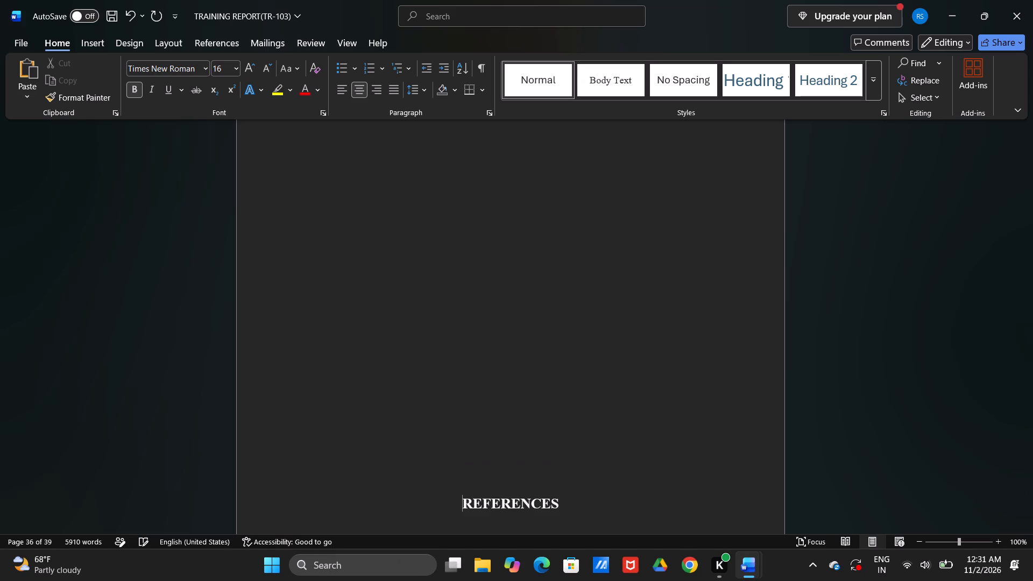
pyautogui.press('Return')
# Remove the blank lines between the end of the conclusion text and the Future Scope heading.
pyautogui.scroll(1, 456, 378)
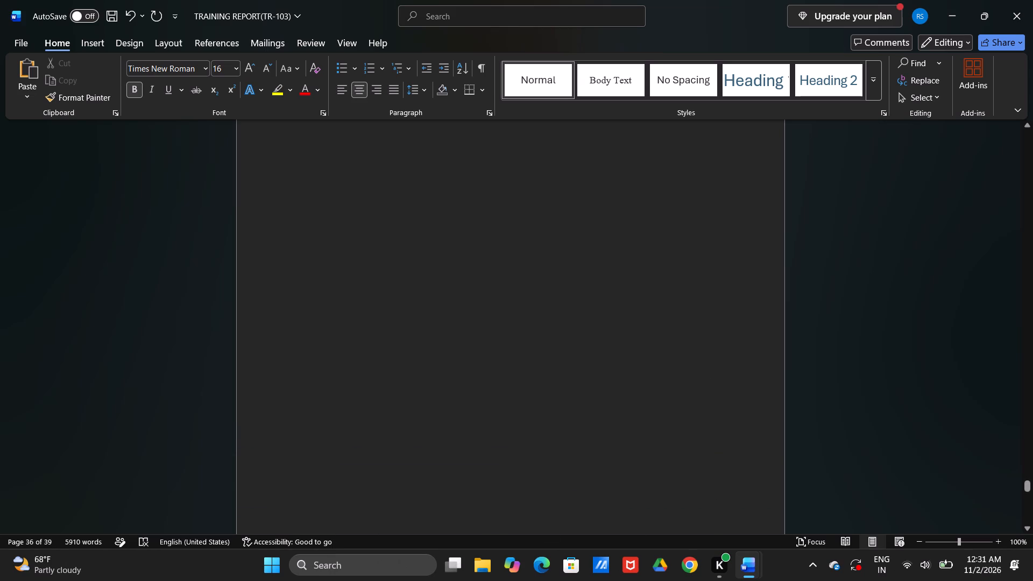
pyautogui.scroll(3, 456, 378)
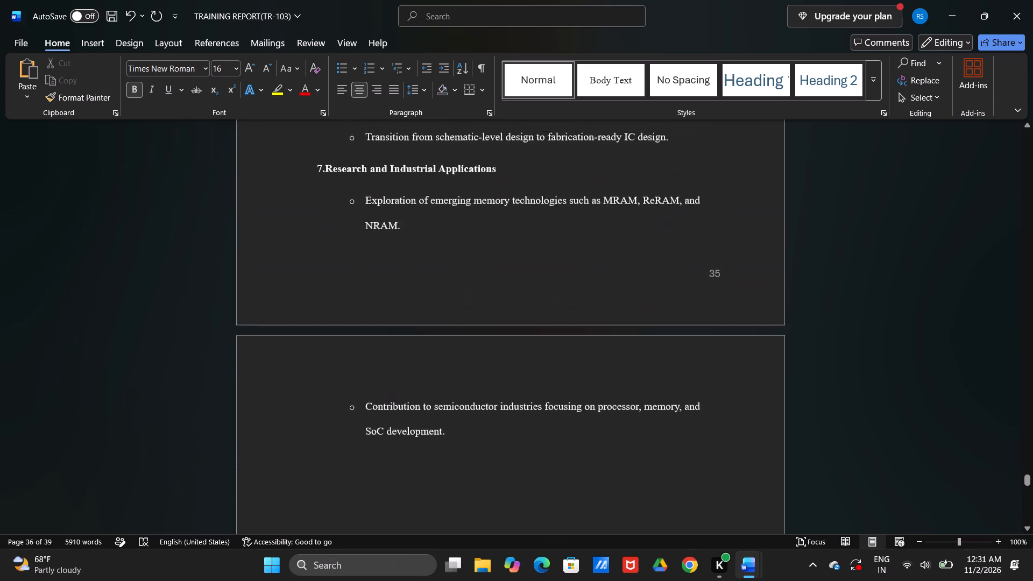
pyautogui.scroll(3, 456, 378)
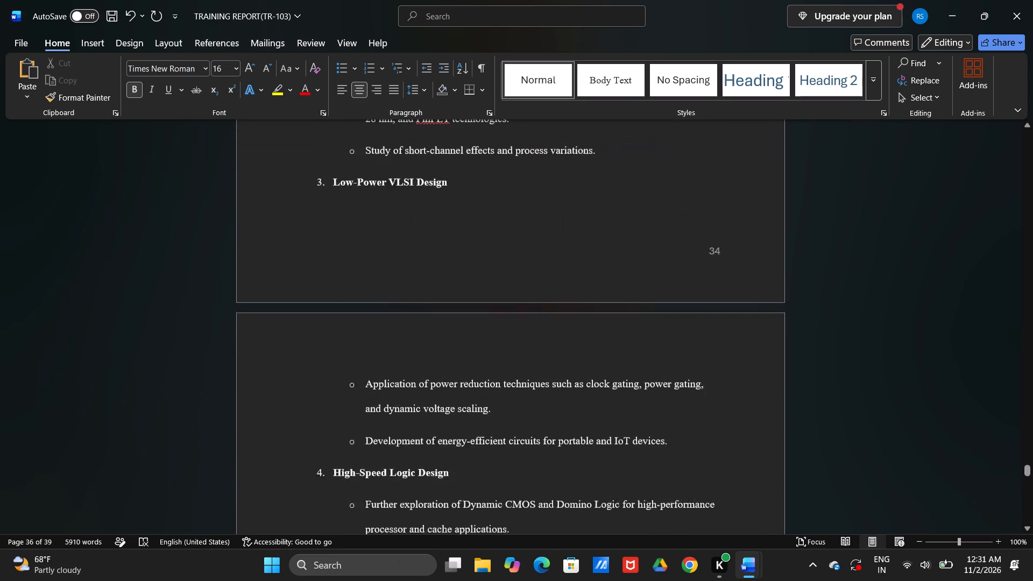
pyautogui.scroll(1, 456, 378)
pyautogui.scroll(-1, 328, 278)
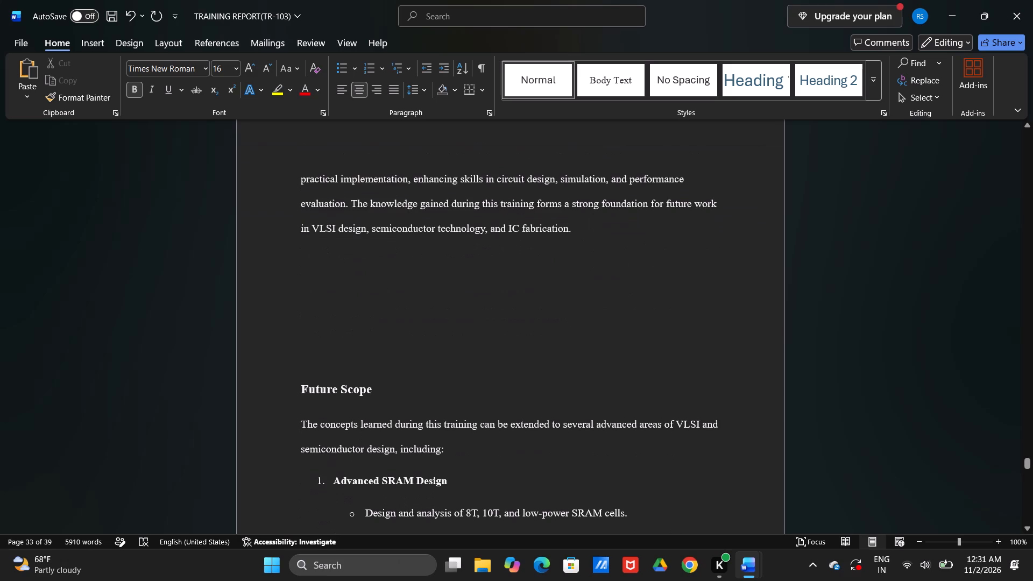
pyautogui.click(322, 346)
pyautogui.press('Delete')
pyautogui.press('BackSpace')
pyautogui.press('BackSpace')
pyautogui.press('BackSpace')
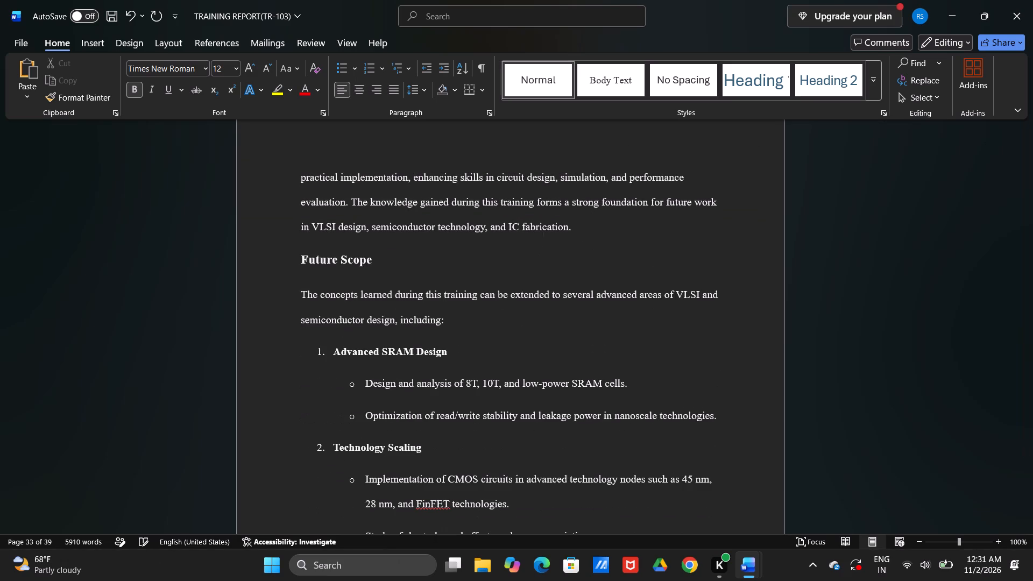
# Remove the blank lines above the CHAPTER-4 CONCLUSION & FUTURE SCOPE heading.
pyautogui.scroll(2, 322, 346)
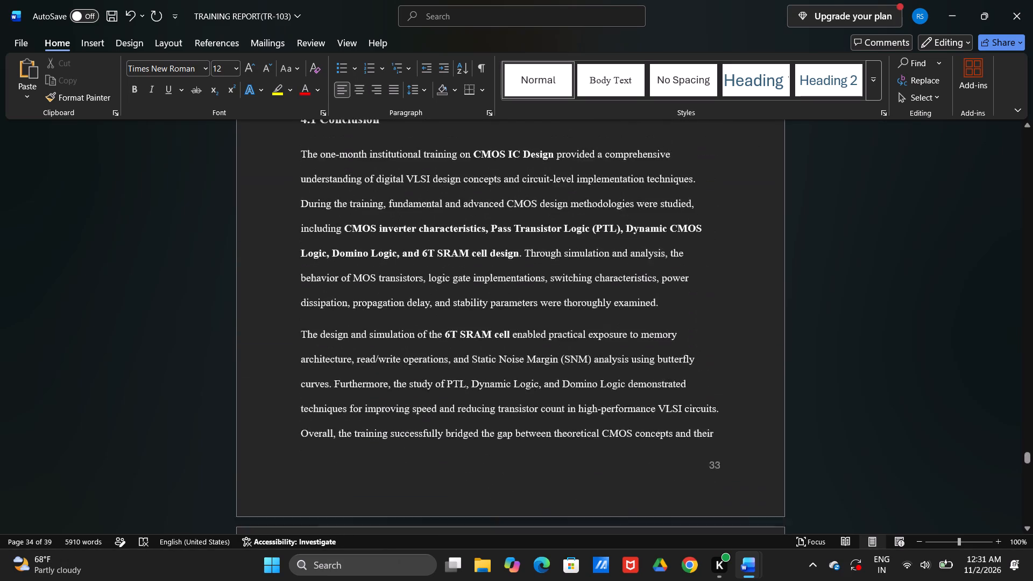
pyautogui.scroll(1, 322, 346)
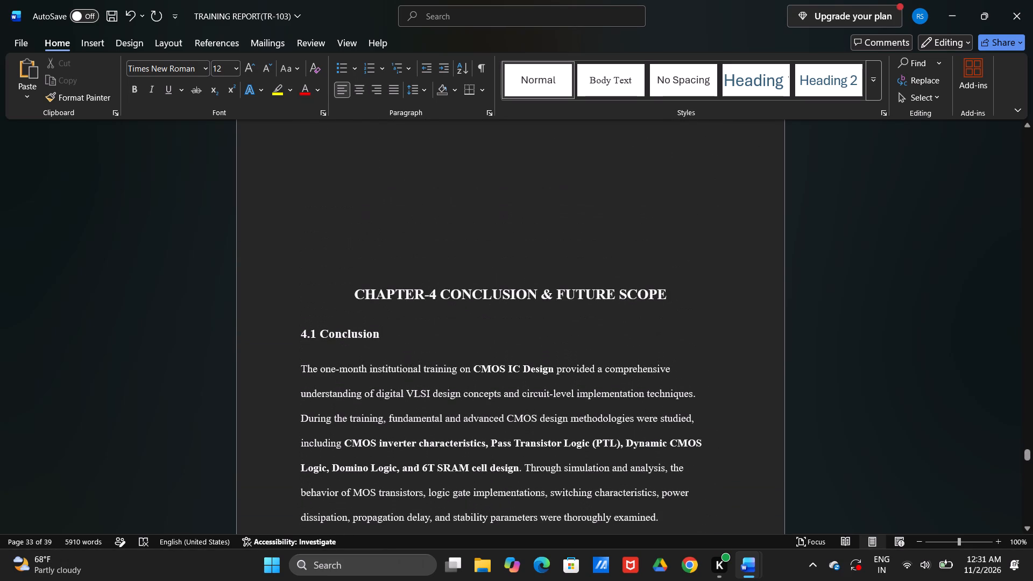
pyautogui.click(380, 271)
pyautogui.press('BackSpace')
pyautogui.press('BackSpace')
pyautogui.press('BackSpace')
pyautogui.press('BackSpace')
pyautogui.press('BackSpace')
pyautogui.press('BackSpace')
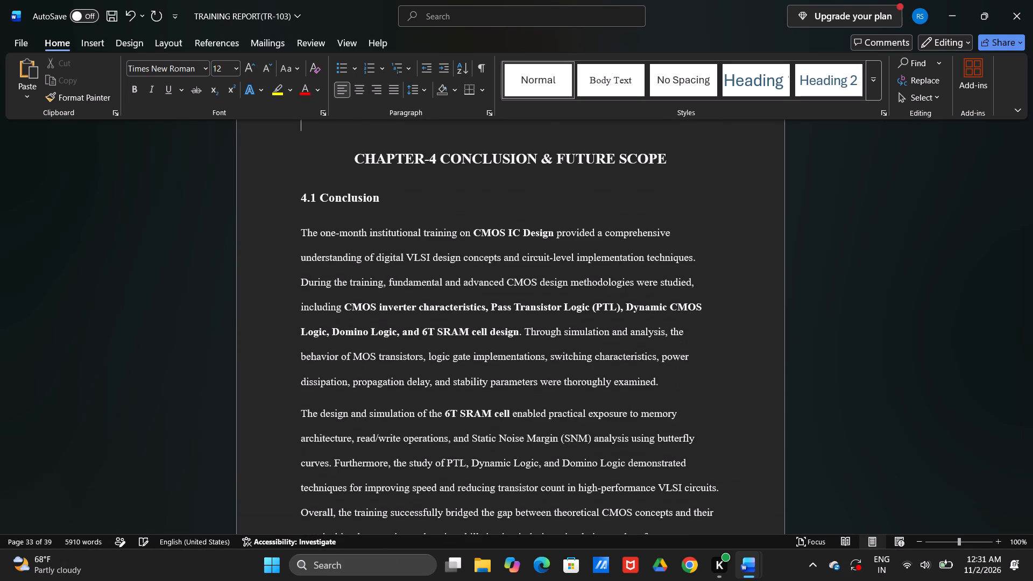
pyautogui.press('BackSpace')
pyautogui.scroll(1, 380, 271)
pyautogui.press('BackSpace')
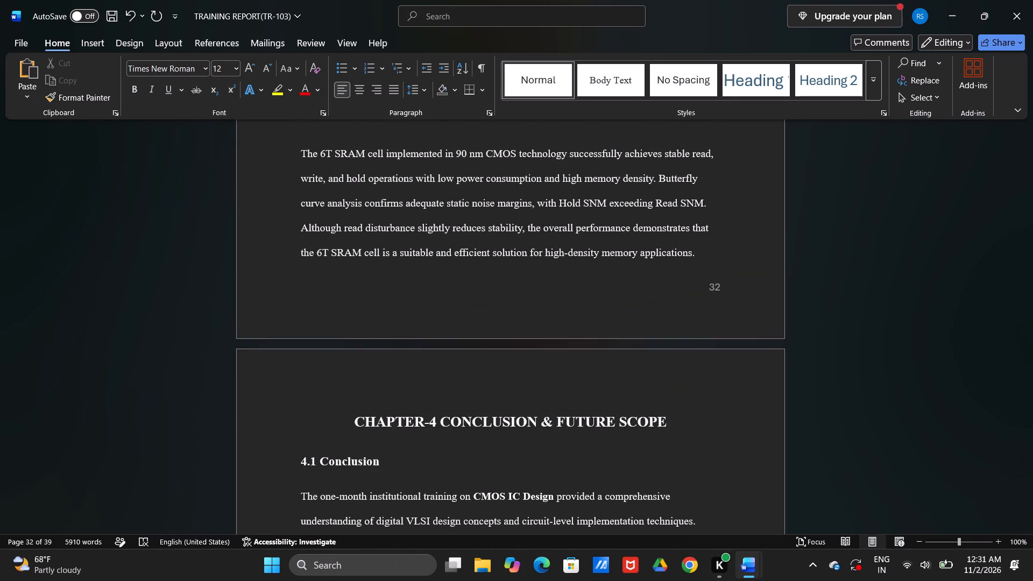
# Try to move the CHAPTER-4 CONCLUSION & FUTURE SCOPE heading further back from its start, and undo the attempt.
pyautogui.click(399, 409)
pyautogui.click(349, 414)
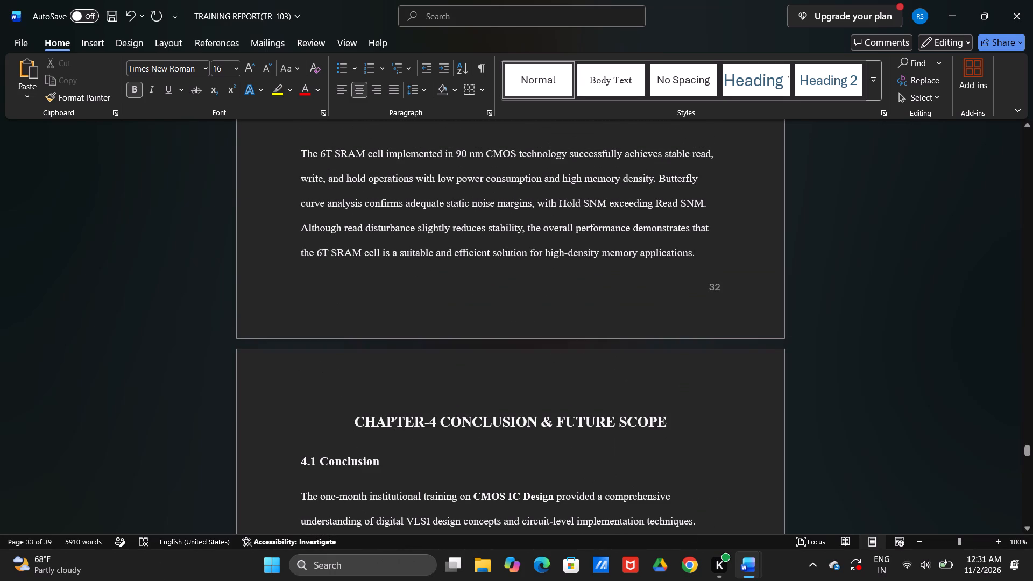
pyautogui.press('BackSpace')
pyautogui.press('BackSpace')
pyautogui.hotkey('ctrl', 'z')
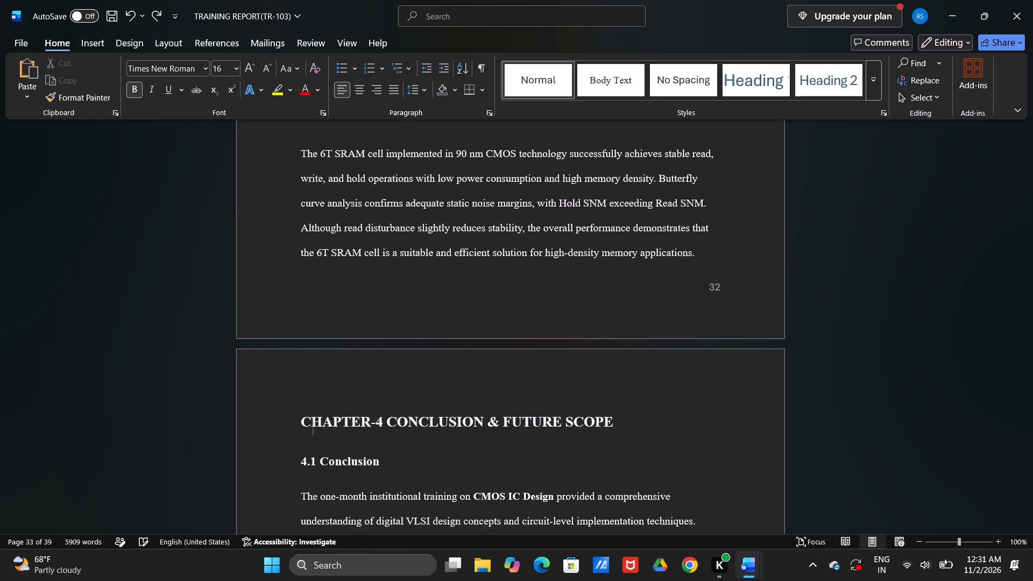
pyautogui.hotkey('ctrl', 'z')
# Remove one blank line between the basic logic gates text and the 3.2 CMOS Inverter heading.
pyautogui.scroll(3, 349, 414)
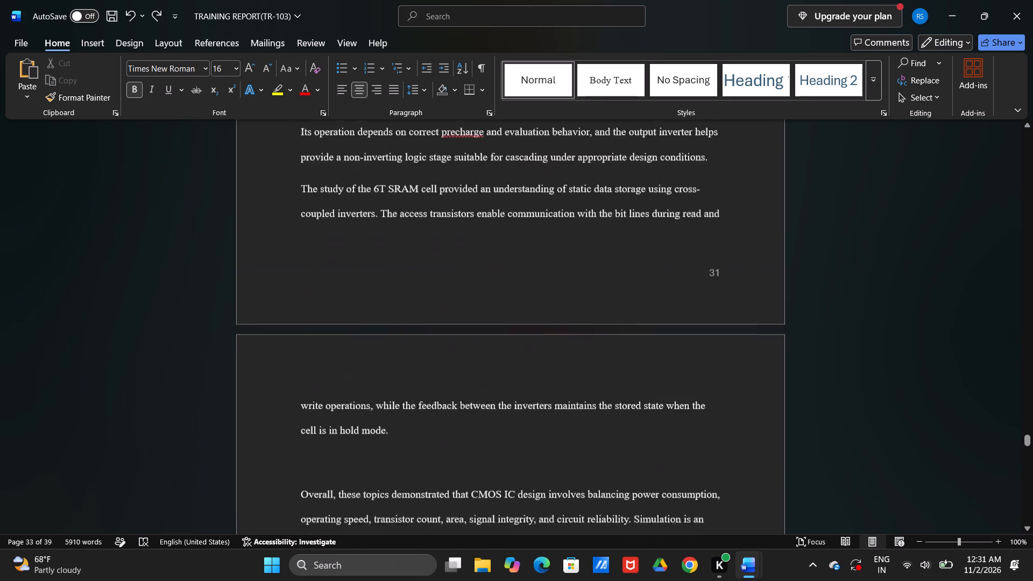
pyautogui.scroll(1, 349, 414)
pyautogui.scroll(-3, 349, 414)
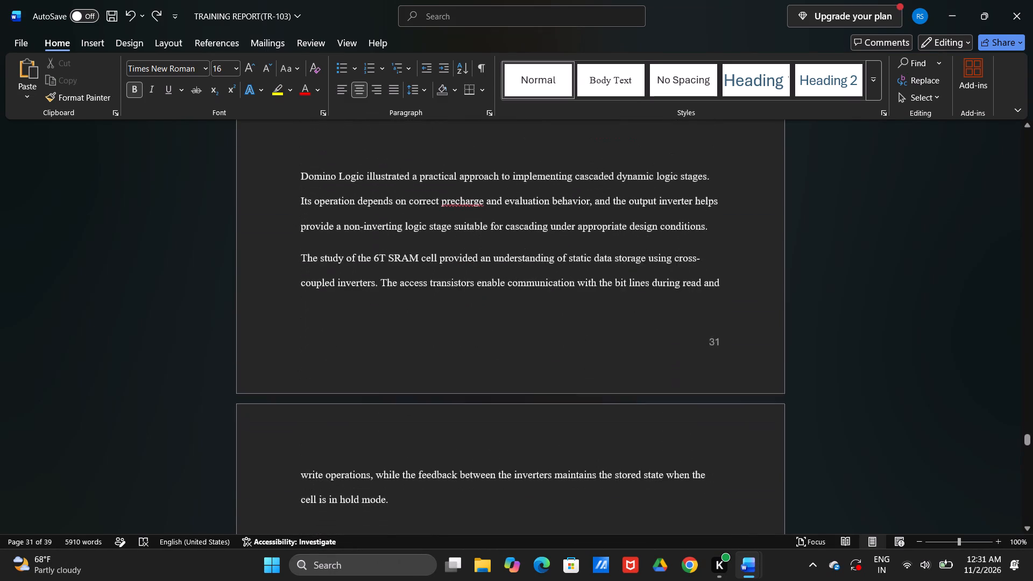
pyautogui.scroll(3, 349, 414)
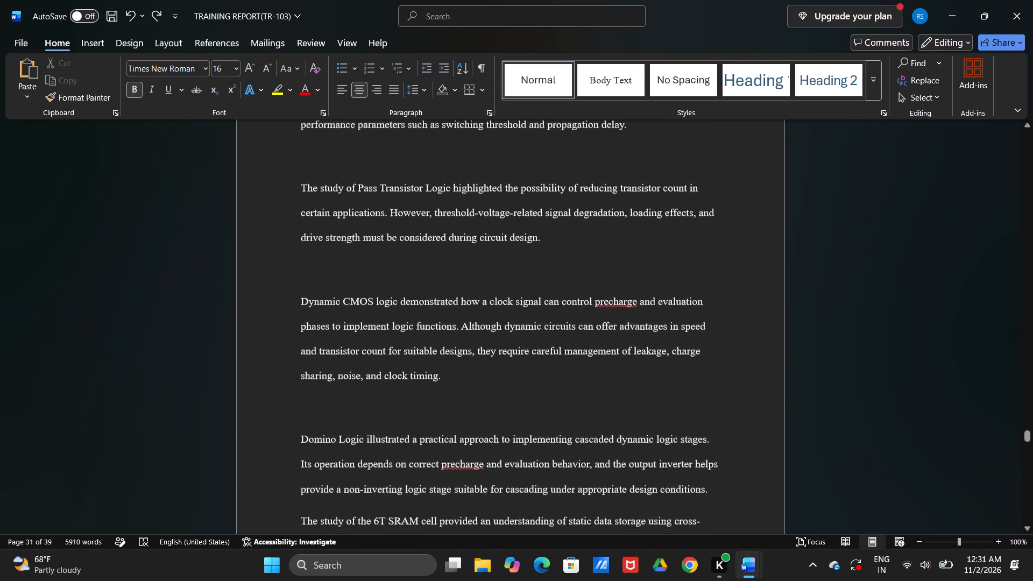
pyautogui.scroll(2, 349, 414)
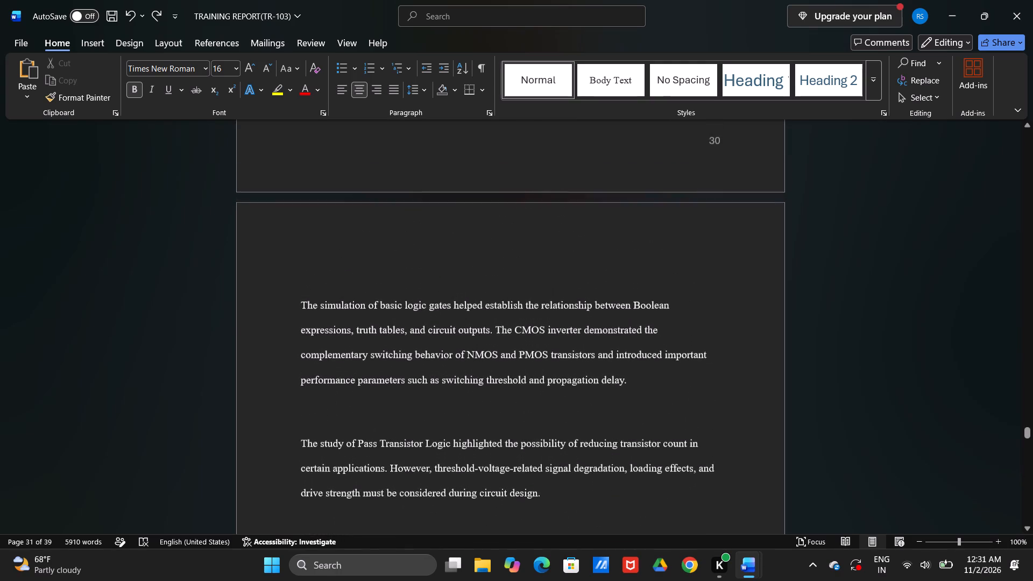
pyautogui.scroll(3, 349, 414)
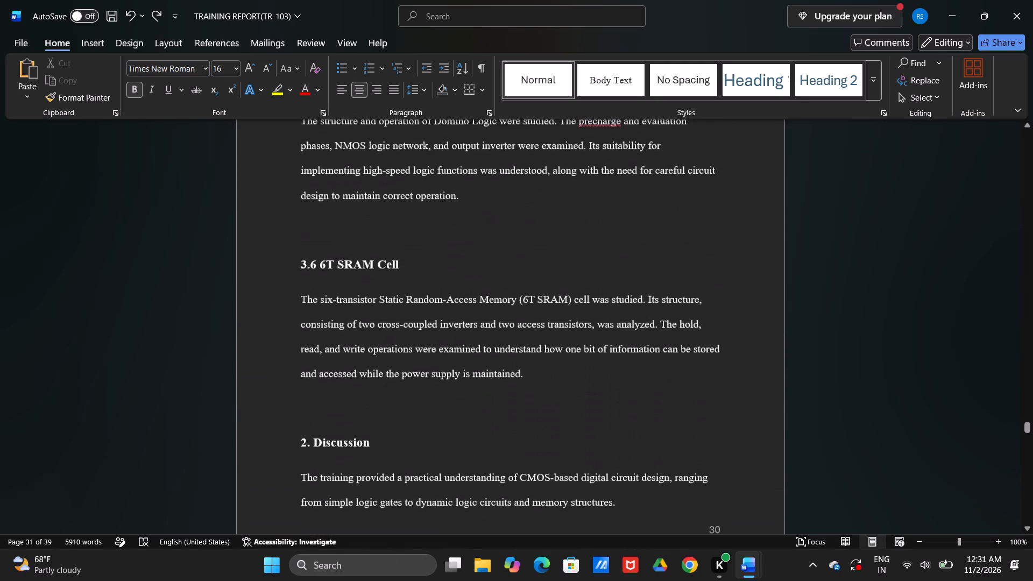
pyautogui.scroll(2, 349, 414)
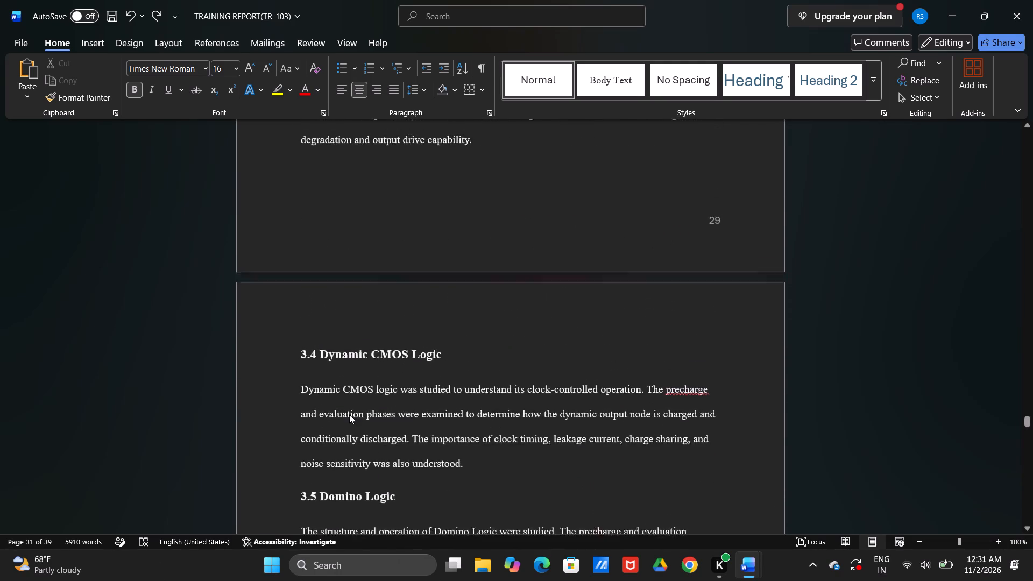
pyautogui.scroll(3, 349, 414)
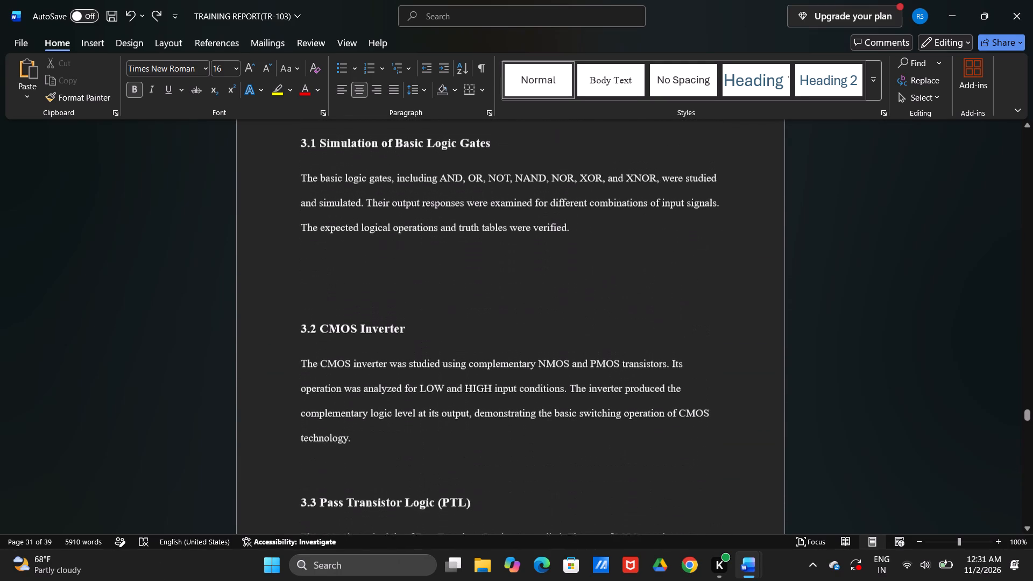
pyautogui.click(305, 287)
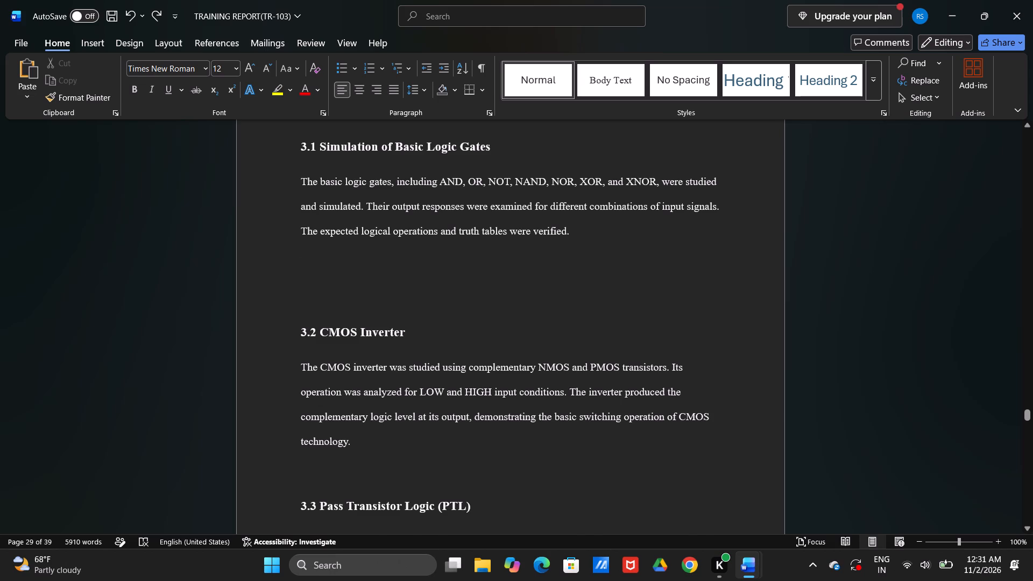
pyautogui.press('BackSpace')
# Check the heading spacing and page breaks around sections 3.1 to 3.5, and back through the CMOS MUX, half adder and AND gate sections.
pyautogui.scroll(-1, 305, 287)
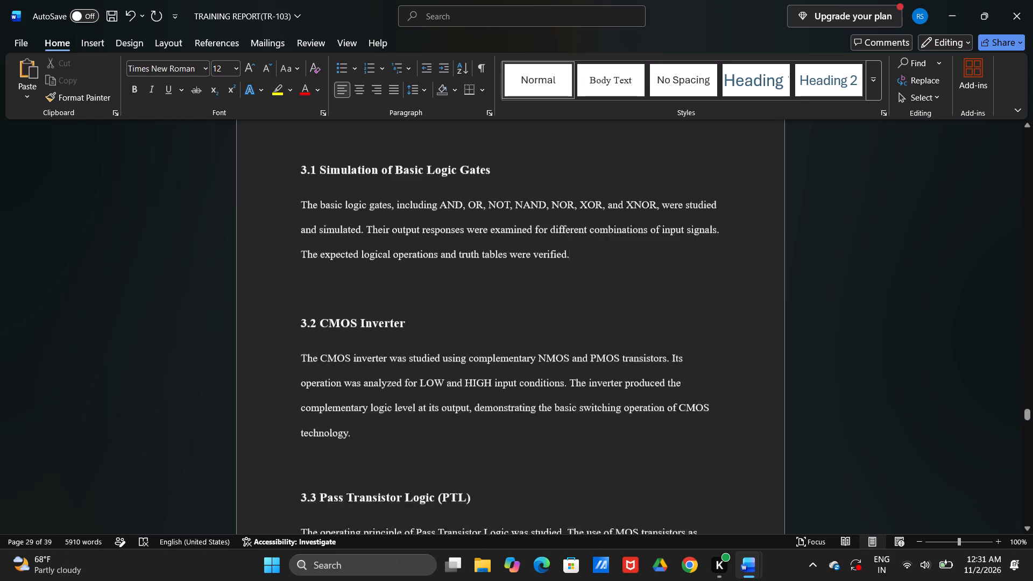
pyautogui.scroll(-1, 305, 287)
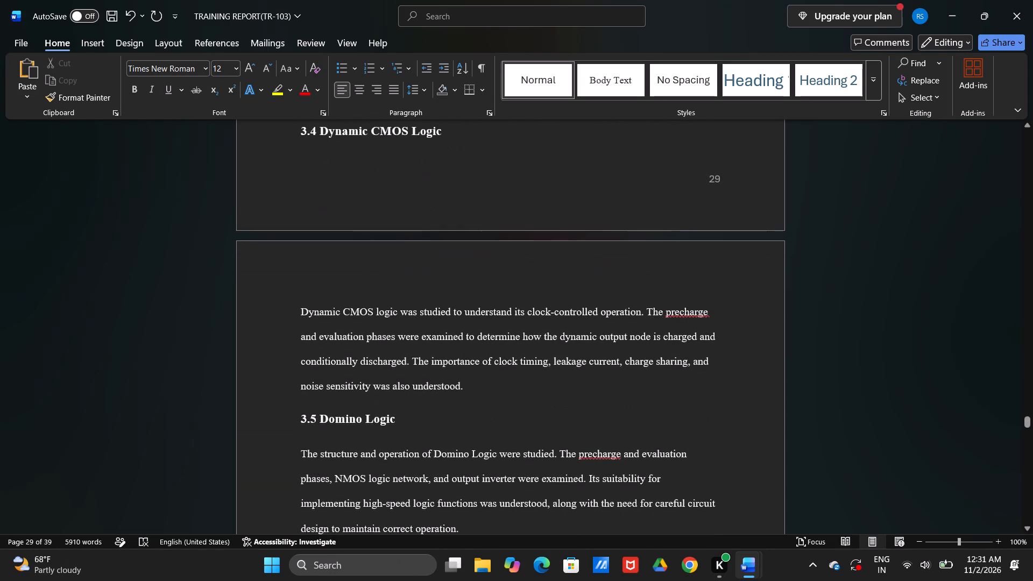
pyautogui.scroll(3, 305, 287)
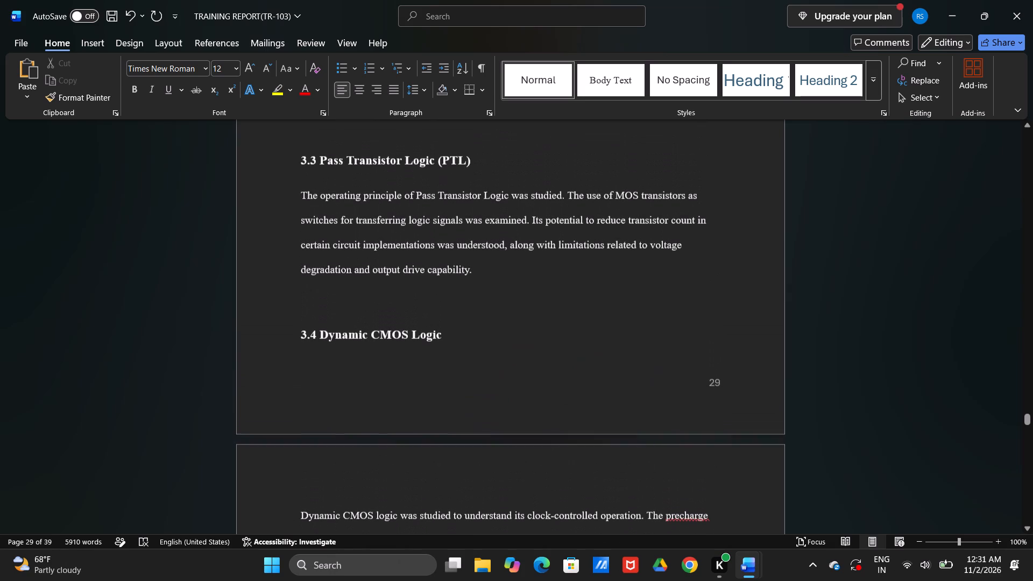
pyautogui.scroll(2, 305, 287)
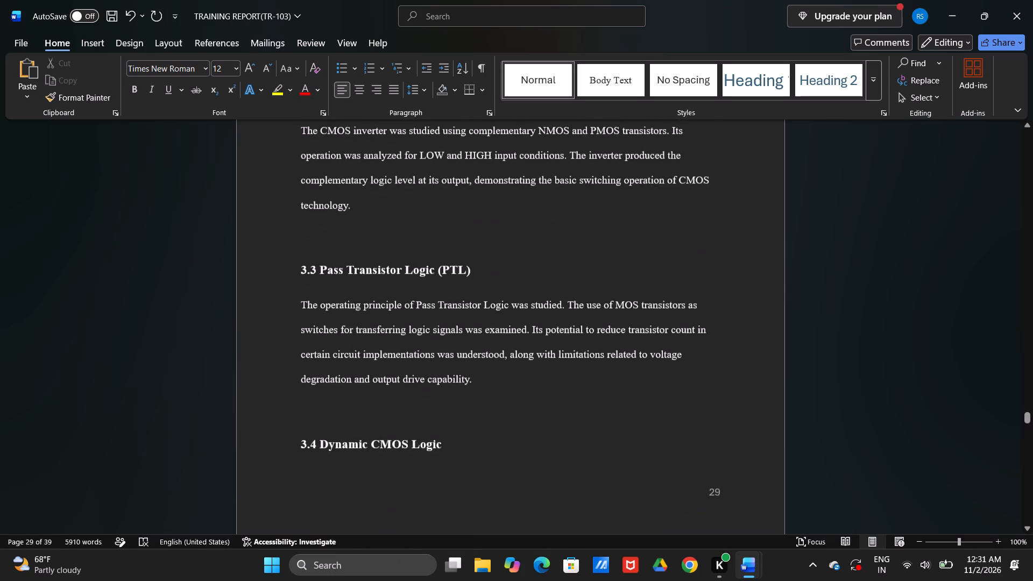
pyautogui.scroll(2, 305, 287)
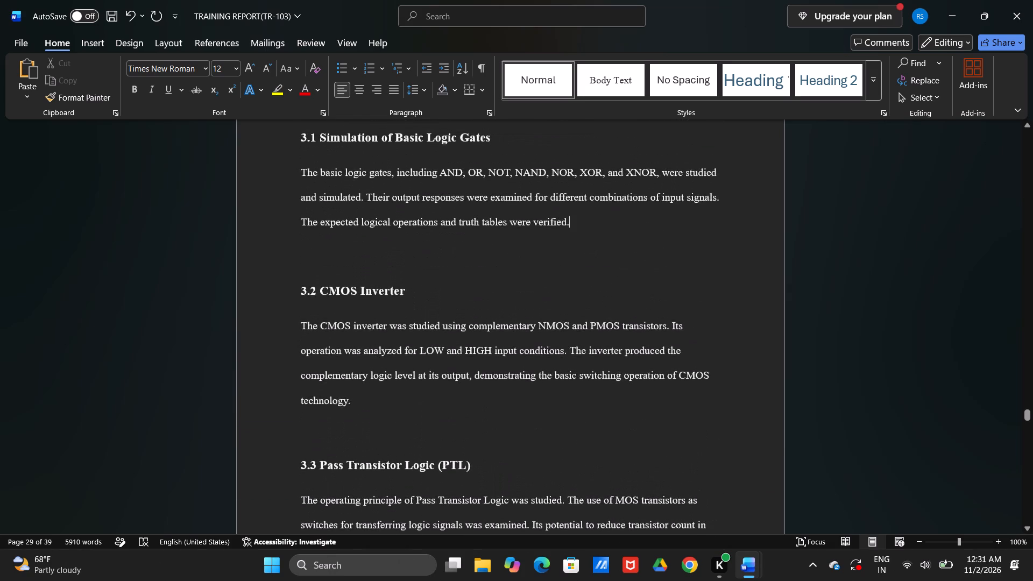
pyautogui.scroll(3, 305, 287)
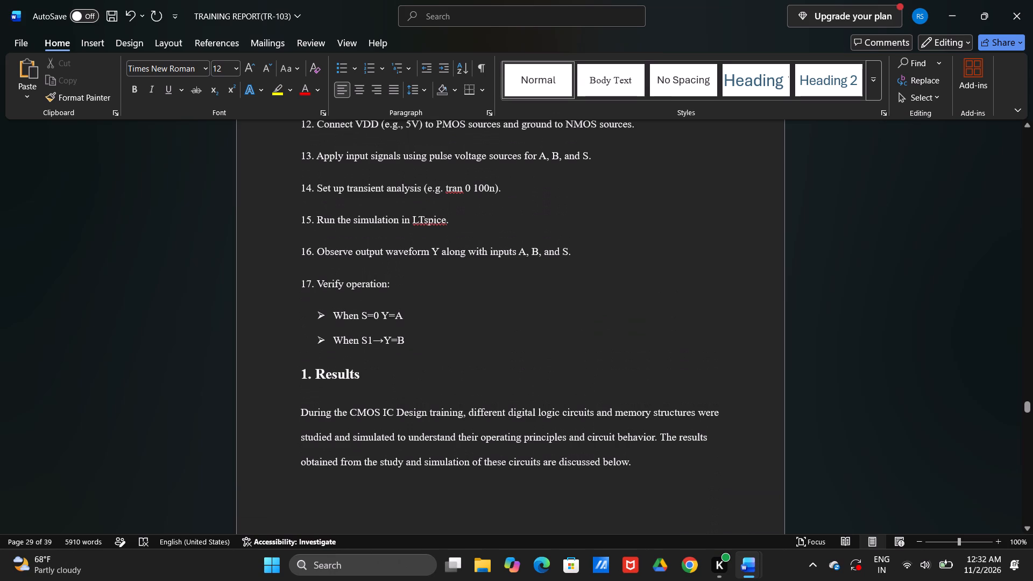
pyautogui.scroll(1, 305, 287)
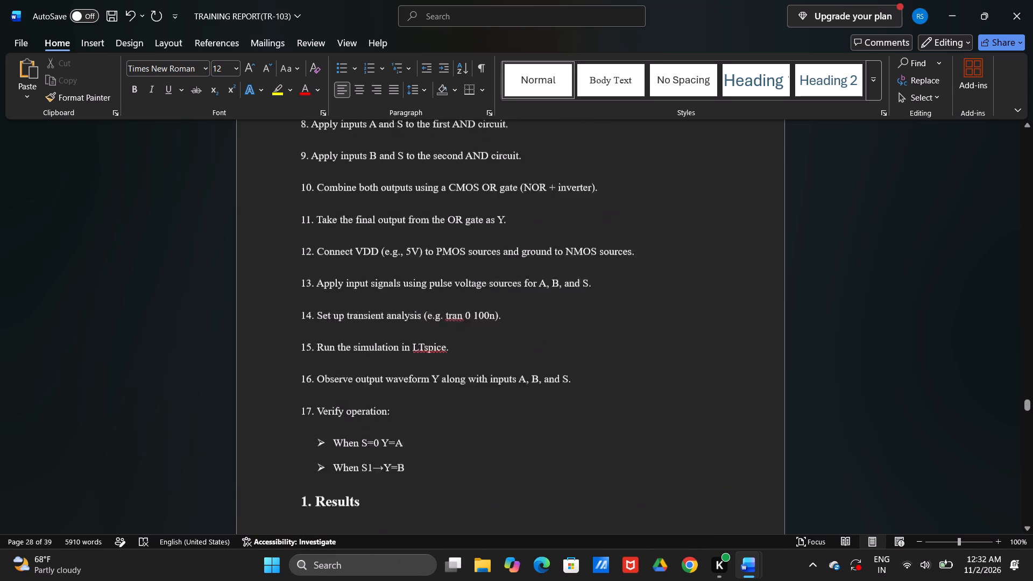
pyautogui.scroll(2, 305, 287)
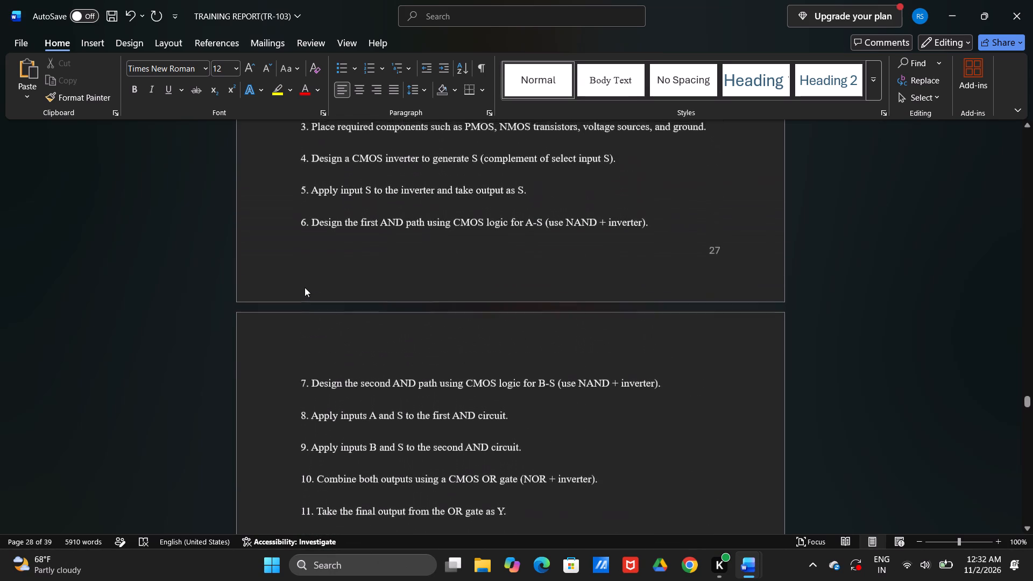
pyautogui.scroll(2, 305, 287)
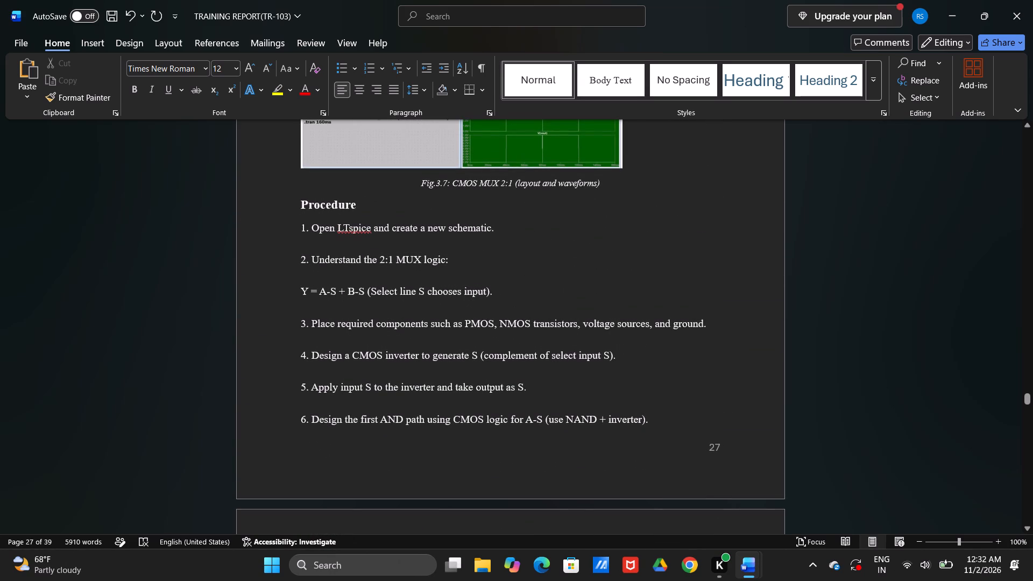
pyautogui.scroll(1, 305, 287)
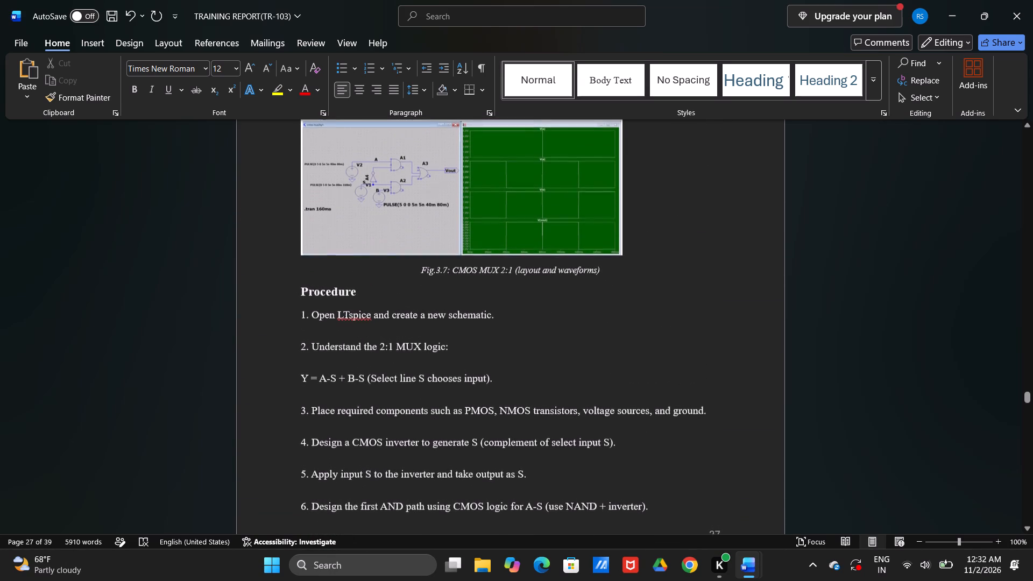
pyautogui.scroll(2, 305, 287)
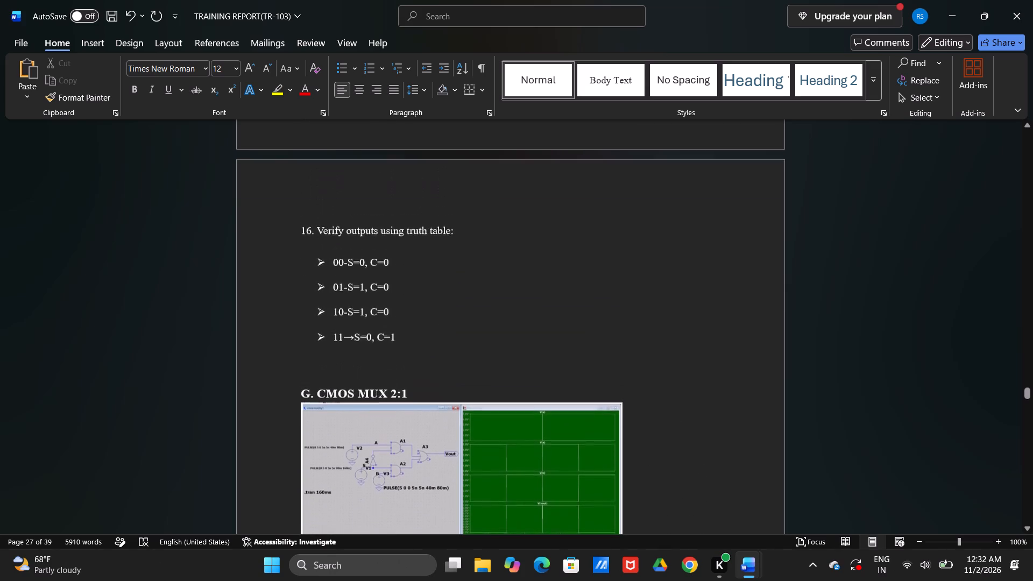
pyautogui.scroll(3, 305, 287)
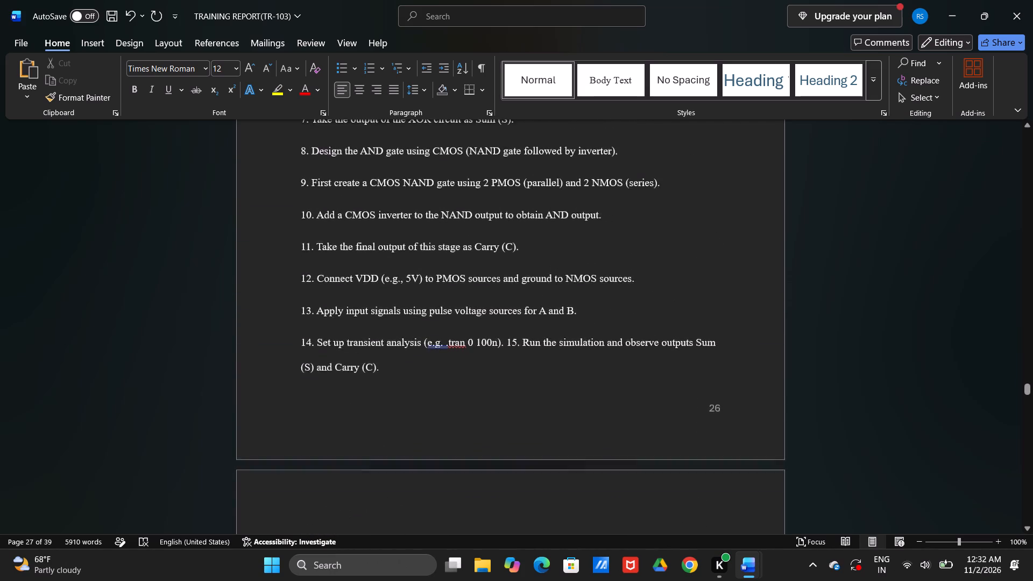
pyautogui.scroll(3, 305, 287)
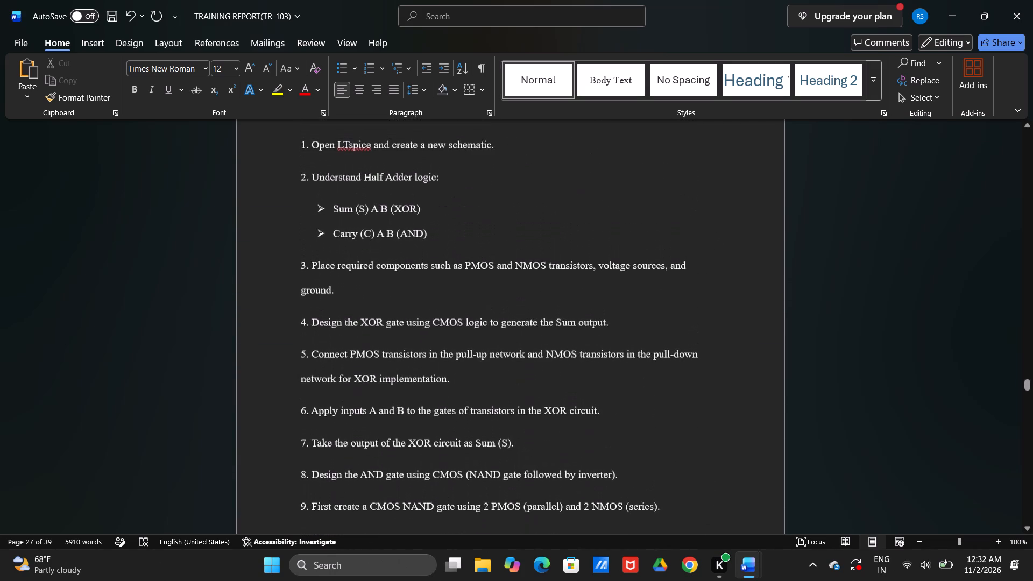
pyautogui.scroll(2, 305, 287)
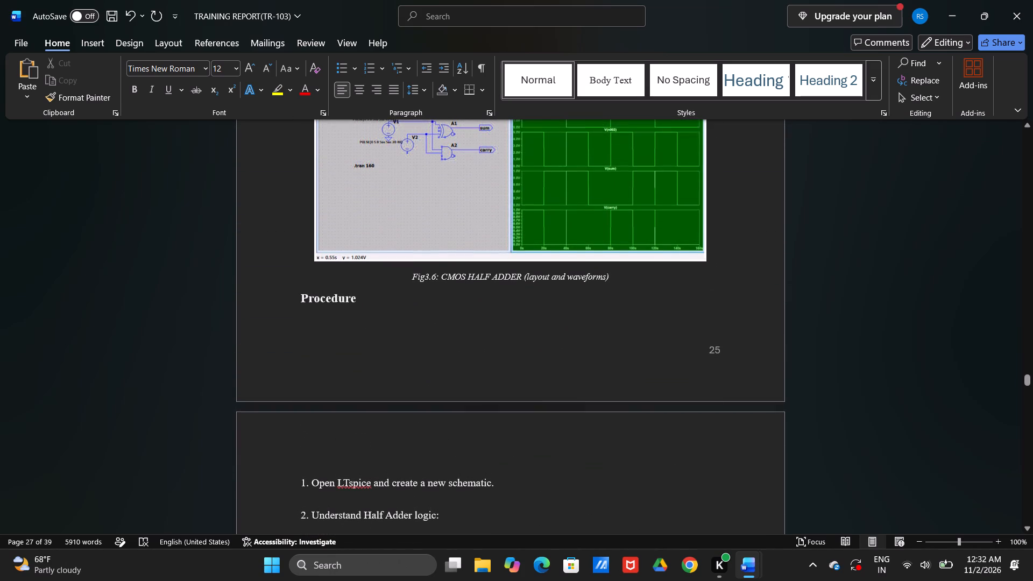
pyautogui.scroll(1, 302, 297)
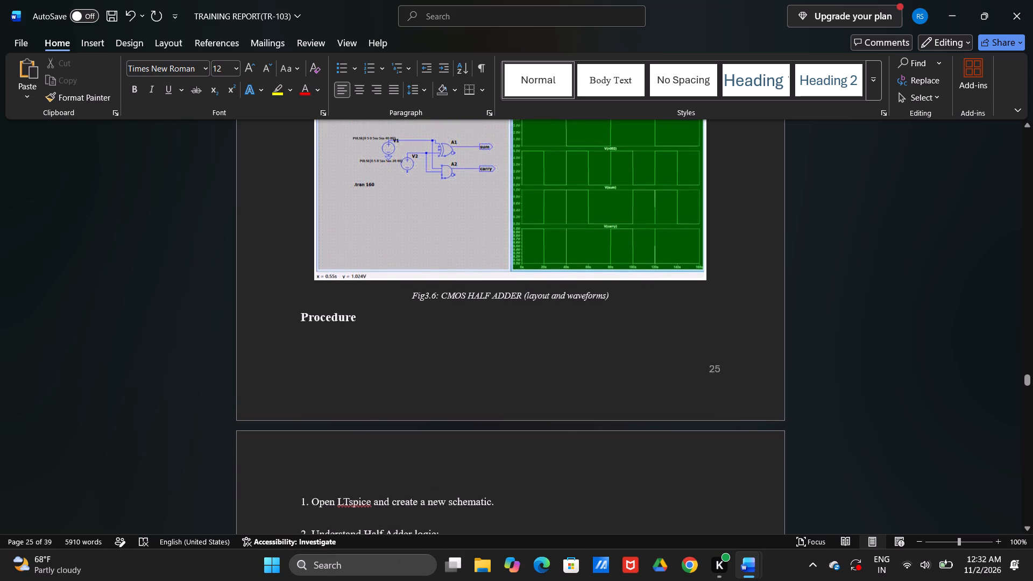
pyautogui.scroll(4, 302, 297)
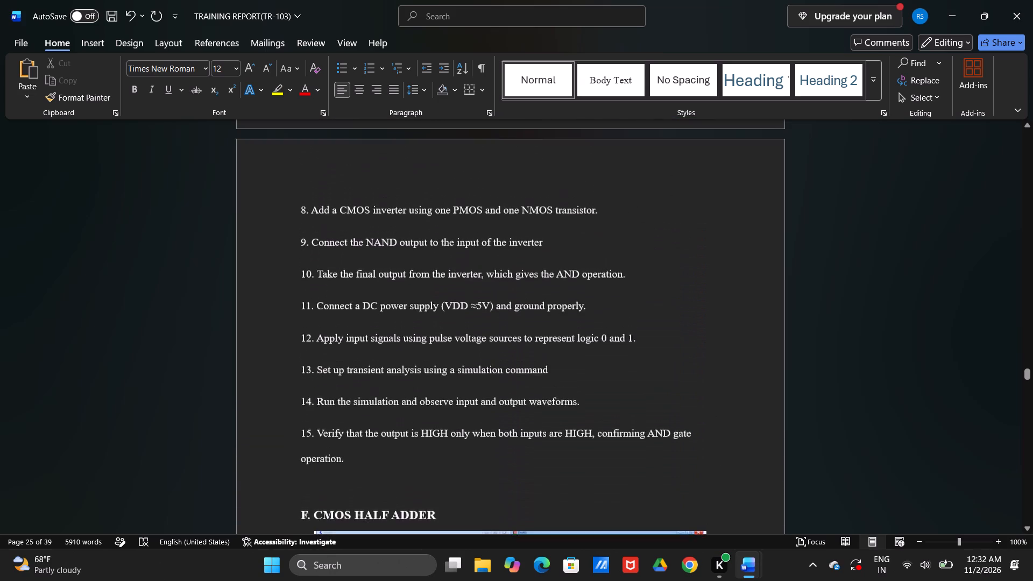
pyautogui.scroll(3, 302, 297)
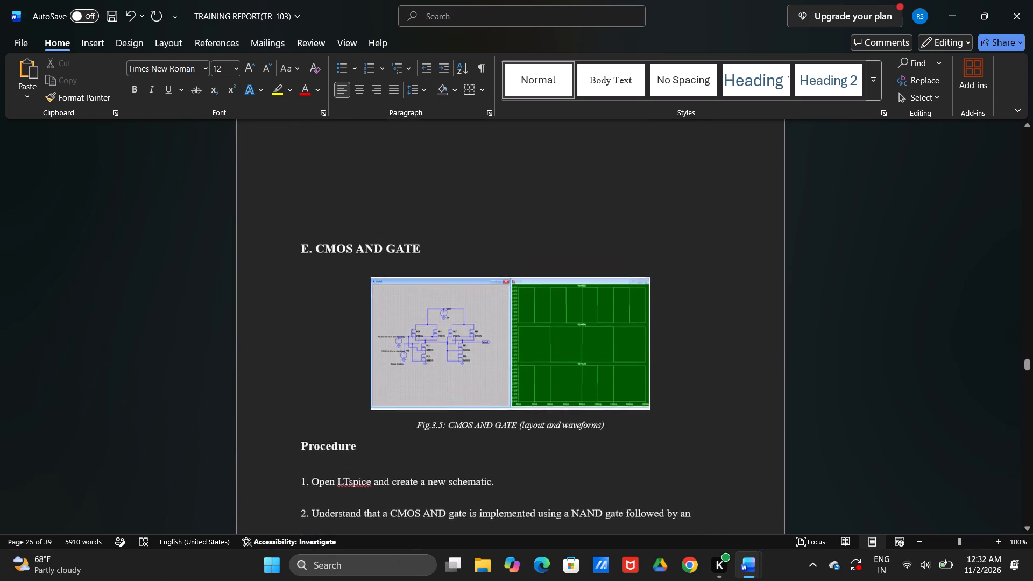
# Remove the blank lines above the E. CMOS AND GATE heading and put back one line break so it starts its page.
pyautogui.scroll(1, 302, 297)
pyautogui.click(301, 322)
pyautogui.press('BackSpace')
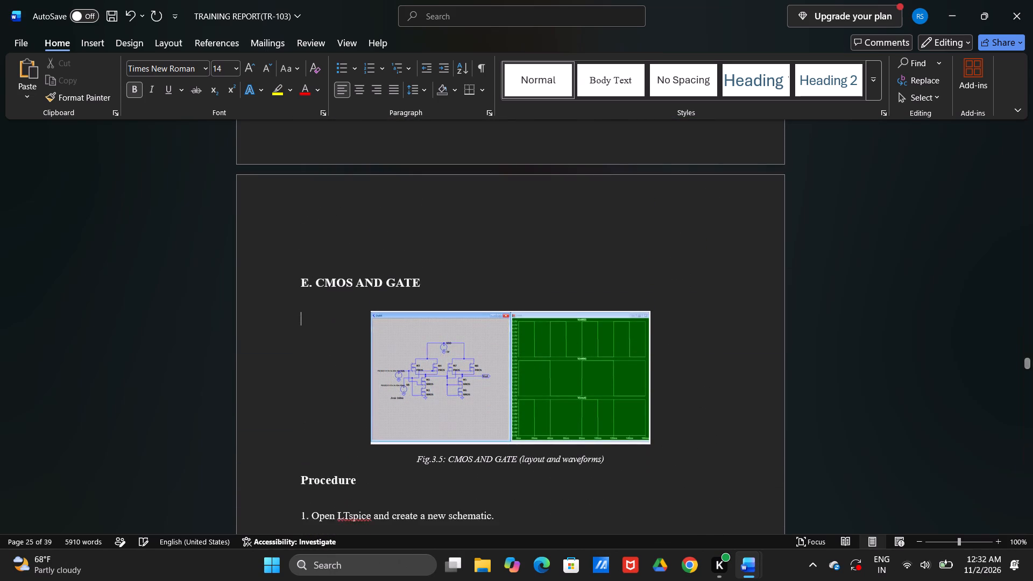
pyautogui.press('BackSpace')
pyautogui.press('BackSpace')
pyautogui.press('Return')
# Delete the blank lines above the C. CMOS NOR GATE heading and put back one line break before it.
pyautogui.scroll(1, 301, 322)
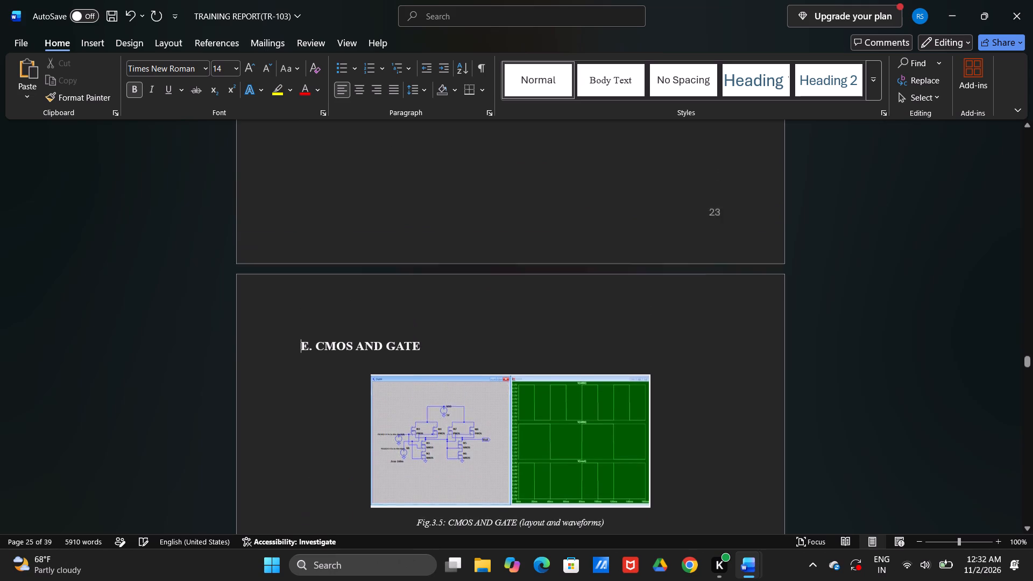
pyautogui.scroll(3, 301, 322)
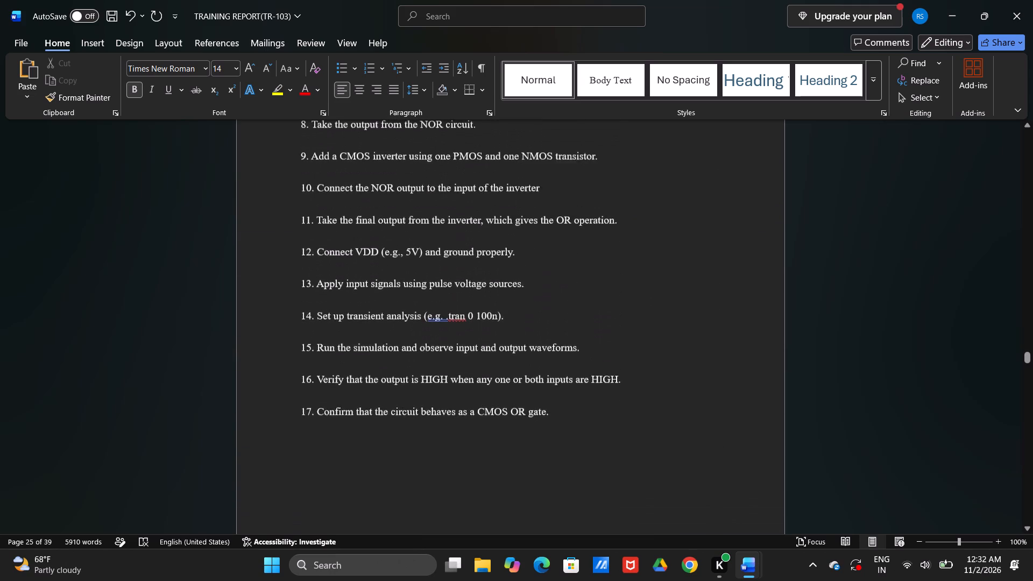
pyautogui.scroll(1, 301, 322)
pyautogui.scroll(-2, 301, 322)
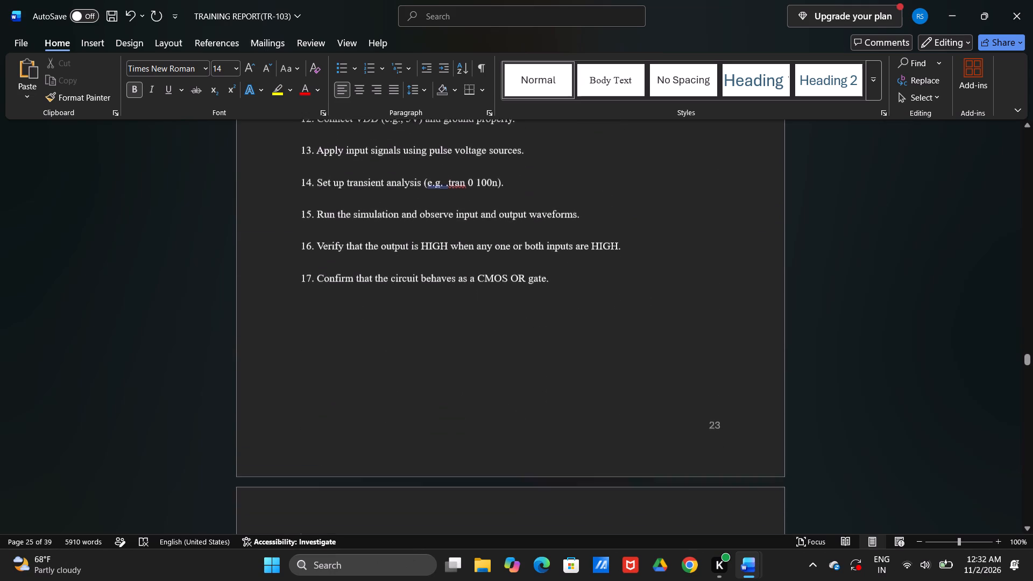
pyautogui.scroll(-1, 301, 322)
pyautogui.scroll(2, 301, 322)
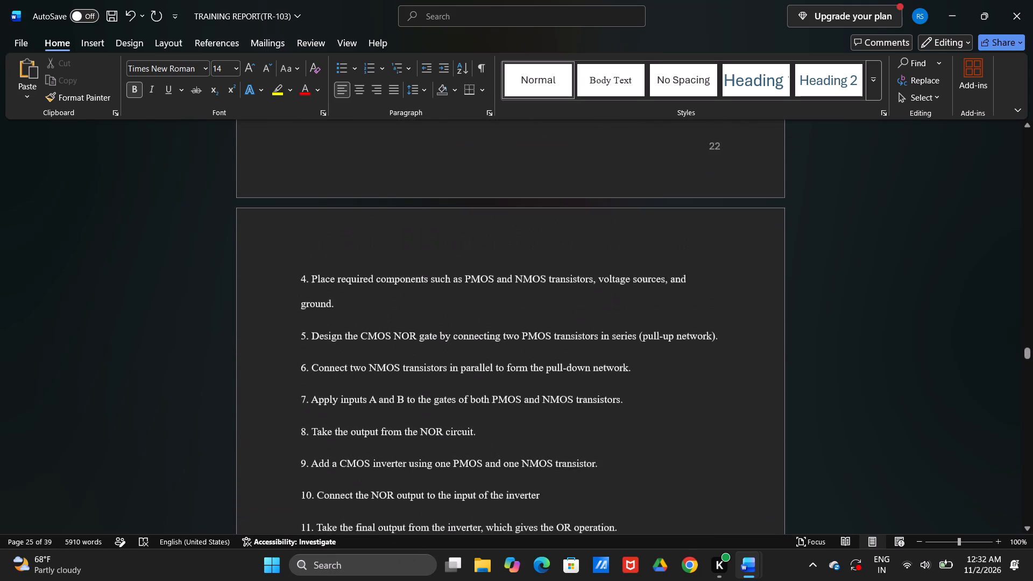
pyautogui.scroll(3, 301, 322)
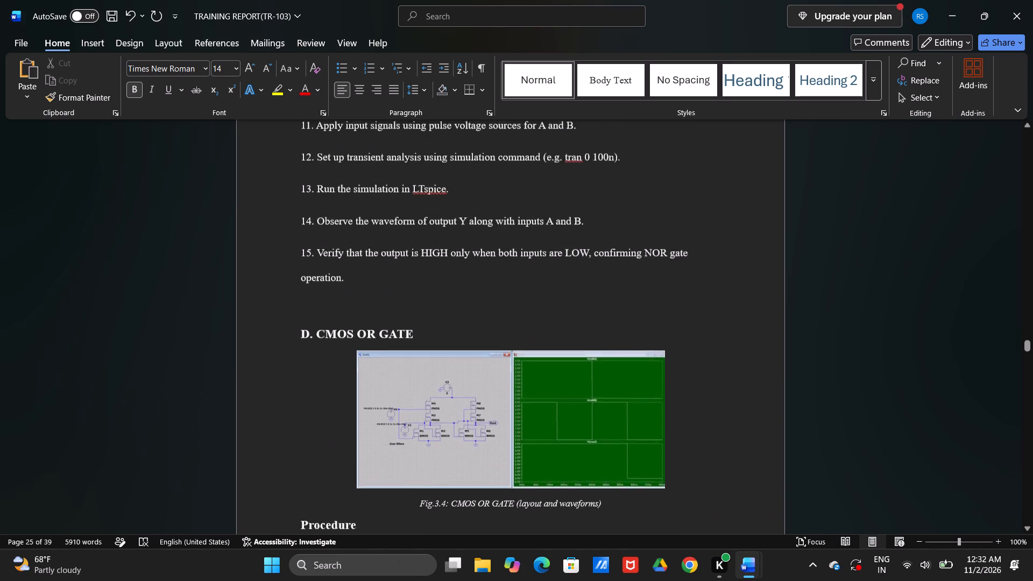
pyautogui.scroll(3, 301, 322)
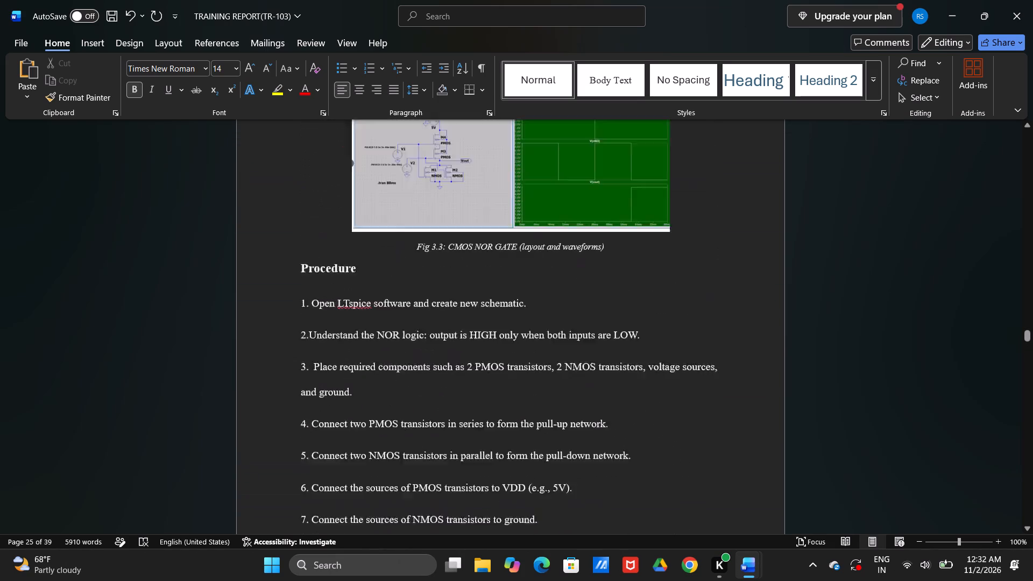
pyautogui.scroll(2, 301, 322)
pyautogui.click(303, 282)
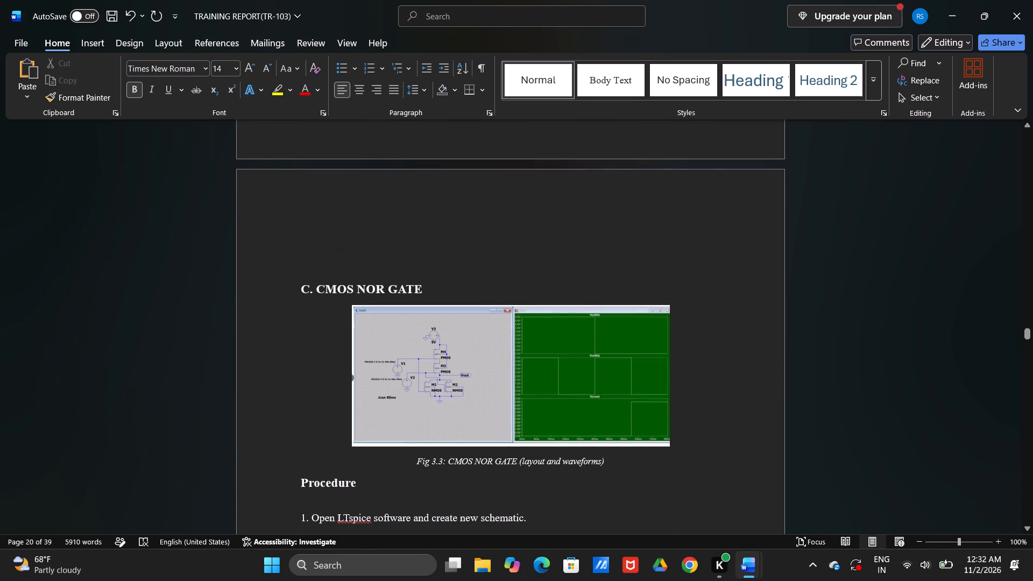
pyautogui.press('BackSpace')
pyautogui.press('BackSpace')
pyautogui.press('BackSpace')
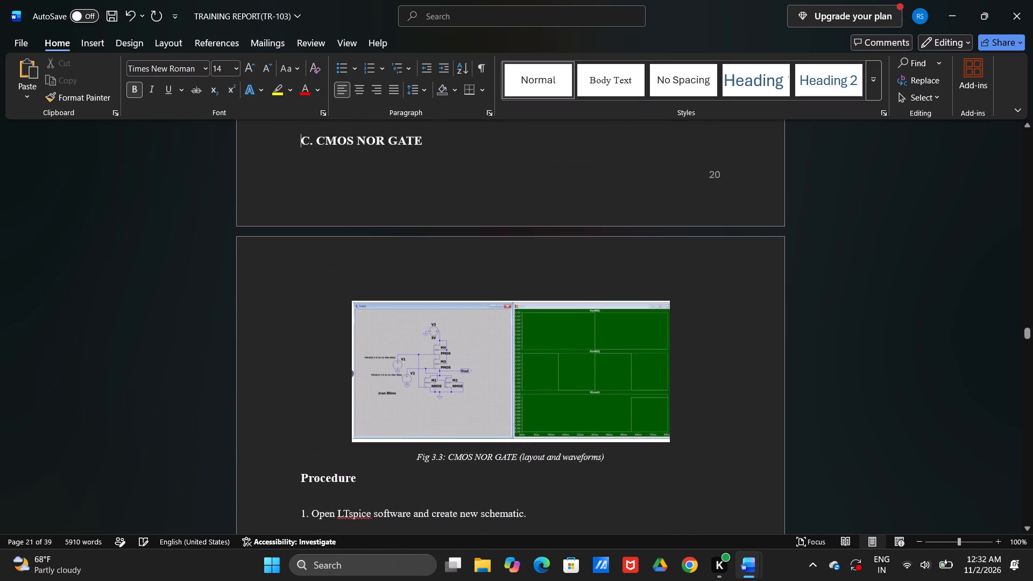
pyautogui.press('Return')
pyautogui.scroll(2, 303, 282)
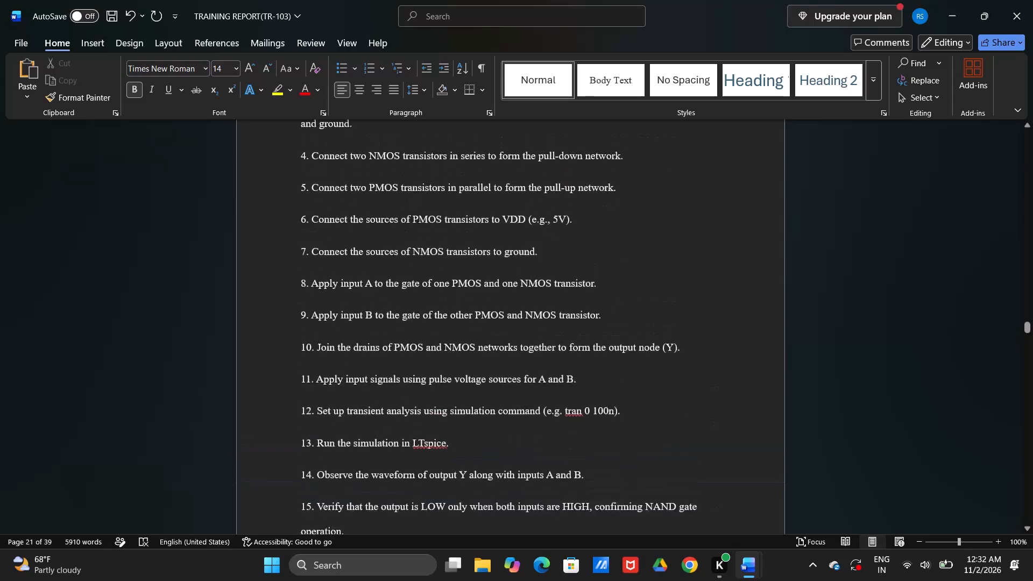
# Check the heading spacing and page breaks from the CMOS NAND gate section back through Chapter 3's start to section 2.5.
pyautogui.scroll(4, 303, 282)
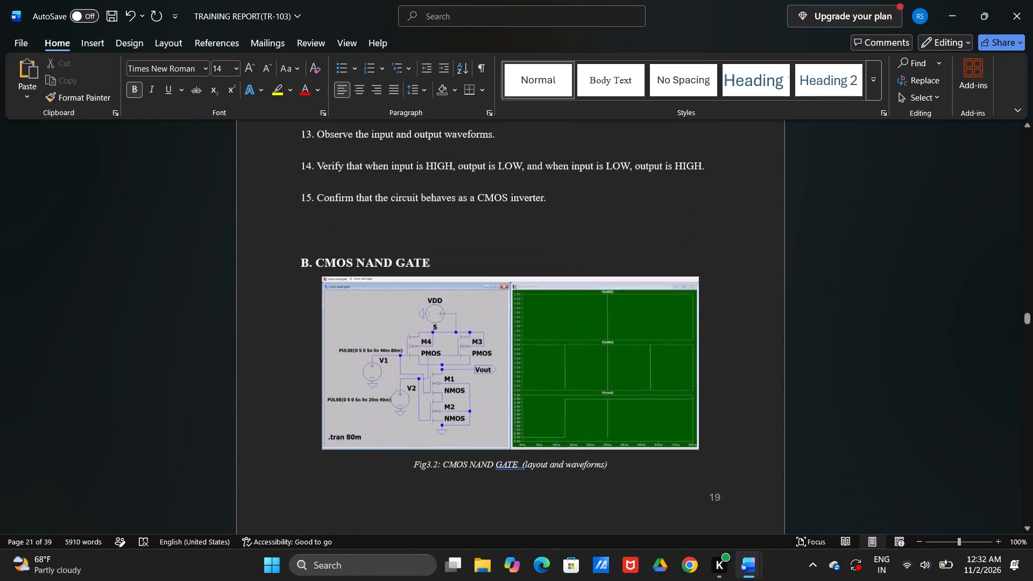
pyautogui.scroll(4, 303, 282)
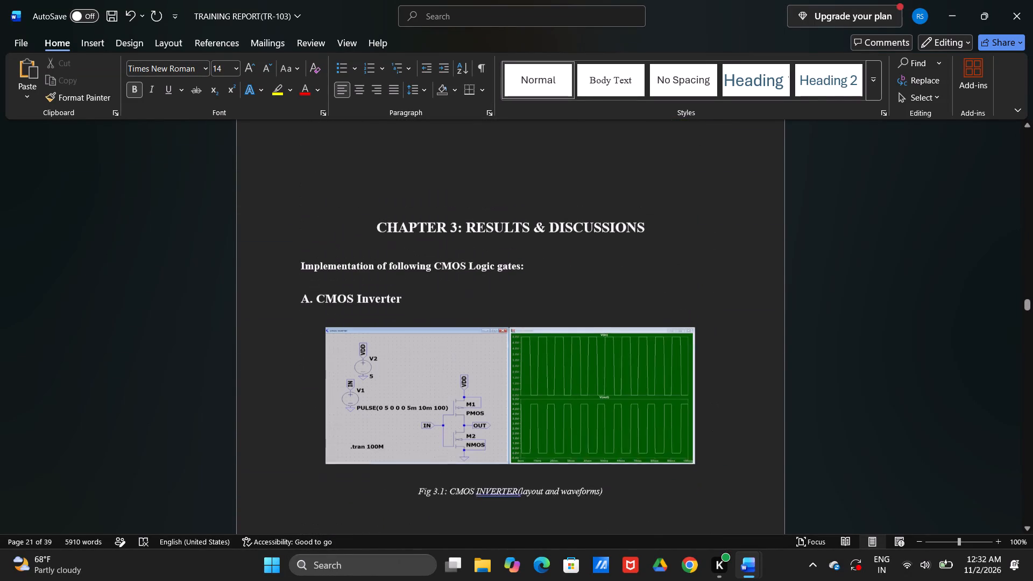
pyautogui.scroll(3, 303, 282)
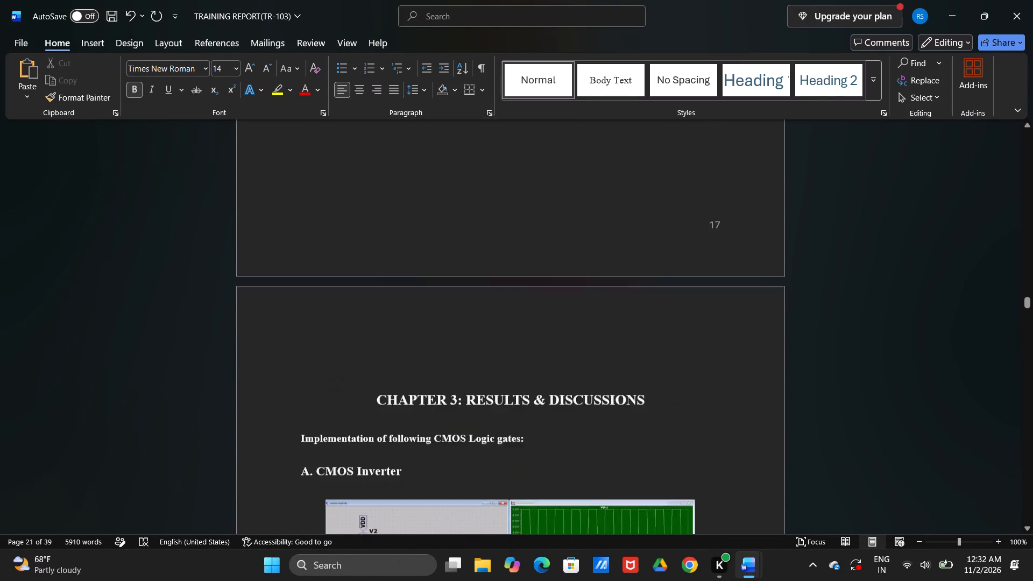
pyautogui.scroll(1, 303, 282)
pyautogui.scroll(-3, 303, 282)
pyautogui.scroll(1, 303, 282)
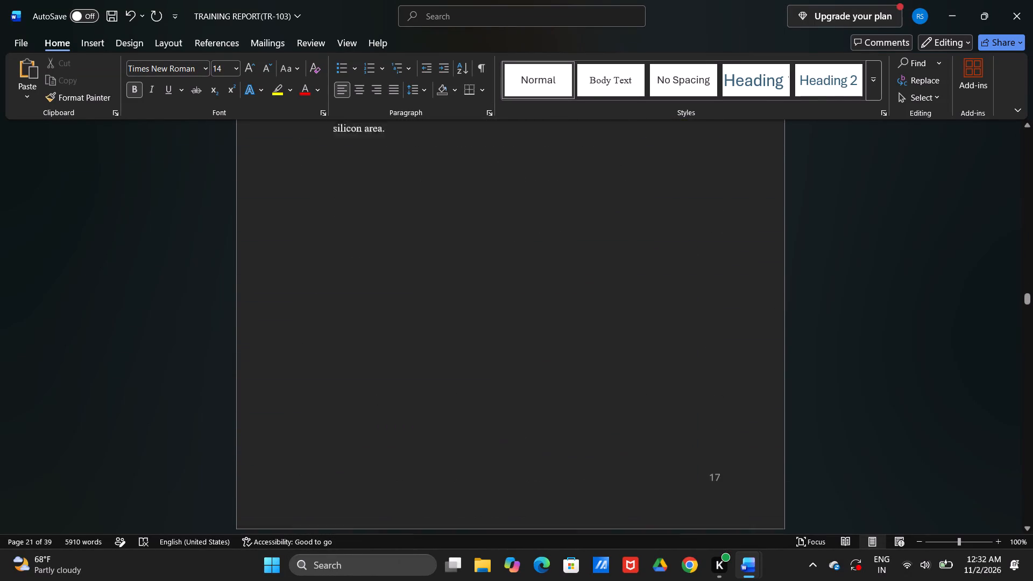
pyautogui.scroll(4, 303, 282)
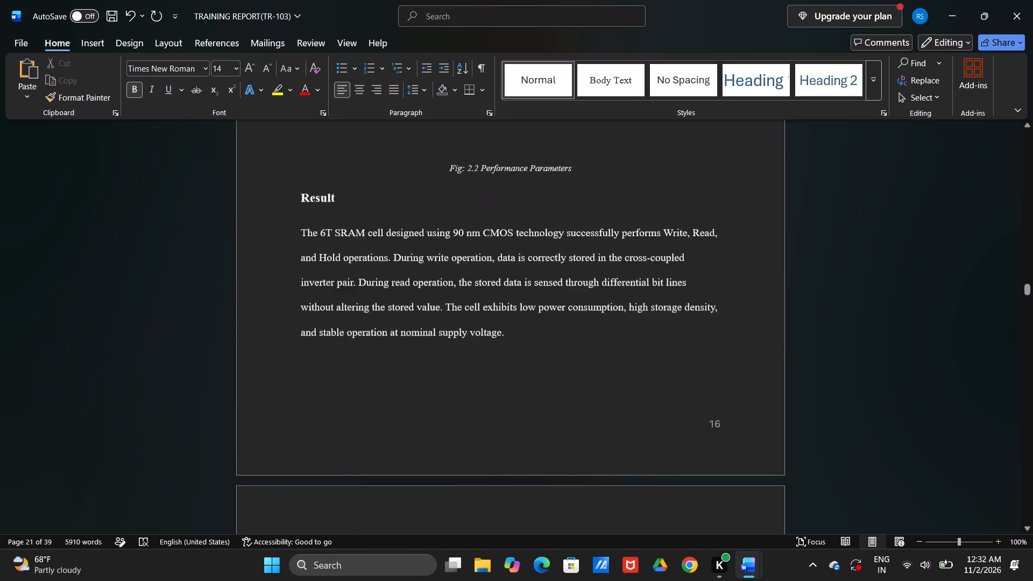
pyautogui.scroll(3, 303, 282)
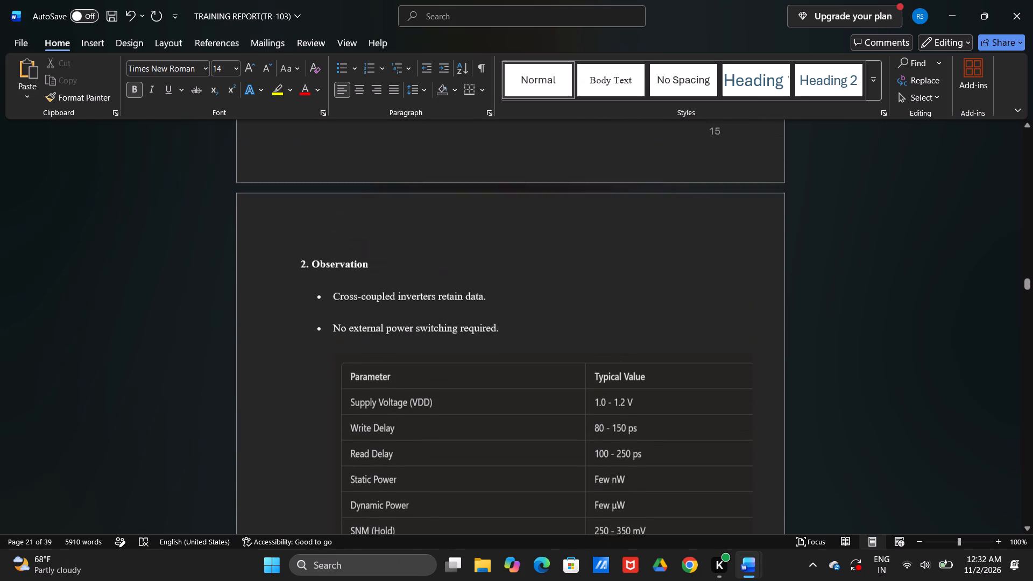
pyautogui.scroll(3, 303, 282)
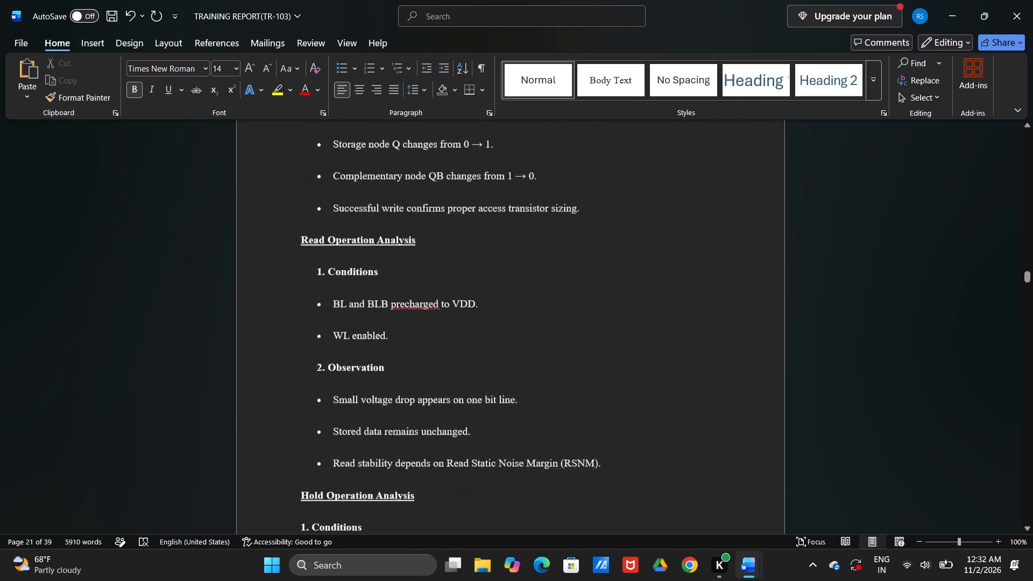
pyautogui.scroll(3, 303, 282)
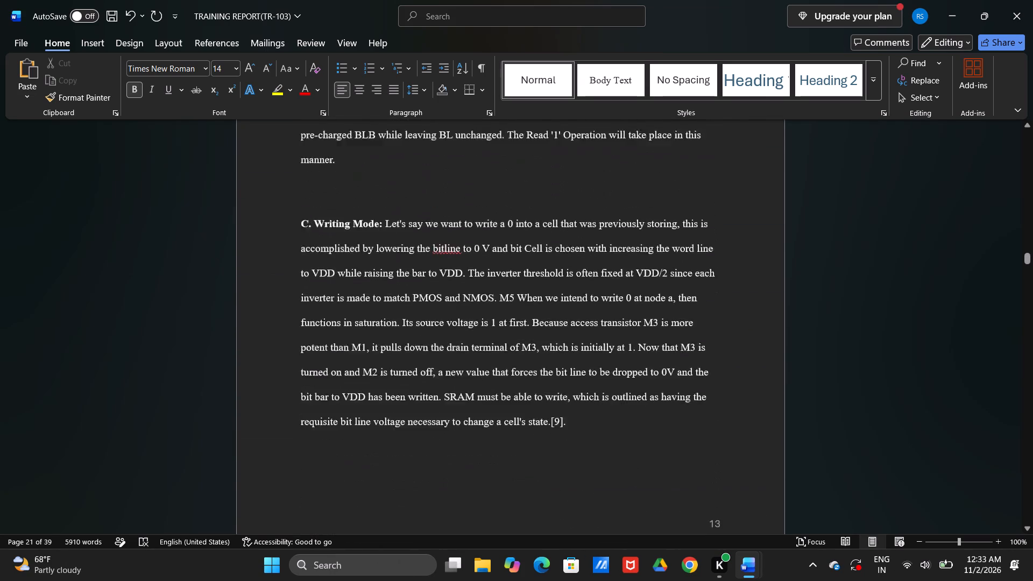
pyautogui.scroll(3, 303, 282)
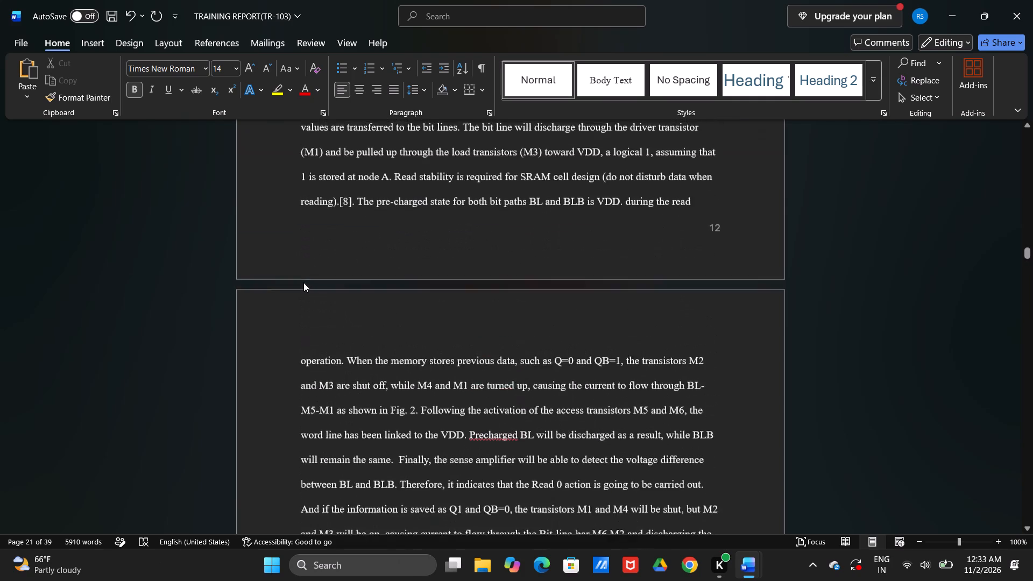
pyautogui.scroll(3, 303, 282)
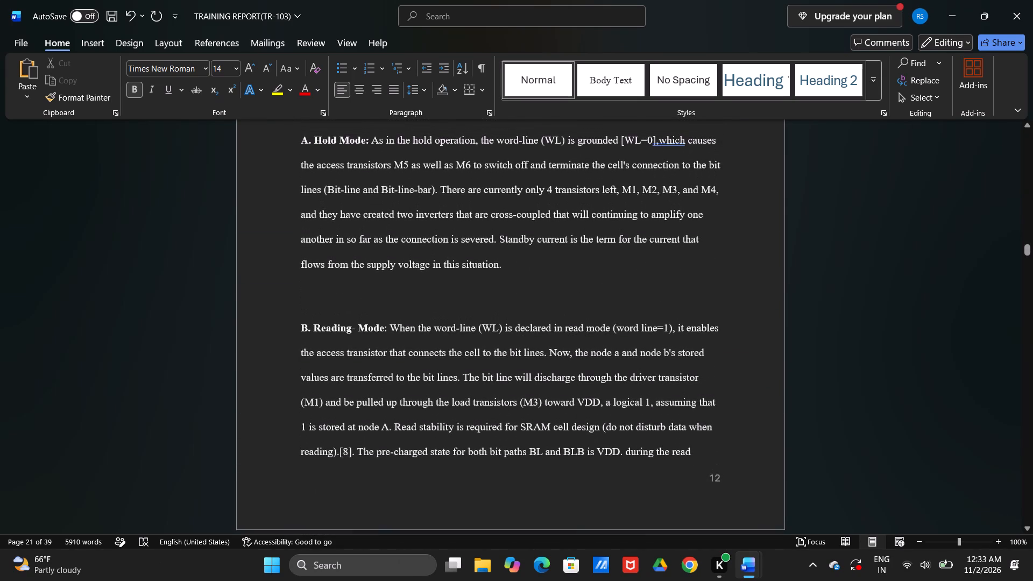
pyautogui.scroll(2, 303, 282)
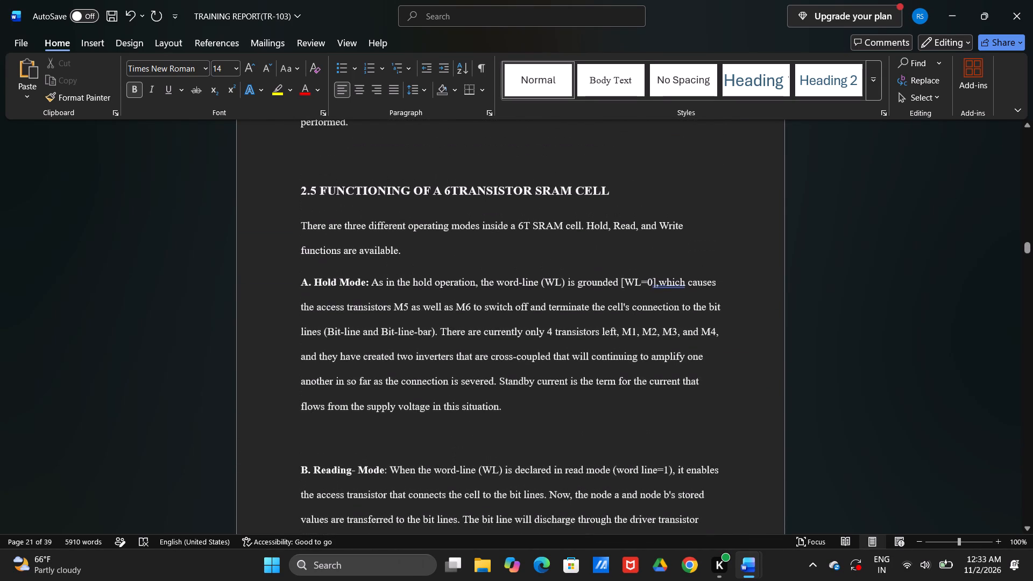
# Insert a space between "6" and "TRANSISTOR" in the 2.5 FUNCTIONING OF A 6TRANSISTOR SRAM CELL heading.
pyautogui.scroll(1, 303, 282)
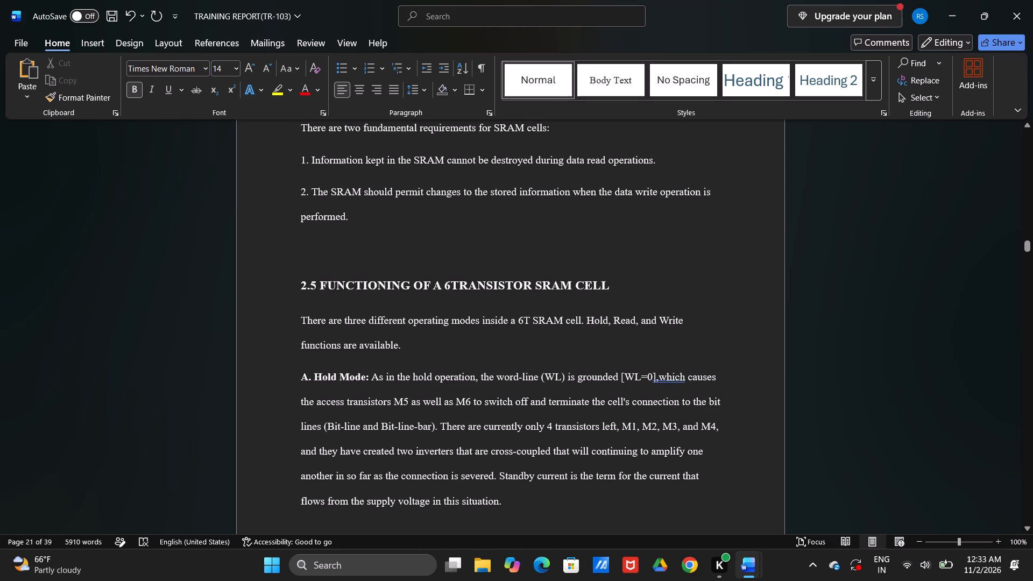
pyautogui.moveTo(440, 295); pyautogui.dragTo(459, 288)
pyautogui.click(459, 288)
pyautogui.click(452, 282)
pyautogui.press('space')
pyautogui.scroll(1, 458, 316)
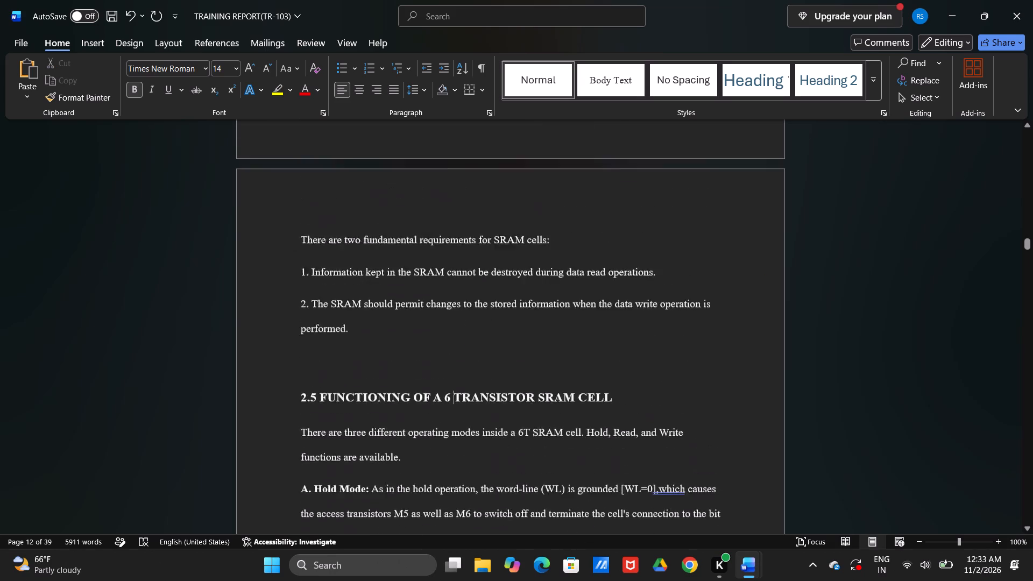
pyautogui.scroll(3, 458, 316)
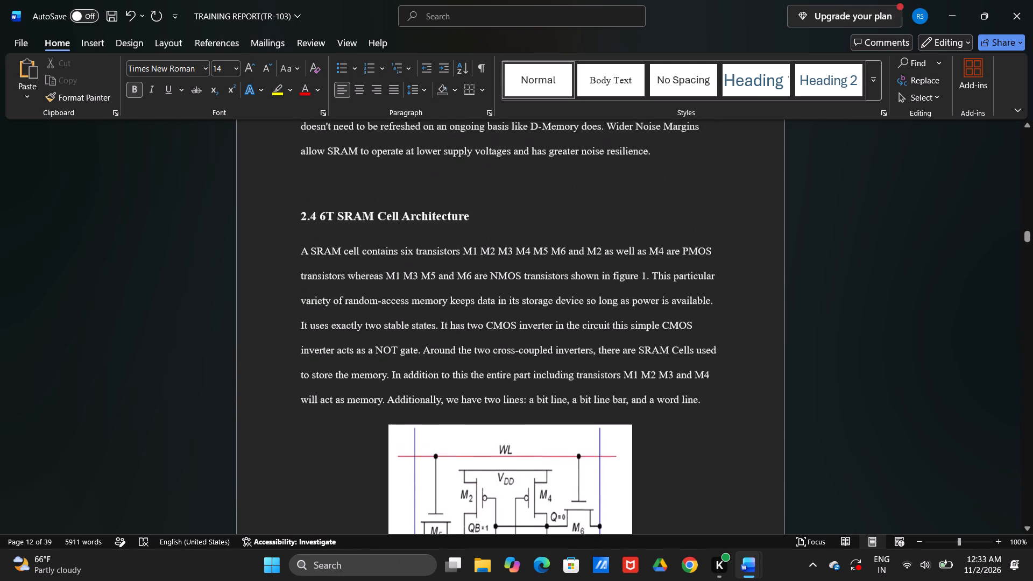
pyautogui.scroll(1, 458, 316)
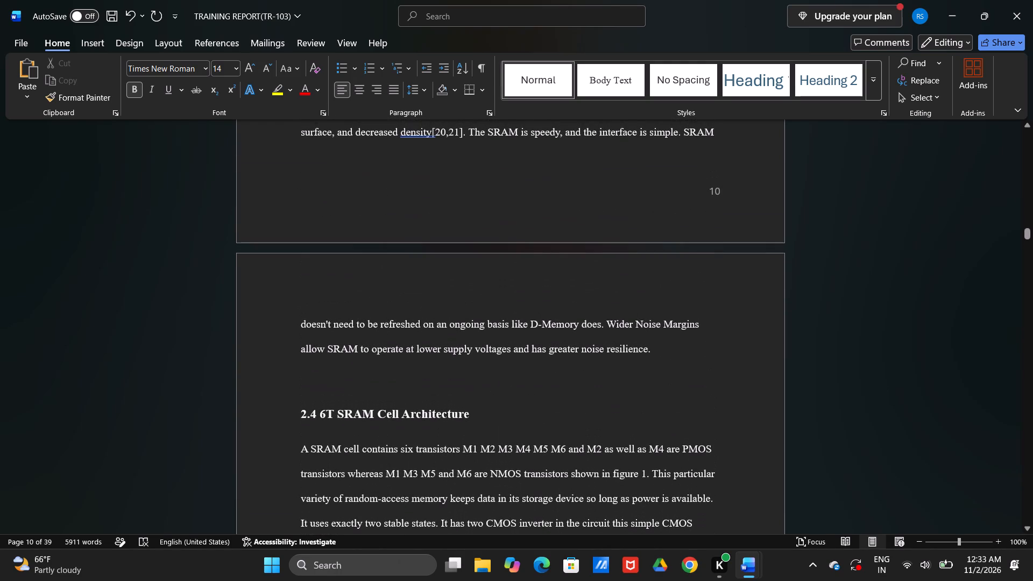
pyautogui.scroll(1, 648, 384)
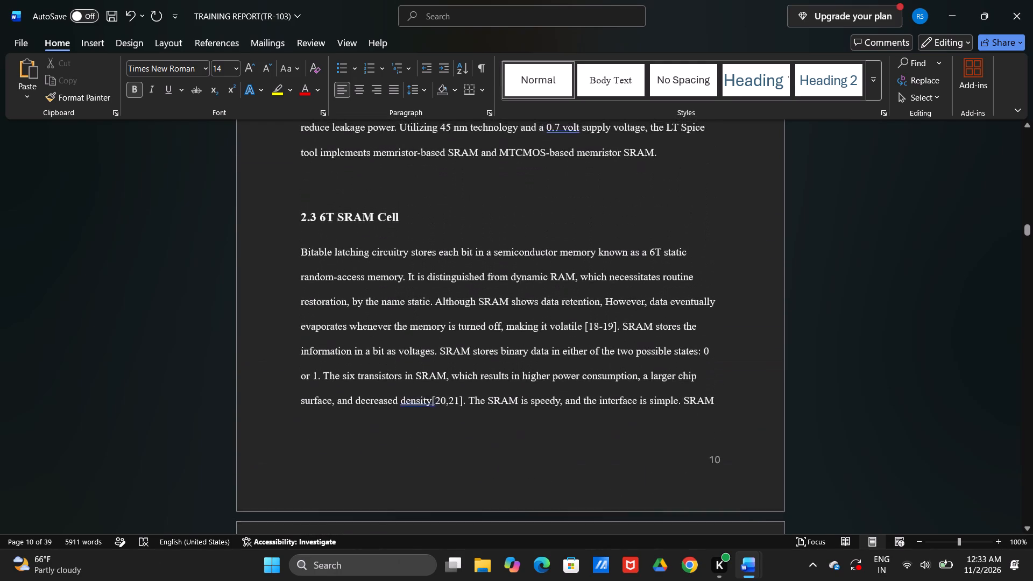
pyautogui.scroll(2, 648, 384)
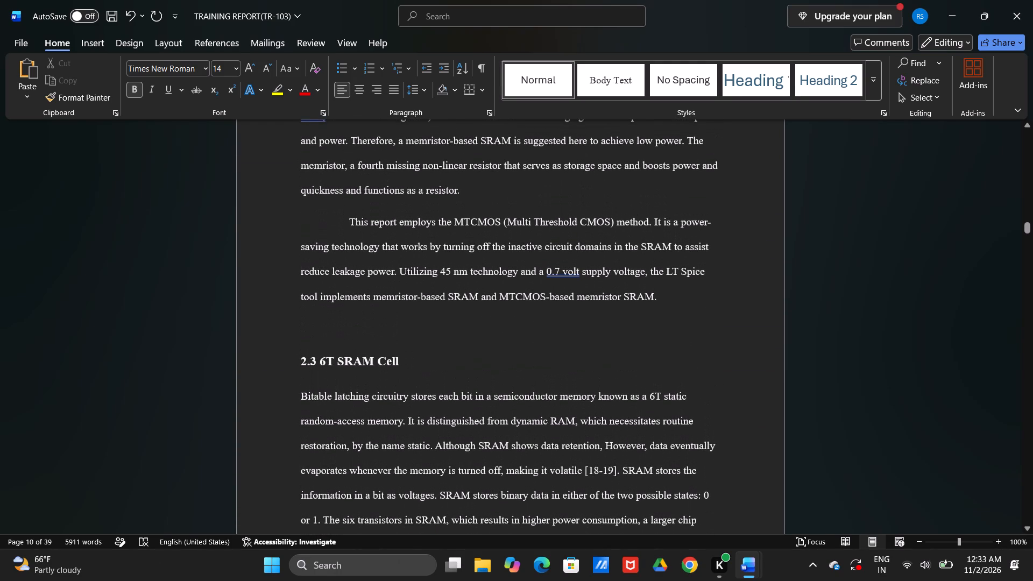
pyautogui.scroll(2, 648, 384)
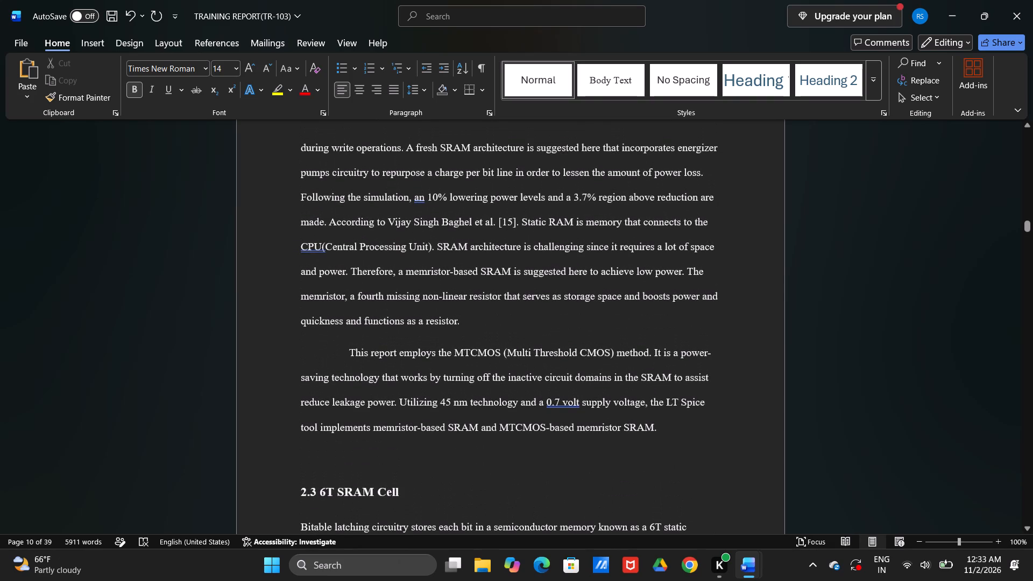
pyautogui.scroll(1, 648, 384)
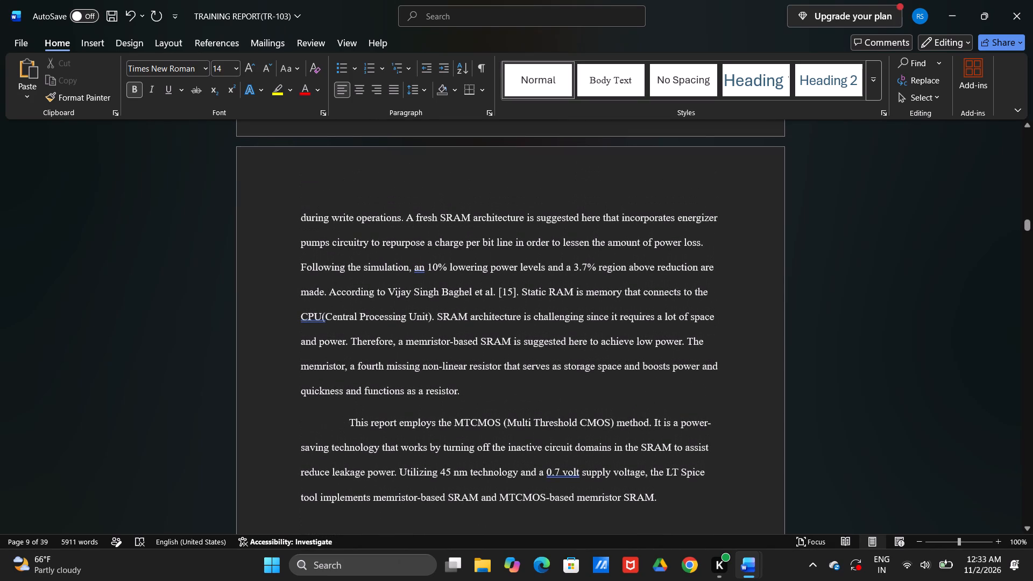
pyautogui.scroll(-1, 648, 384)
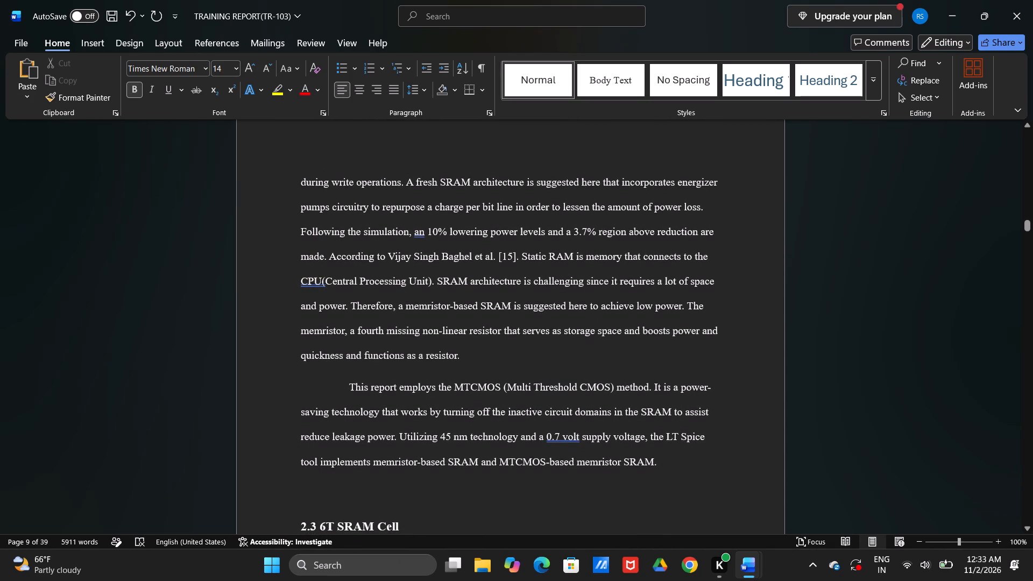
pyautogui.scroll(-2, 648, 384)
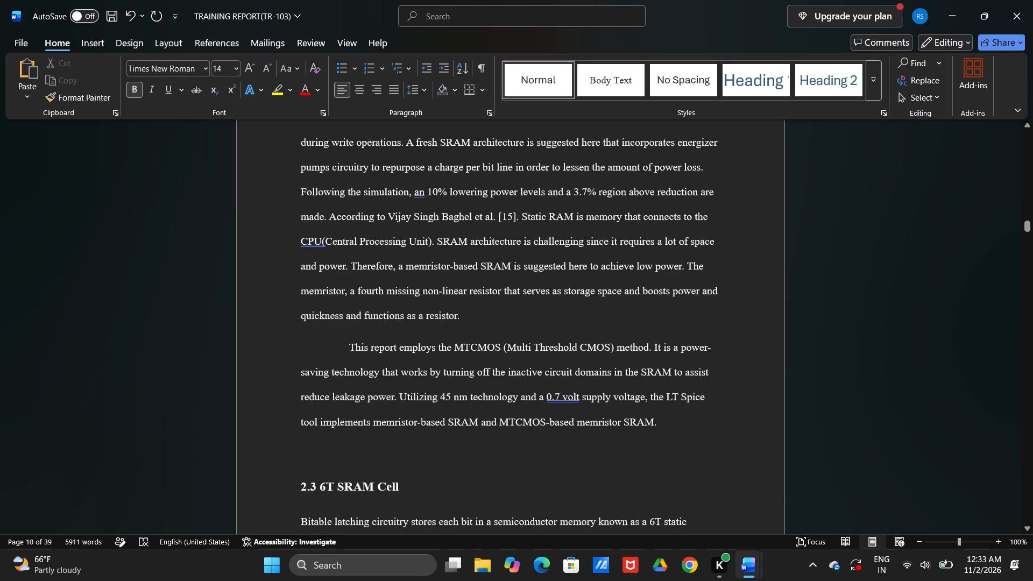
pyautogui.scroll(-2, 648, 384)
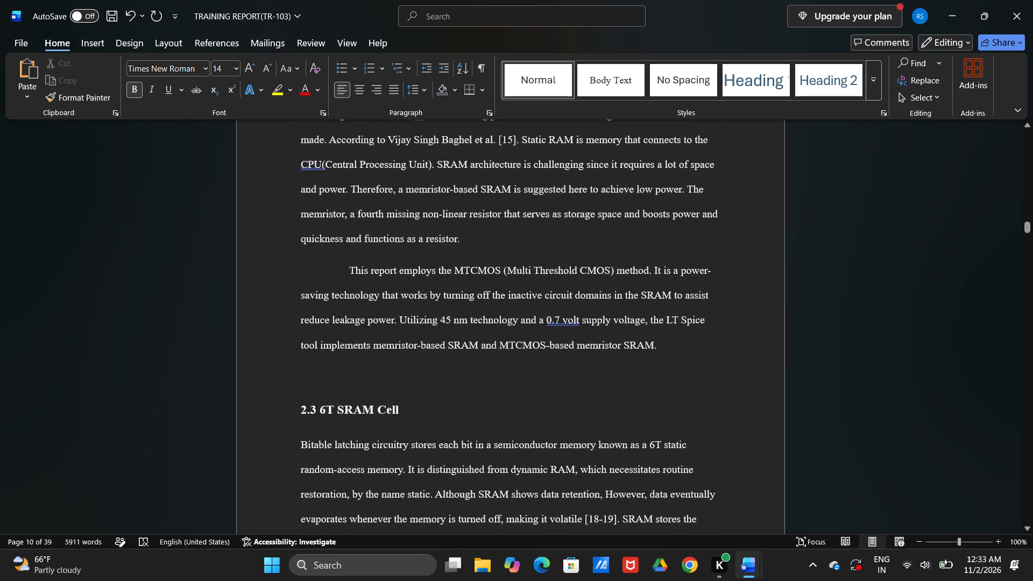
pyautogui.scroll(-2, 648, 384)
pyautogui.scroll(1, 648, 384)
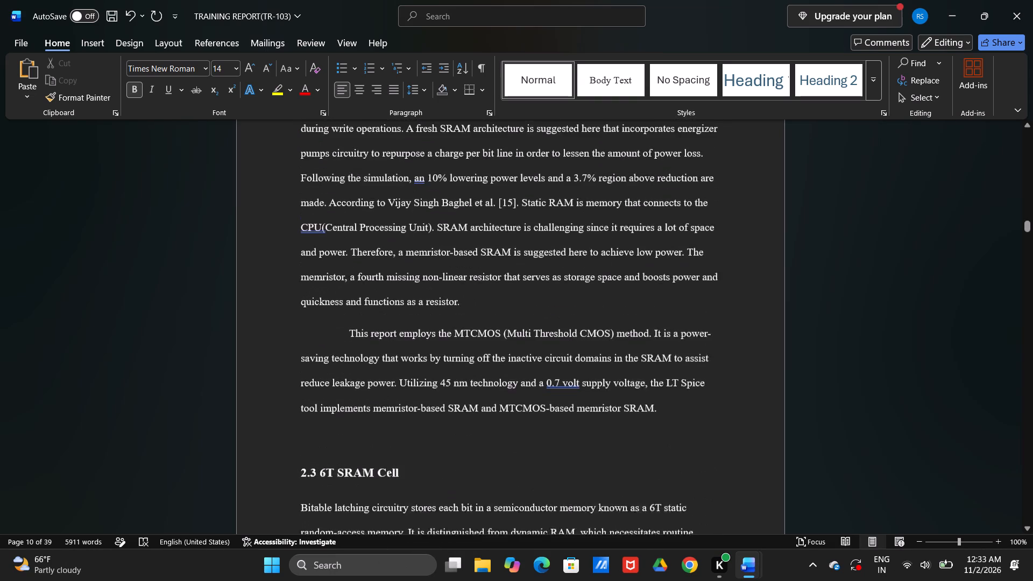
pyautogui.scroll(2, 648, 384)
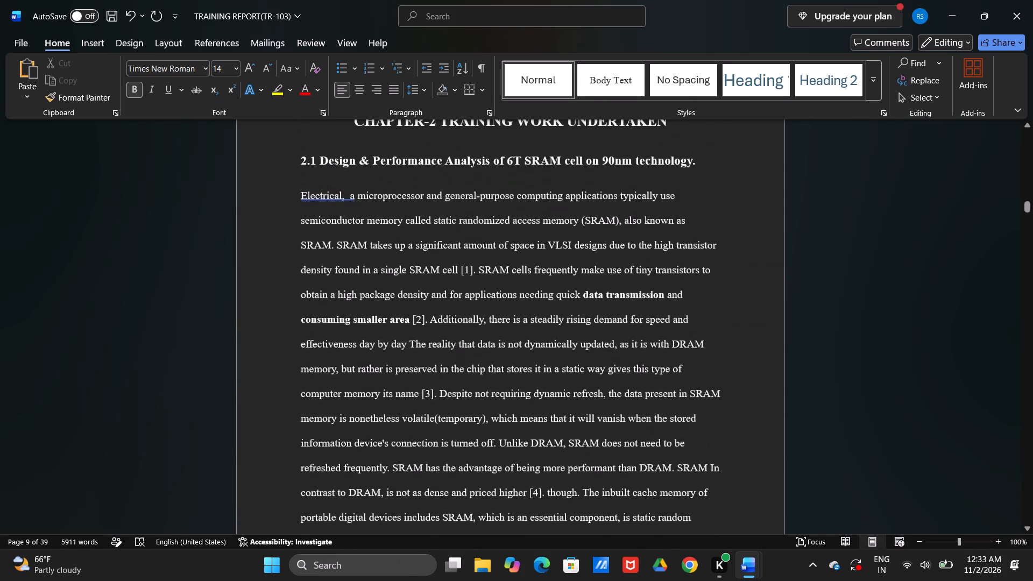
pyautogui.scroll(2, 300, 287)
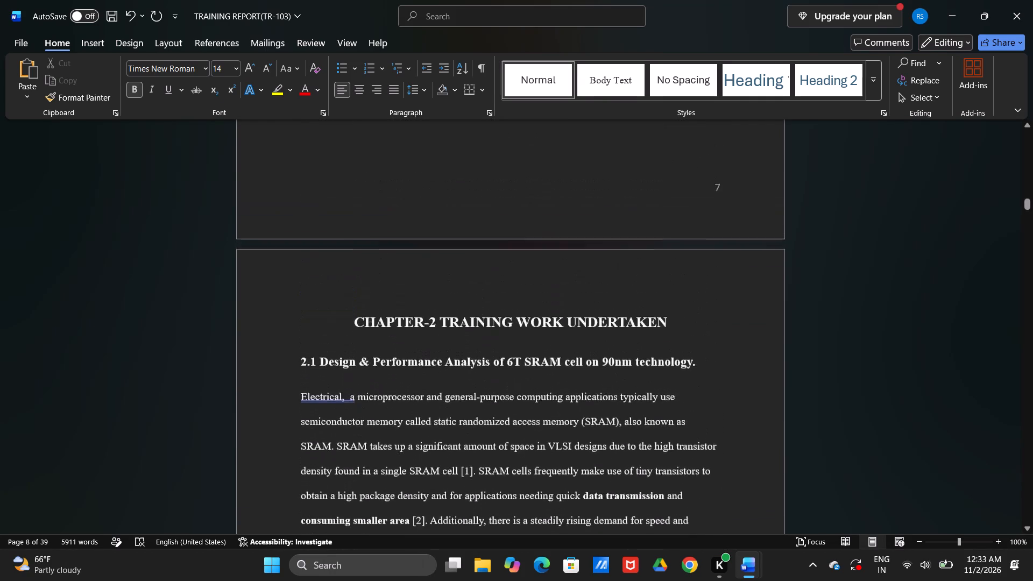
pyautogui.scroll(3, 300, 287)
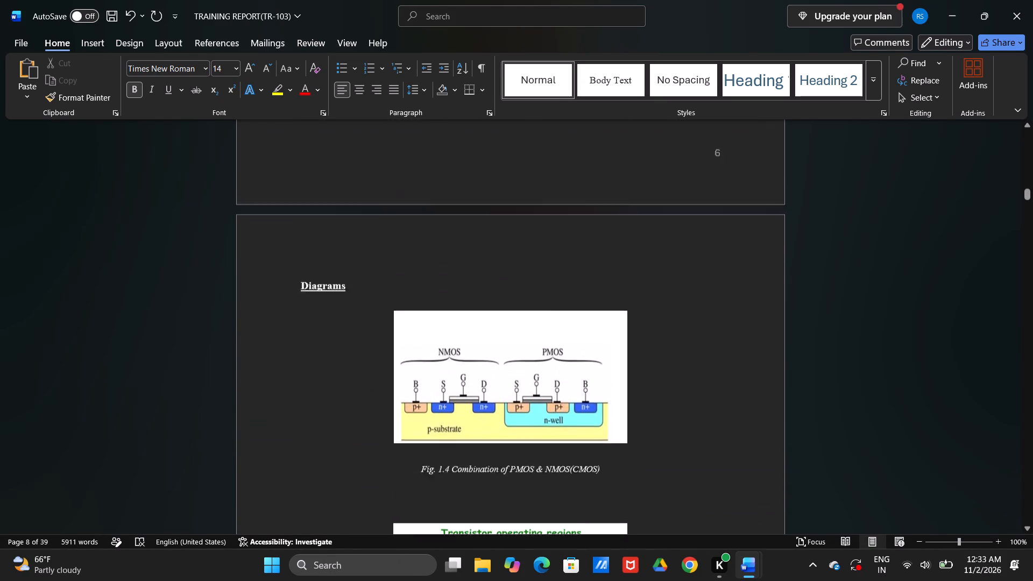
pyautogui.scroll(3, 300, 287)
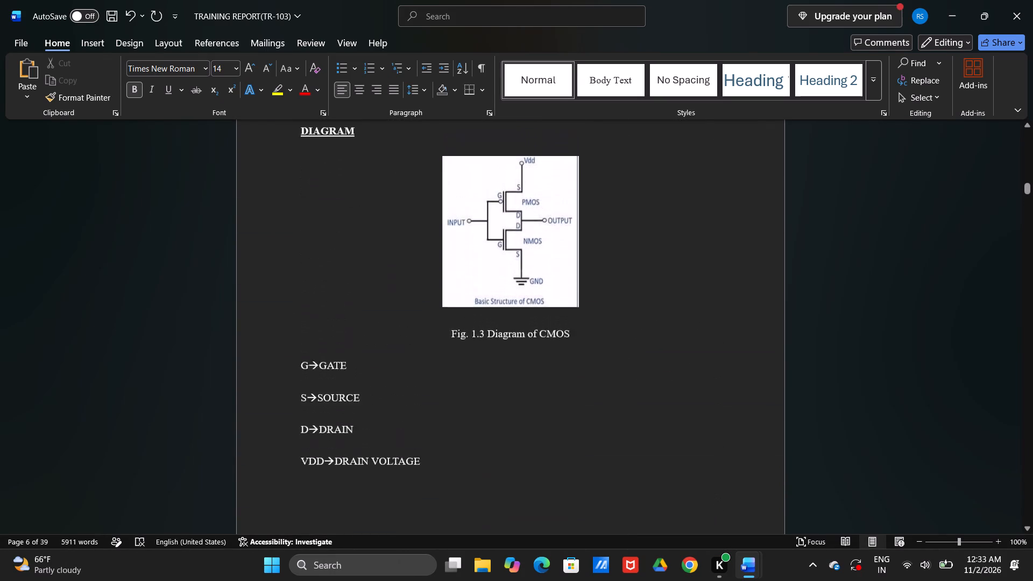
pyautogui.scroll(3, 300, 287)
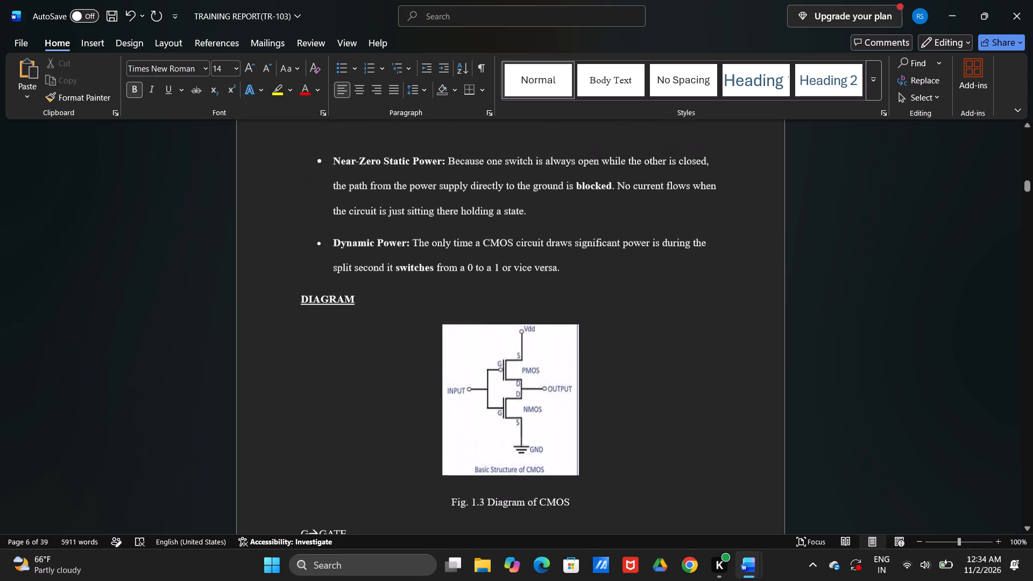
pyautogui.scroll(2, 300, 287)
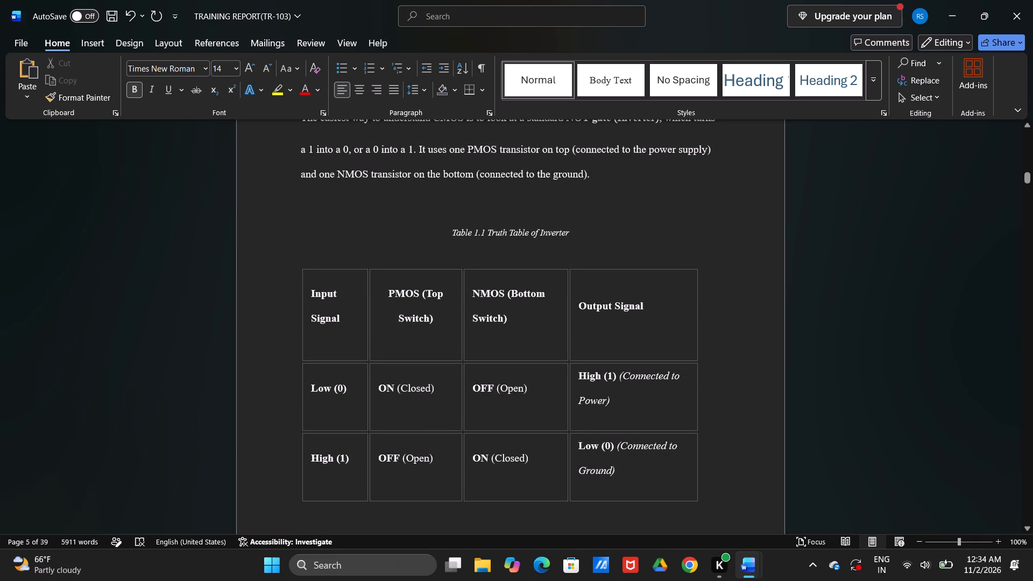
pyautogui.scroll(3, 300, 287)
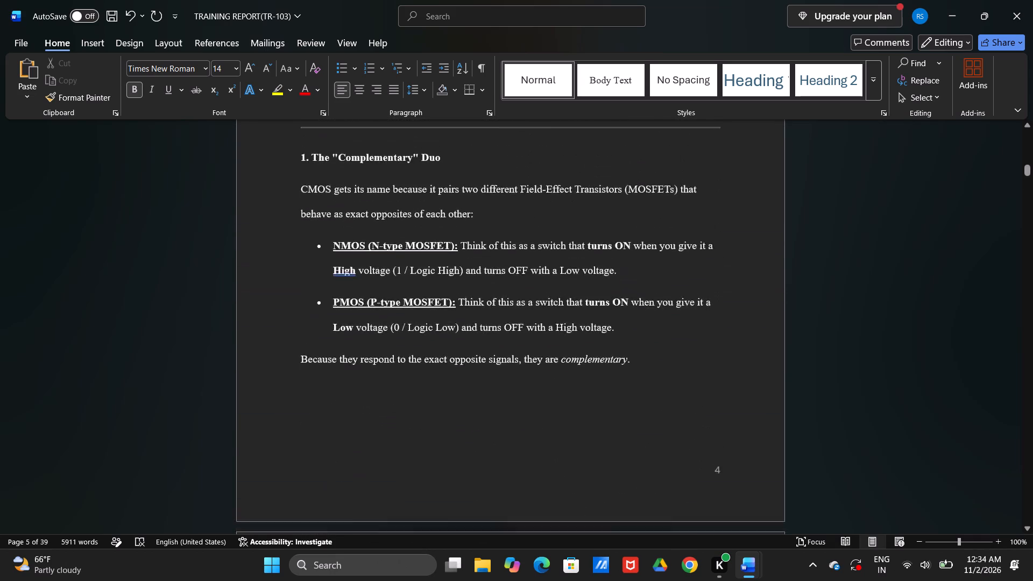
pyautogui.scroll(5, 300, 287)
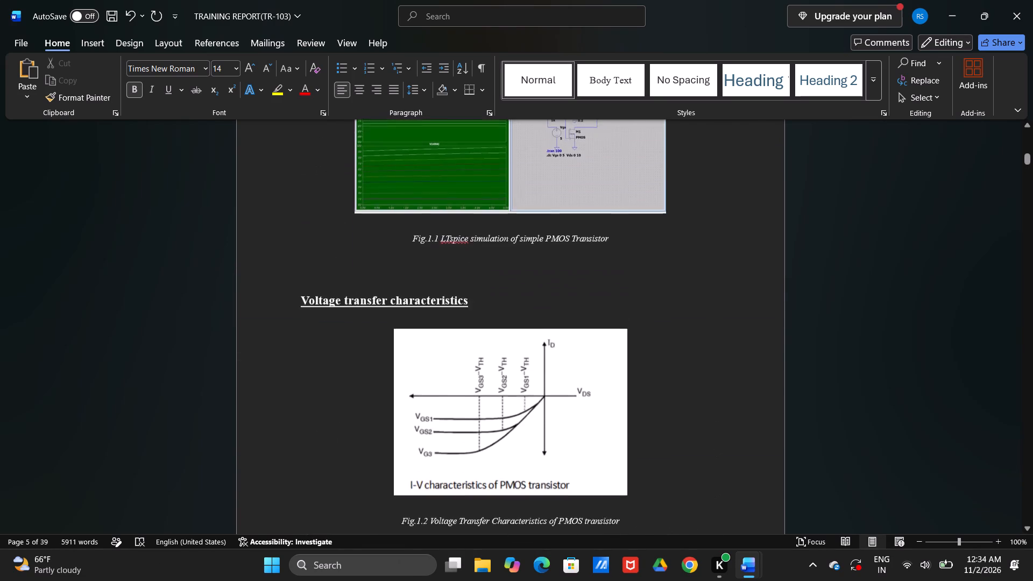
pyautogui.scroll(4, 300, 287)
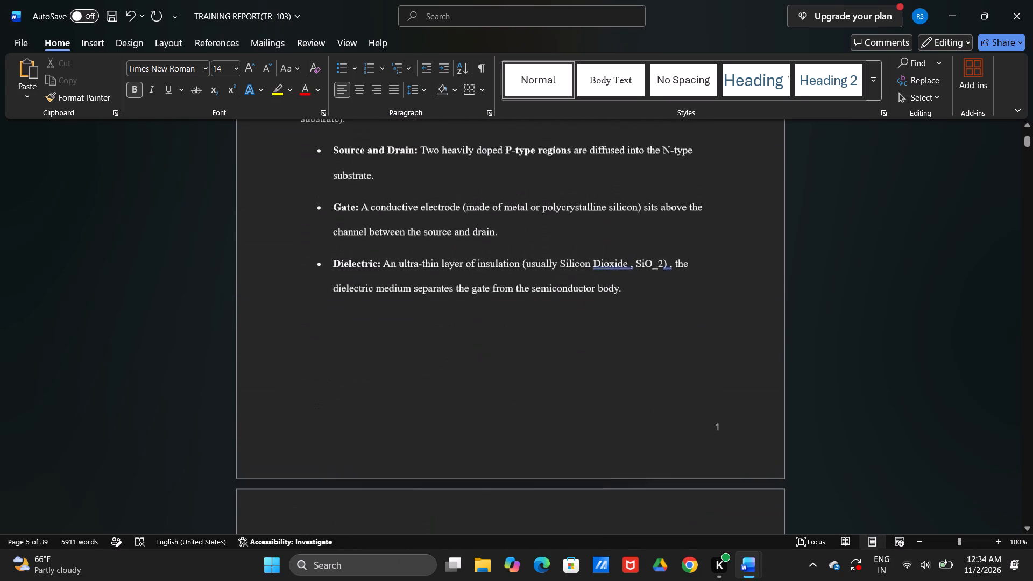
pyautogui.scroll(3, 300, 287)
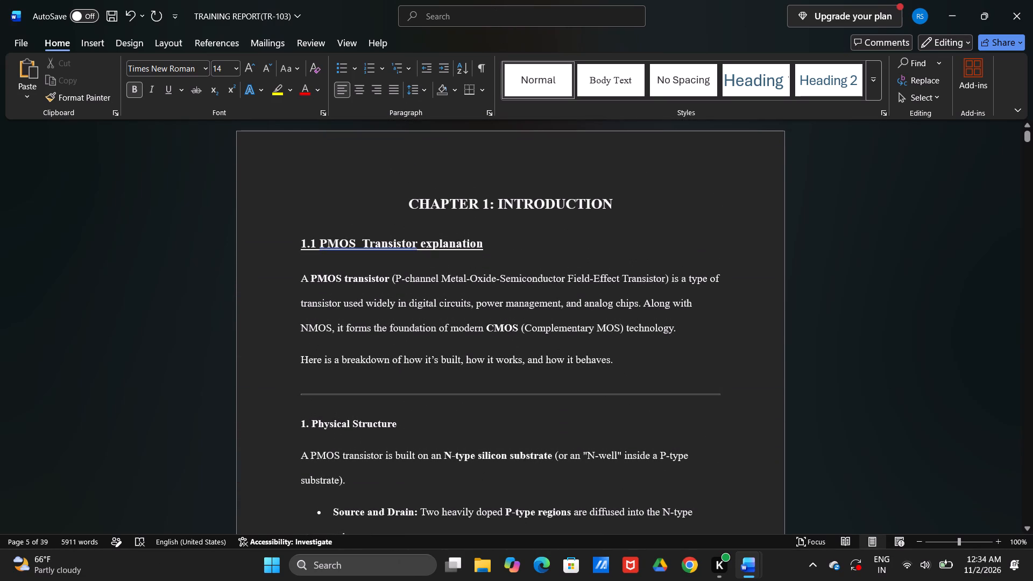
# Remove the surplus blank lines above the REFERENCES heading so that it starts at the top of its page.
pyautogui.scroll(-13, 590, 225)
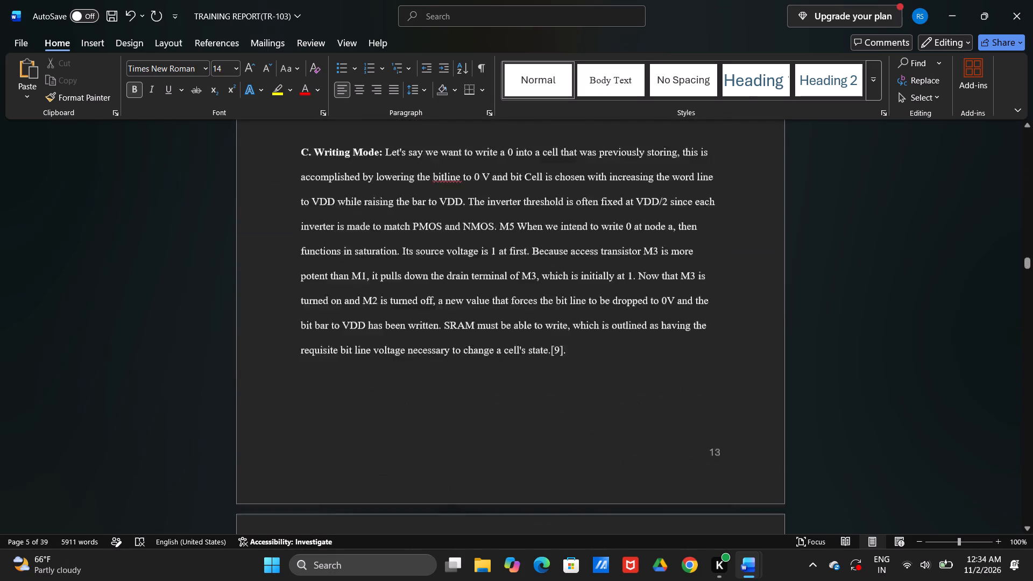
pyautogui.scroll(-12, 590, 225)
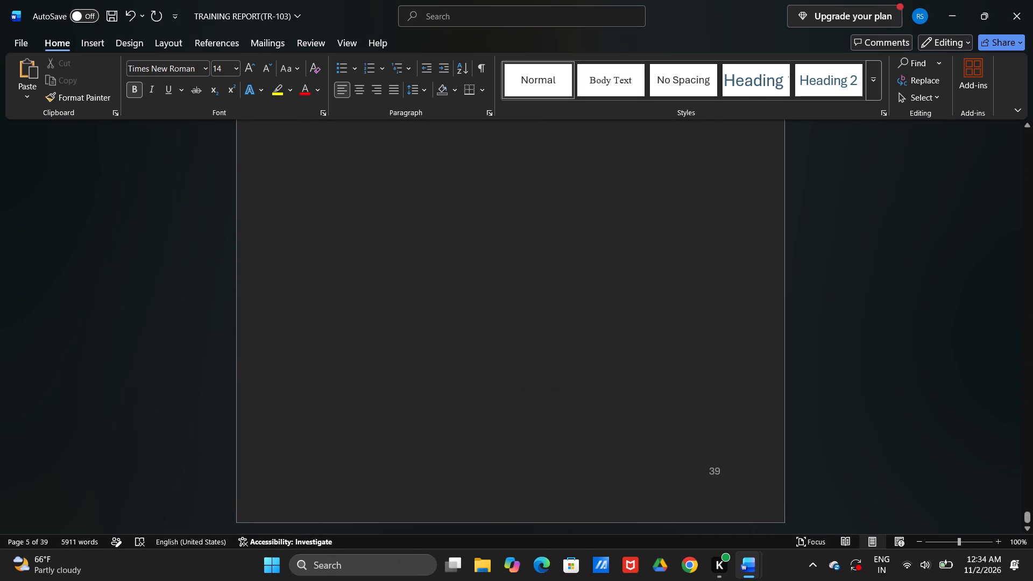
pyautogui.scroll(5, 590, 225)
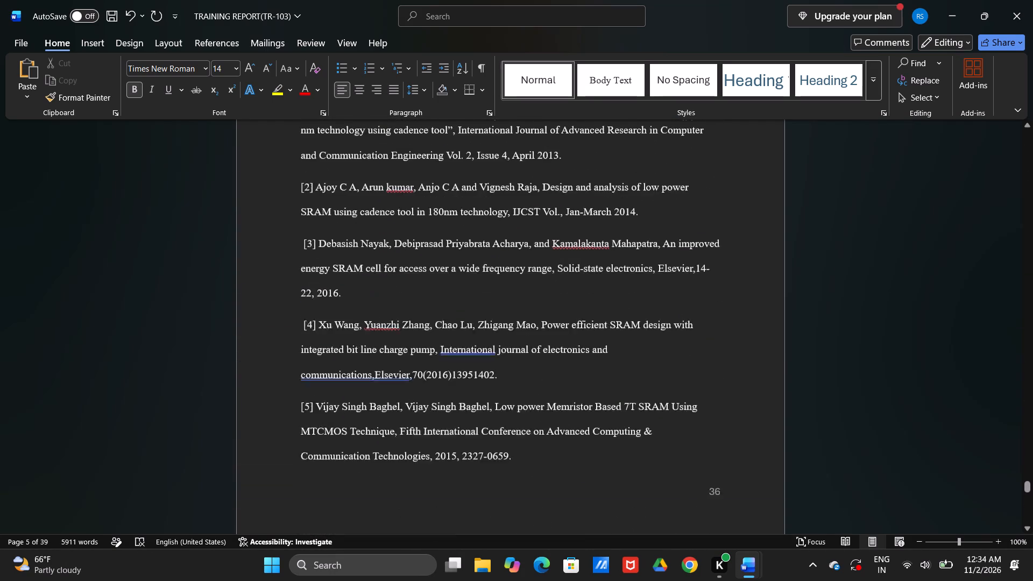
pyautogui.scroll(4, 590, 225)
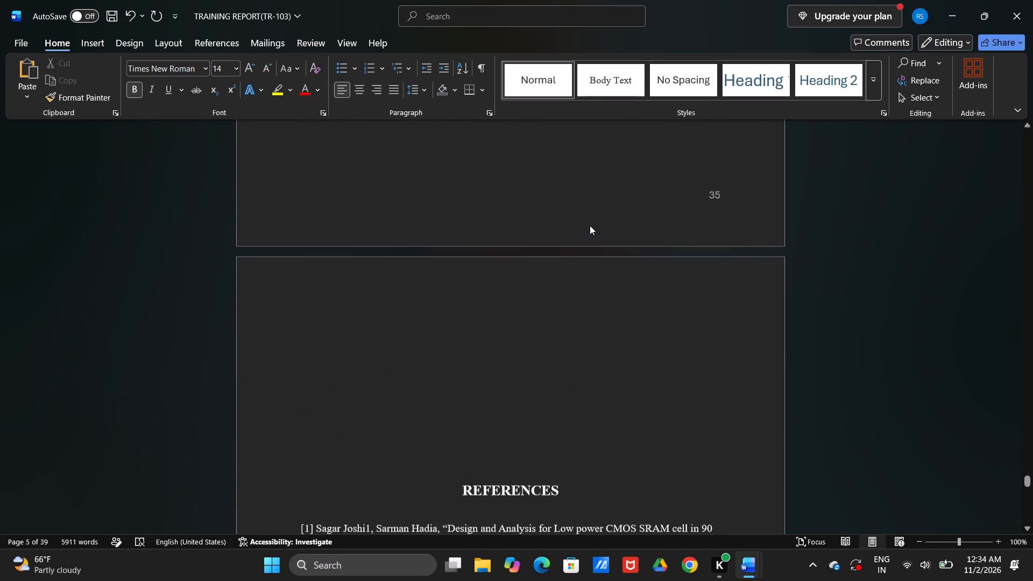
pyautogui.click(476, 438)
pyautogui.press('\\')
pyautogui.press('BackSpace')
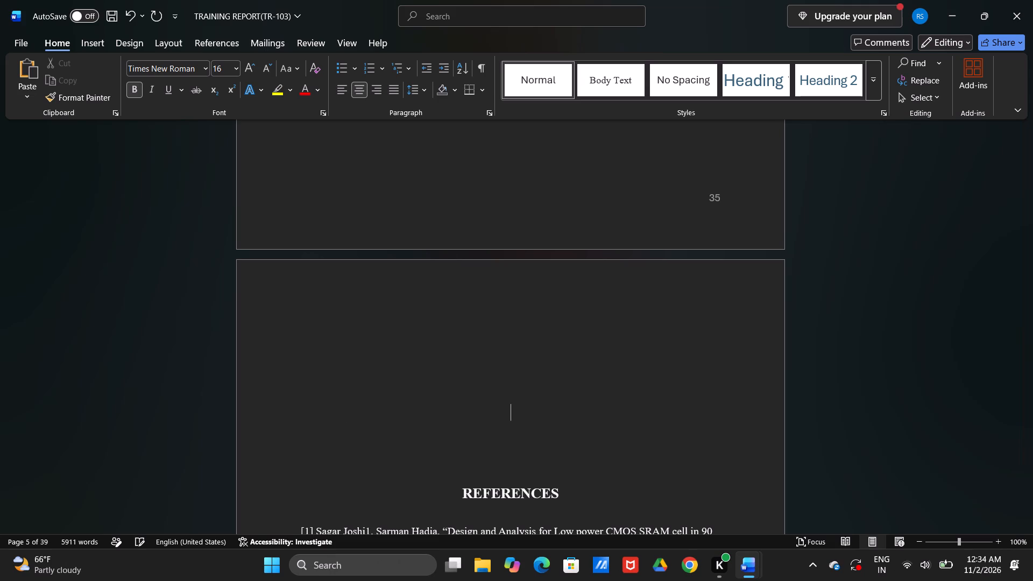
pyautogui.press('BackSpace')
pyautogui.press('BackSpace')
pyautogui.press('BackSpace')
pyautogui.press('BackSpace')
pyautogui.press('BackSpace')
pyautogui.press('BackSpace')
pyautogui.press('Return')
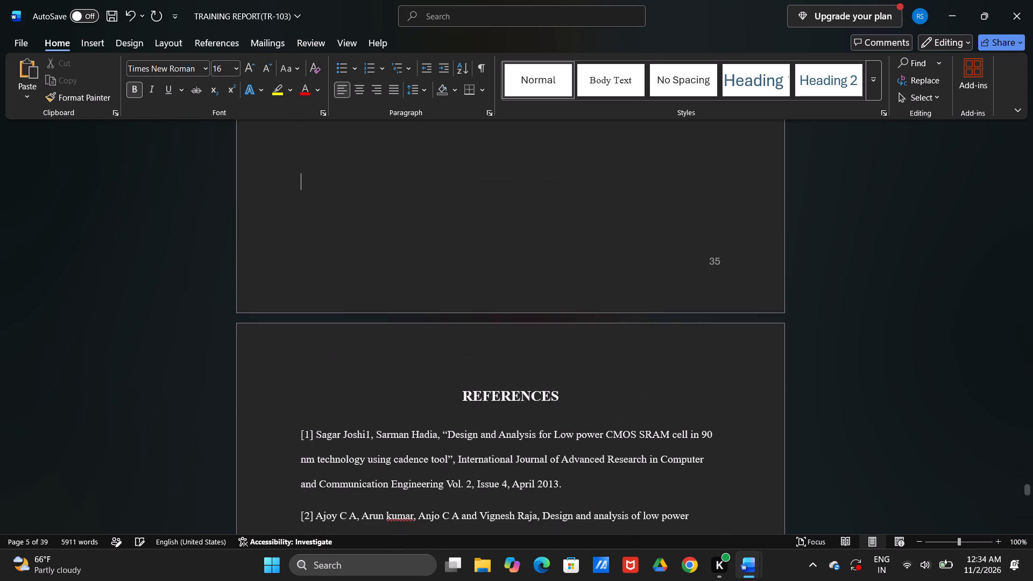
# Check the heading spacing and page breaks through the future-scope list and Chapter 3's CMOS gate and adder procedures.
pyautogui.scroll(5, 476, 438)
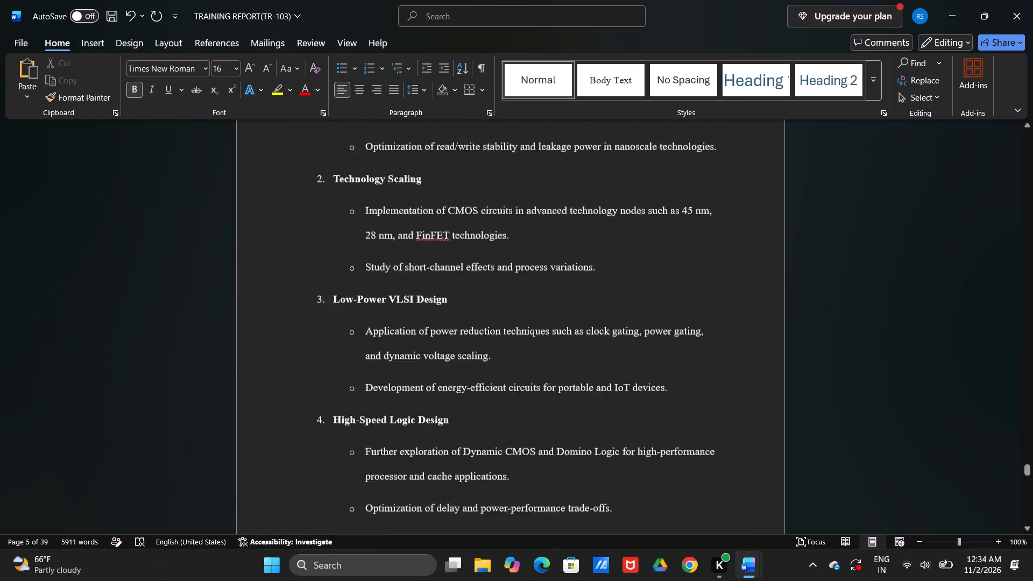
pyautogui.scroll(6, 476, 438)
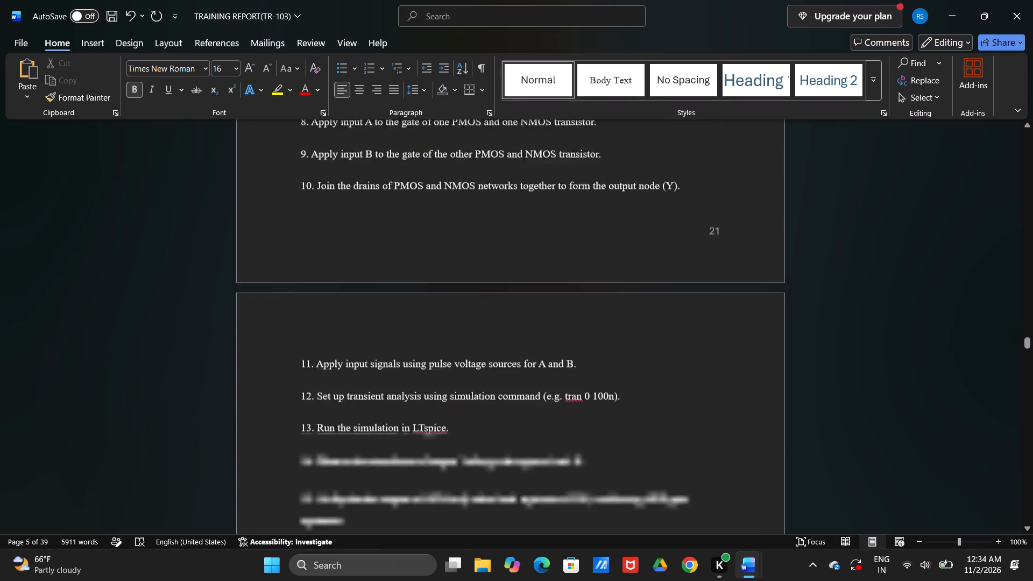
pyautogui.scroll(3, 476, 438)
pyautogui.scroll(7, 512, 580)
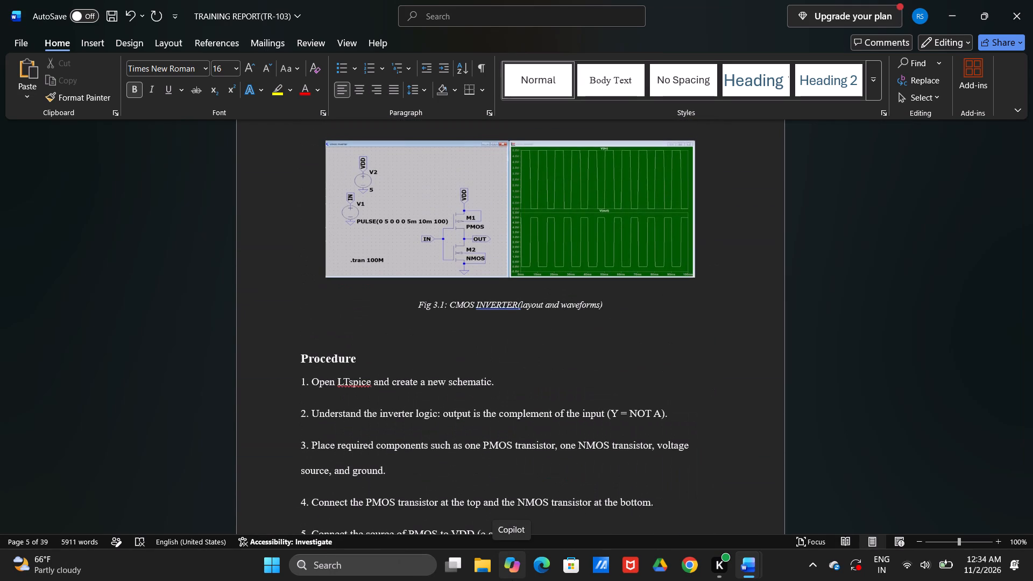
pyautogui.scroll(2, 512, 580)
pyautogui.scroll(-5, 512, 580)
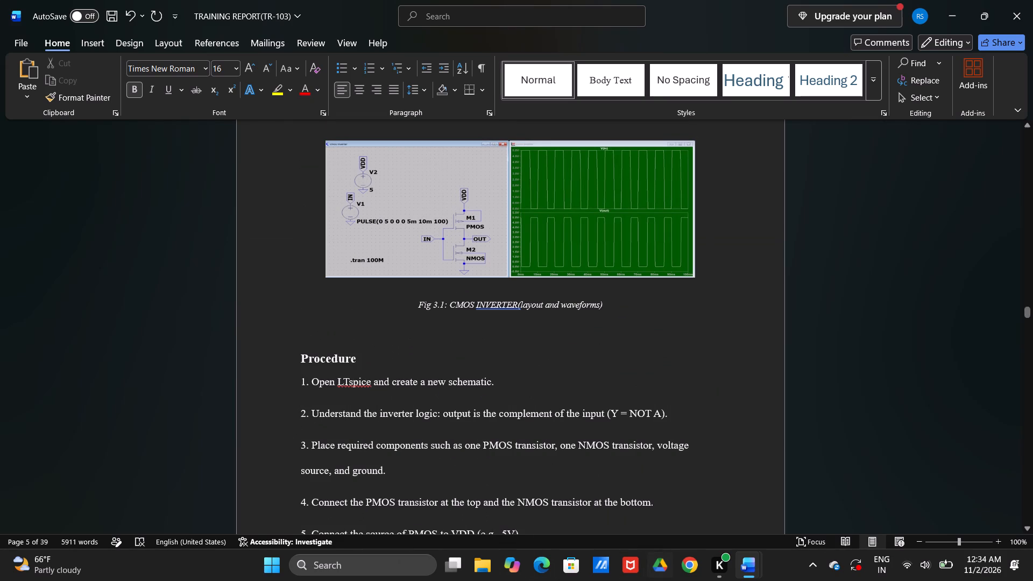
pyautogui.scroll(-6, 664, 482)
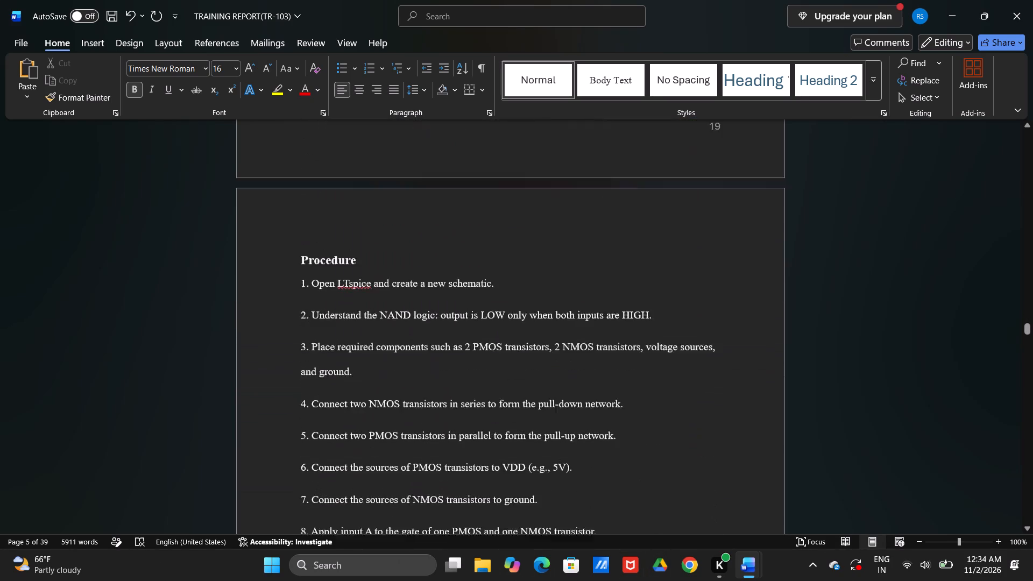
pyautogui.scroll(-7, 664, 482)
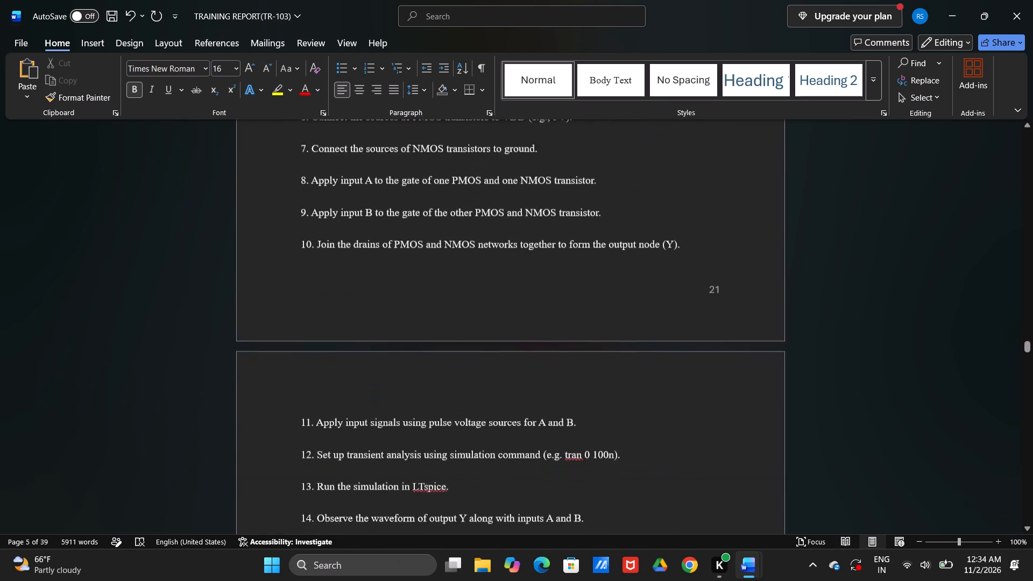
pyautogui.scroll(-6, 664, 482)
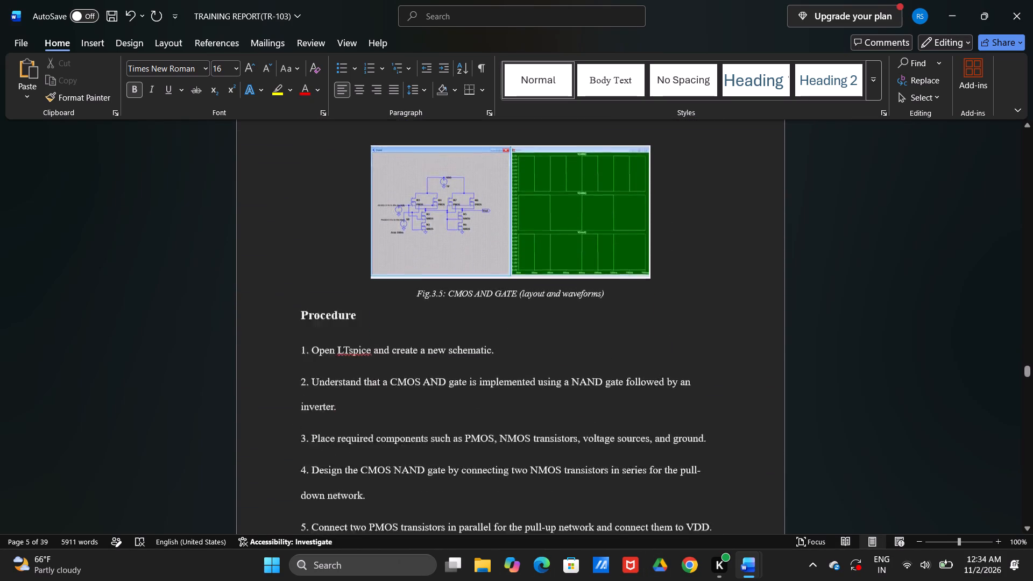
pyautogui.scroll(-6, 664, 482)
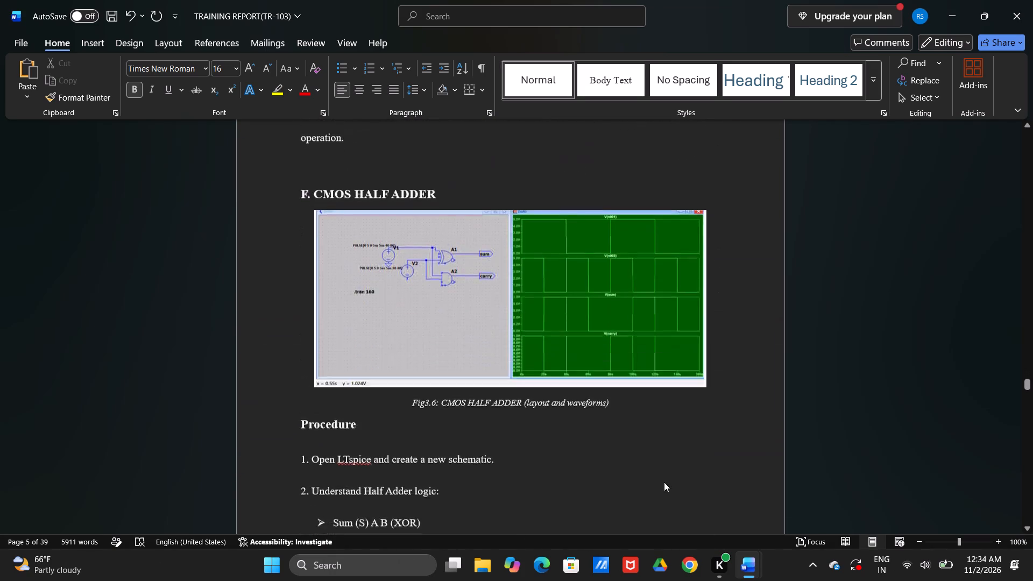
pyautogui.scroll(-6, 664, 482)
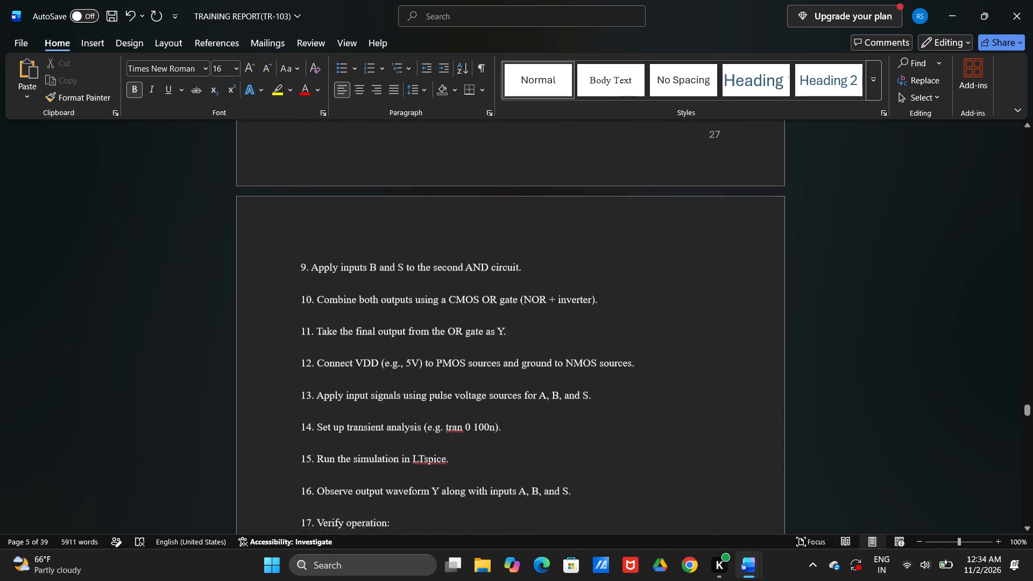
# Add one blank line above the 3.1 Simulation of Basic Logic Gates heading to move it onto the page with its paragraph.
pyautogui.scroll(-2, 664, 482)
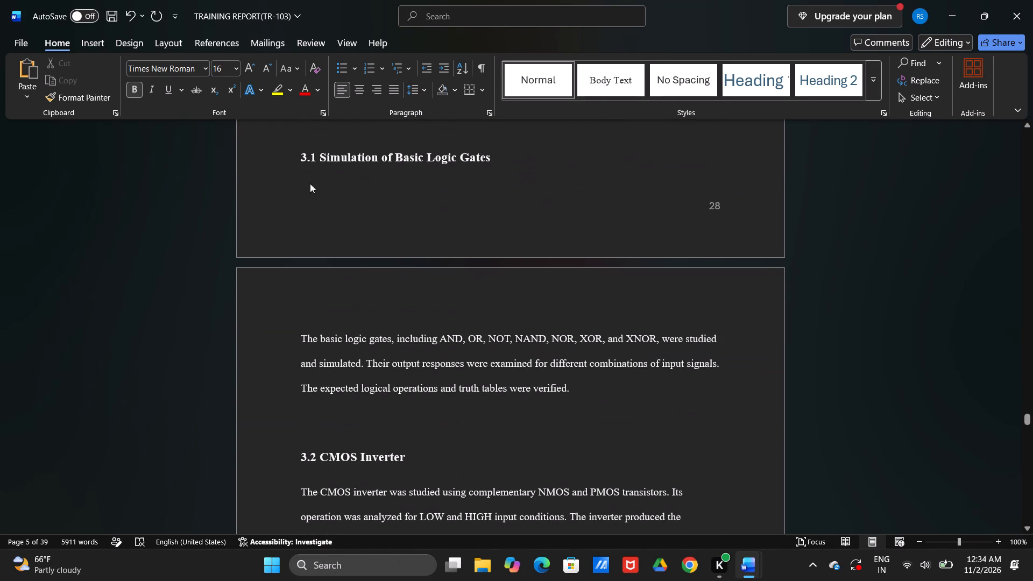
pyautogui.click(301, 152)
pyautogui.press('Return')
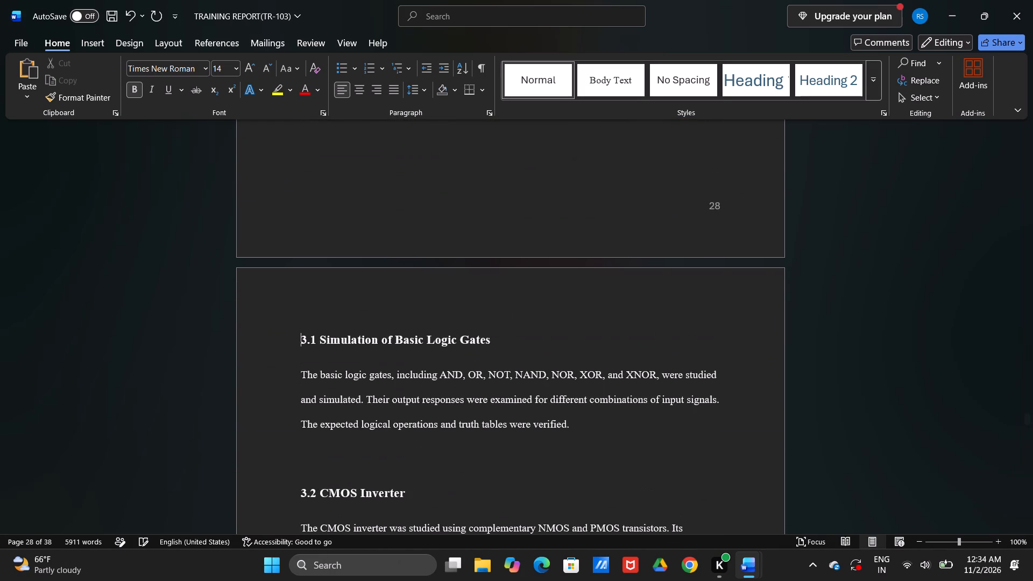
# Delete the blank line above the 3.4 Dynamic CMOS Logic heading so its paragraph begins on the same page.
pyautogui.scroll(-2, 301, 152)
pyautogui.scroll(1, 290, 80)
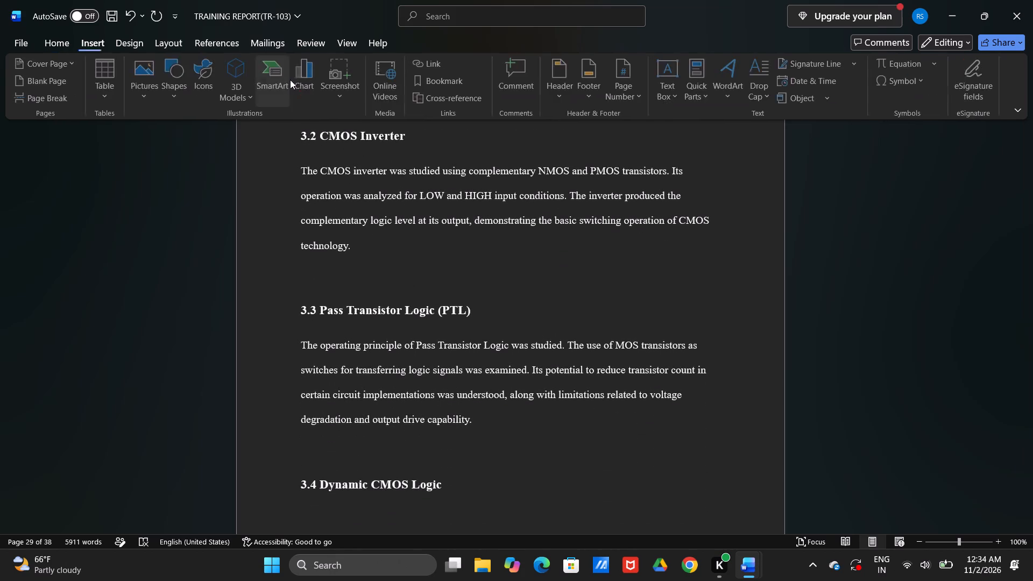
pyautogui.scroll(1, 290, 80)
pyautogui.scroll(-2, 494, 289)
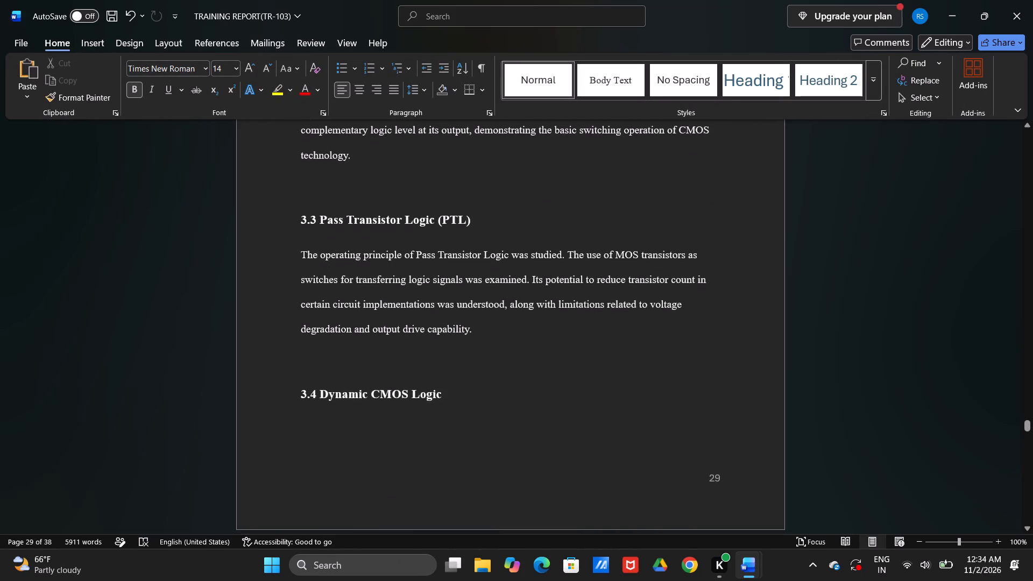
pyautogui.scroll(-1, 494, 289)
pyautogui.click(300, 318)
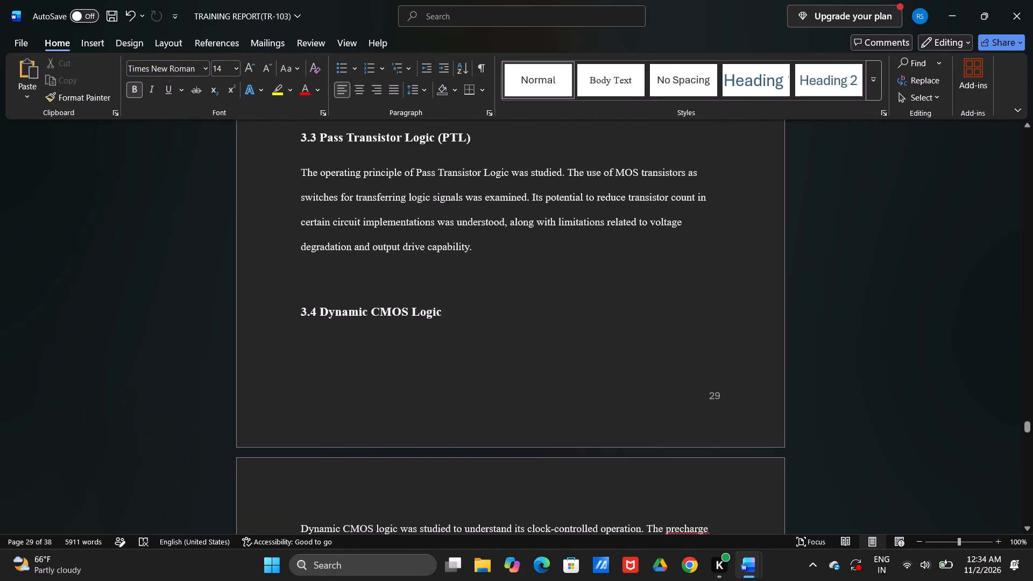
pyautogui.press('BackSpace')
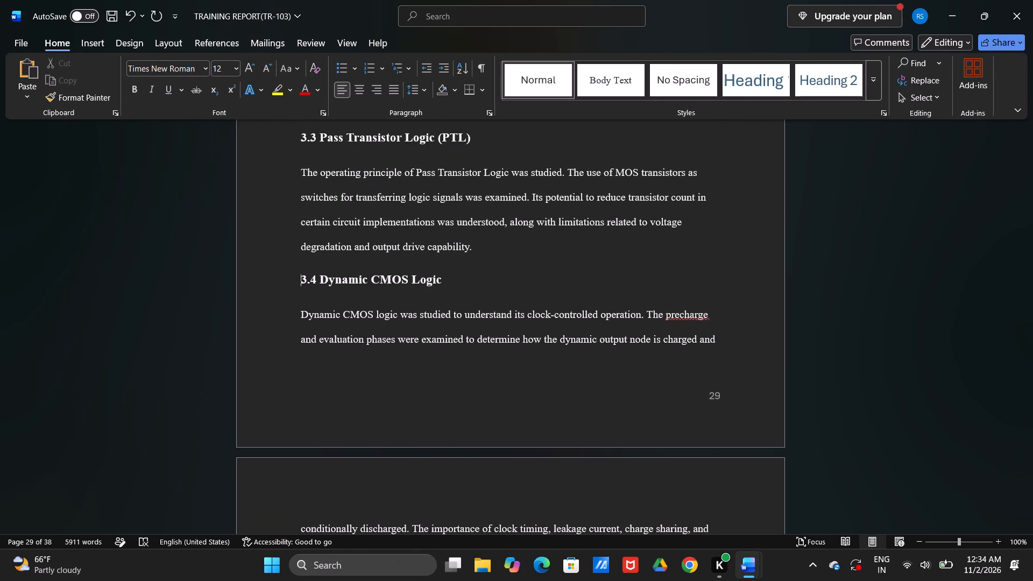
# Insert one blank line above the CHAPTER-4 CONCLUSION & FUTURE SCOPE heading so it starts on the same page as 4.1 Conclusion.
pyautogui.scroll(-1, 300, 318)
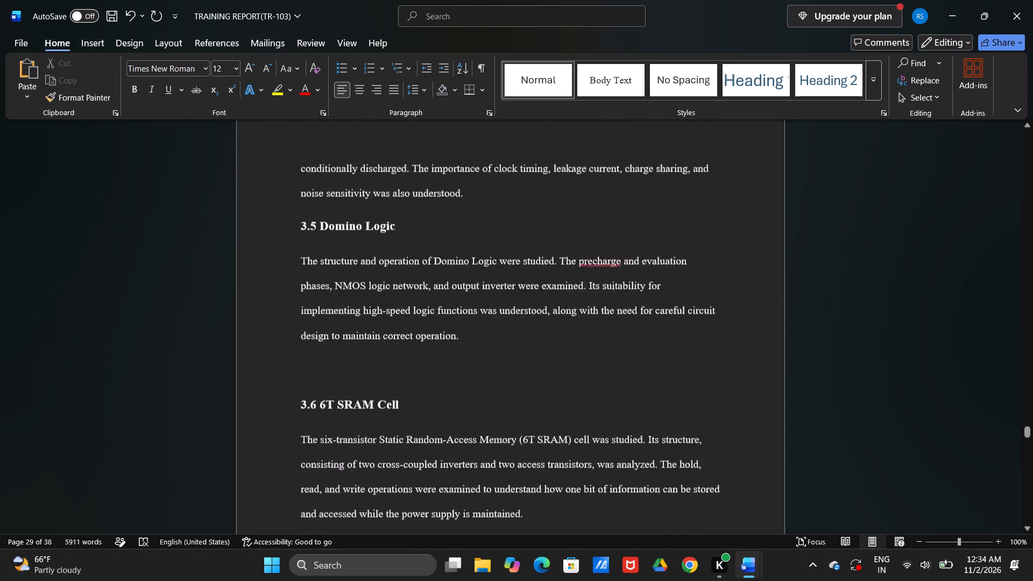
pyautogui.scroll(-4, 300, 318)
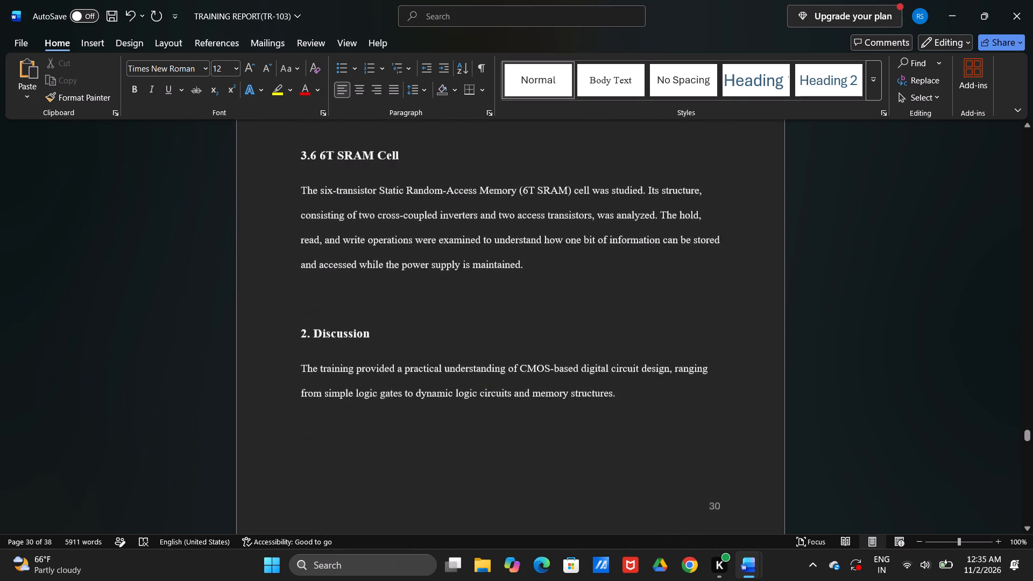
pyautogui.scroll(-4, 300, 318)
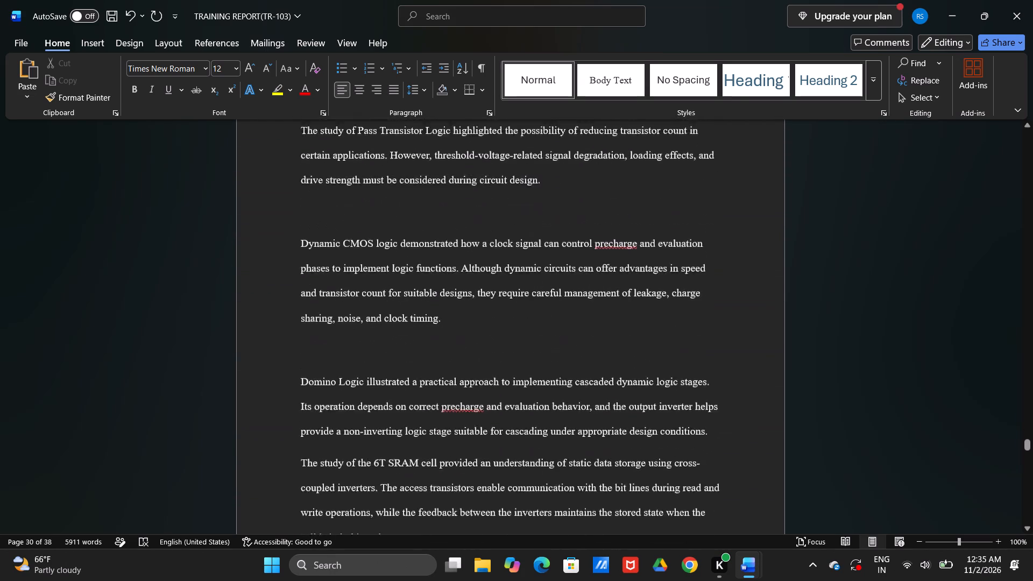
pyautogui.scroll(-3, 300, 318)
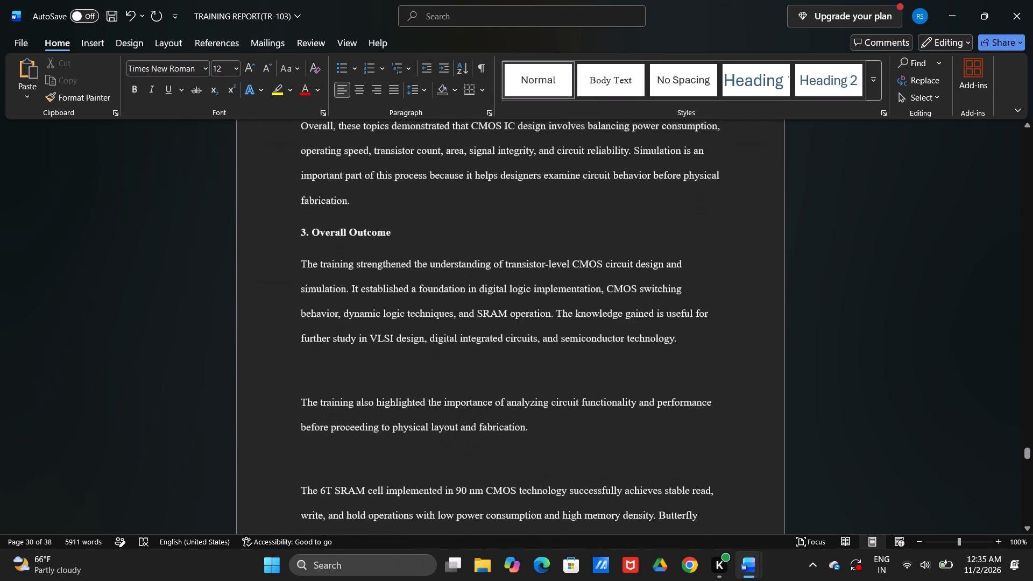
pyautogui.scroll(-2, 300, 318)
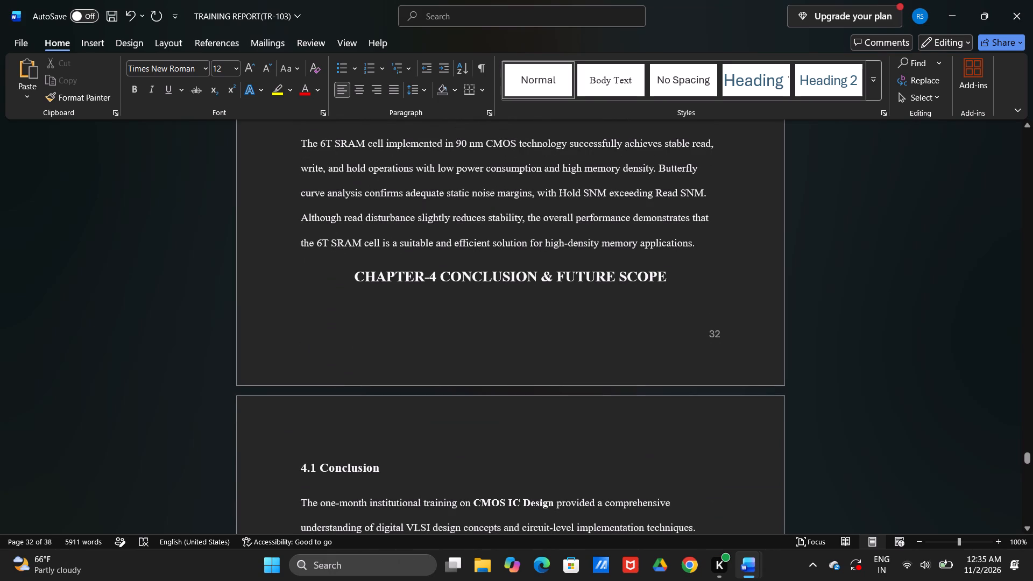
pyautogui.click(349, 280)
pyautogui.press('Return')
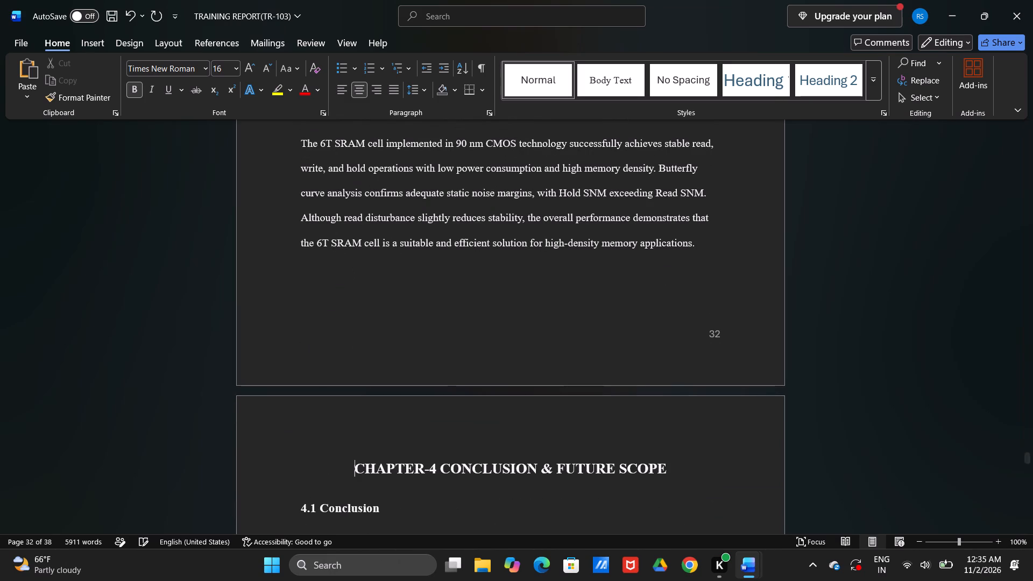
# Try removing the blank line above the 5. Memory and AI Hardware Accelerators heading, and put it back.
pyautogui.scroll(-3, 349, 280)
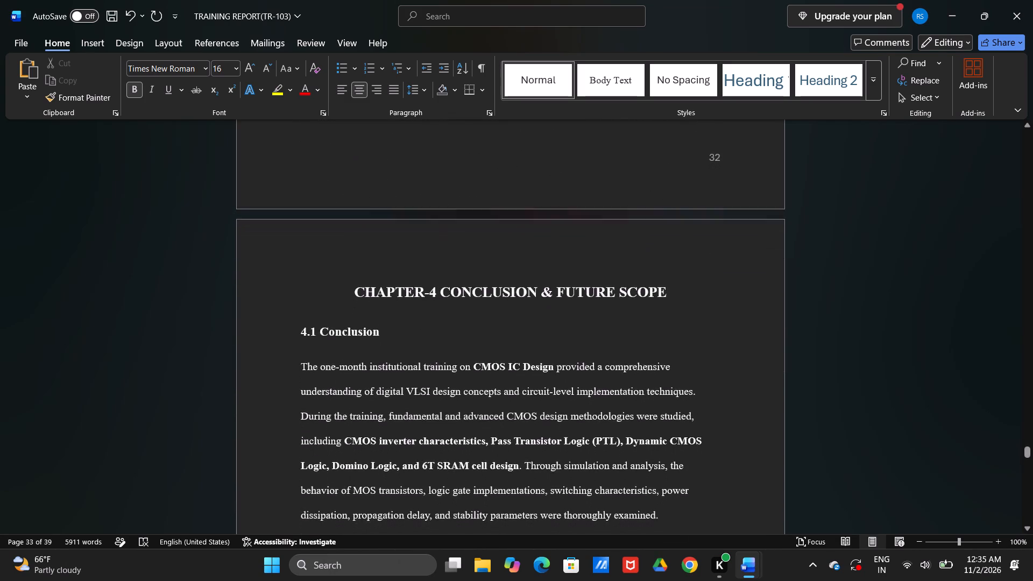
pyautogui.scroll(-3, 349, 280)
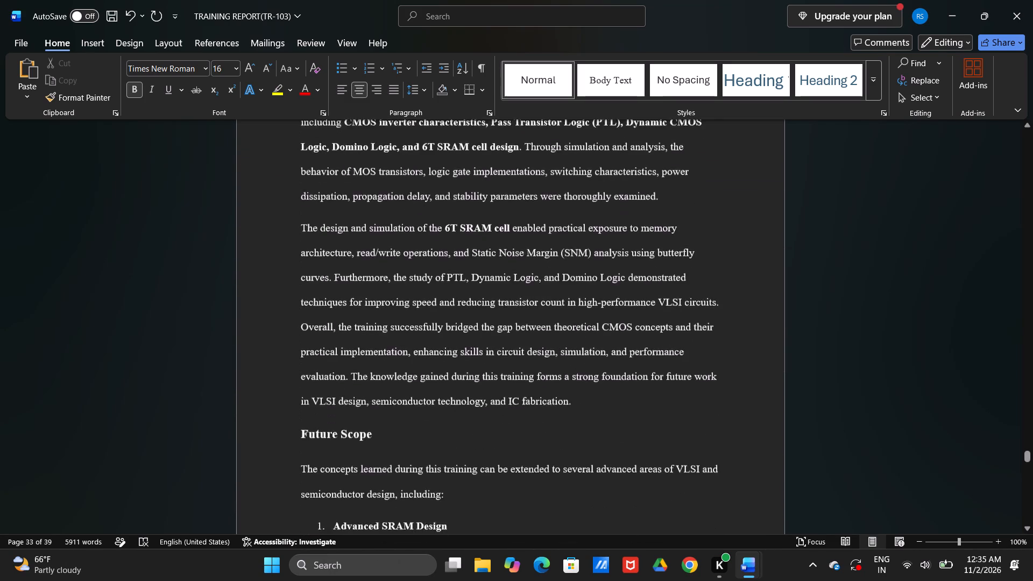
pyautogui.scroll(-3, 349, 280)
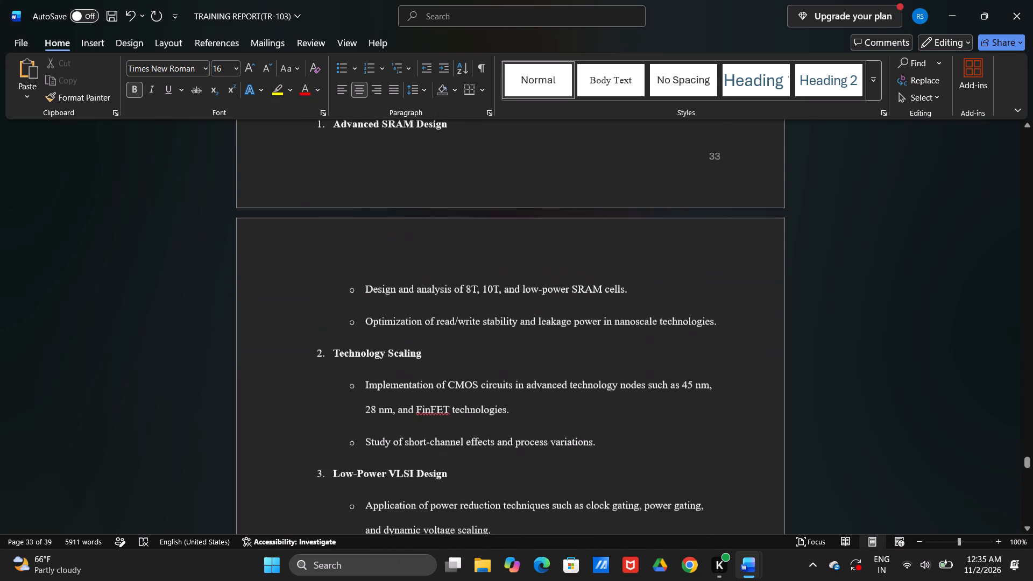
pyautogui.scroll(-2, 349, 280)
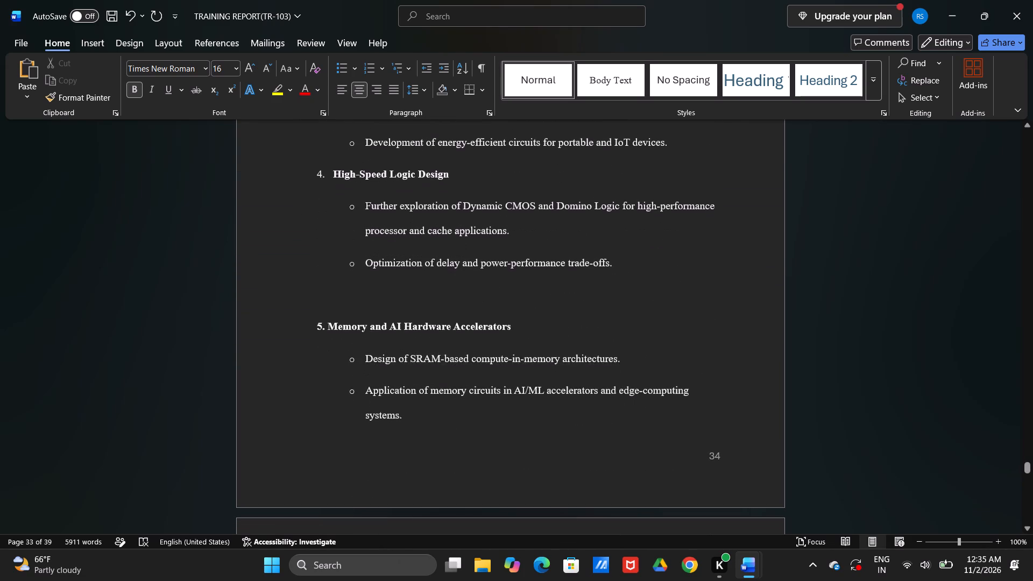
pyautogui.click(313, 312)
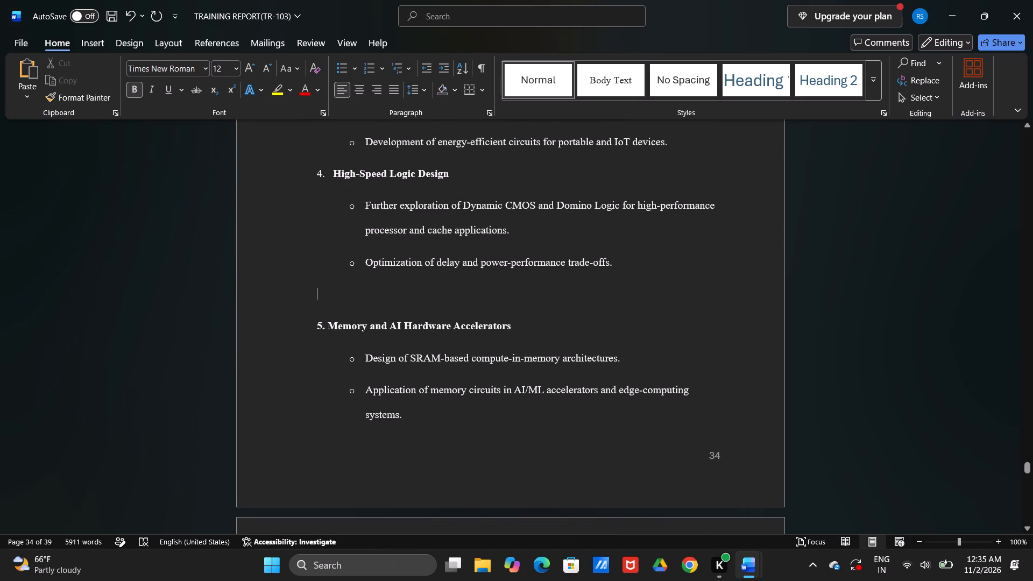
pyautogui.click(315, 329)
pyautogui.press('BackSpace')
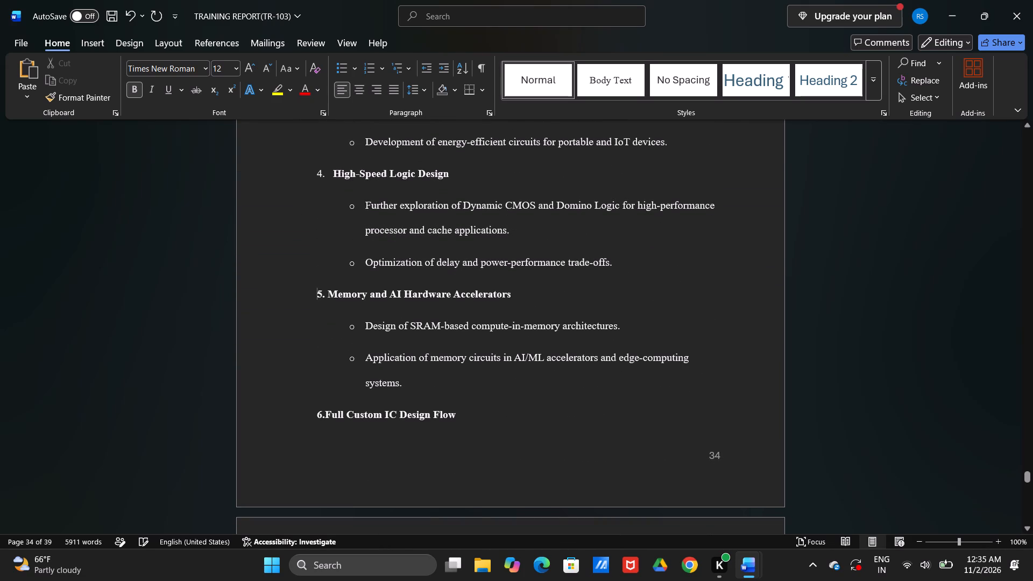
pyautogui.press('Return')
# Check the spacing and page breaks across the Future Scope list items and the pages that follow.
pyautogui.scroll(-1, 315, 329)
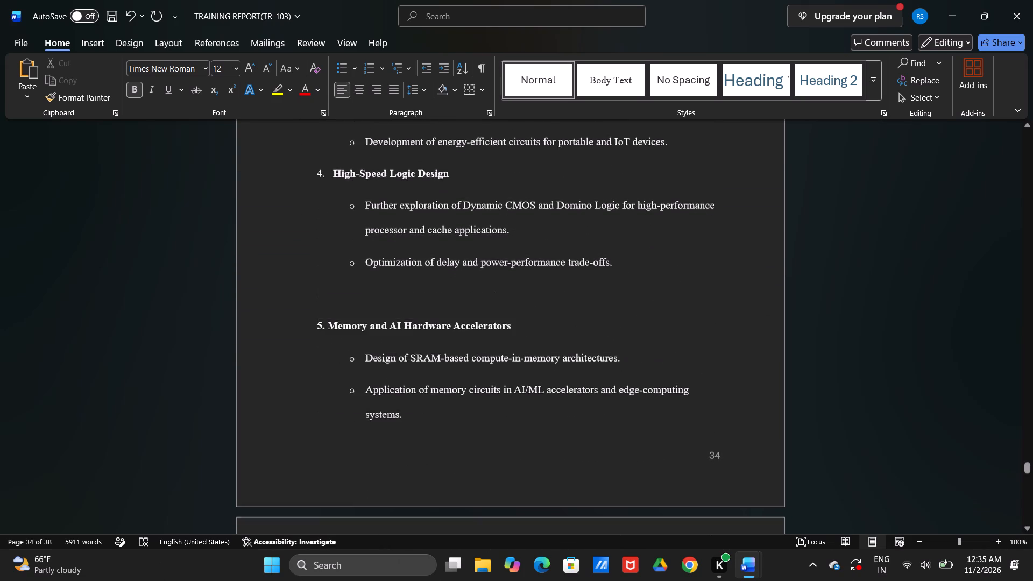
pyautogui.scroll(-6, 315, 329)
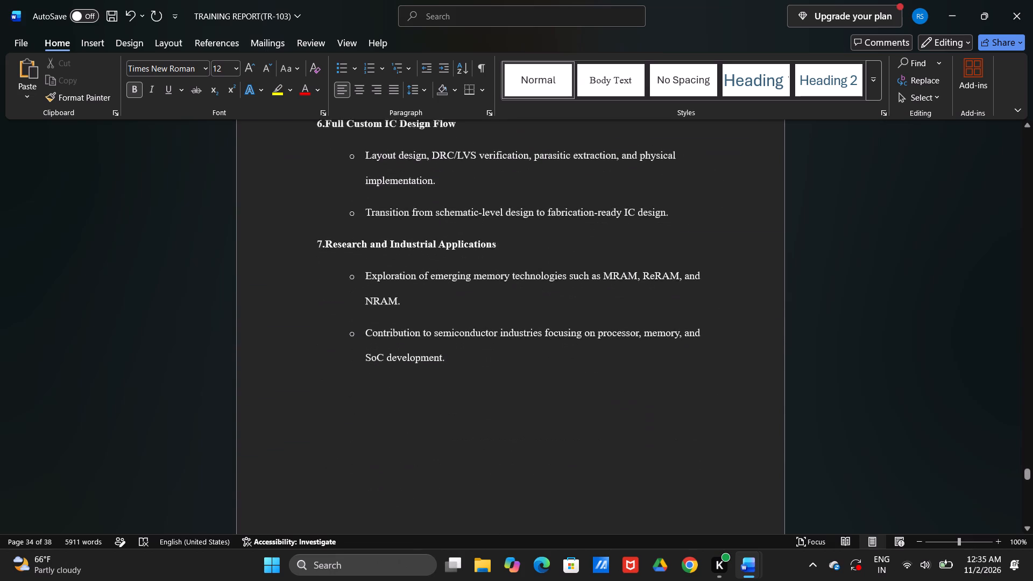
pyautogui.scroll(-6, 315, 329)
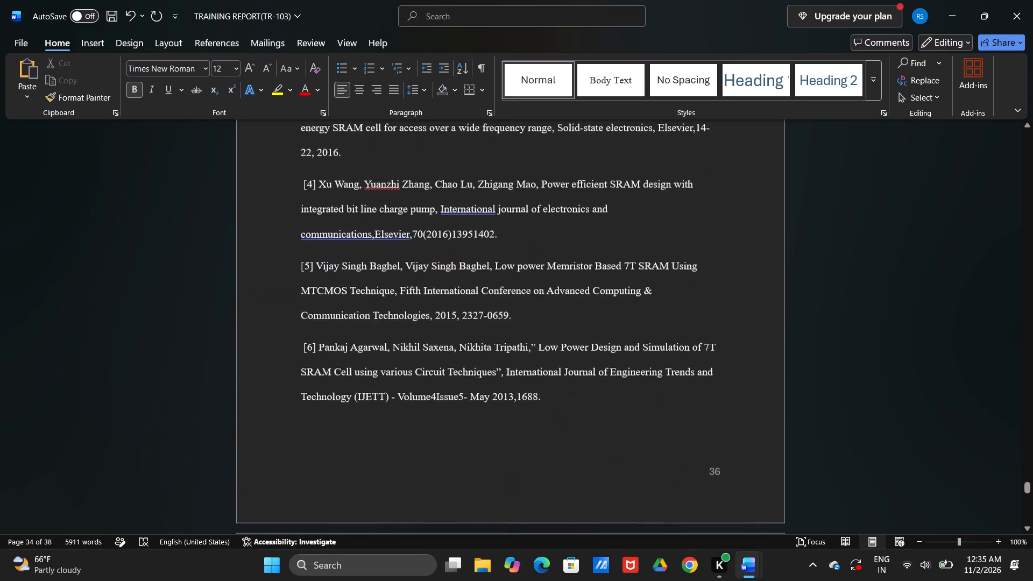
pyautogui.scroll(6, 315, 329)
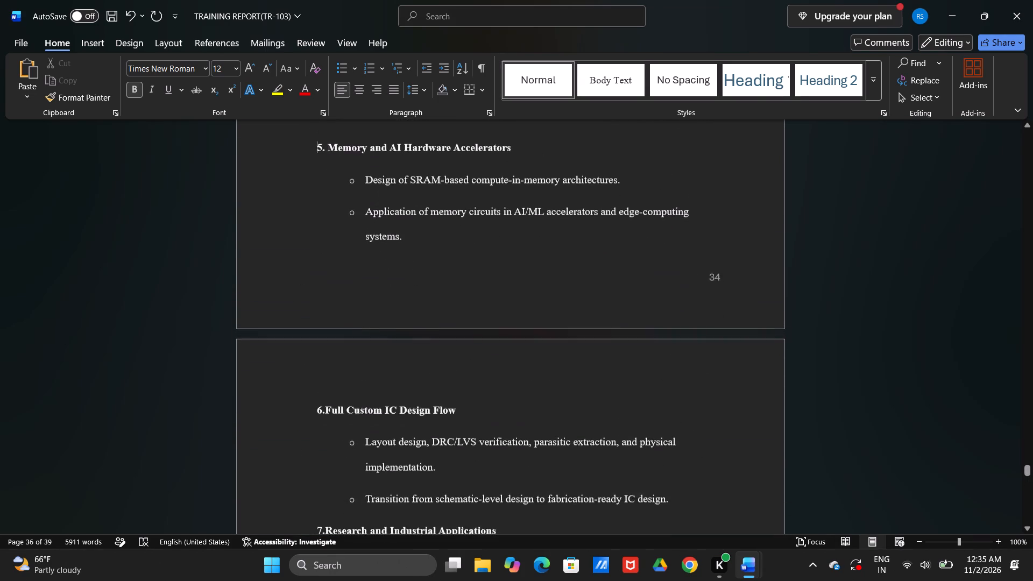
pyautogui.scroll(2, 315, 329)
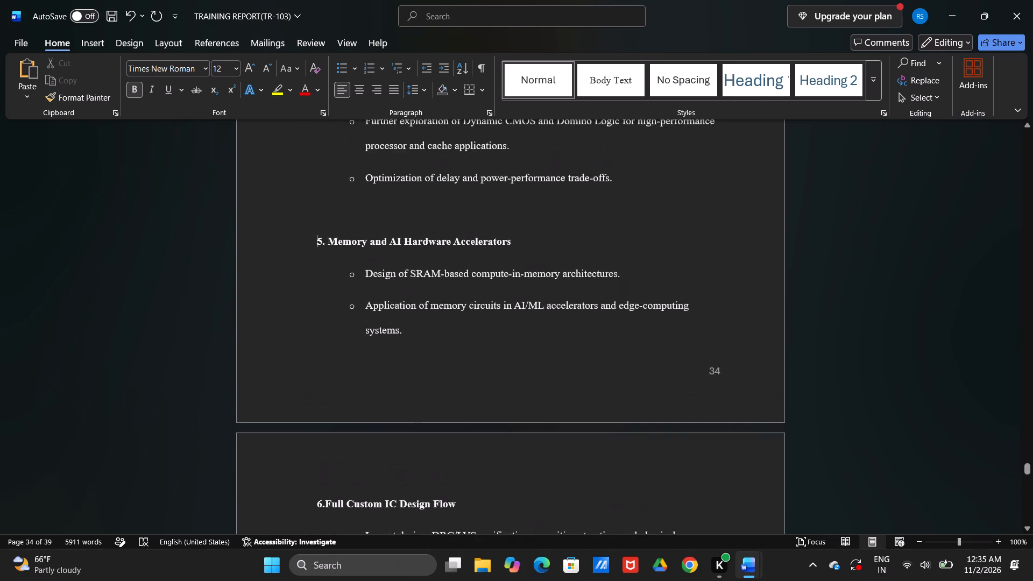
pyautogui.scroll(3, 315, 329)
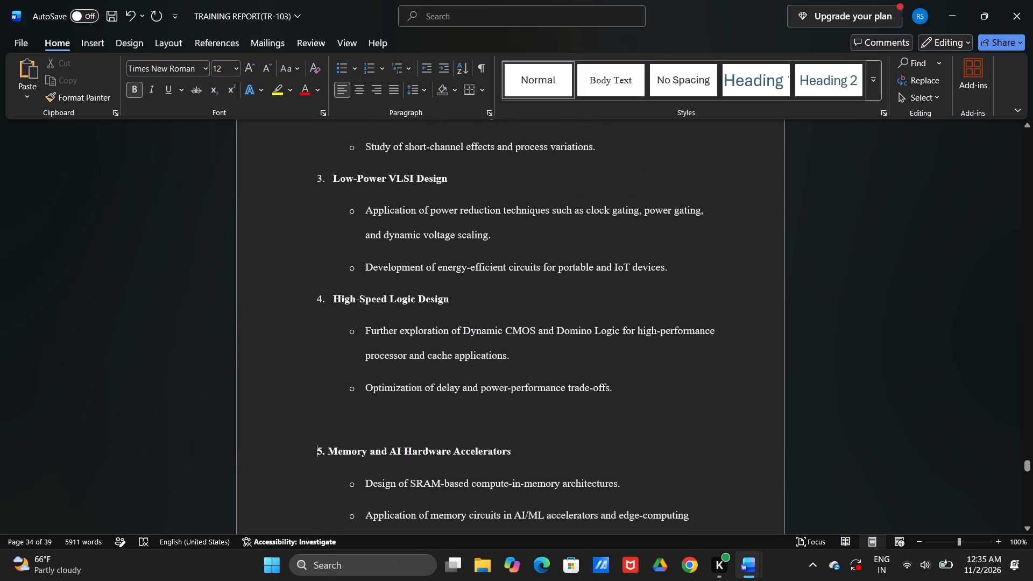
pyautogui.scroll(1, 315, 329)
pyautogui.scroll(-3, 315, 329)
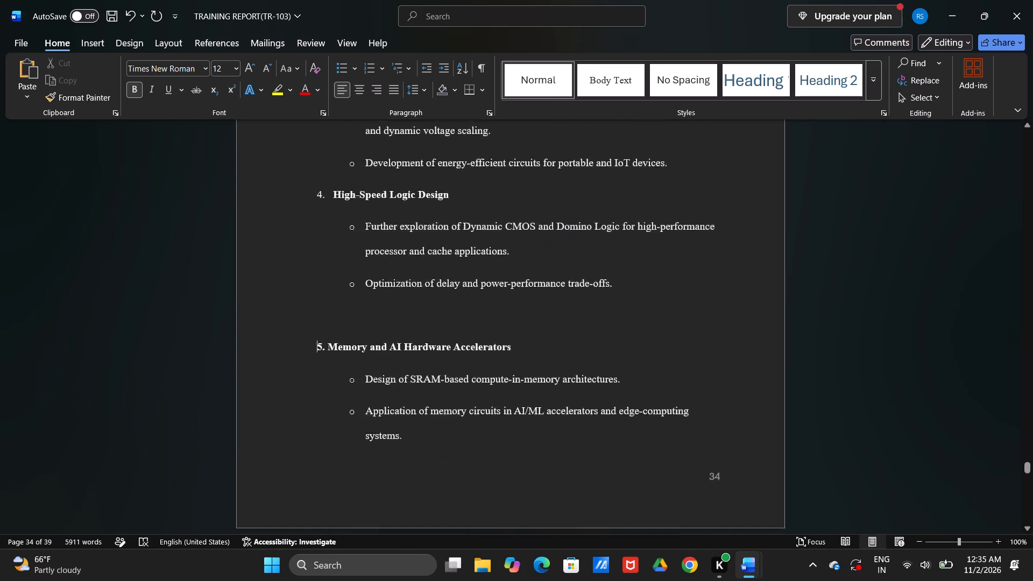
# Delete the trailing blank lines after reference [21] to remove the empty last page of the report.
pyautogui.scroll(-12, 315, 329)
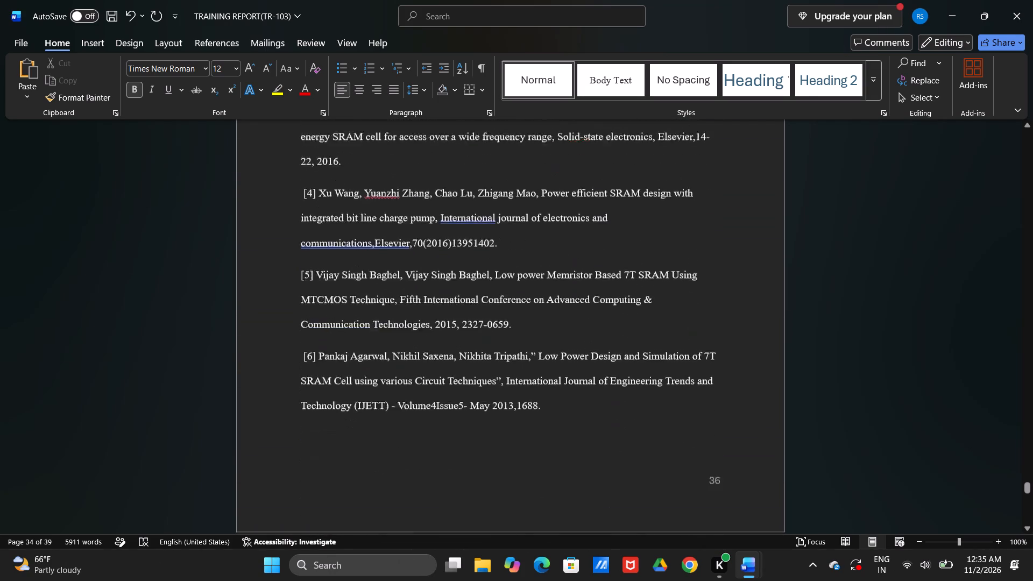
pyautogui.scroll(-8, 315, 329)
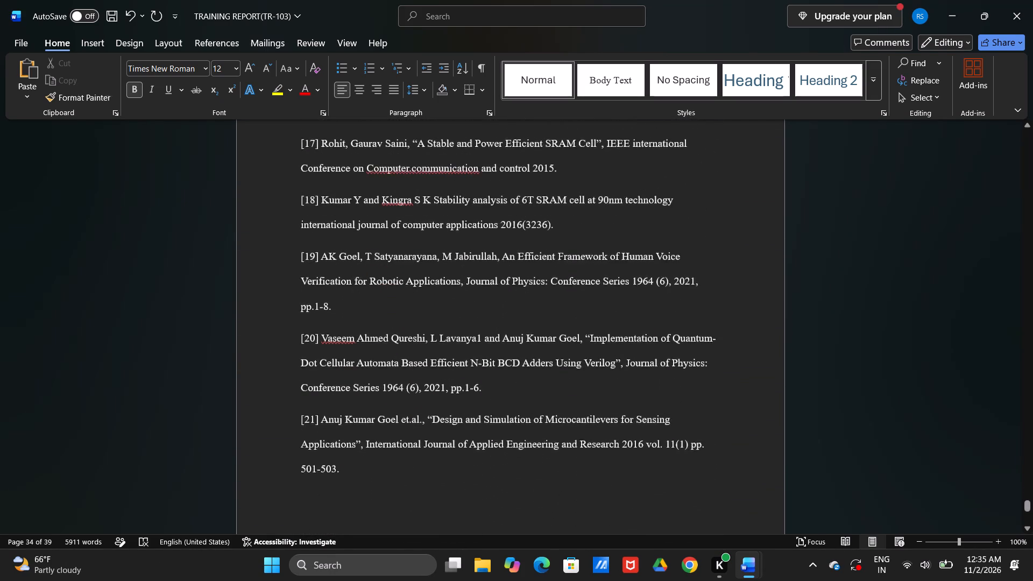
pyautogui.scroll(-3, 315, 329)
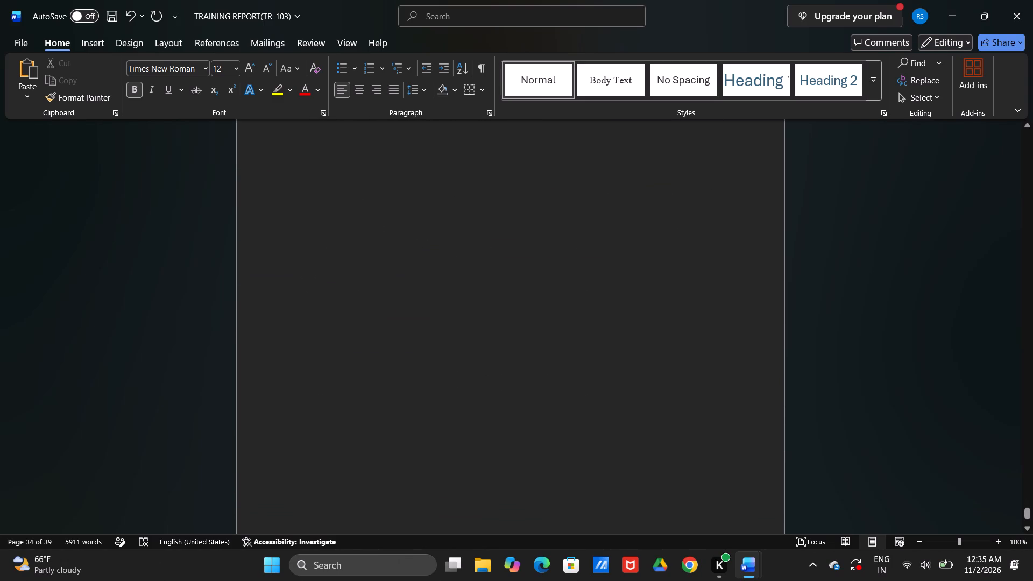
pyautogui.scroll(-1, 315, 329)
pyautogui.click(320, 443)
pyautogui.click(376, 348)
pyautogui.press('BackSpace')
pyautogui.press('BackSpace')
pyautogui.press('BackSpace')
pyautogui.scroll(-1, 376, 348)
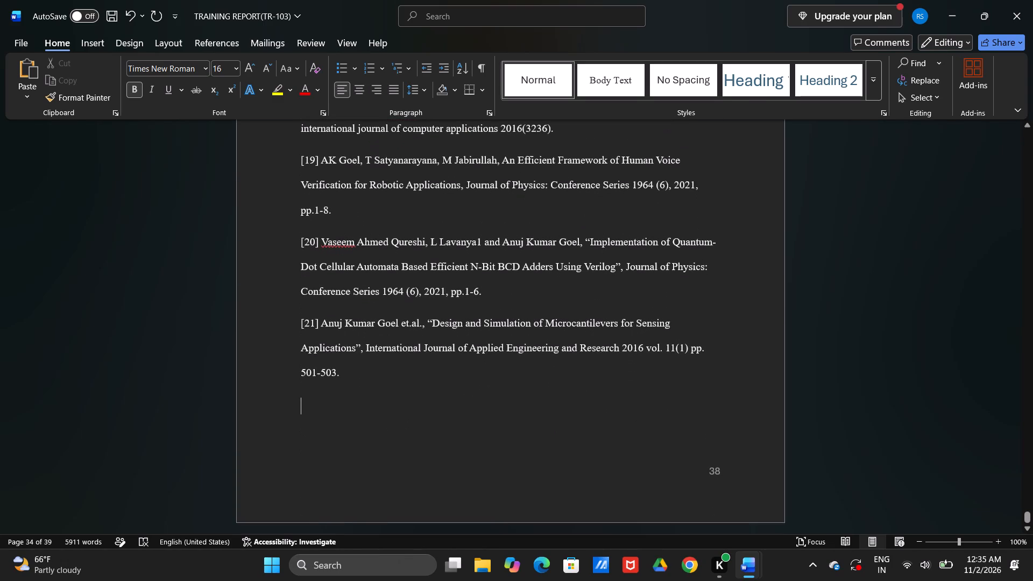
pyautogui.scroll(-1, 376, 348)
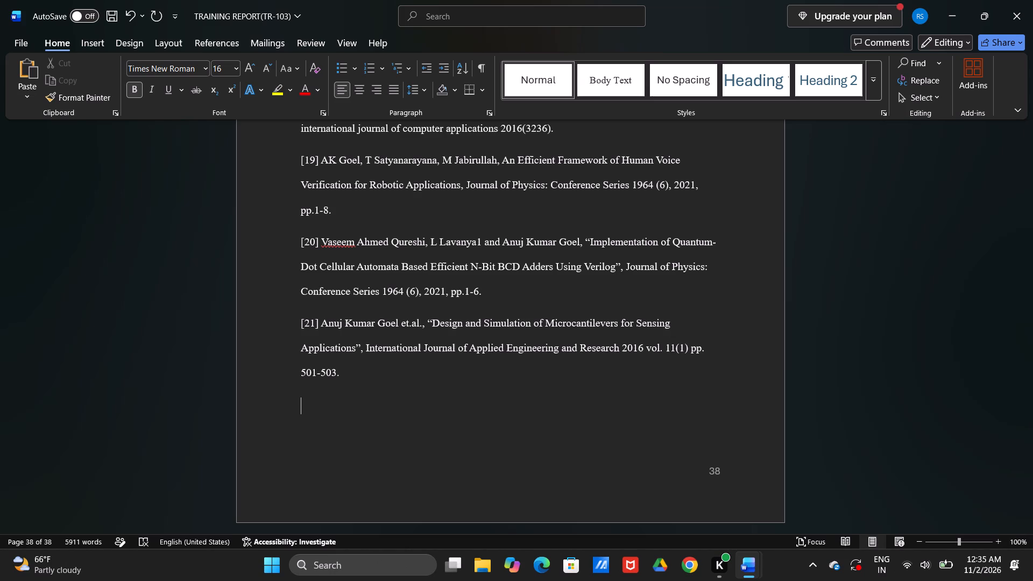
# Review the page layout of the whole report at reduced zoom, from the references back to Chapter 1.
pyautogui.scroll(4, 376, 348)
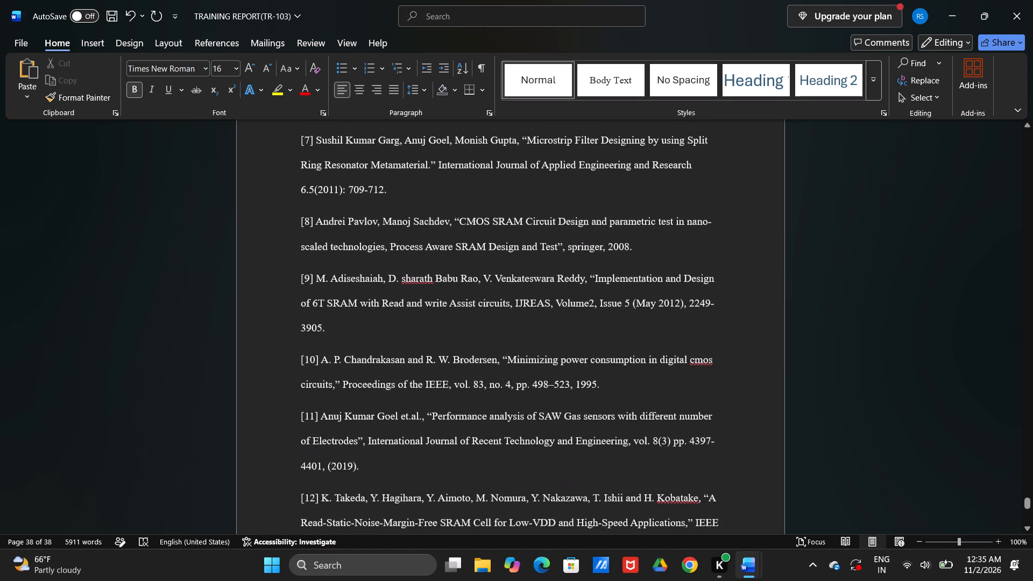
pyautogui.keyDown('ctrl'); pyautogui.scroll(-6, 376, 348); pyautogui.keyUp('ctrl')
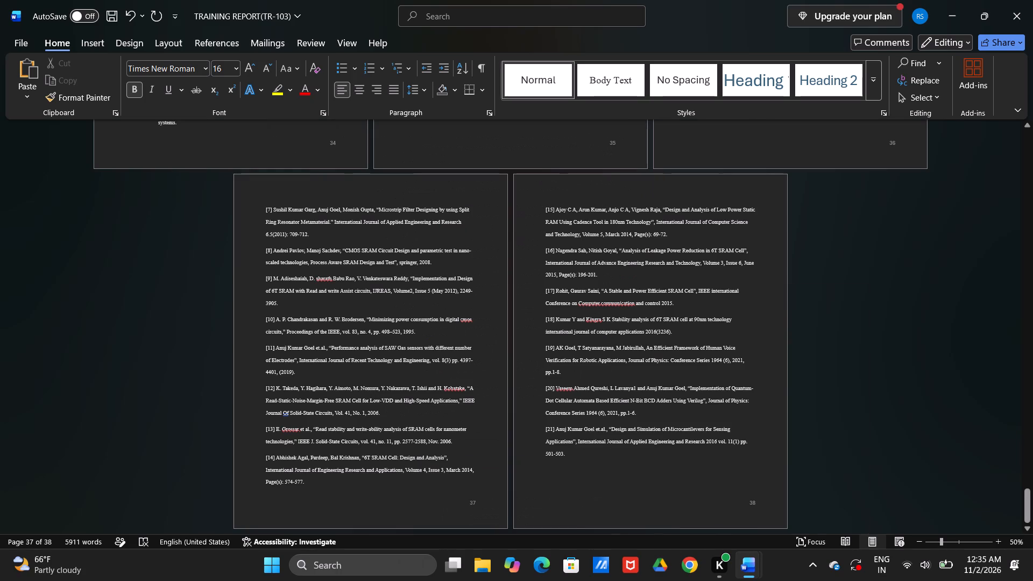
pyautogui.keyDown('ctrl'); pyautogui.scroll(-3, 376, 348); pyautogui.keyUp('ctrl')
pyautogui.scroll(5, 376, 348)
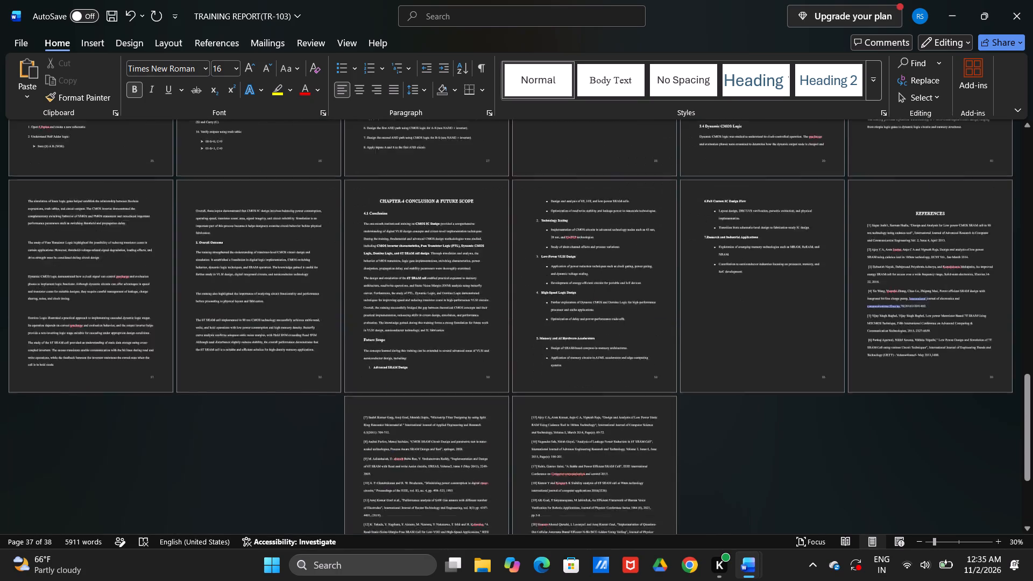
pyautogui.scroll(20, 376, 348)
pyautogui.scroll(20, 376, 348)
pyautogui.scroll(20, 376, 348)
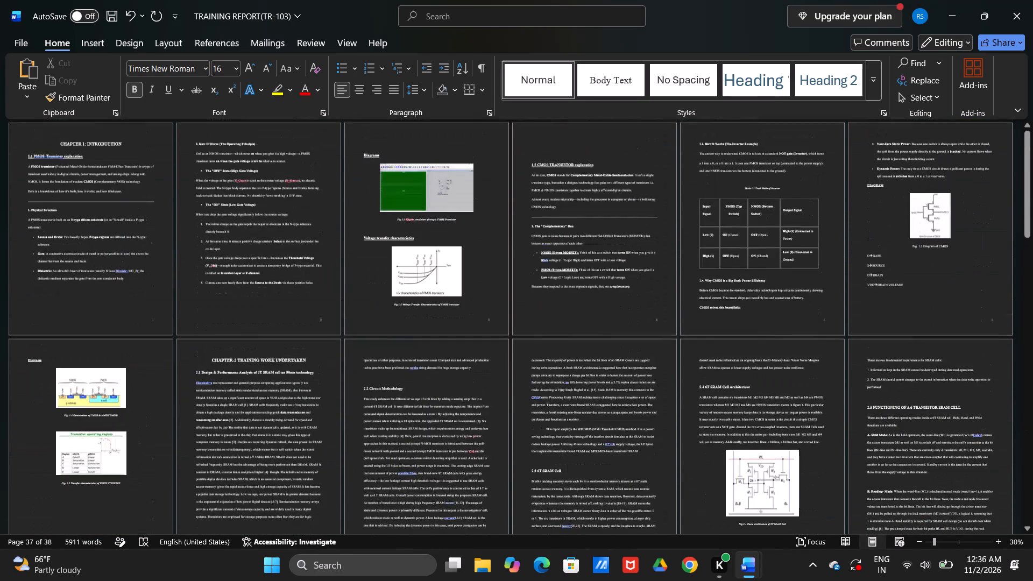
pyautogui.click(80, 138)
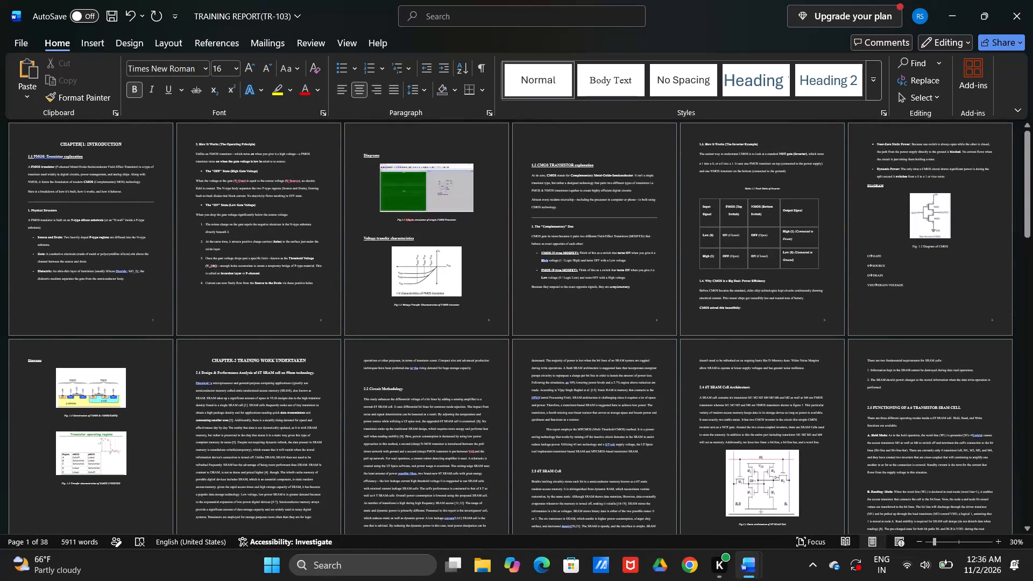
pyautogui.keyDown('ctrl'); pyautogui.scroll(7, 80, 138); pyautogui.keyUp('ctrl')
pyautogui.hscroll(1, 80, 138)
pyautogui.keyDown('ctrl'); pyautogui.scroll(3, 80, 138); pyautogui.keyUp('ctrl')
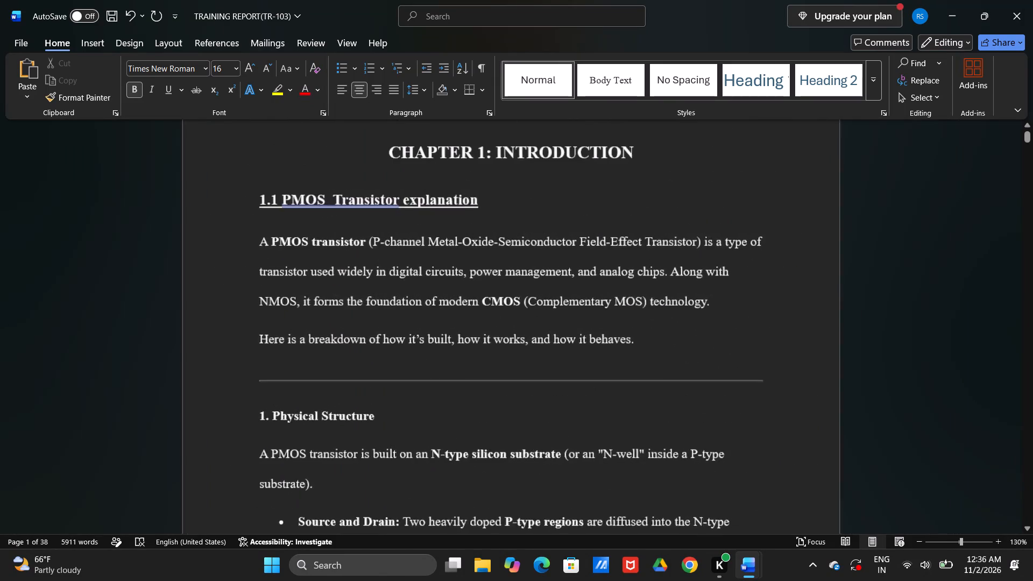
# Delete the blank lines above the 1.2 CMOS TRANSISTOR explanation heading at the top of page 4.
pyautogui.scroll(-1, 406, 208)
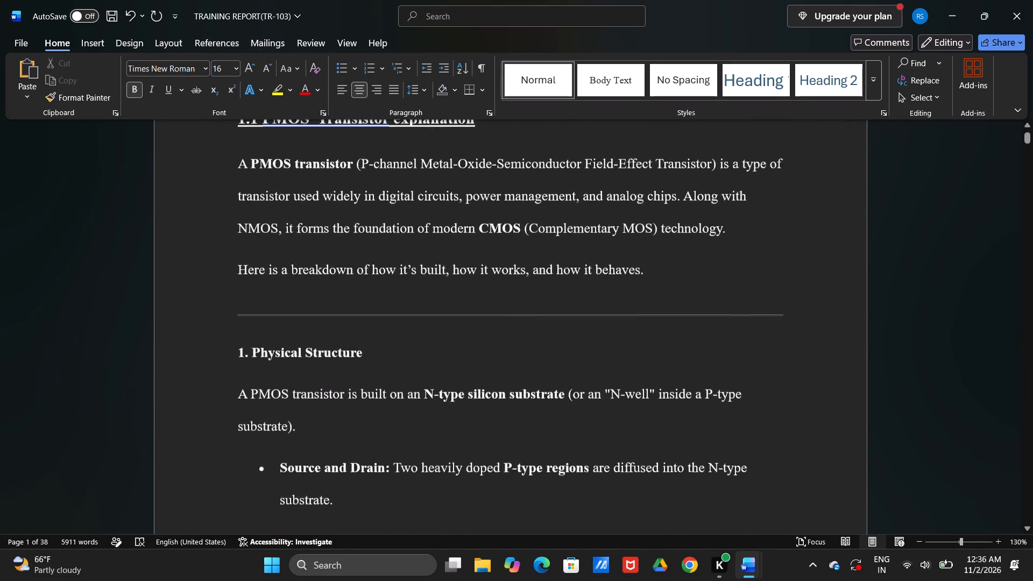
pyautogui.scroll(-4, 406, 208)
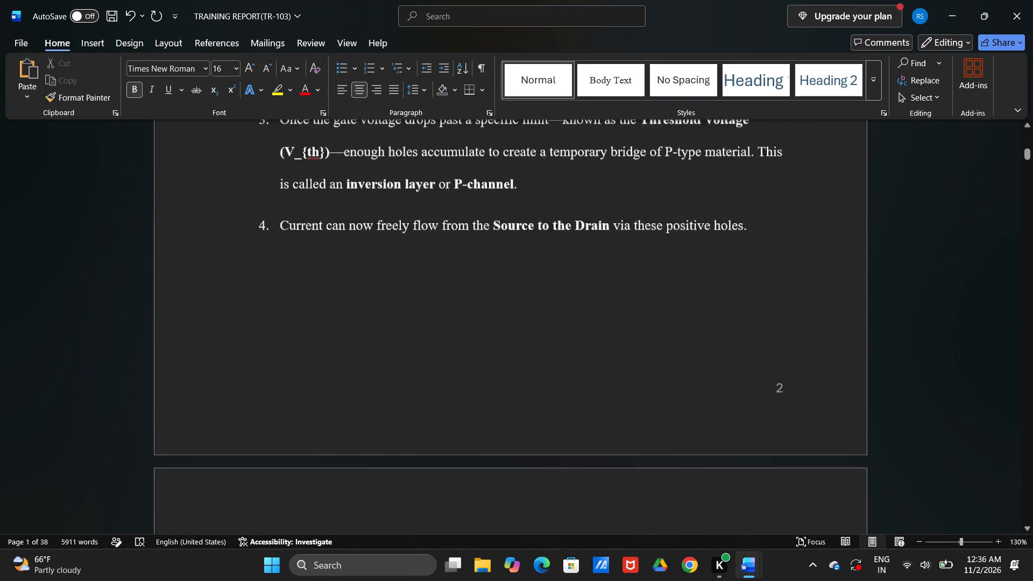
pyautogui.scroll(-3, 406, 208)
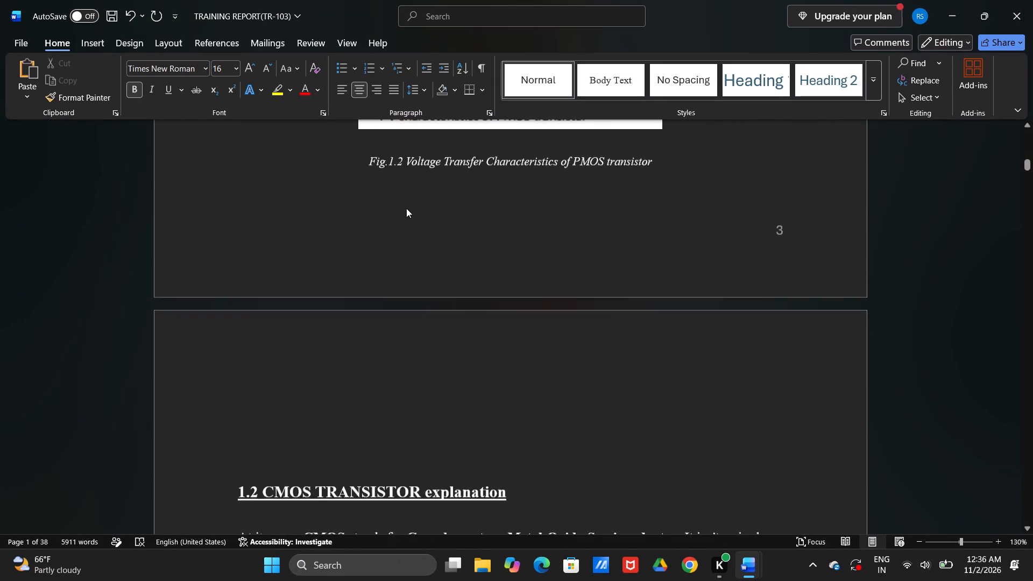
pyautogui.scroll(-2, 406, 208)
pyautogui.click(310, 279)
pyautogui.press('BackSpace')
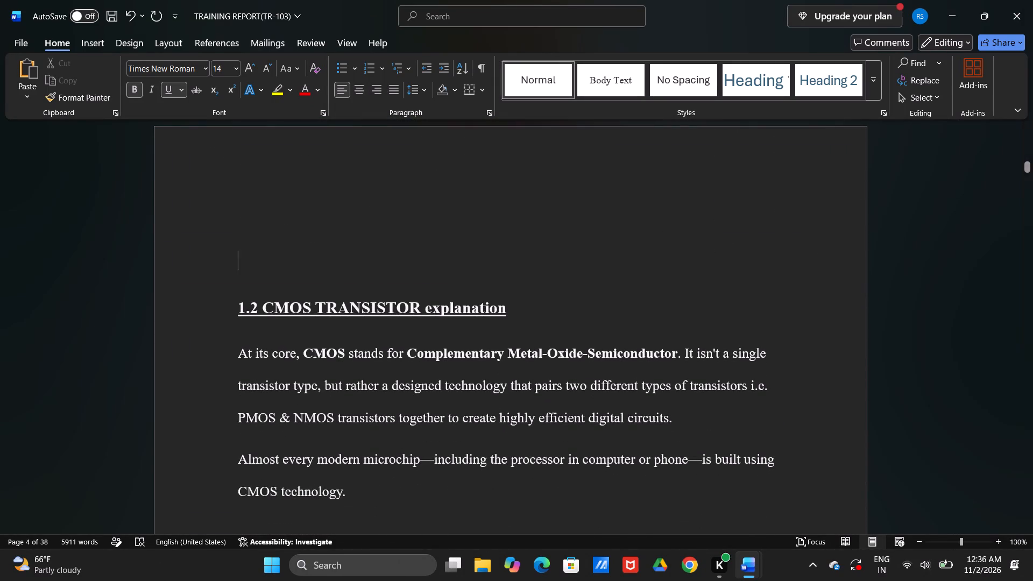
pyautogui.press('BackSpace')
# Check the spacing and page breaks from section 1.2 through the remaining chapters to the last reference.
pyautogui.scroll(-1, 310, 279)
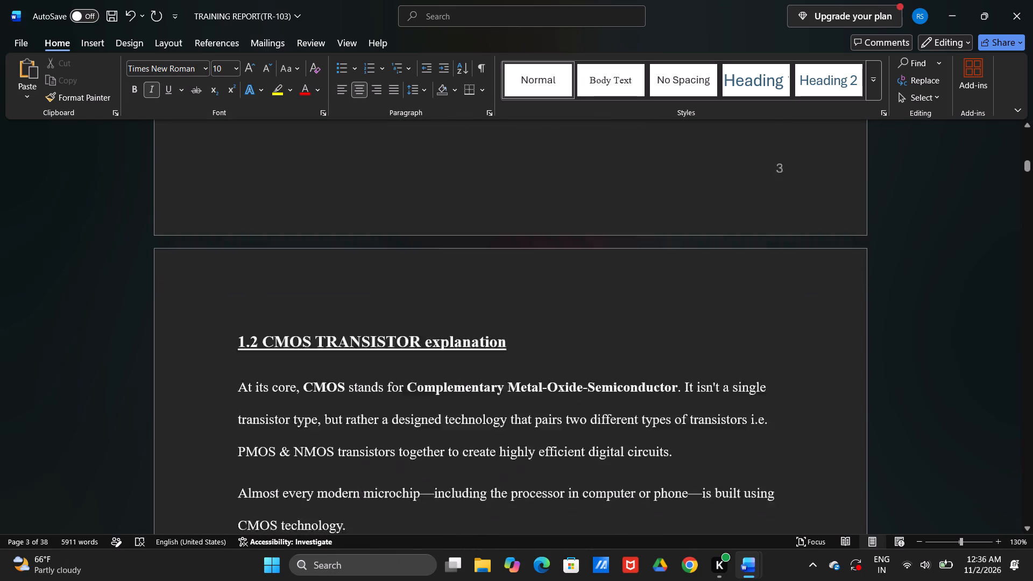
pyautogui.scroll(-2, 310, 279)
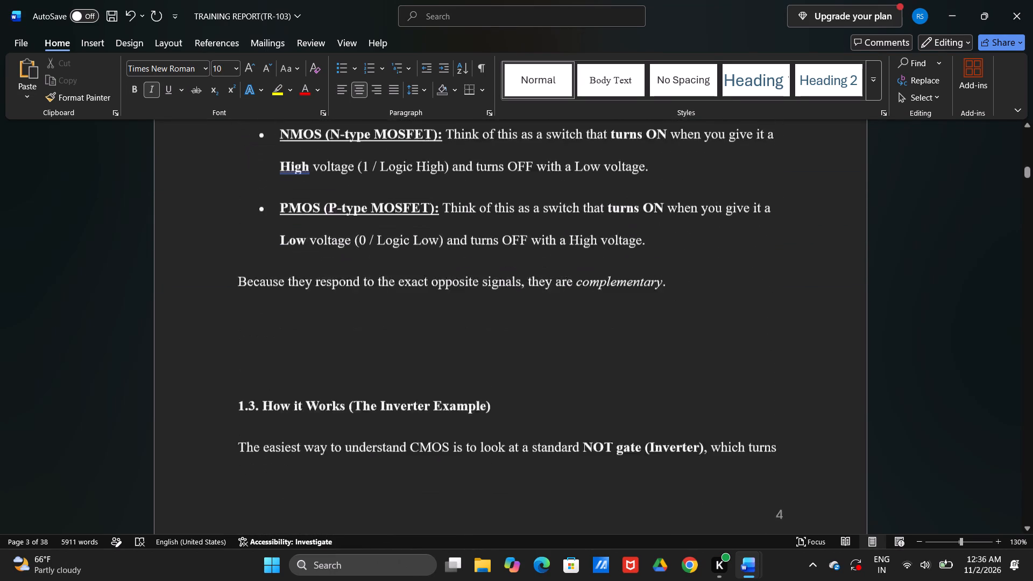
pyautogui.scroll(-2, 310, 279)
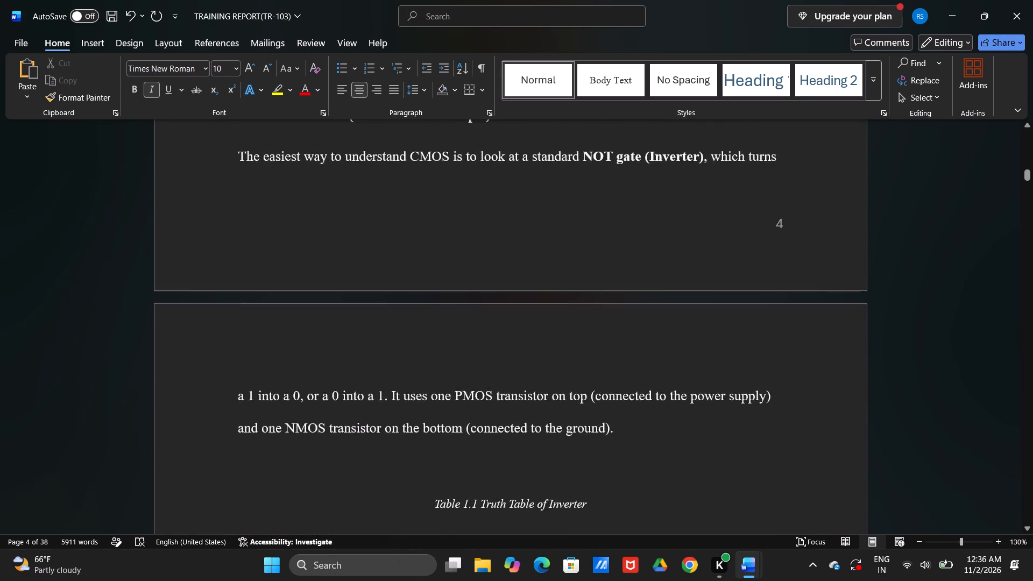
pyautogui.scroll(-3, 310, 279)
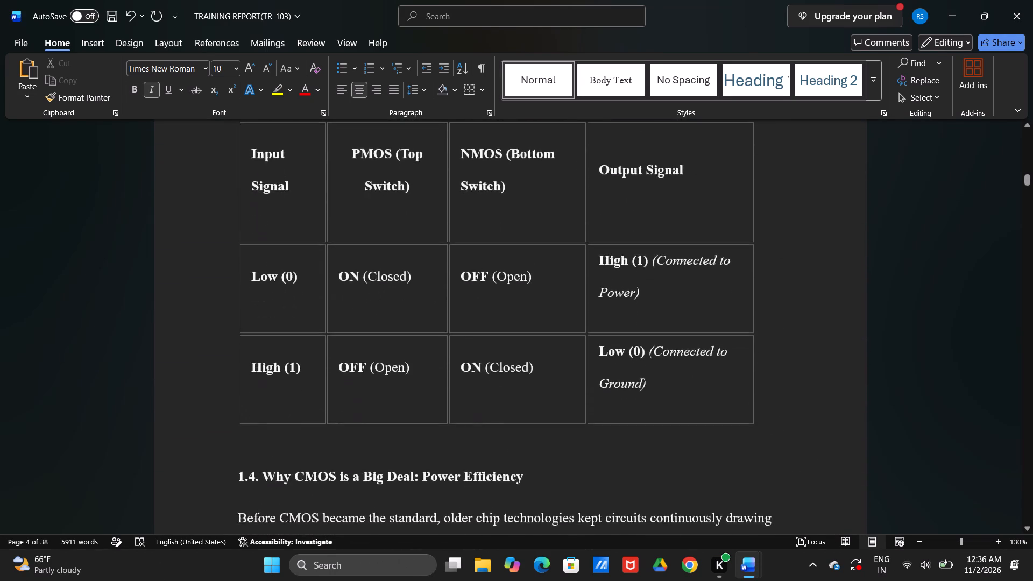
pyautogui.scroll(-1, 310, 279)
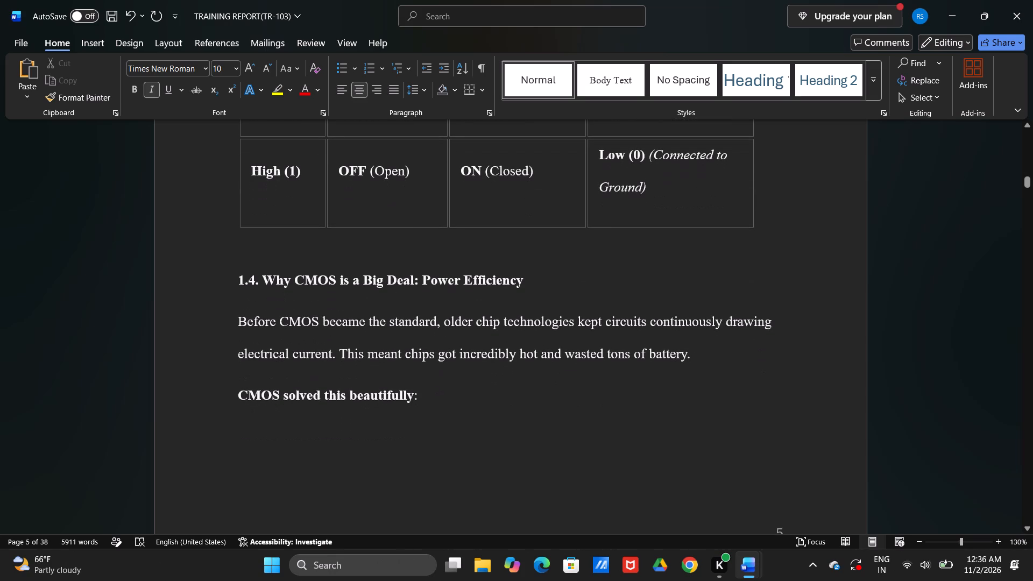
pyautogui.scroll(-2, 310, 279)
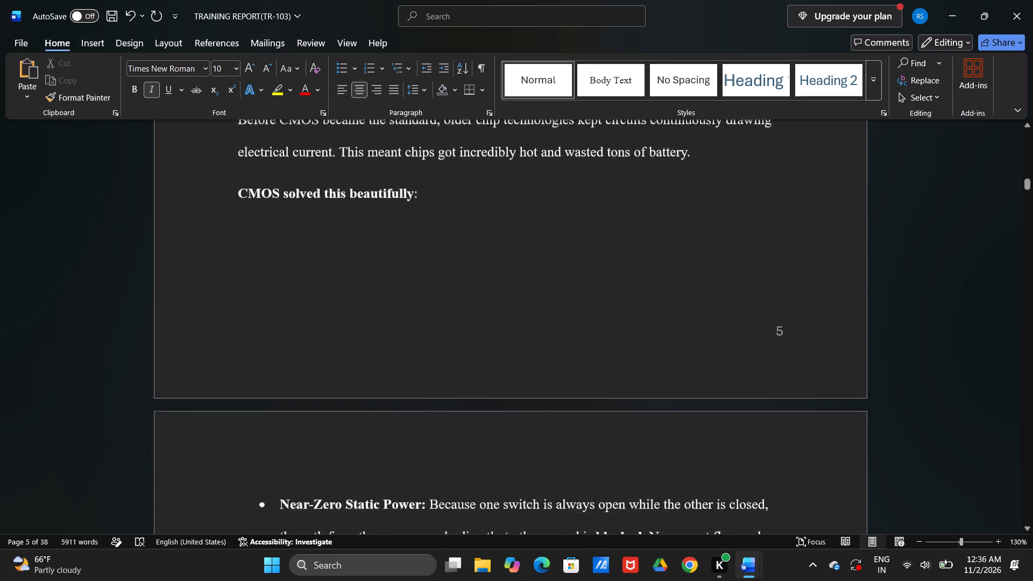
pyautogui.scroll(-4, 310, 279)
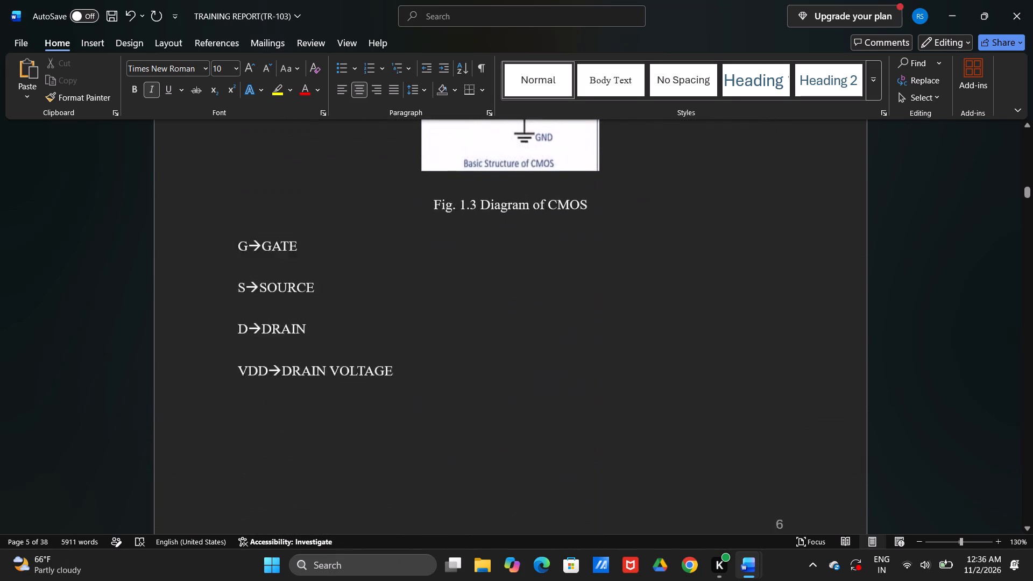
pyautogui.scroll(-4, 310, 279)
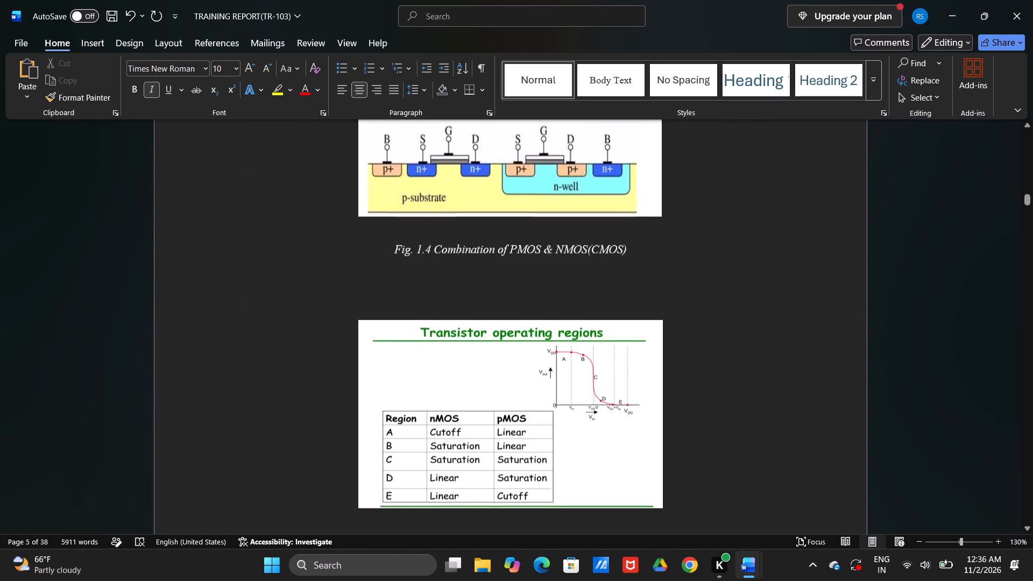
pyautogui.scroll(-4, 310, 279)
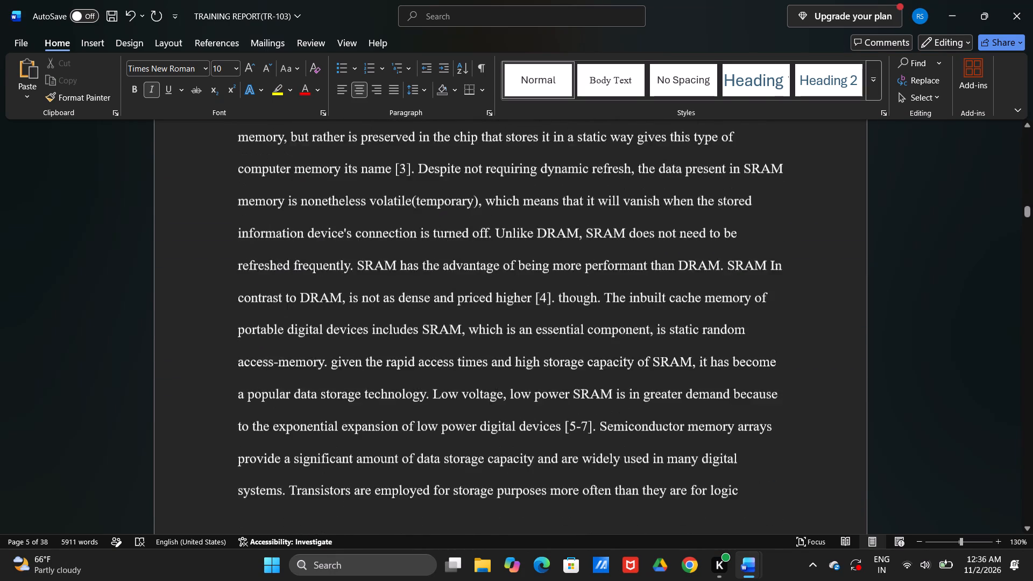
pyautogui.scroll(-3, 310, 279)
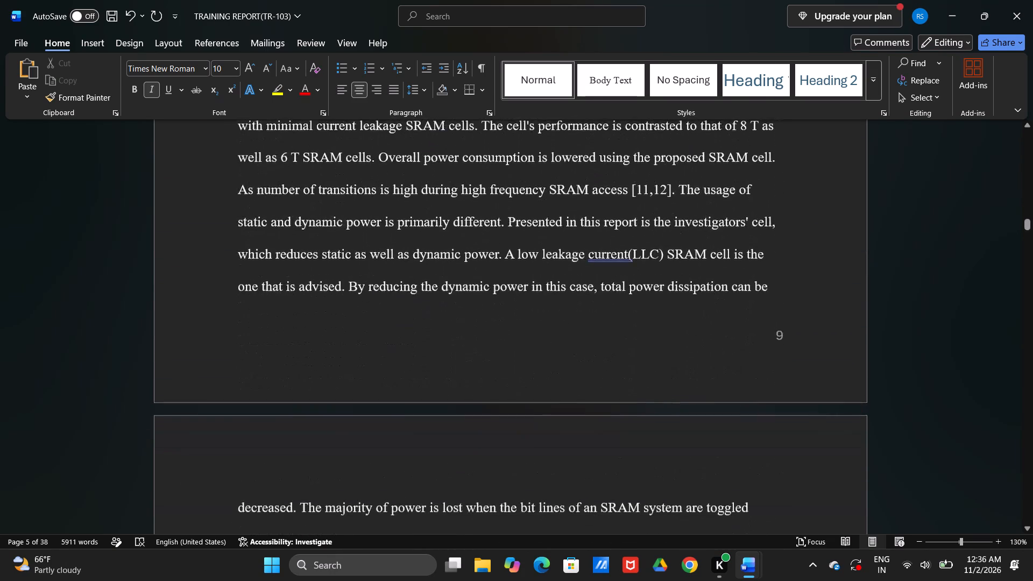
pyautogui.scroll(-6, 310, 279)
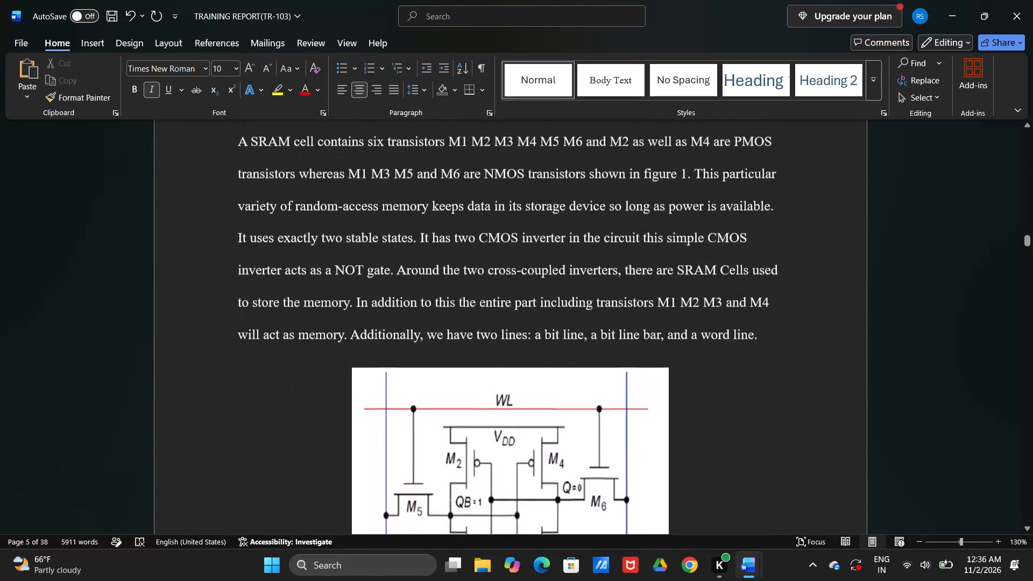
pyautogui.scroll(-7, 310, 279)
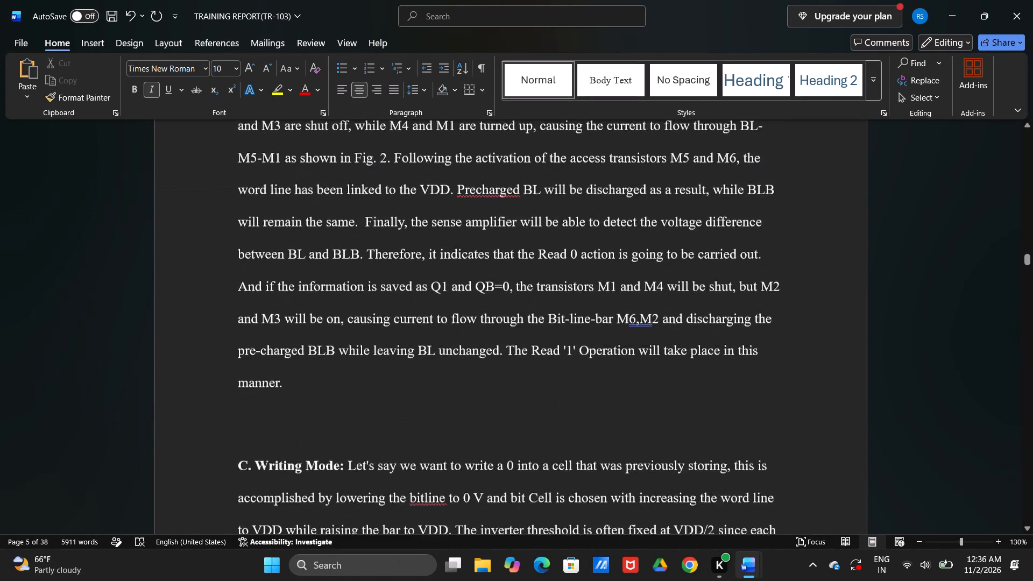
pyautogui.scroll(-7, 310, 279)
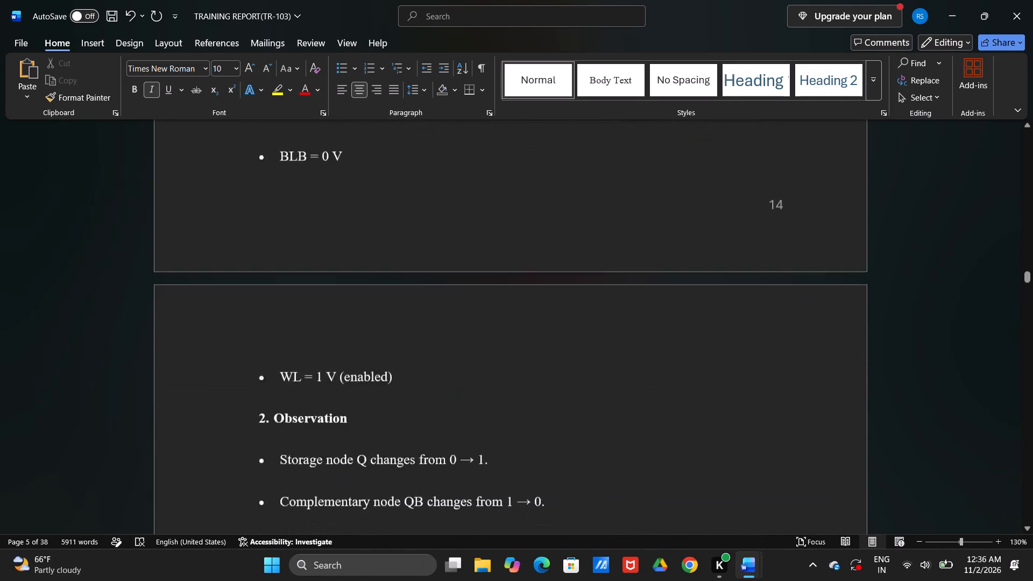
pyautogui.scroll(-7, 310, 279)
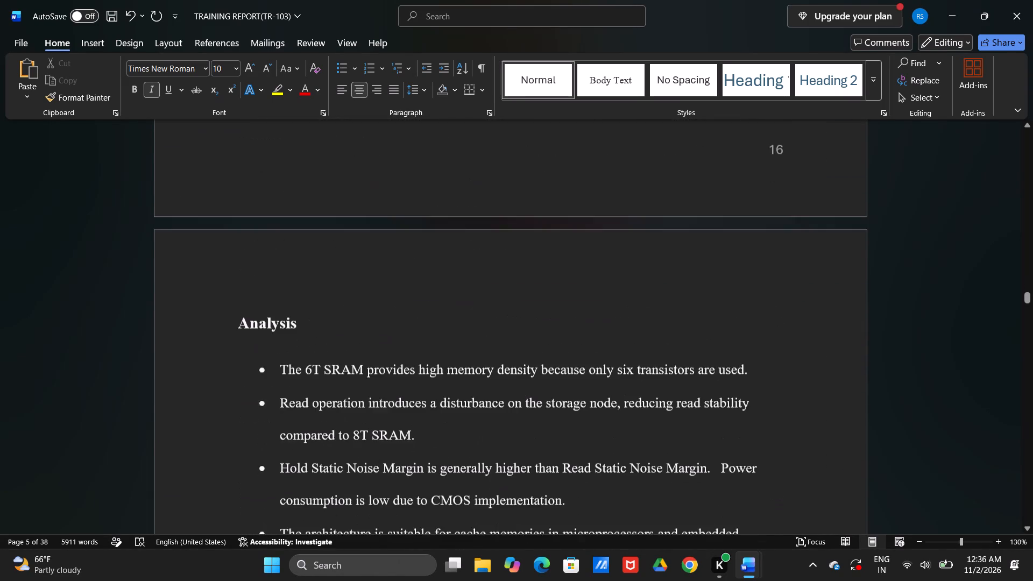
pyautogui.scroll(-7, 310, 279)
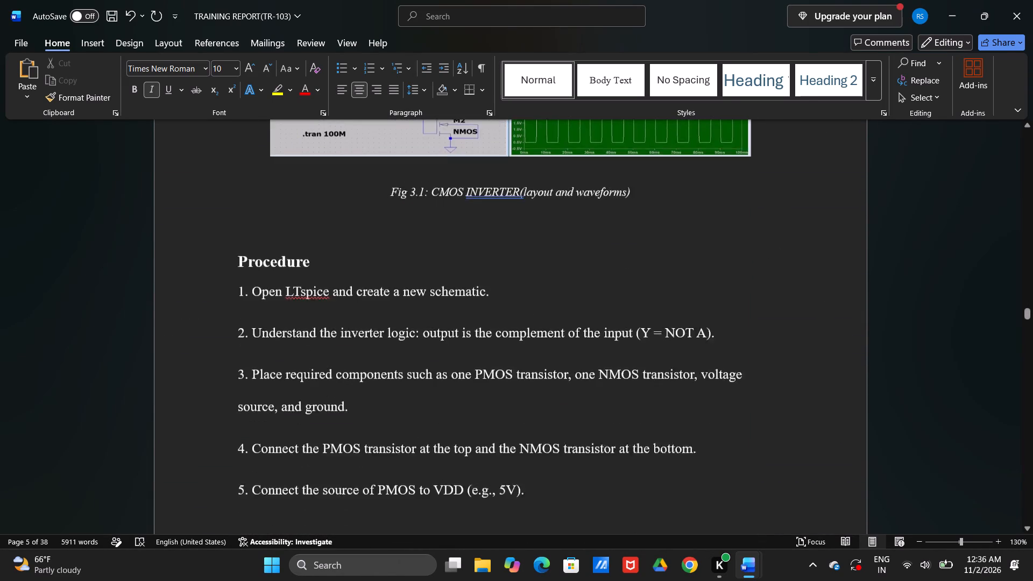
pyautogui.scroll(-8, 310, 279)
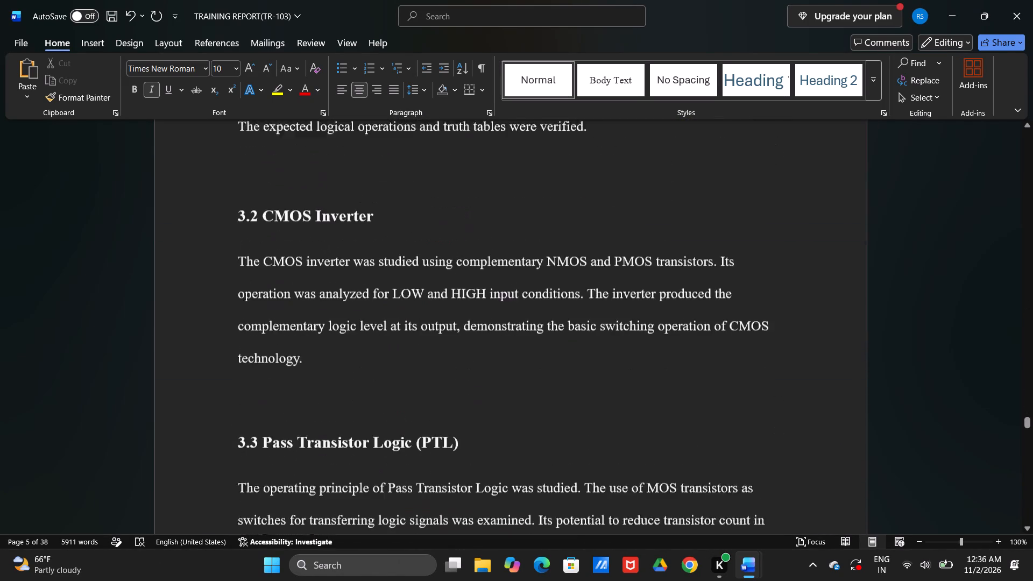
pyautogui.scroll(-13, 310, 279)
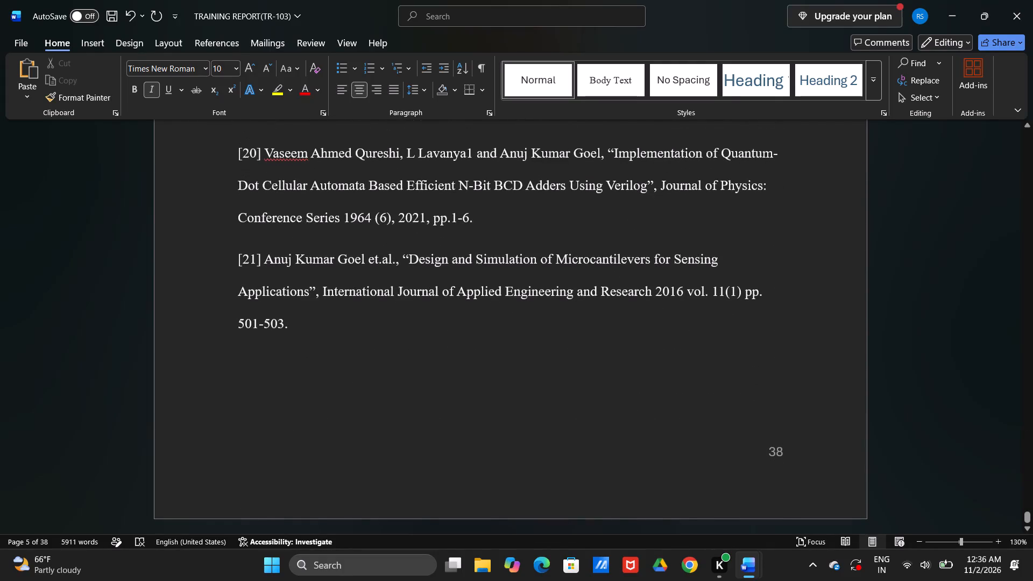
pyautogui.scroll(-2, 301, 243)
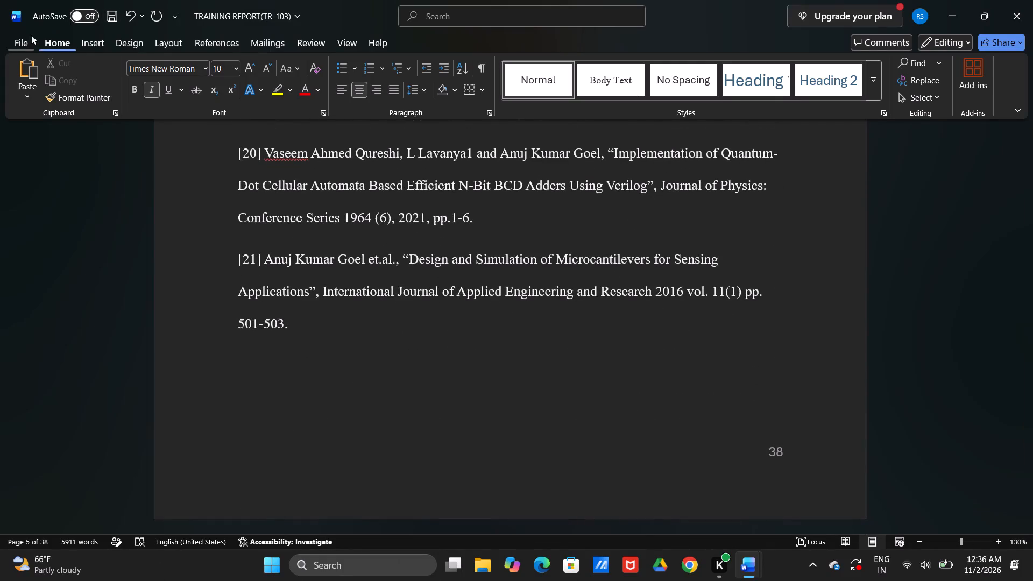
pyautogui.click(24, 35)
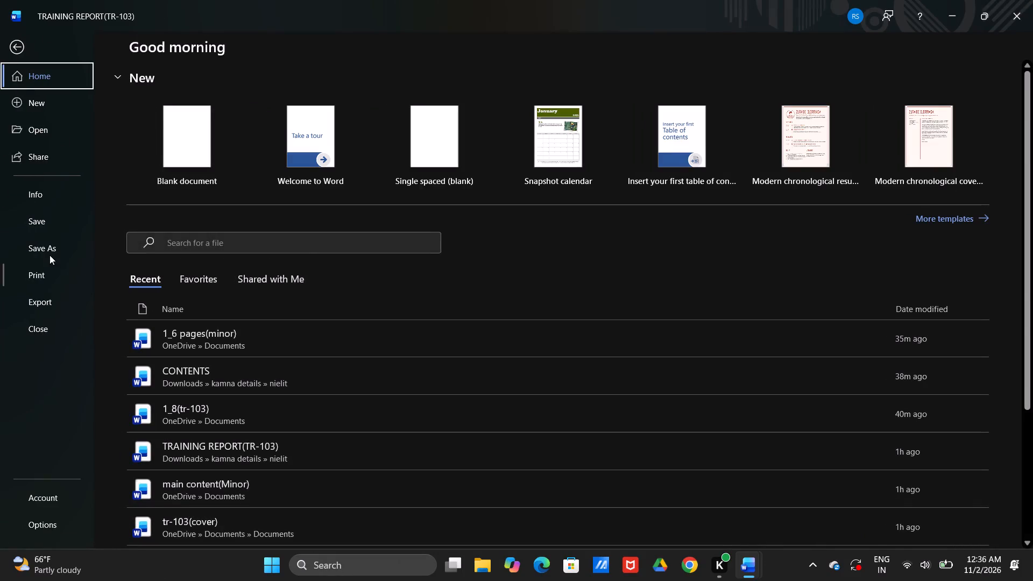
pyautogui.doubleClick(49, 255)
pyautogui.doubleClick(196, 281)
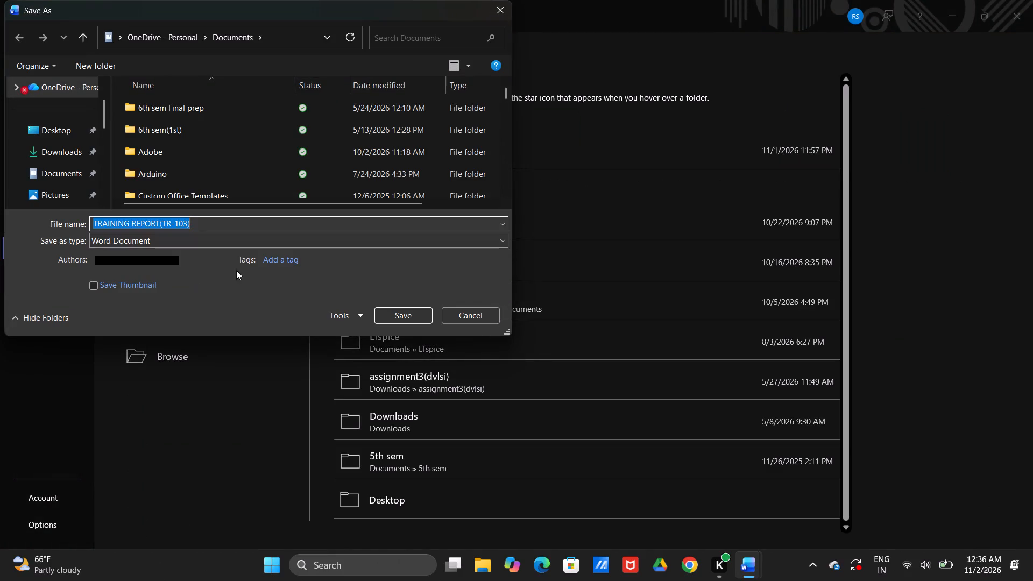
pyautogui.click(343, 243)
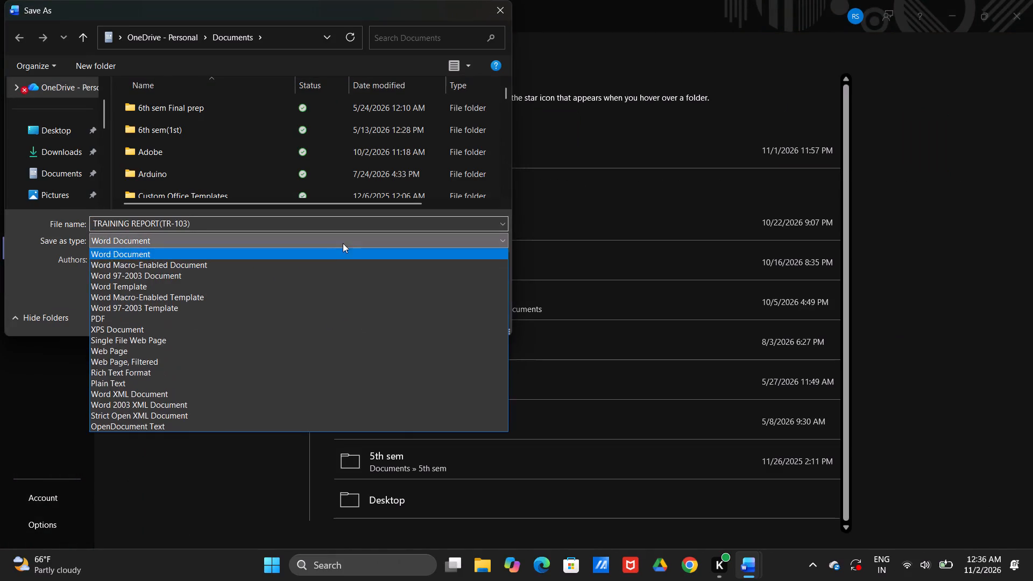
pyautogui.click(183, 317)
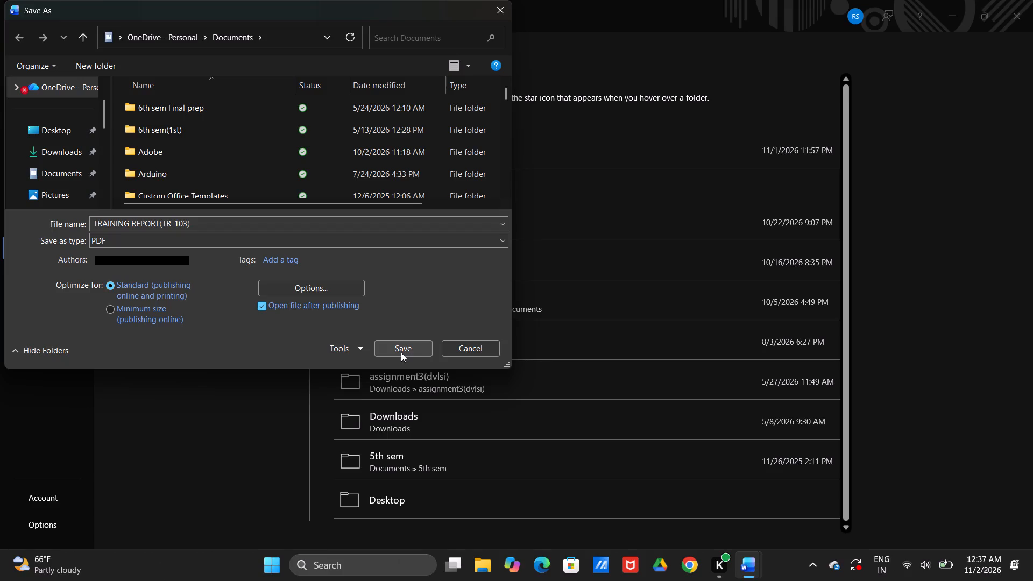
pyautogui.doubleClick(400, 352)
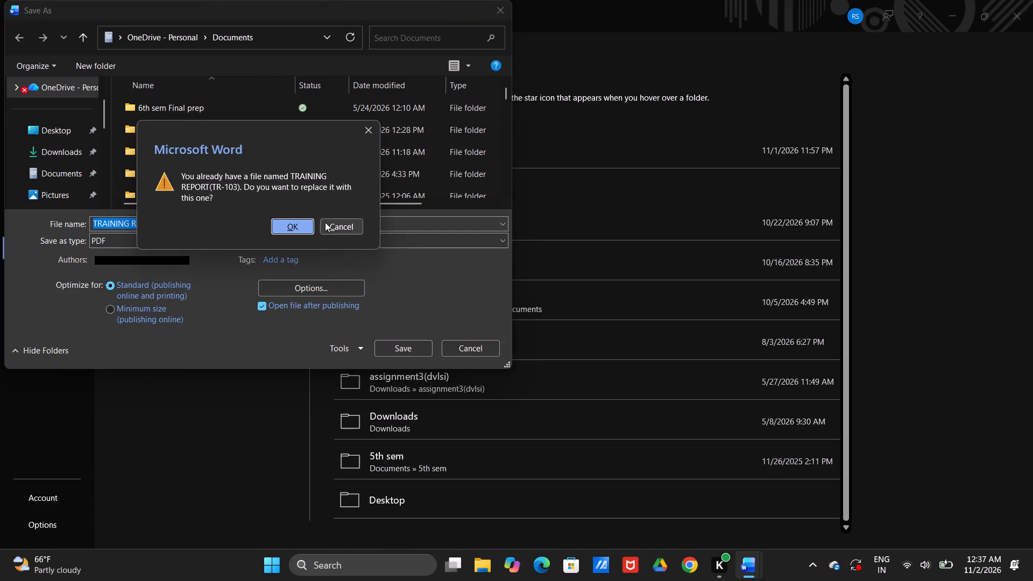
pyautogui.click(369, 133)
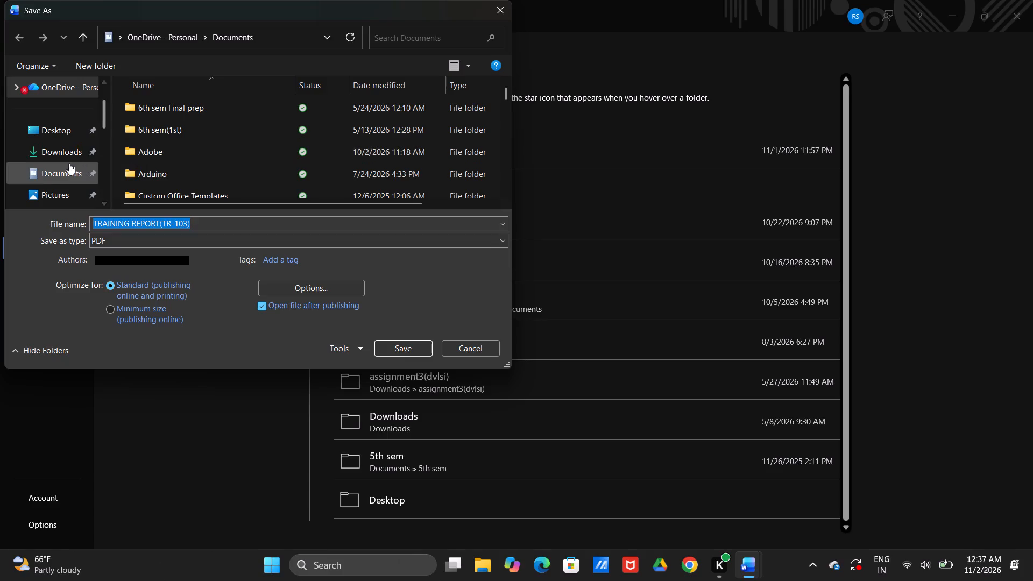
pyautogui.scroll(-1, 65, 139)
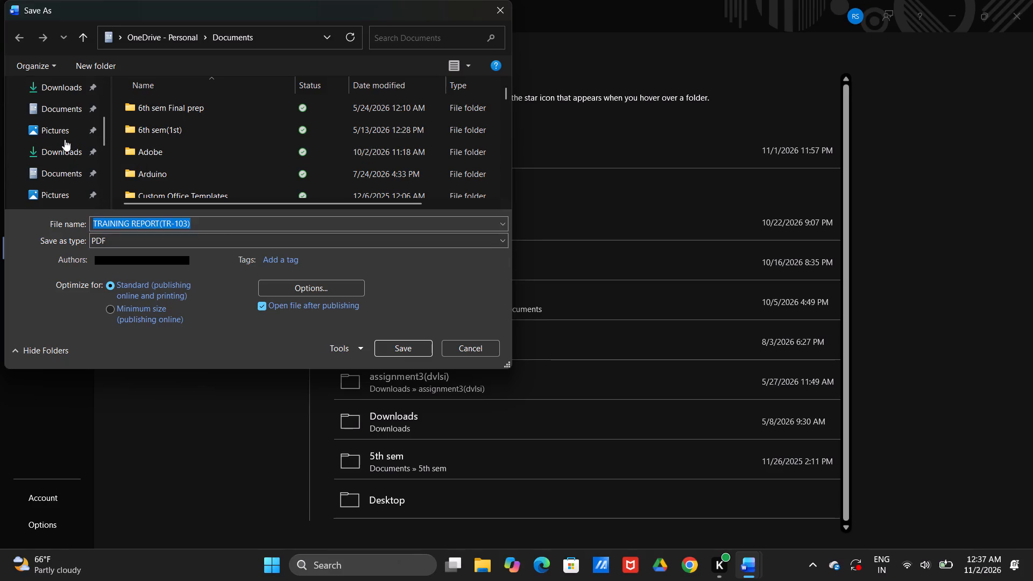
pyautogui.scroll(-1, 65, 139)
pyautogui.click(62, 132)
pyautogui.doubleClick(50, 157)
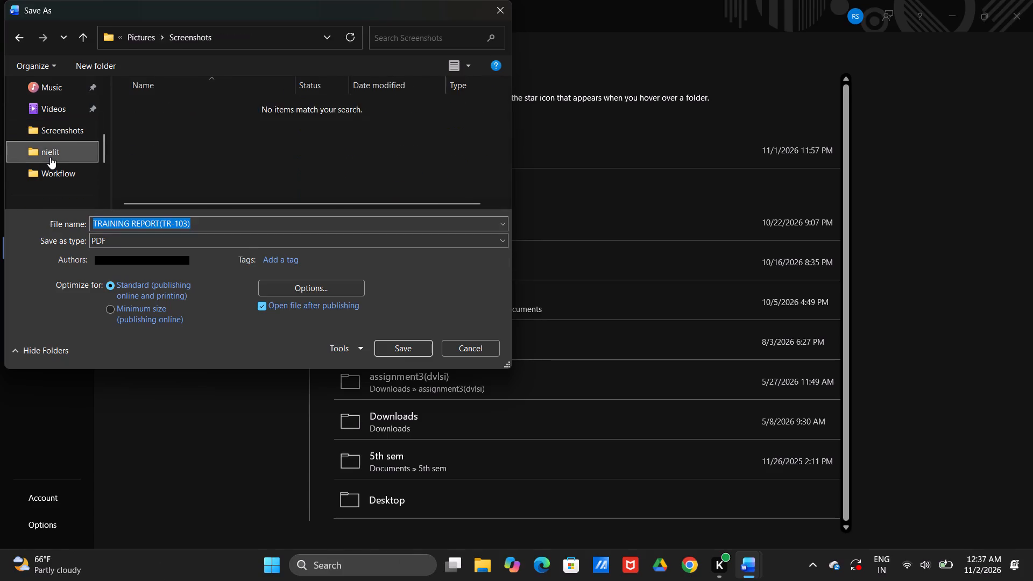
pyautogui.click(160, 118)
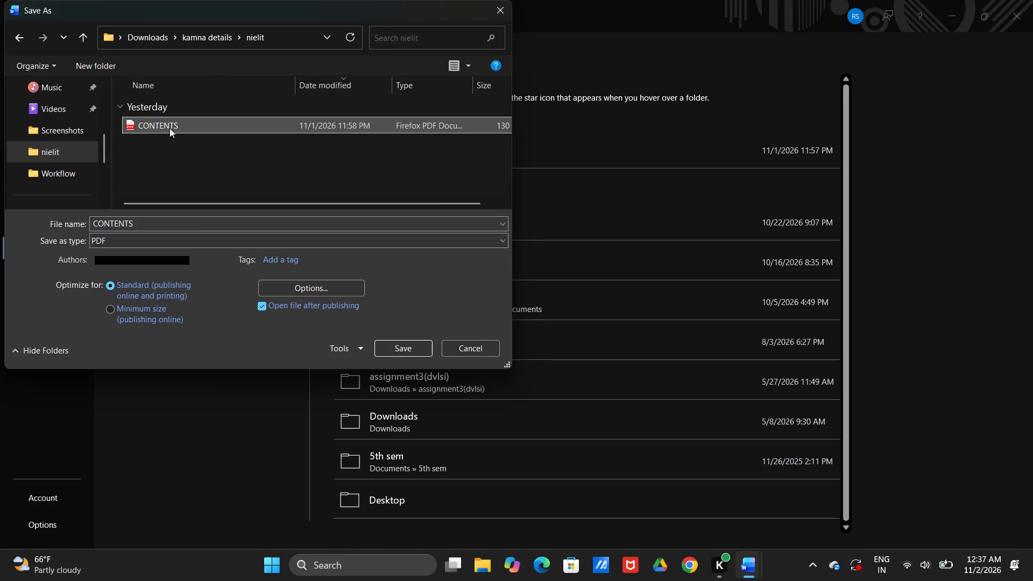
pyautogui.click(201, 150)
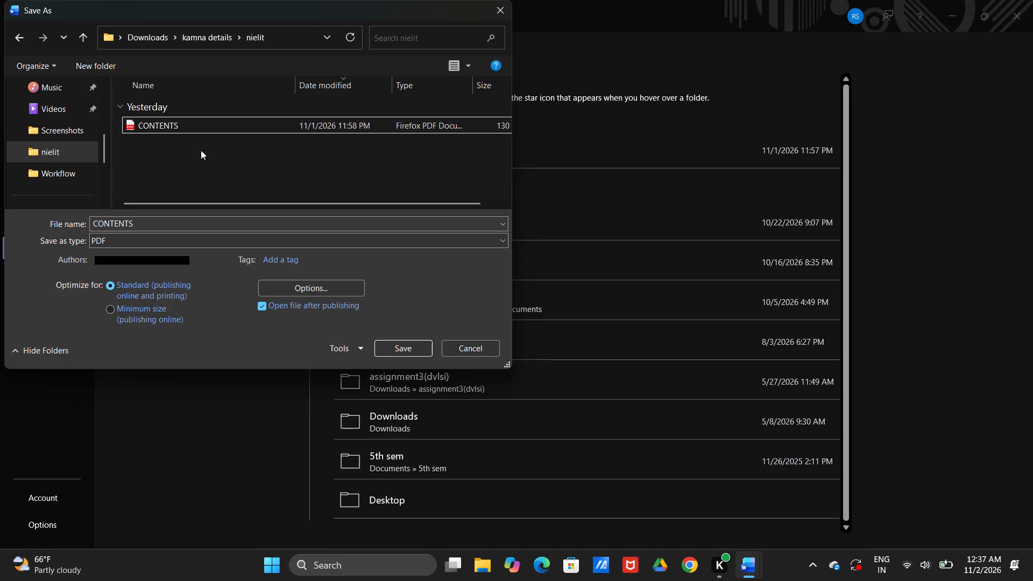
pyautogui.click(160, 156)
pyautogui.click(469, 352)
# Save the report as a PDF named TRAINING REPORT(TR-103) in the OneDrive Documents folder, replacing the existing file.
pyautogui.doubleClick(172, 298)
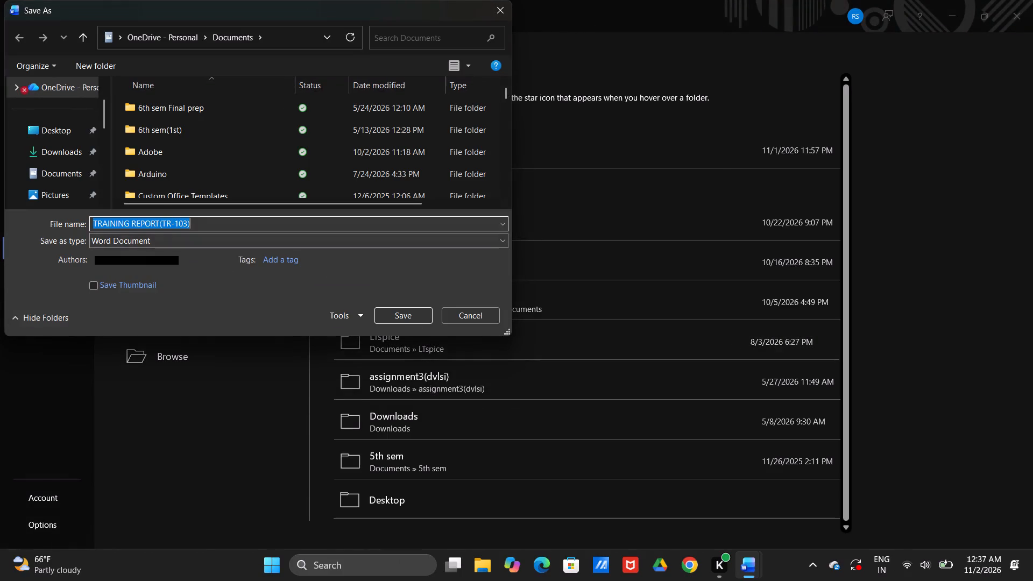
pyautogui.click(154, 244)
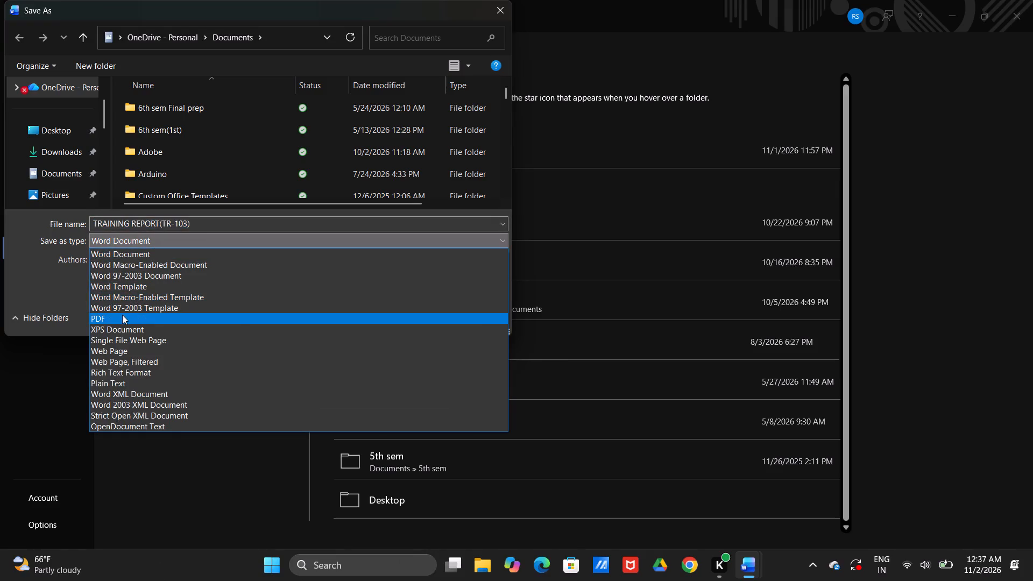
pyautogui.click(122, 315)
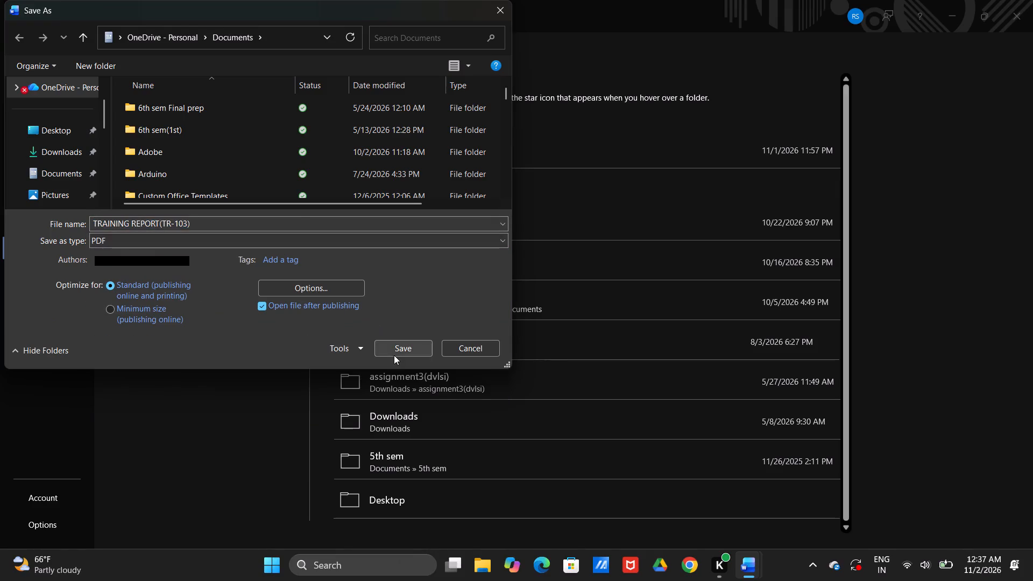
pyautogui.click(395, 353)
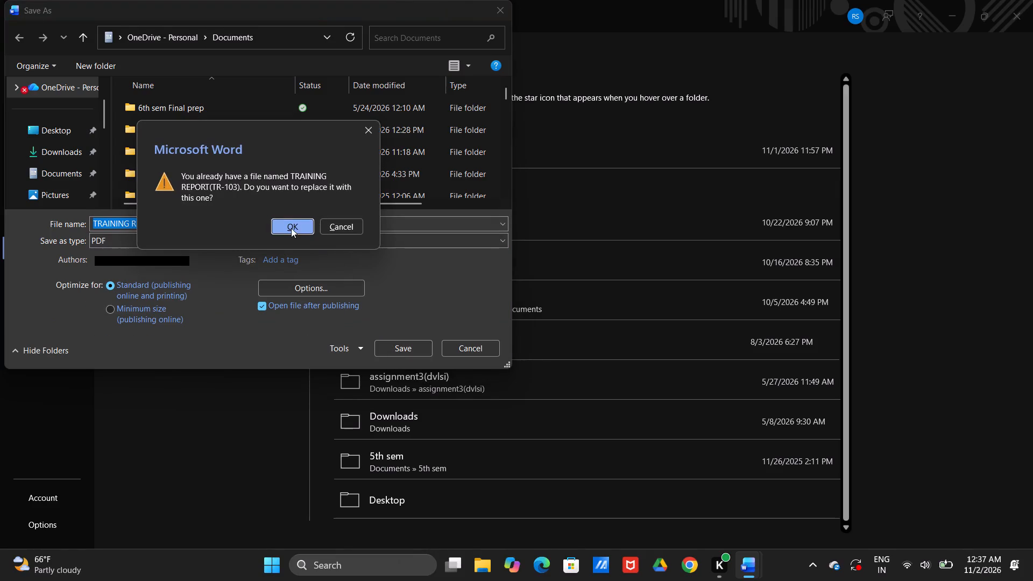
pyautogui.click(291, 228)
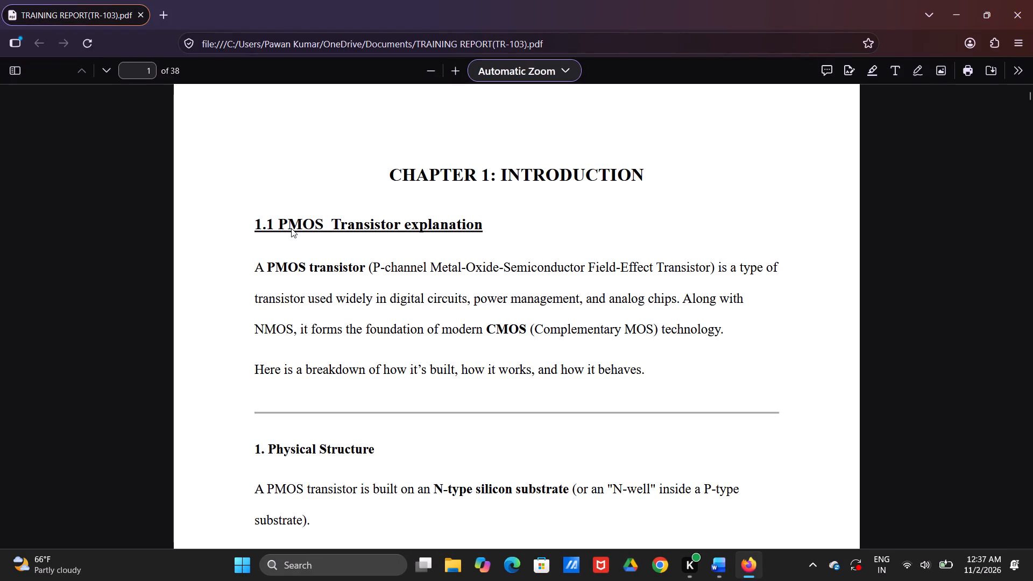
# Check the page layout, figures, spacing and page numbers of Chapter 1 in the exported PDF in Firefox.
pyautogui.scroll(-1, 264, 110)
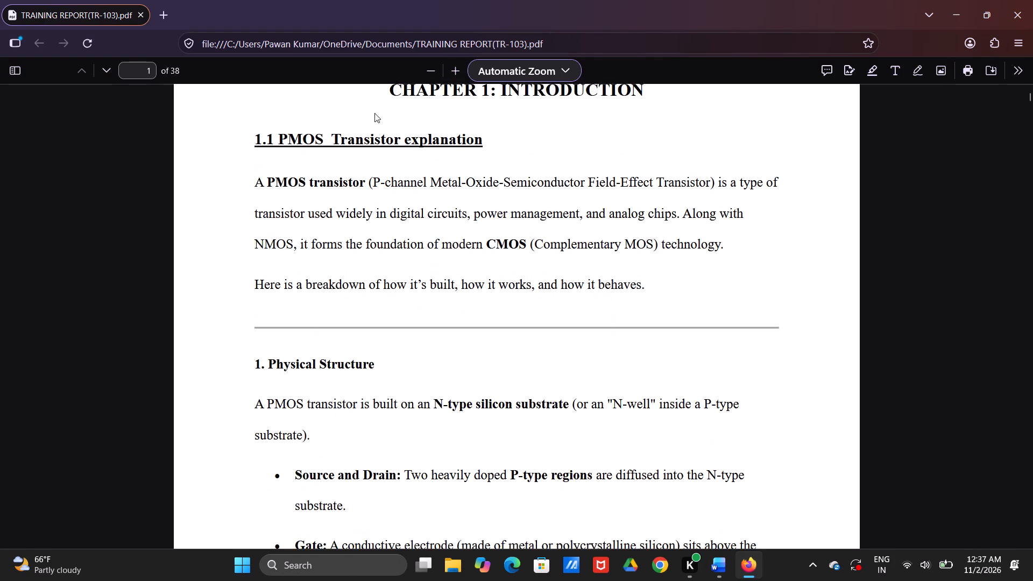
pyautogui.scroll(-6, 375, 130)
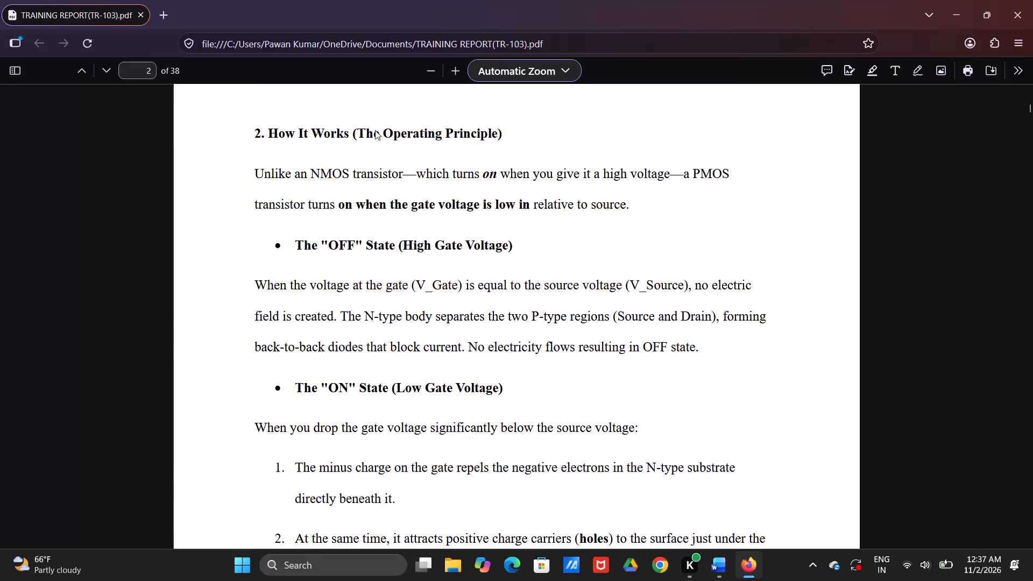
pyautogui.scroll(-7, 375, 130)
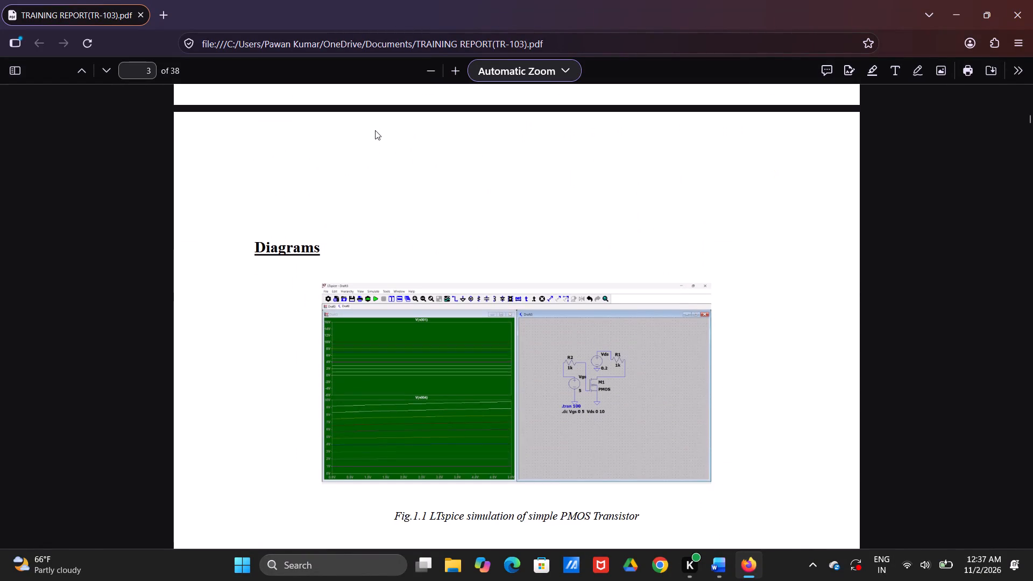
pyautogui.scroll(-6, 375, 130)
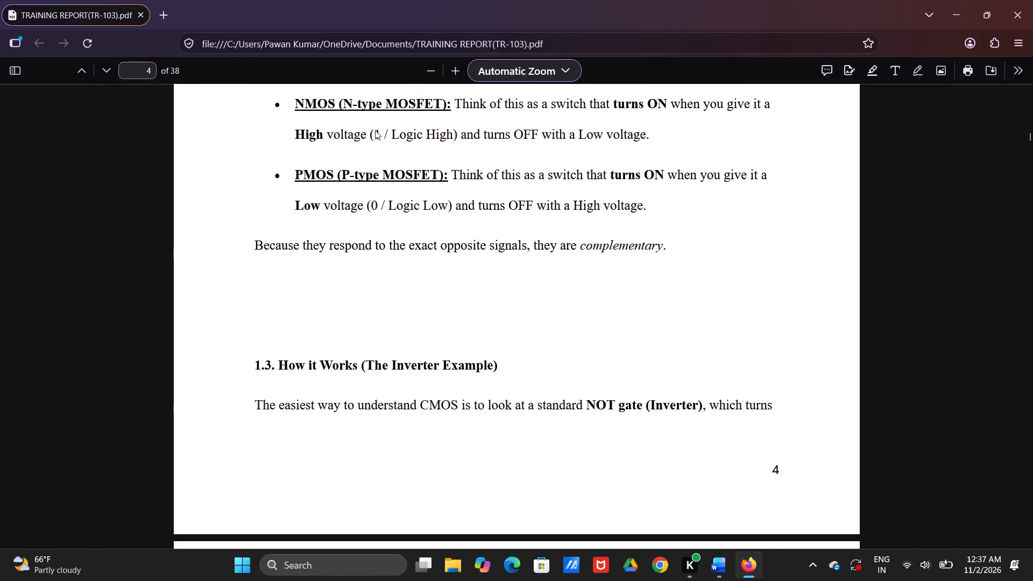
pyautogui.scroll(-3, 375, 130)
pyautogui.scroll(2, 375, 130)
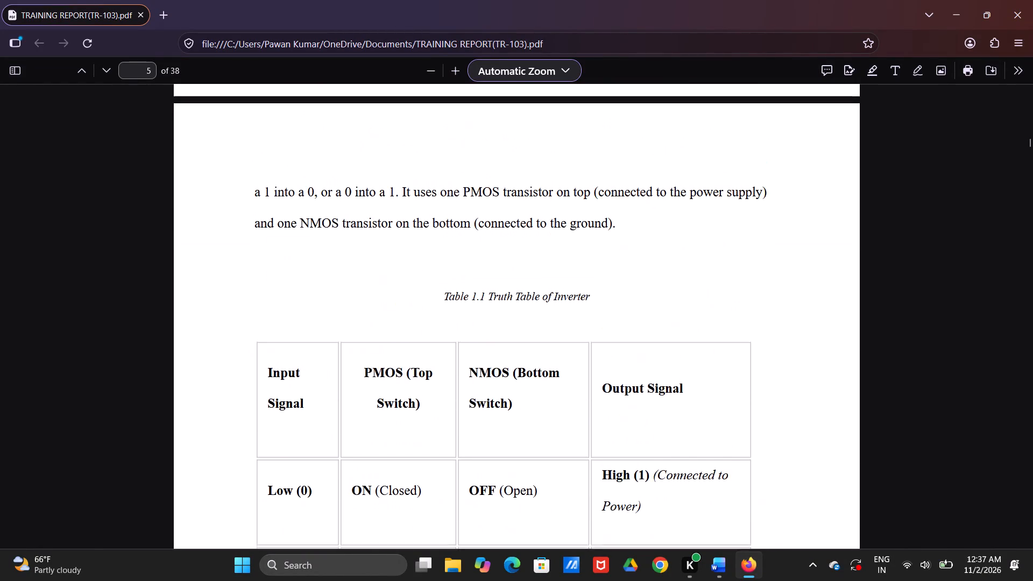
pyautogui.scroll(-1, 375, 130)
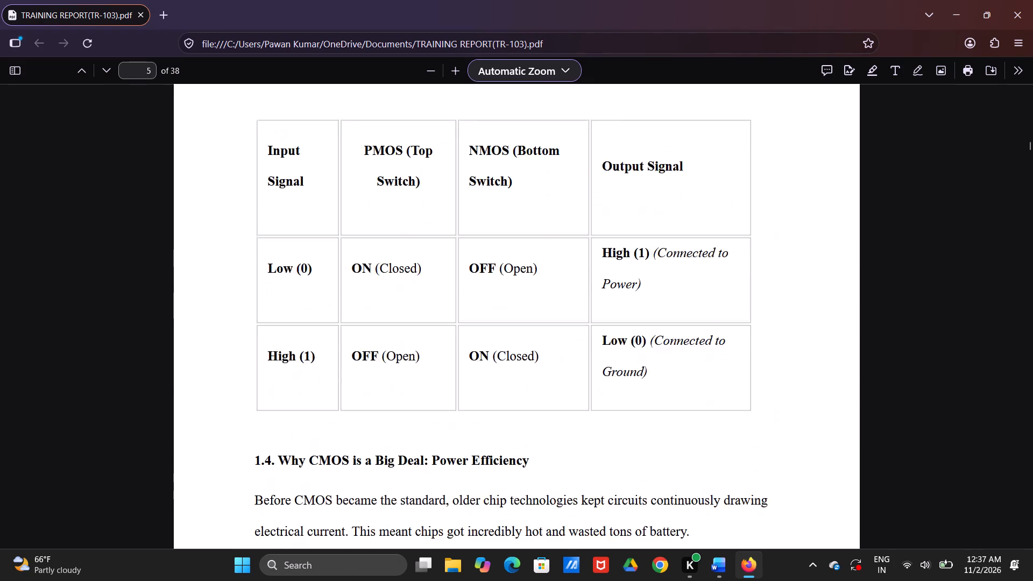
pyautogui.scroll(-2, 375, 130)
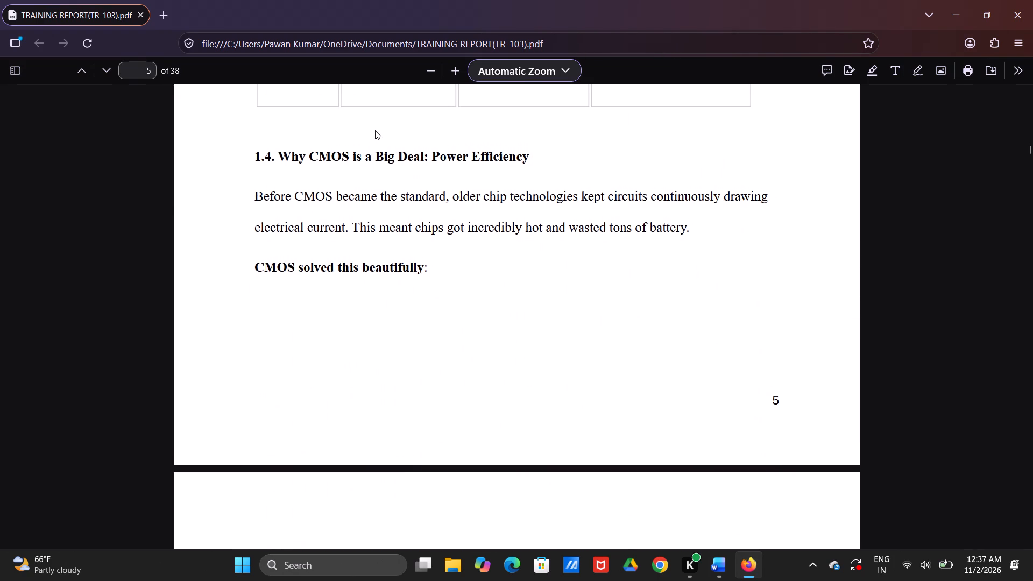
pyautogui.scroll(-2, 375, 130)
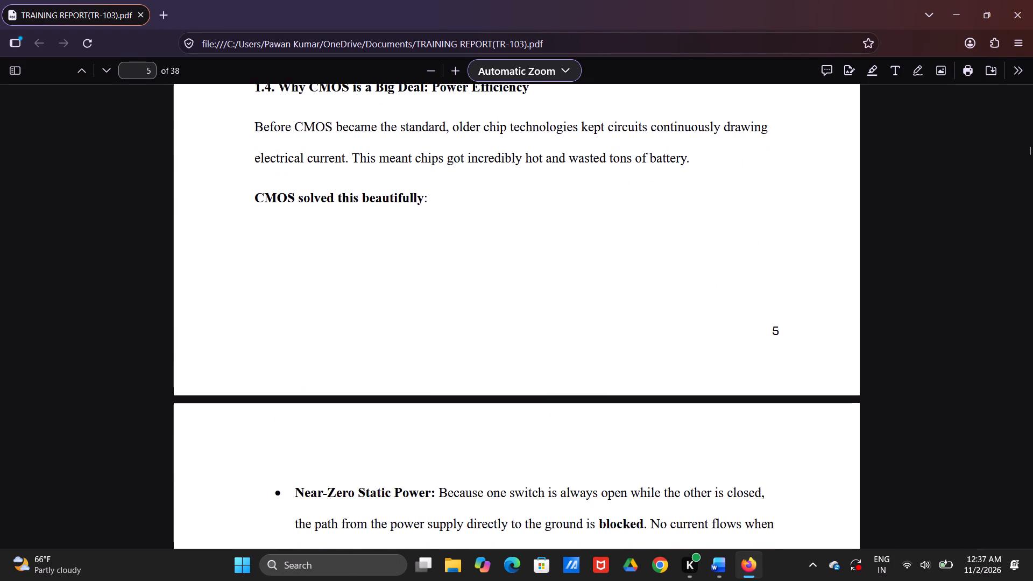
pyautogui.scroll(-4, 375, 130)
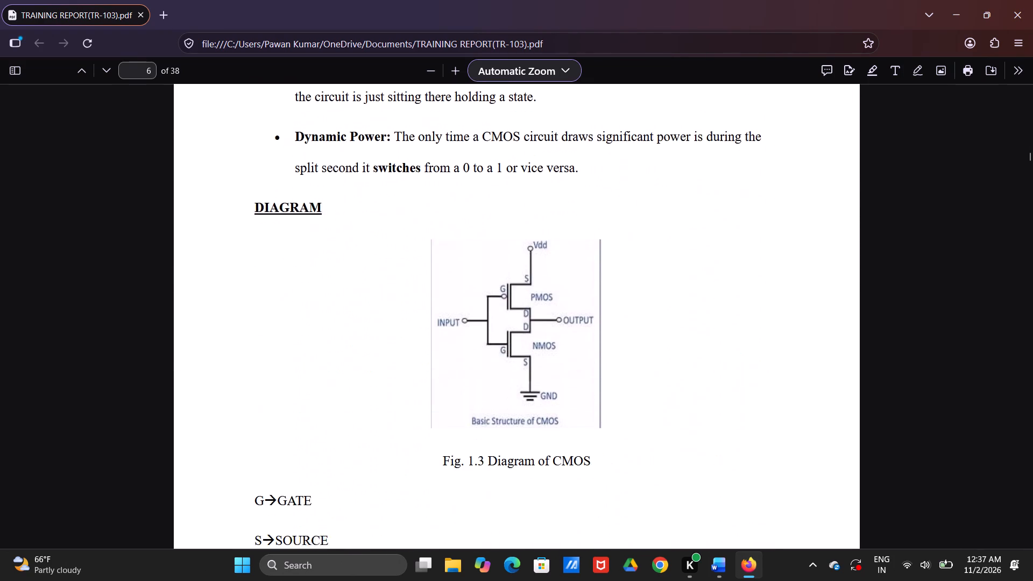
pyautogui.scroll(-5, 375, 130)
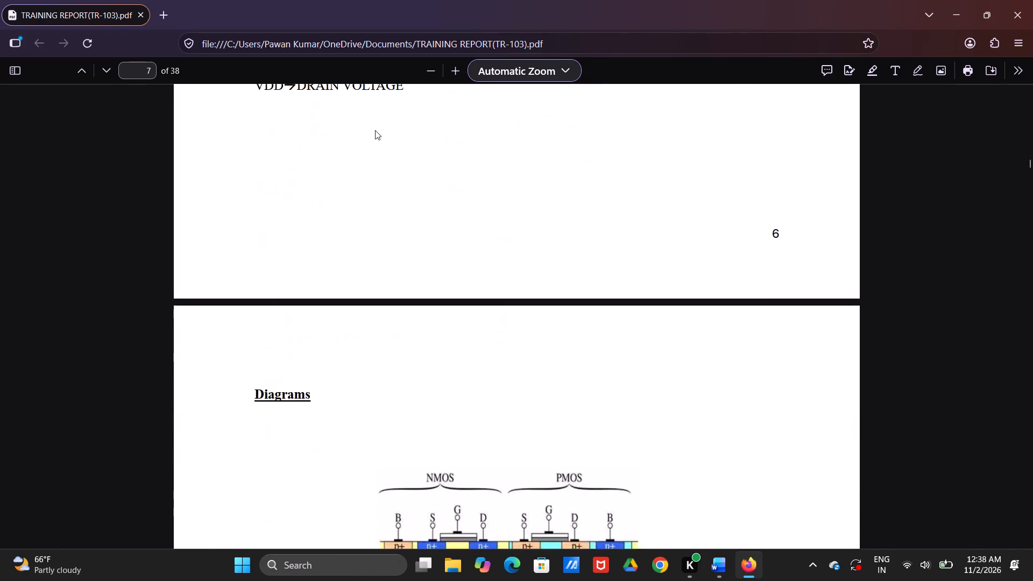
pyautogui.scroll(-2, 375, 130)
pyautogui.scroll(1, 375, 130)
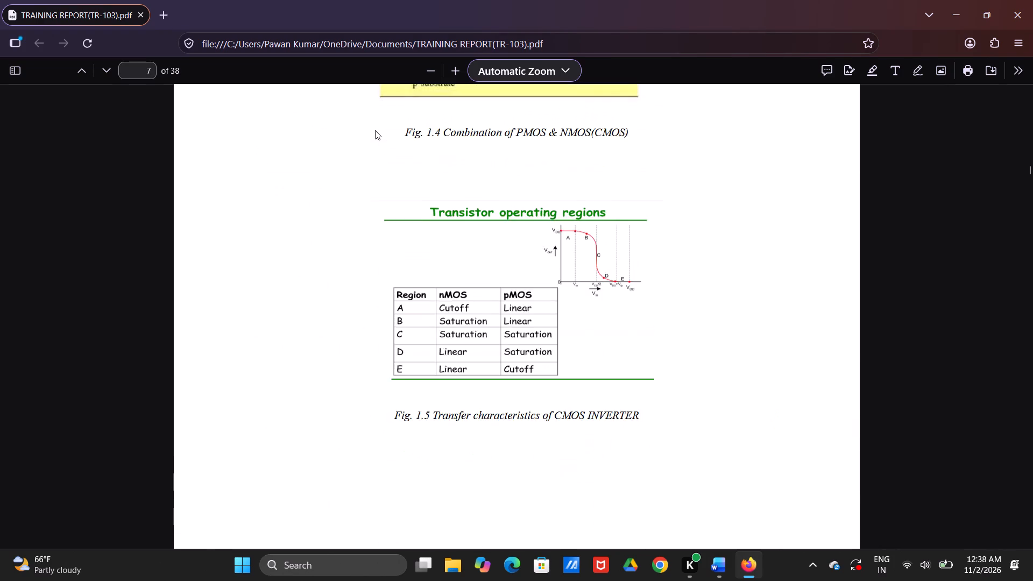
pyautogui.scroll(2, 375, 130)
pyautogui.scroll(-2, 375, 130)
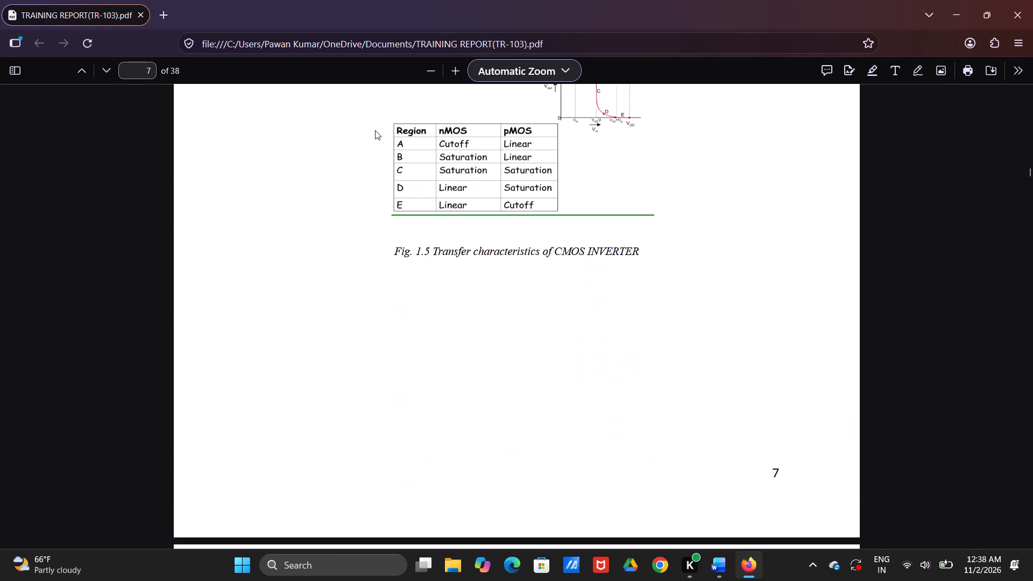
# Check the headings, spacing, figures and page breaks of Chapter 2 on the 6T SRAM cell in the exported PDF.
pyautogui.scroll(-4, 375, 130)
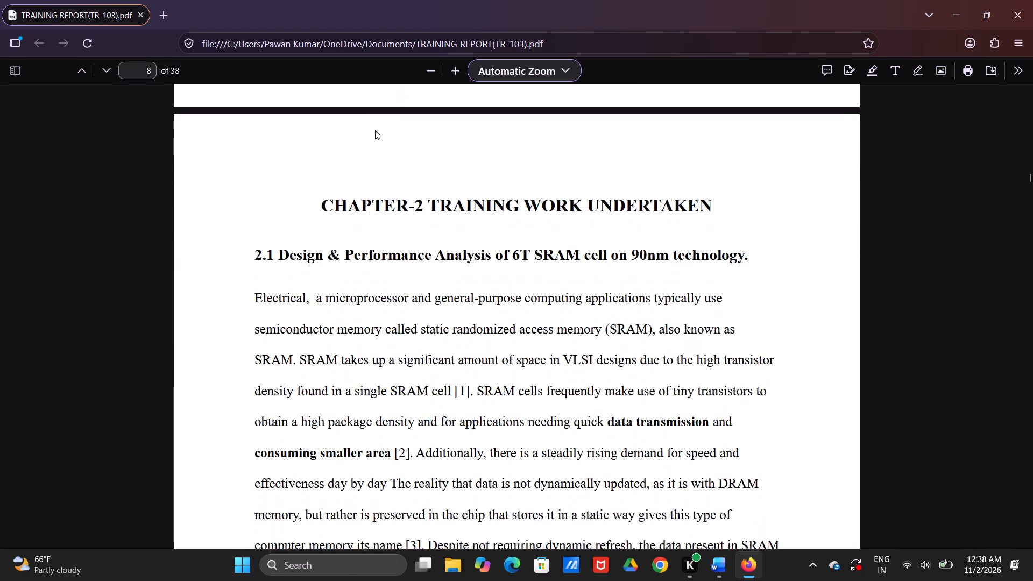
pyautogui.scroll(-4, 375, 130)
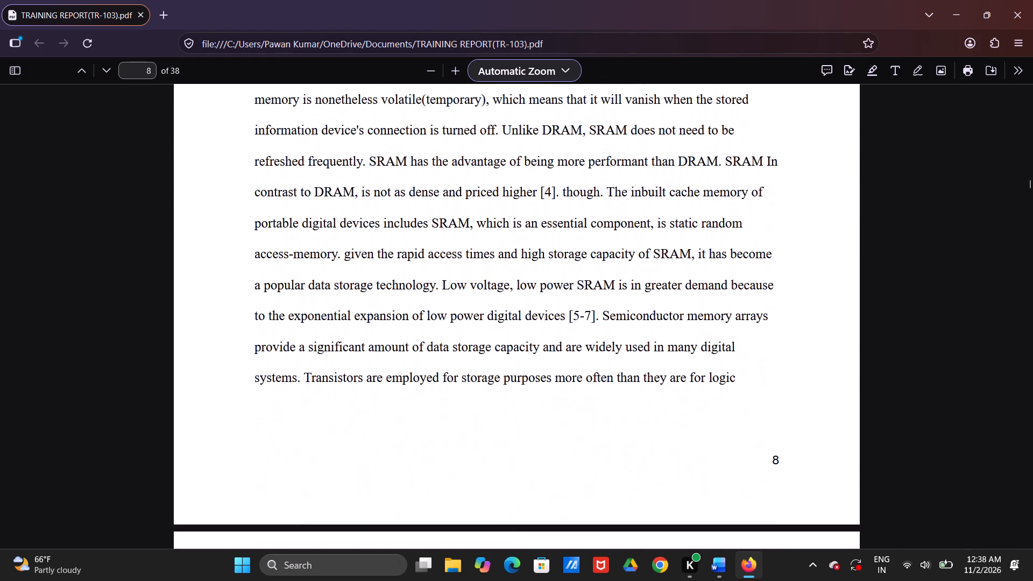
pyautogui.scroll(-3, 375, 130)
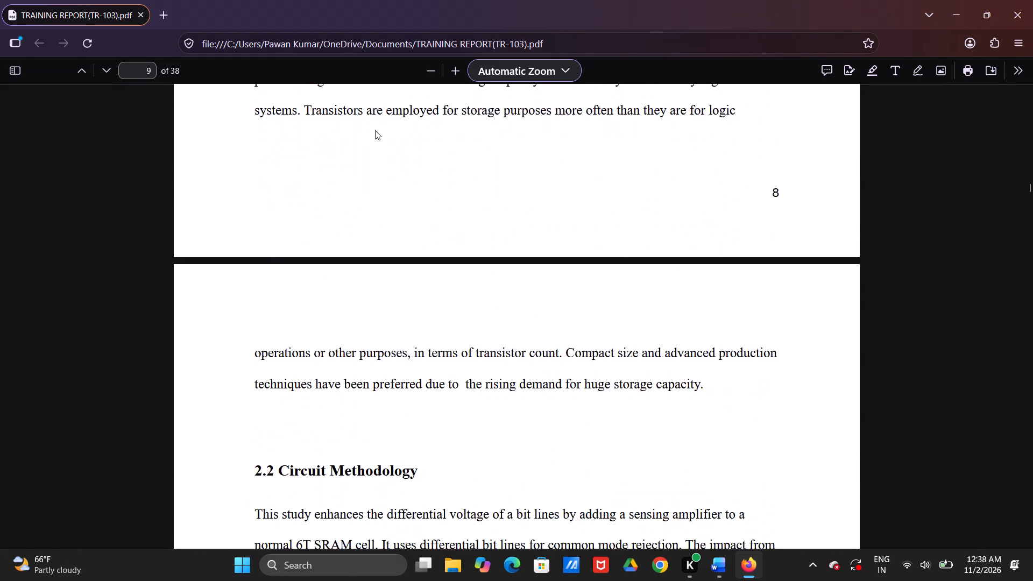
pyautogui.scroll(-5, 375, 130)
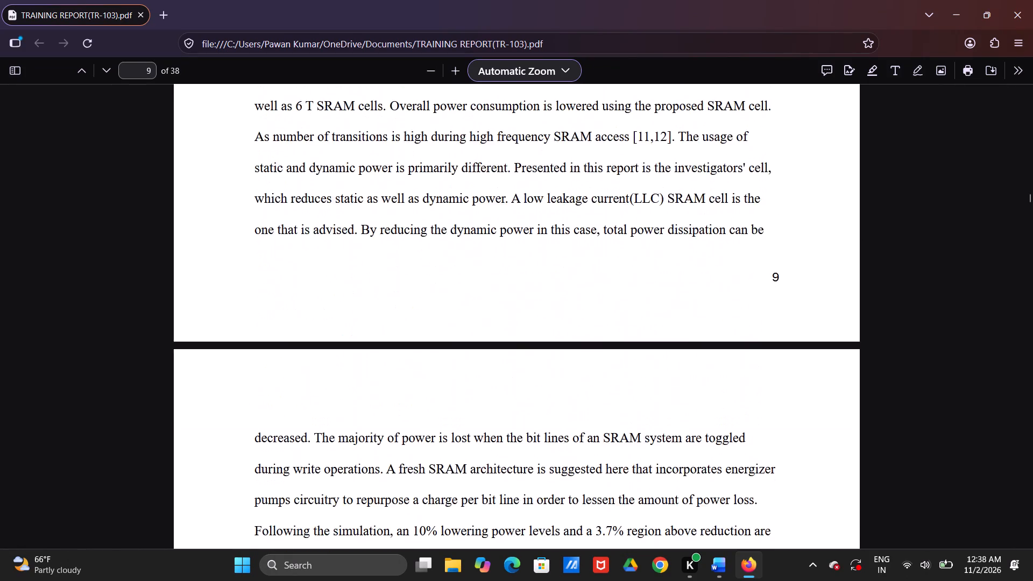
pyautogui.scroll(-6, 375, 130)
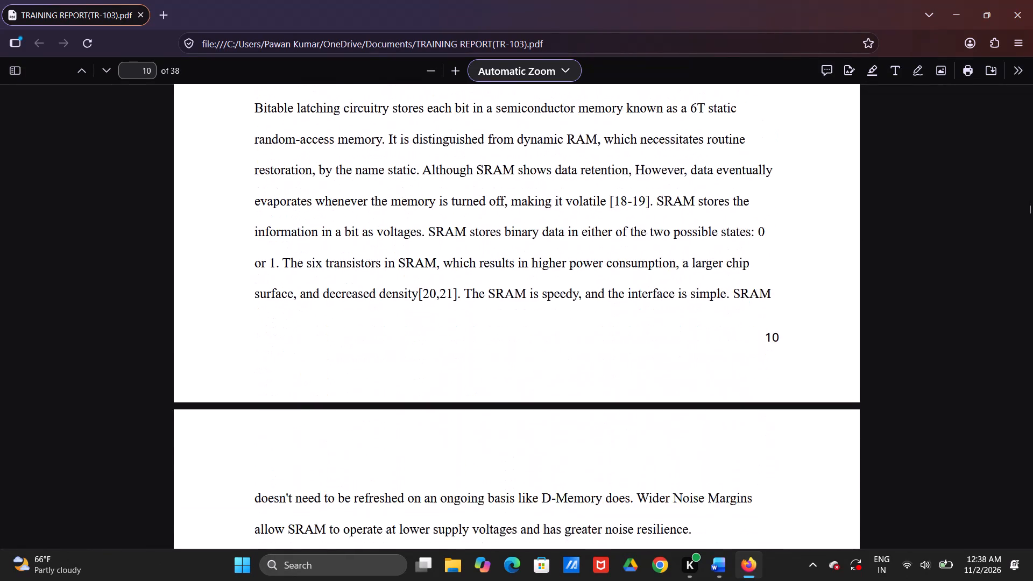
pyautogui.scroll(-5, 375, 130)
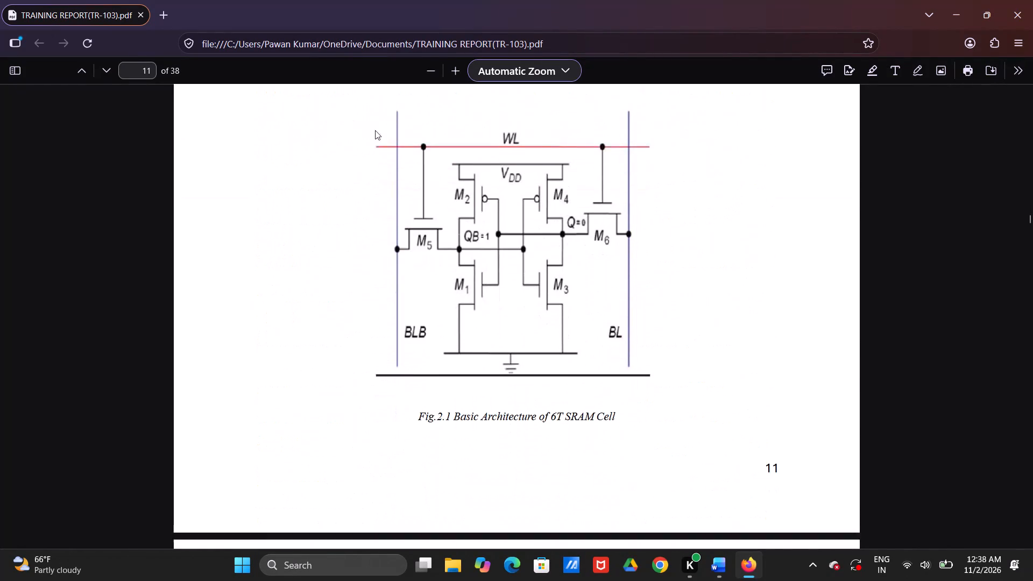
pyautogui.scroll(-5, 375, 130)
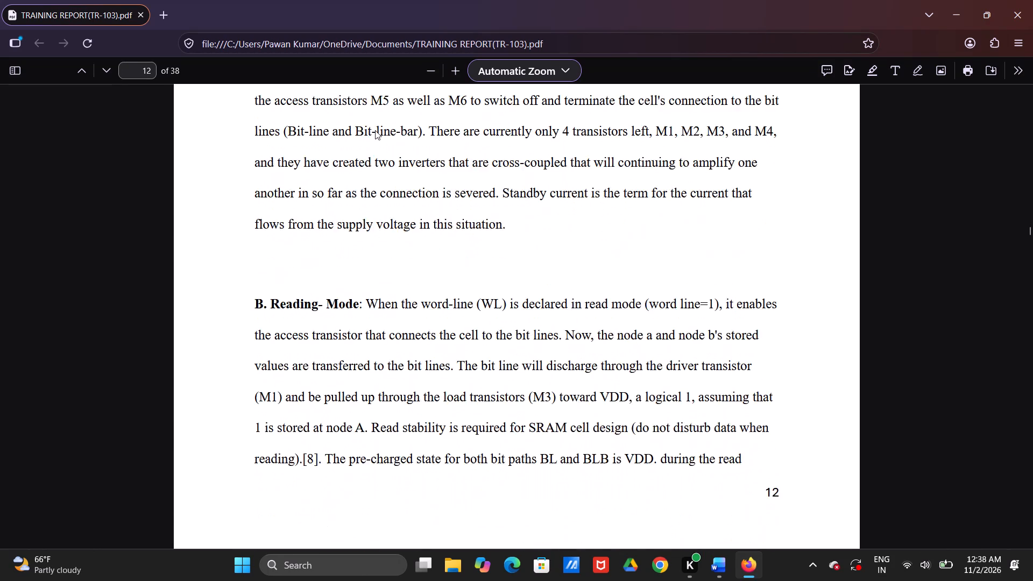
pyautogui.scroll(-5, 375, 130)
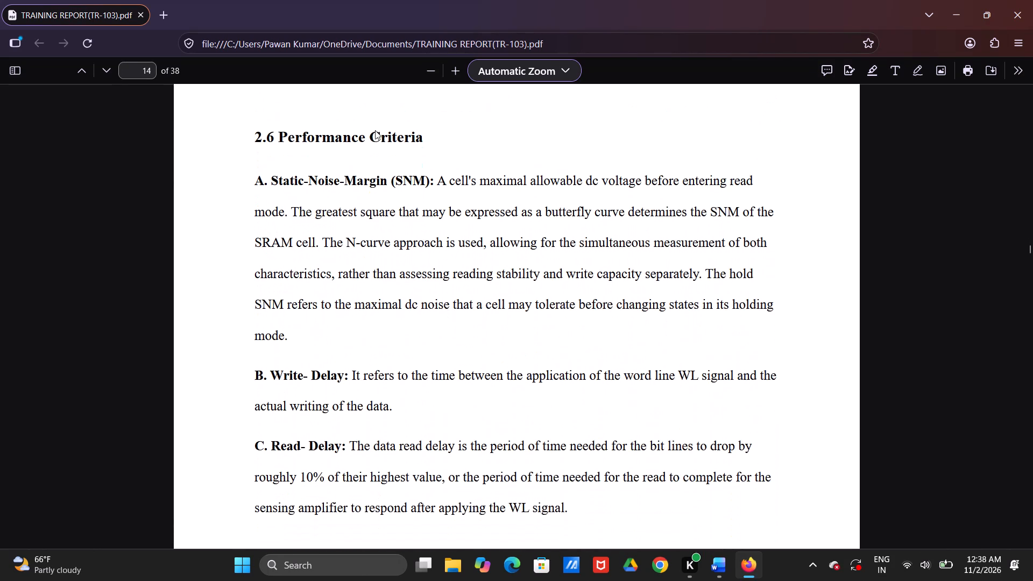
pyautogui.scroll(-2, 375, 130)
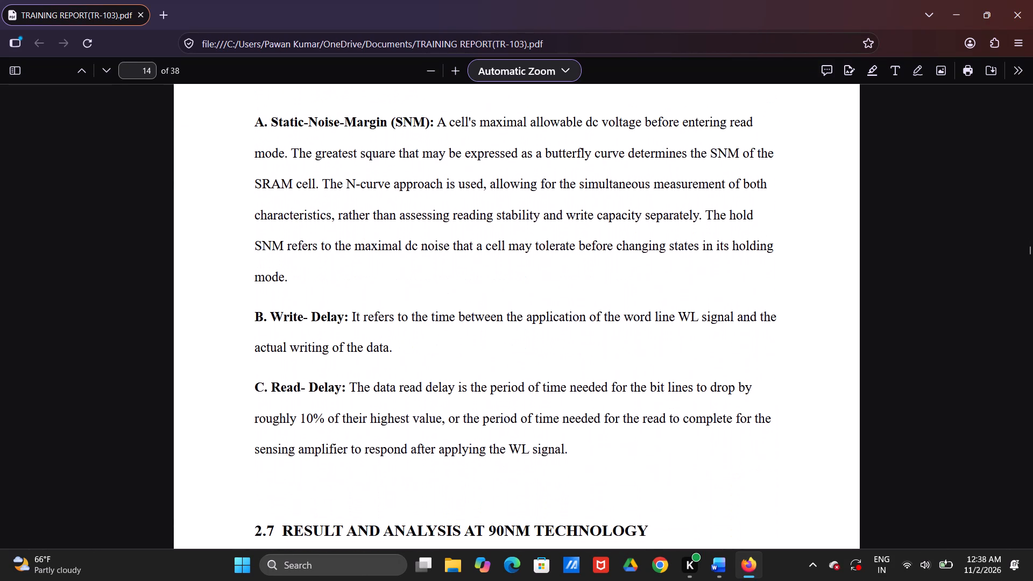
pyautogui.scroll(-1, 375, 130)
pyautogui.scroll(3, 375, 130)
pyautogui.scroll(-1, 375, 130)
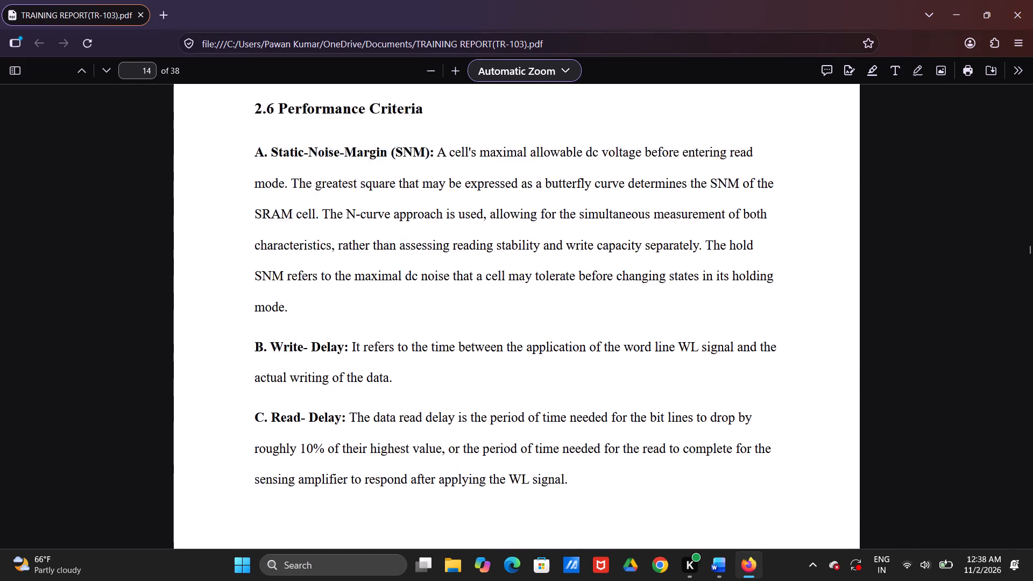
pyautogui.scroll(-4, 375, 130)
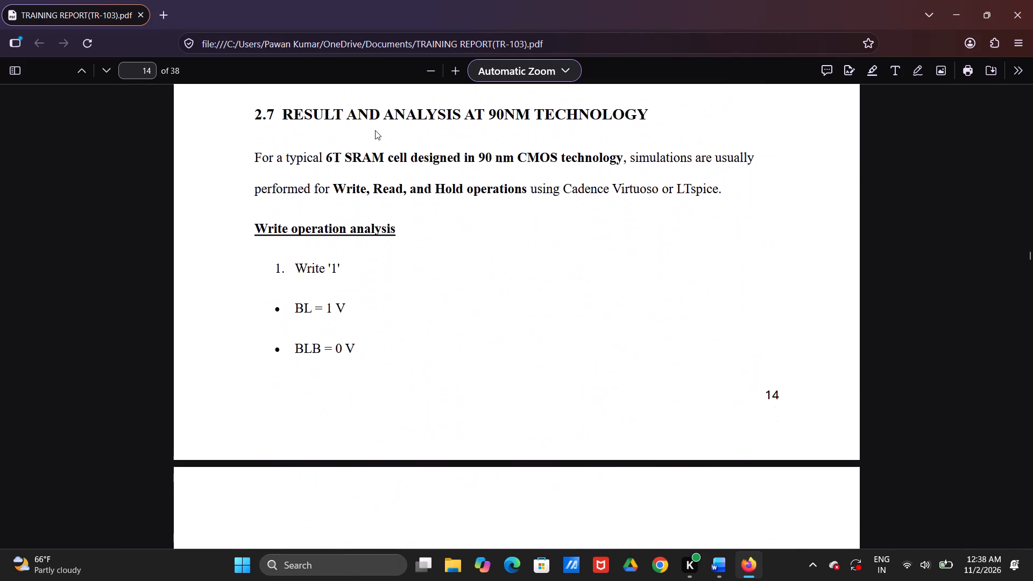
pyautogui.scroll(-7, 375, 130)
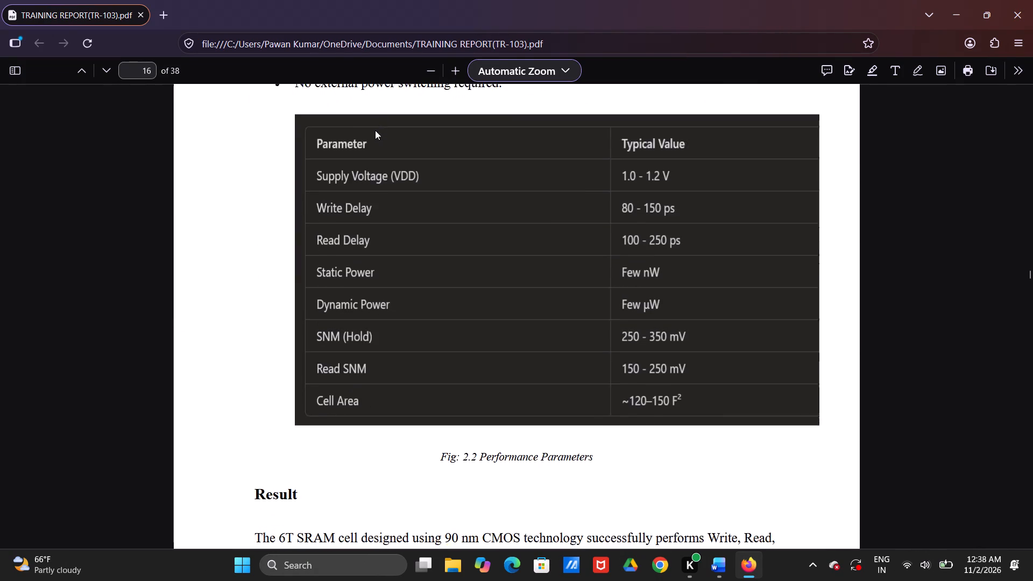
pyautogui.scroll(-7, 375, 130)
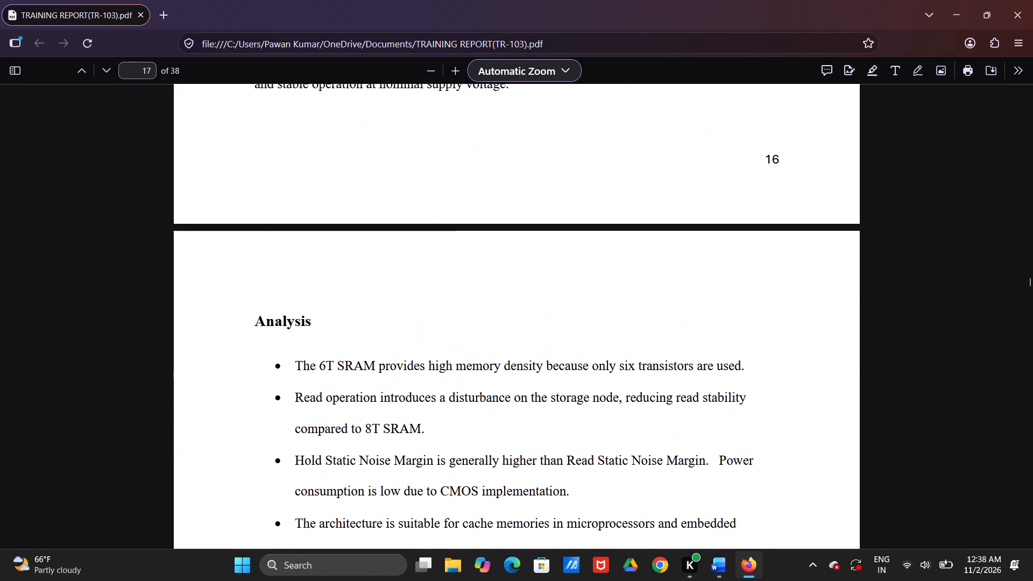
# Check the headings, figures, spacing and page numbers from Chapter 3 through the Future Scope pages in the exported PDF.
pyautogui.scroll(-7, 375, 130)
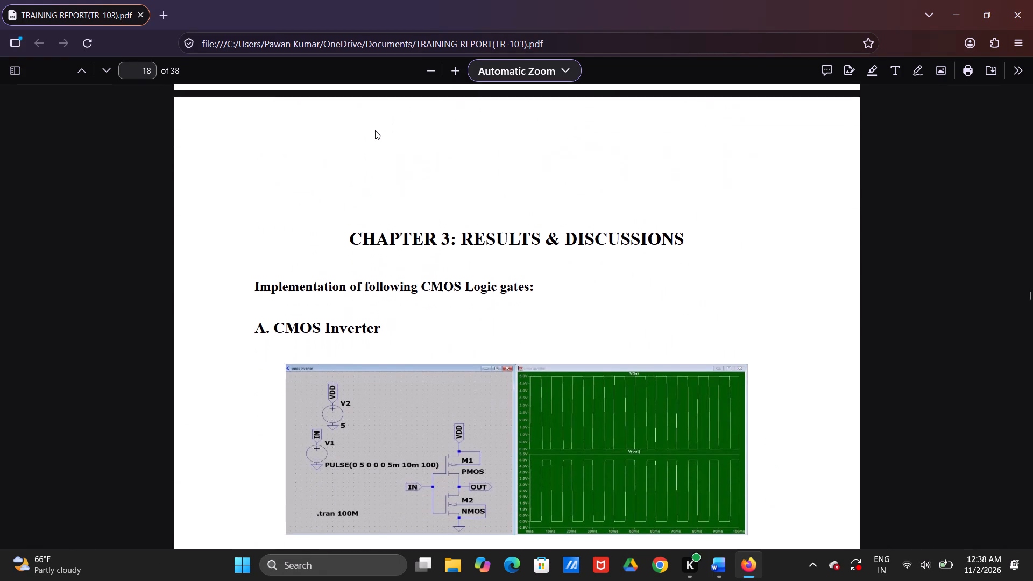
pyautogui.scroll(-7, 375, 130)
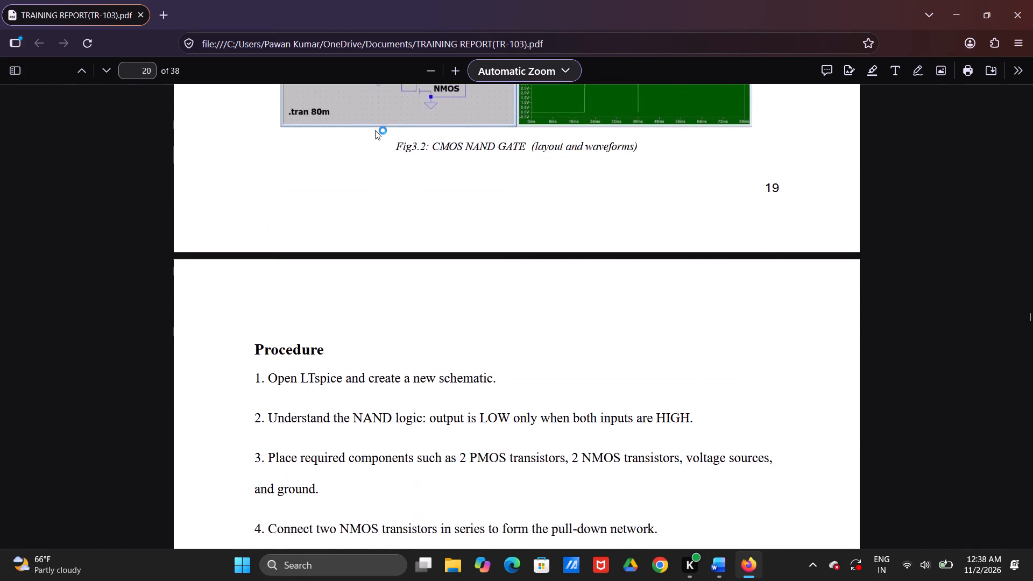
pyautogui.scroll(-7, 375, 130)
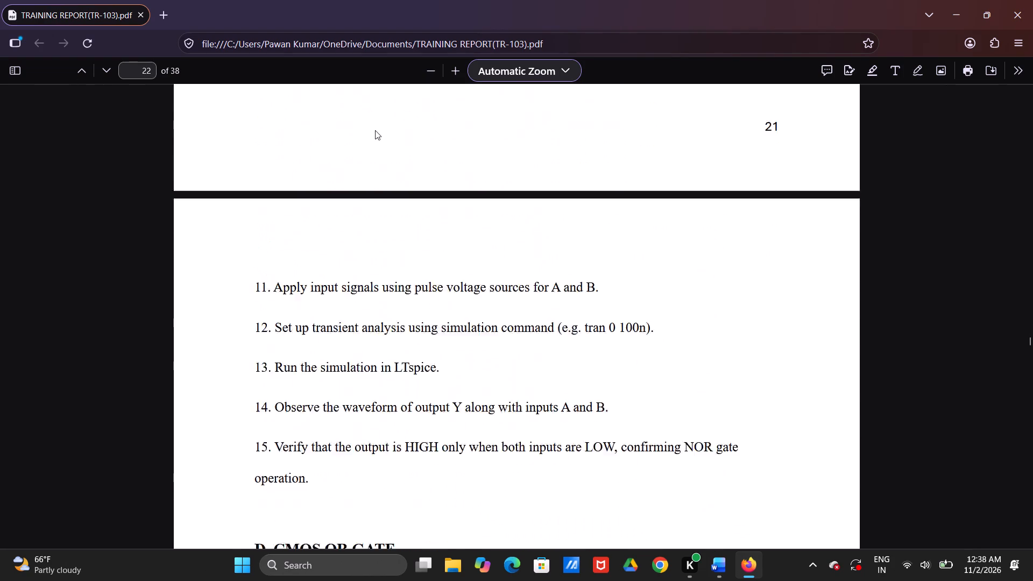
pyautogui.scroll(-7, 375, 130)
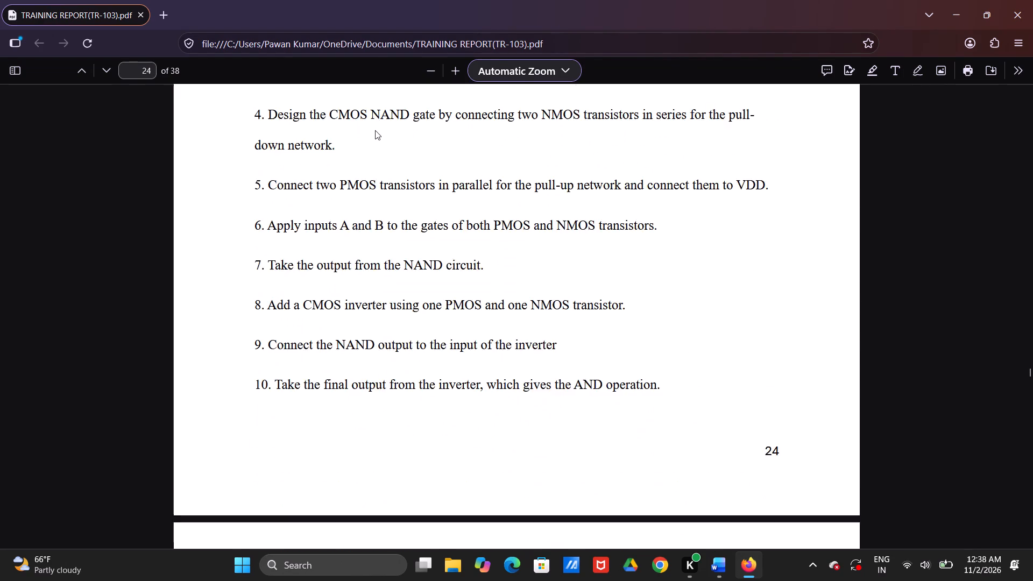
pyautogui.scroll(-7, 375, 130)
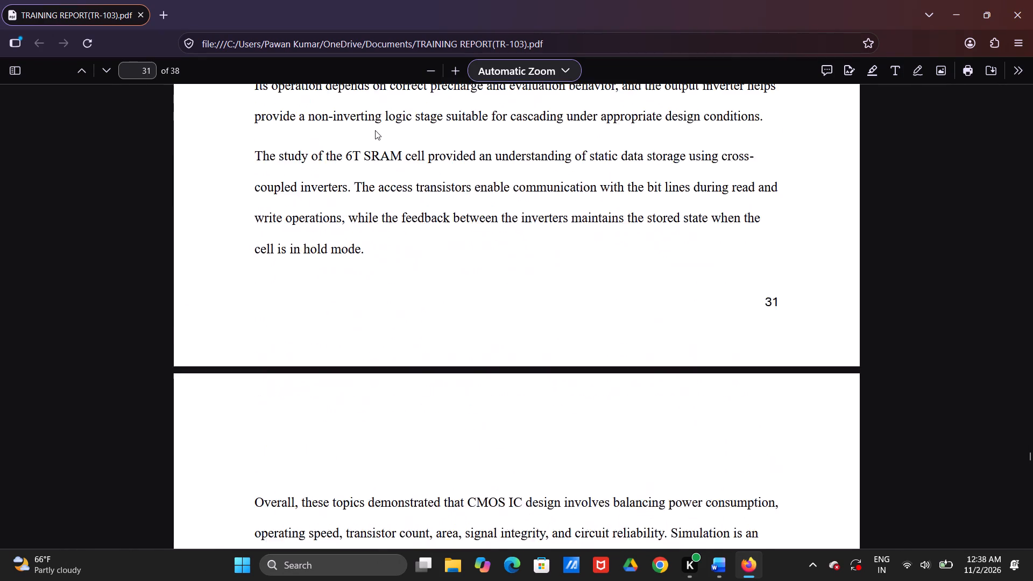
pyautogui.scroll(-7, 375, 130)
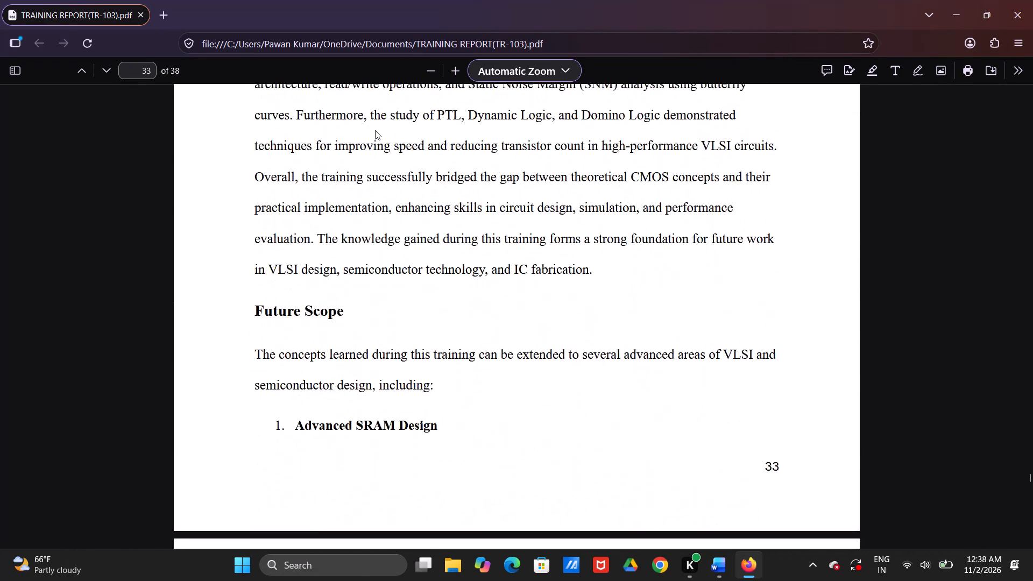
pyautogui.scroll(-3, 375, 130)
# Recheck sections 3.1 to 3.4 and the closing pages up to the last reference, and close the PDF.
pyautogui.scroll(3, 375, 130)
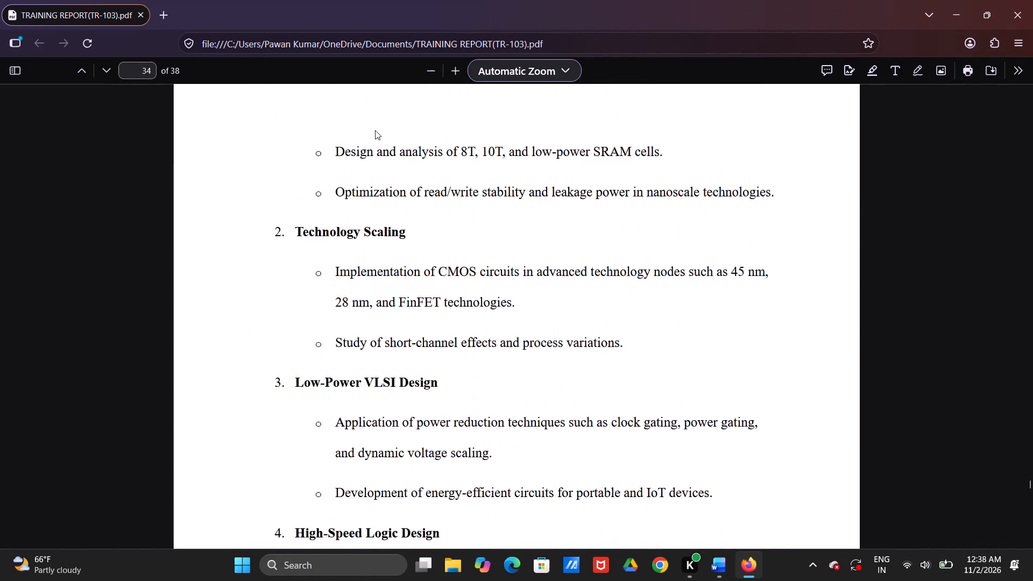
pyautogui.scroll(8, 375, 130)
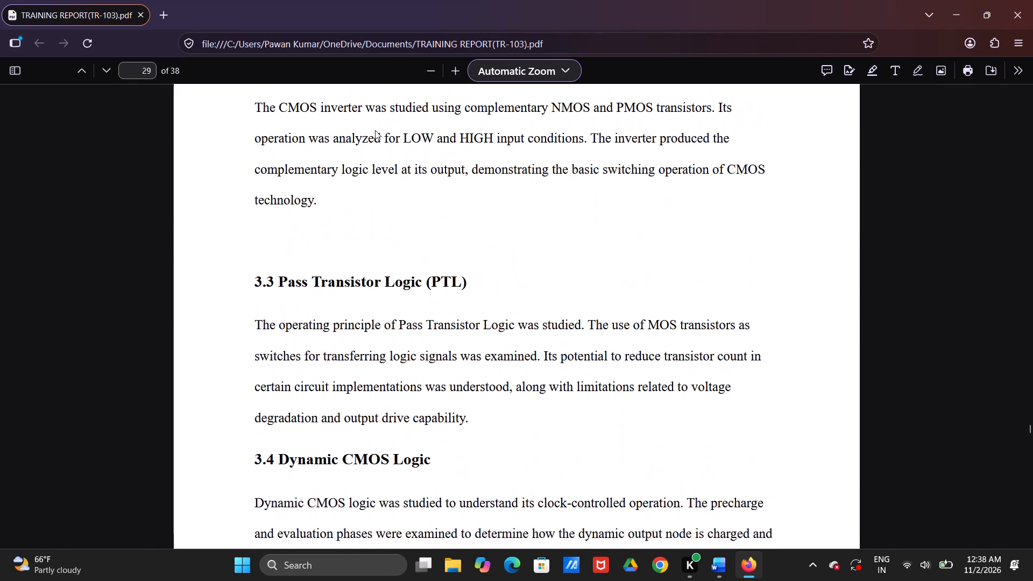
pyautogui.scroll(2, 375, 130)
pyautogui.scroll(-1, 375, 130)
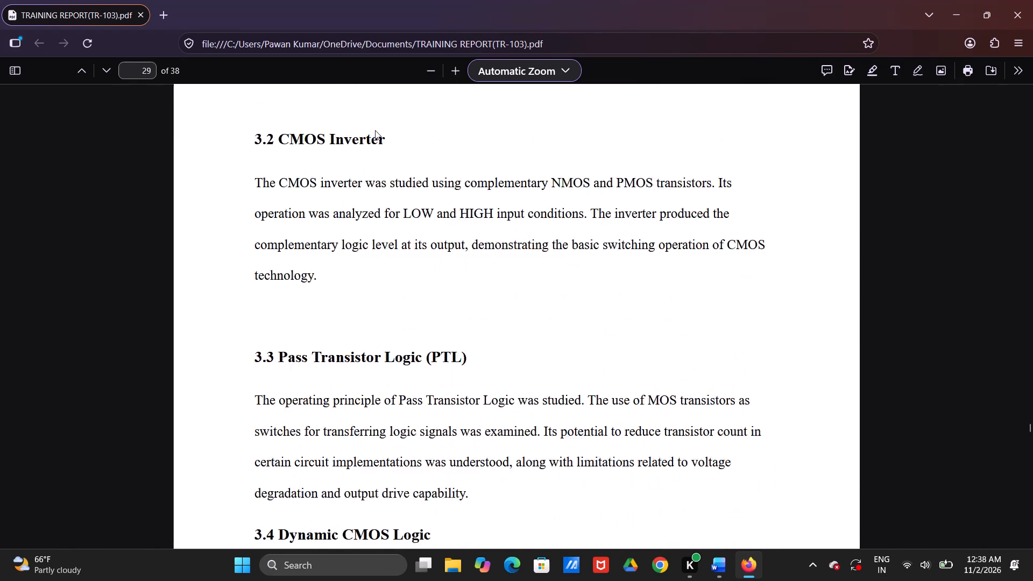
pyautogui.scroll(-1, 375, 130)
pyautogui.scroll(3, 375, 130)
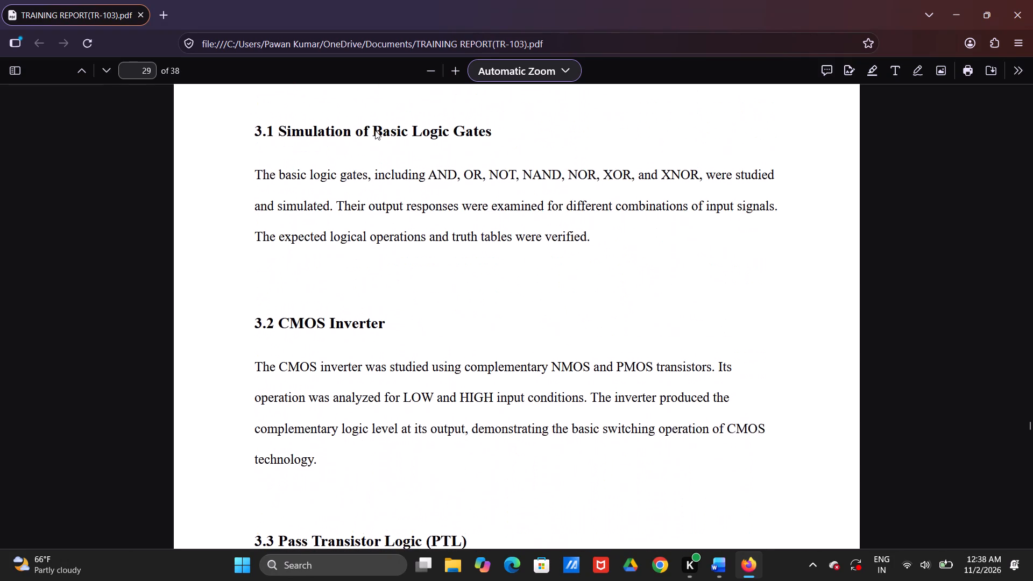
pyautogui.scroll(1, 375, 130)
pyautogui.scroll(-10, 375, 130)
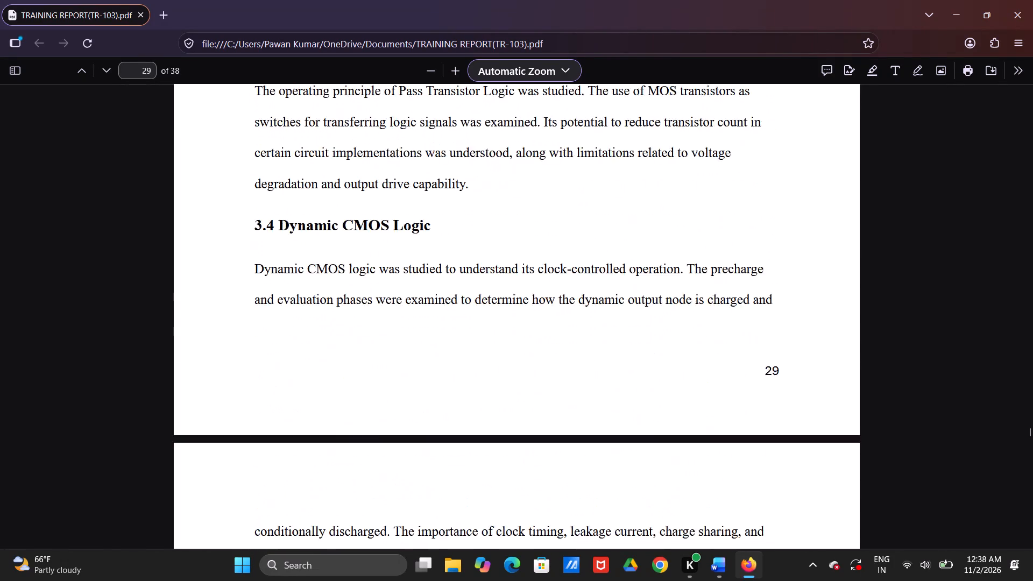
pyautogui.scroll(-8, 375, 130)
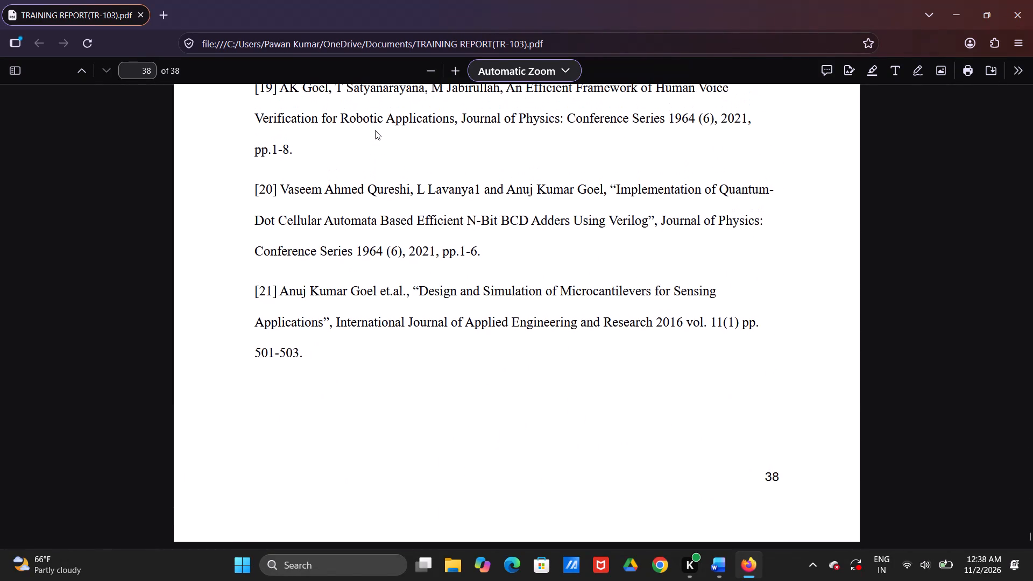
pyautogui.scroll(13, 375, 130)
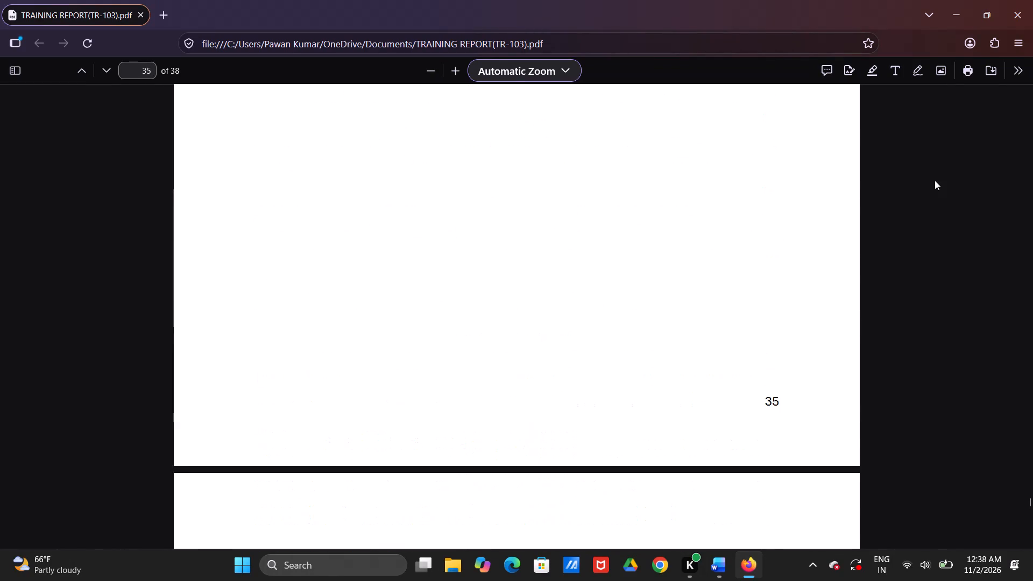
pyautogui.click(1030, 0)
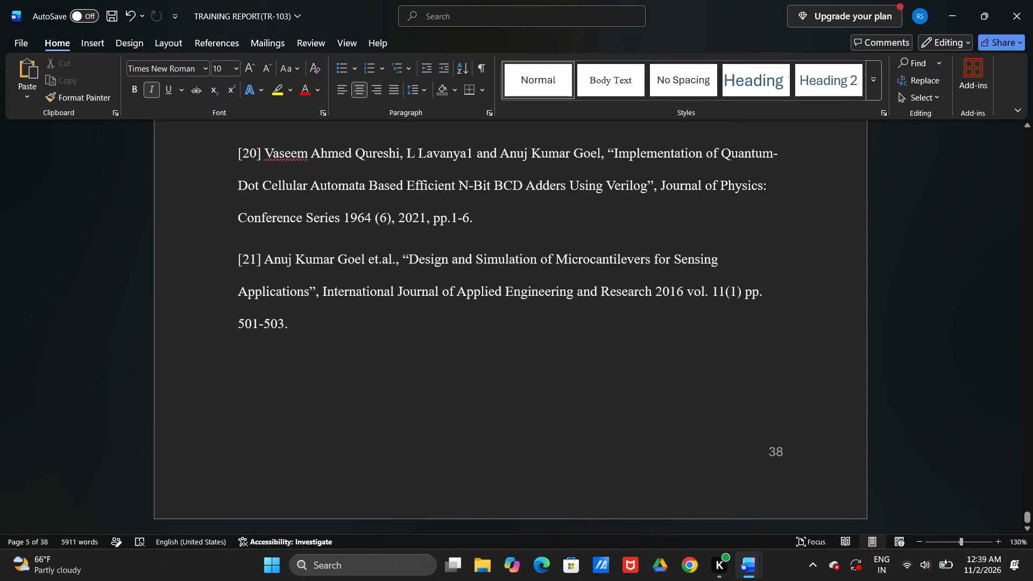
# Close the TRAINING REPORT(TR-103) document in Word, saving its changes to the nielit folder.
pyautogui.moveTo(749, 575); pyautogui.dragTo(791, 541)
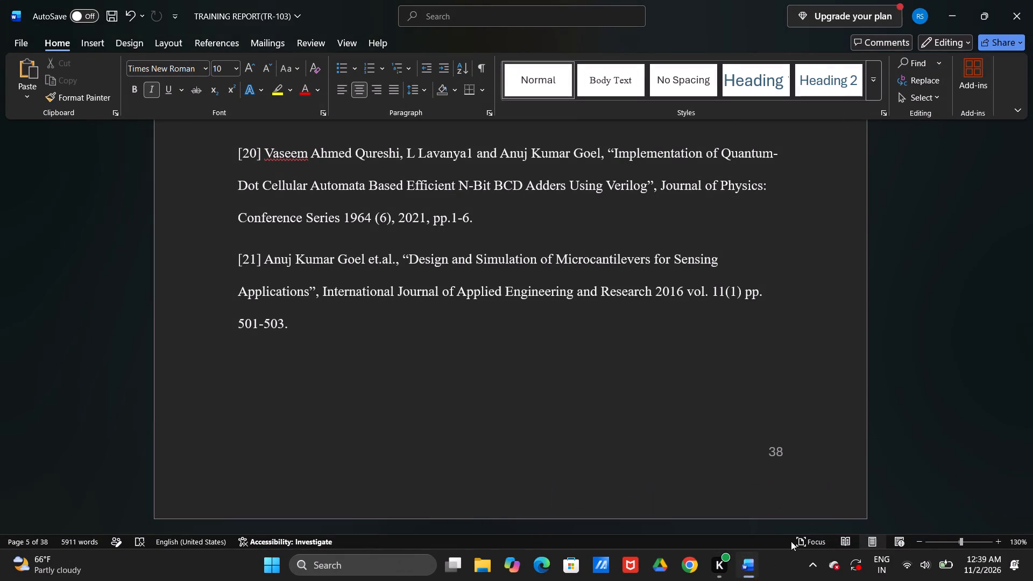
pyautogui.moveTo(791, 541); pyautogui.dragTo(751, 568)
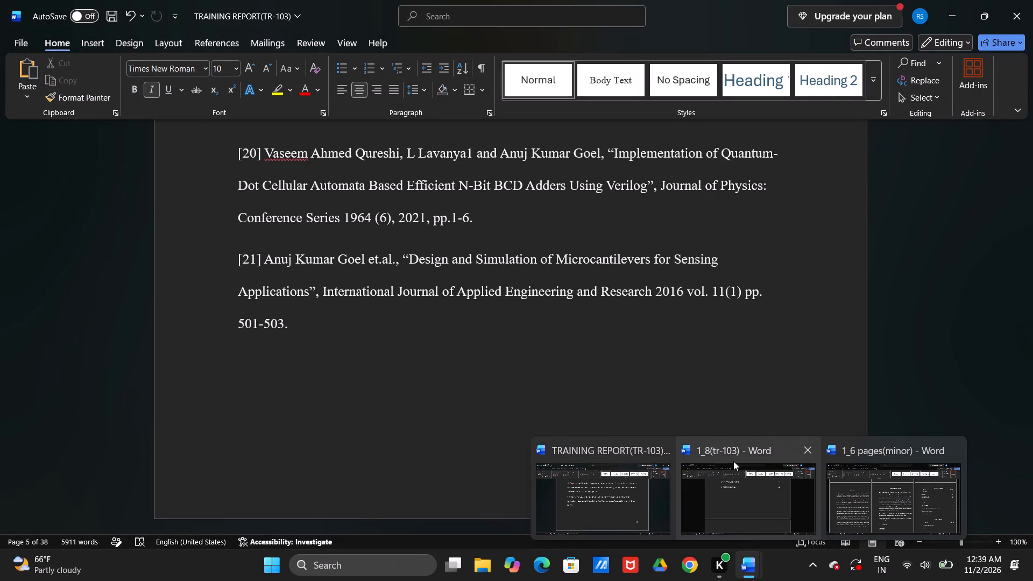
pyautogui.click(668, 445)
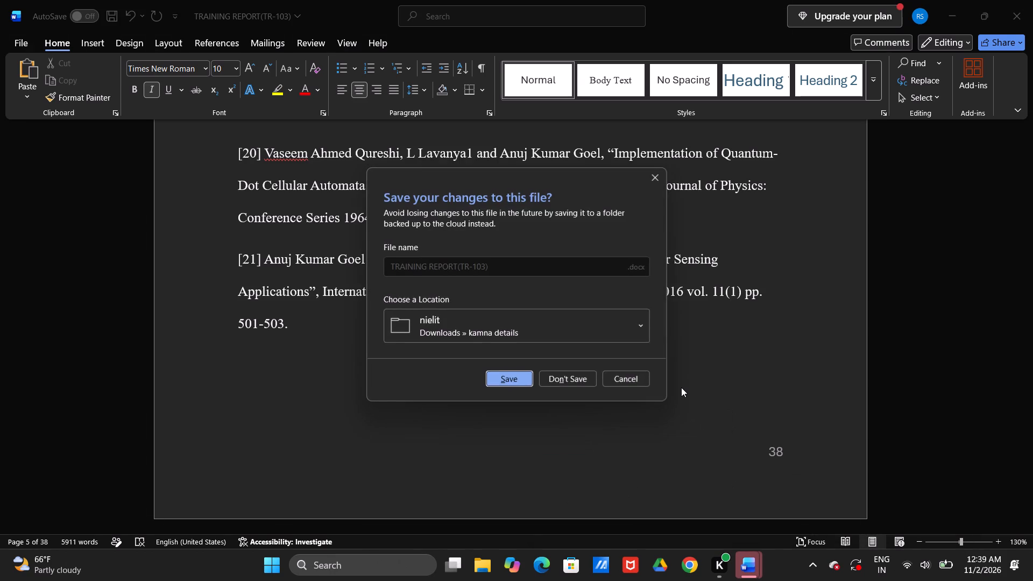
pyautogui.click(513, 375)
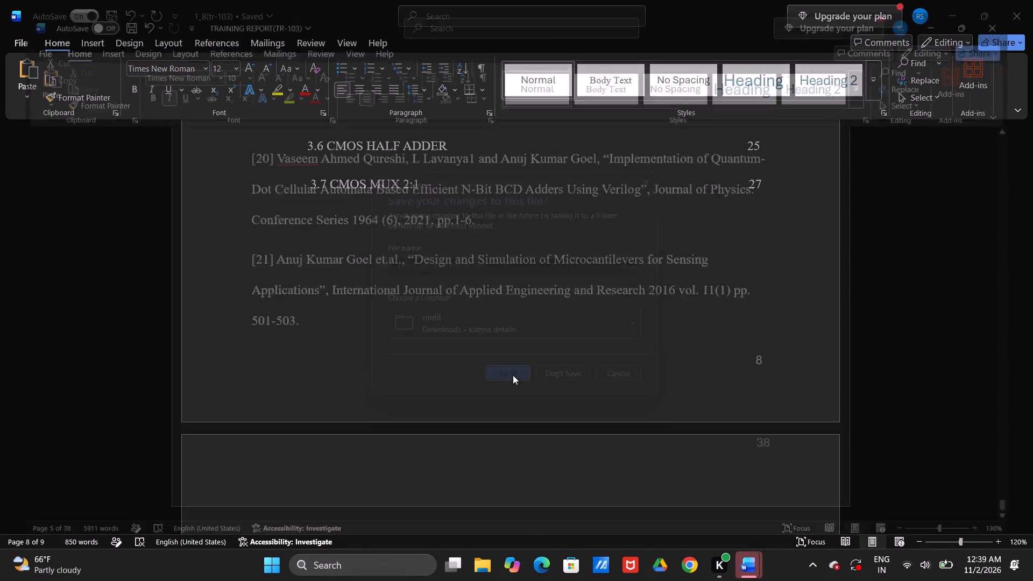
# Look through the front matter in the 1_8(tr-103) document, including the college introduction and the list of figures.
pyautogui.scroll(2, 513, 375)
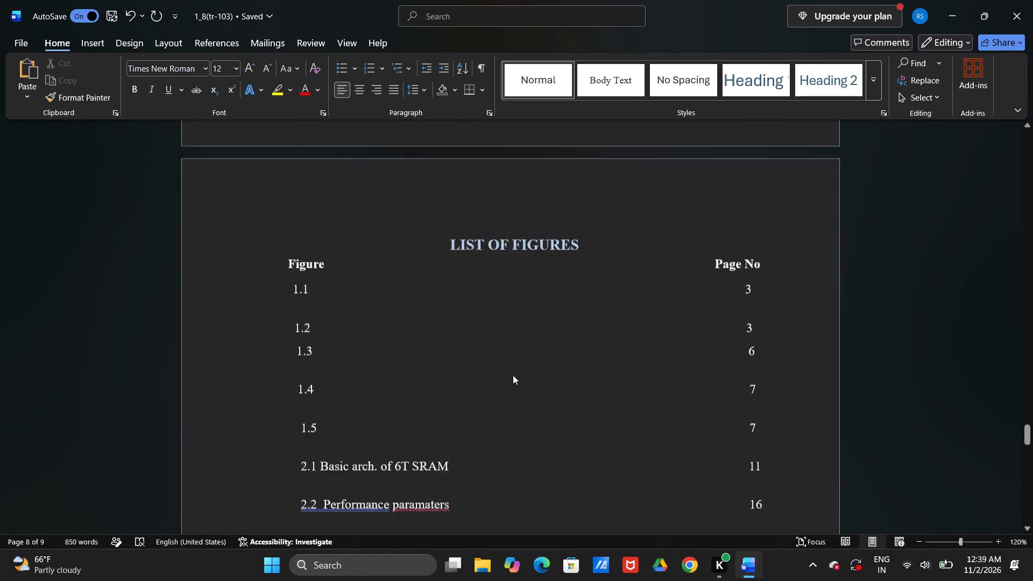
pyautogui.scroll(4, 513, 375)
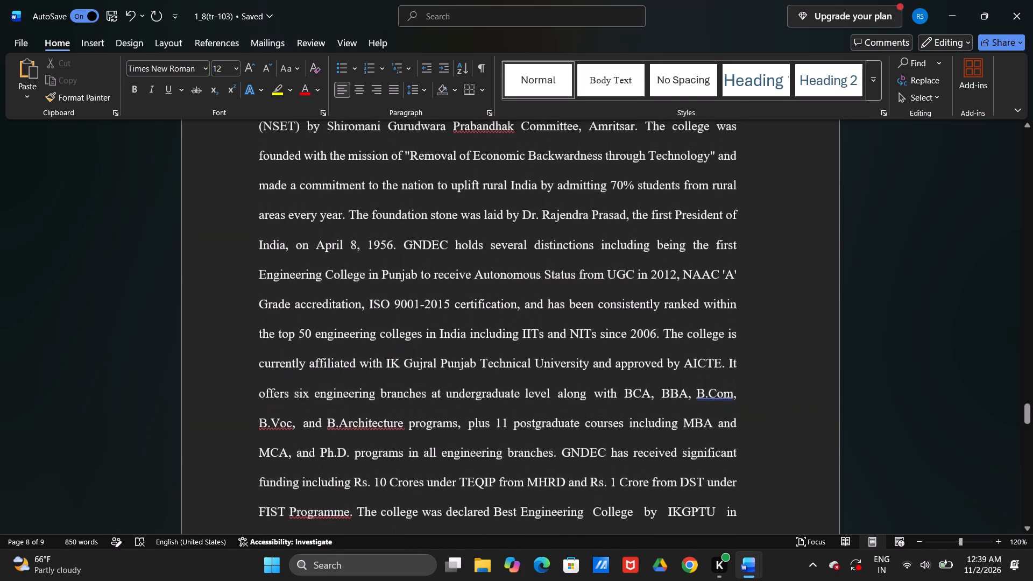
pyautogui.scroll(1, 513, 375)
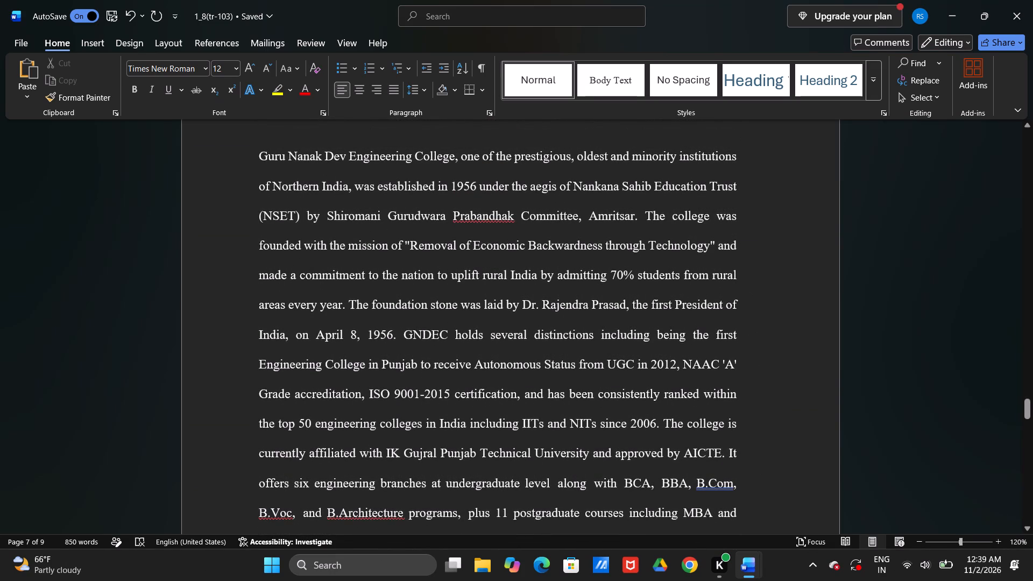
pyautogui.scroll(-4, 483, 297)
pyautogui.scroll(1, 483, 297)
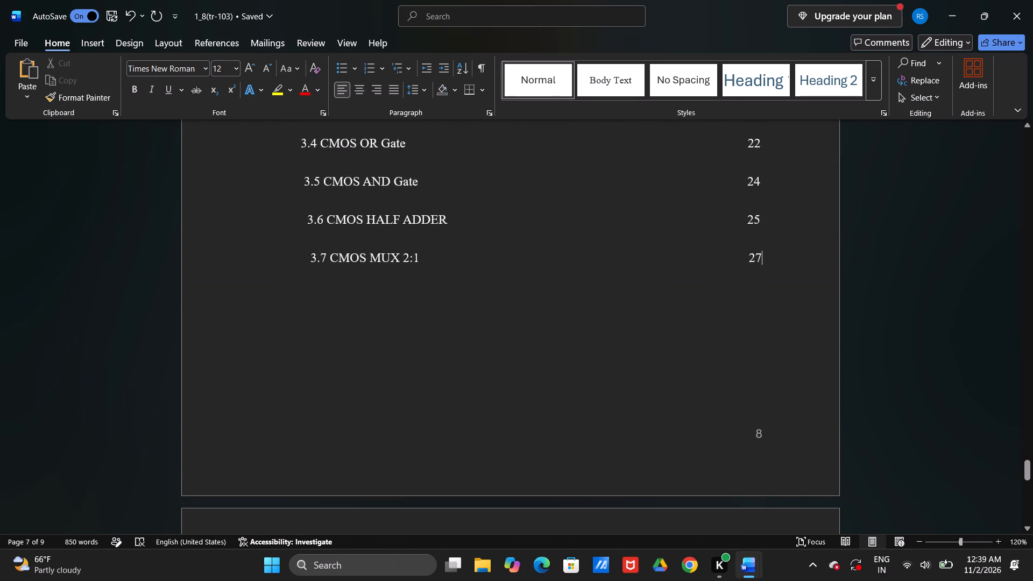
pyautogui.scroll(-1, 483, 297)
pyautogui.scroll(2, 483, 297)
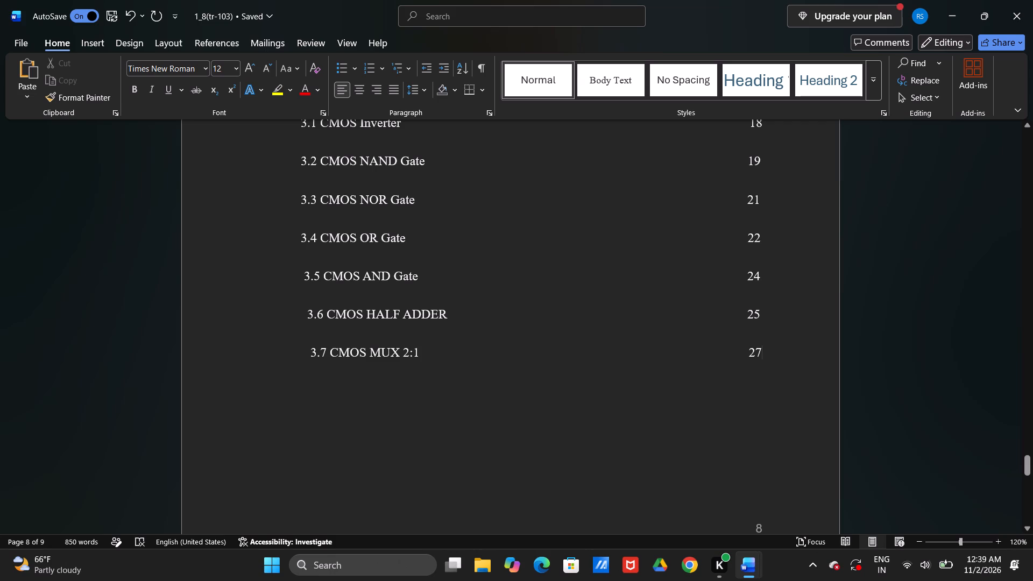
# Add a new line after the 3.7 CMOS MUX 2:1 entry at the end of the list of figures.
pyautogui.press('Return')
pyautogui.scroll(1, 812, 328)
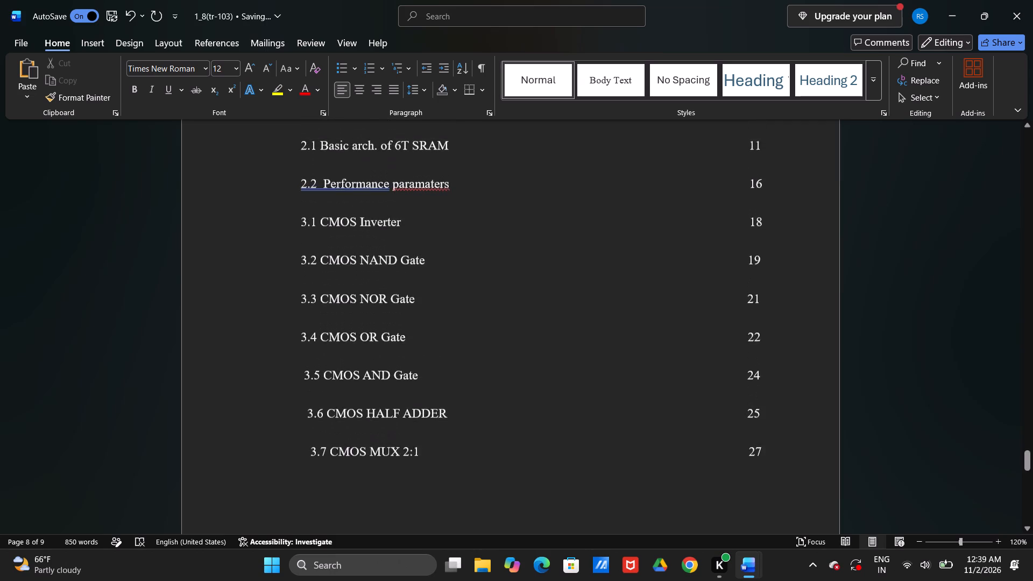
pyautogui.scroll(2, 812, 328)
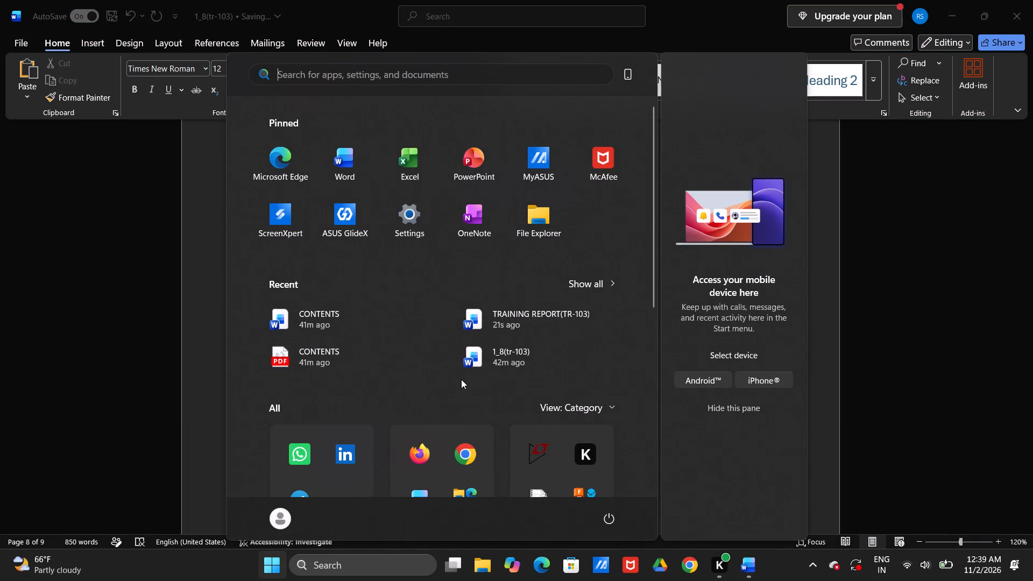
# Reopen the TRAINING REPORT(TR-103) document and look up the caption of Fig. 1.1 in Chapter 1.
pyautogui.doubleClick(535, 314)
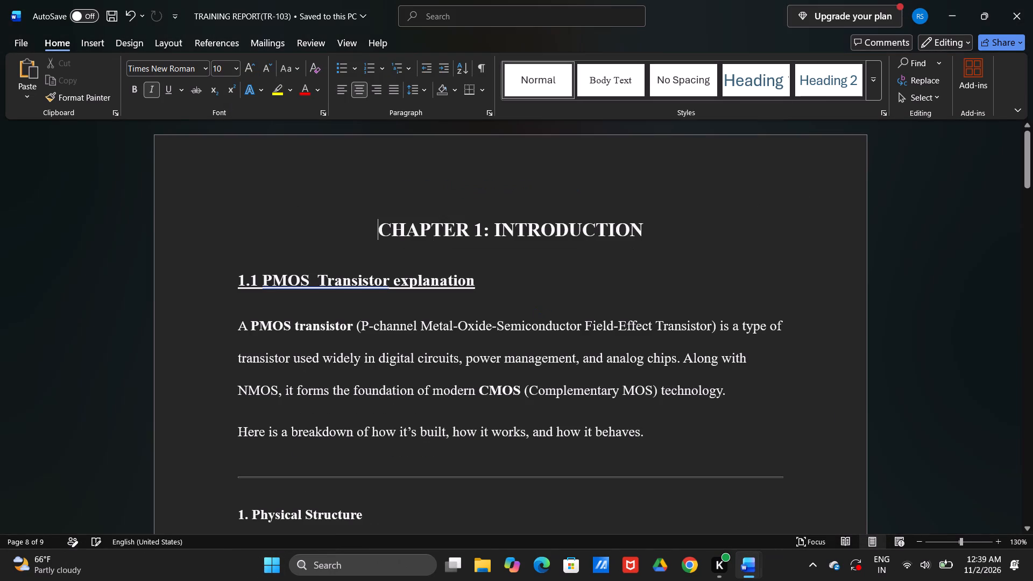
pyautogui.scroll(-3, 514, 251)
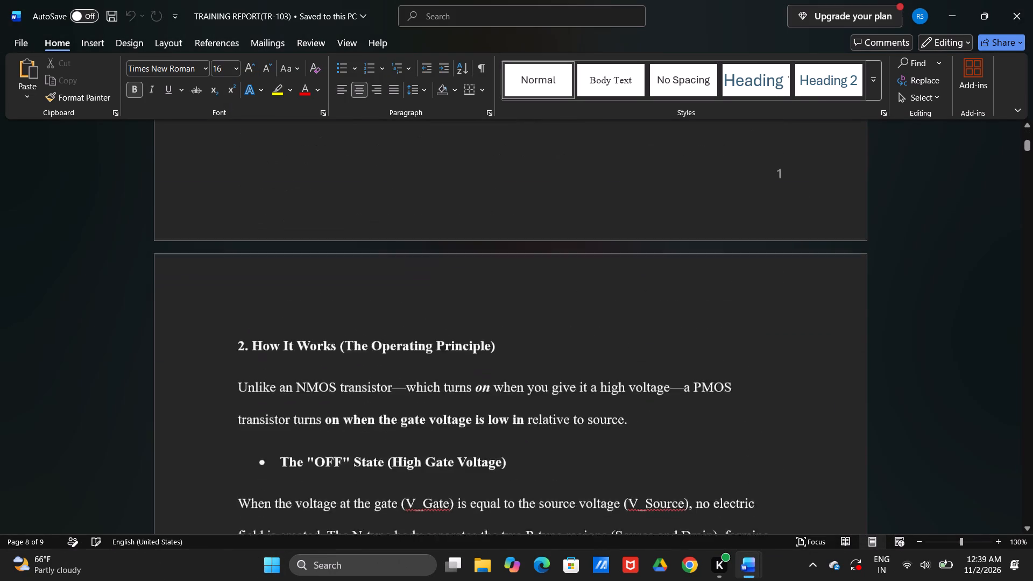
pyautogui.scroll(-2, 514, 251)
pyautogui.keyDown('ctrl'); pyautogui.scroll(-3, 514, 251); pyautogui.keyUp('ctrl')
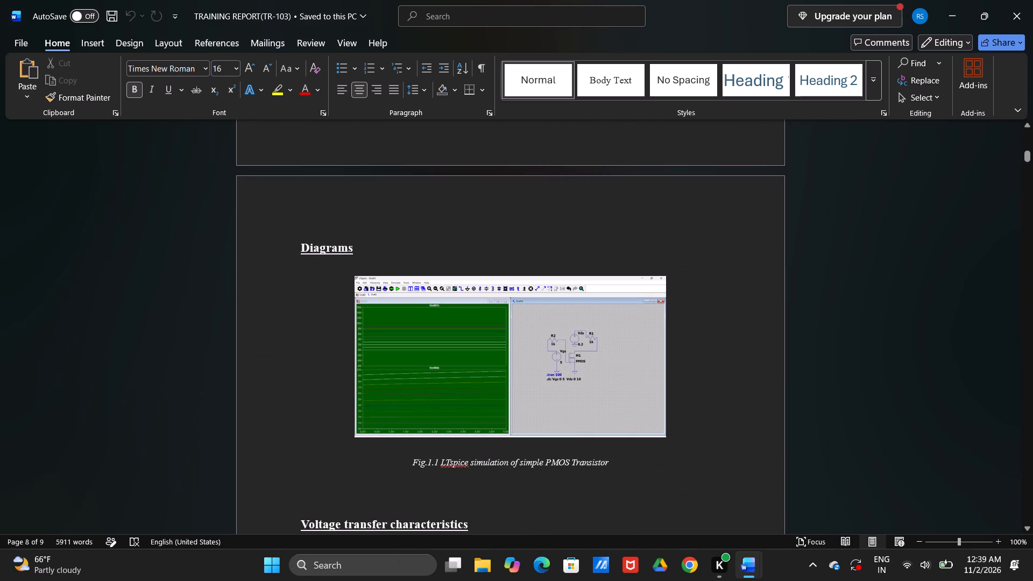
# Add the title "LT Spice simulation of 6T SRAM" to figure 1.1 in the 1_8(tr-103) list of figures.
pyautogui.hotkey('alt', 'Tab')
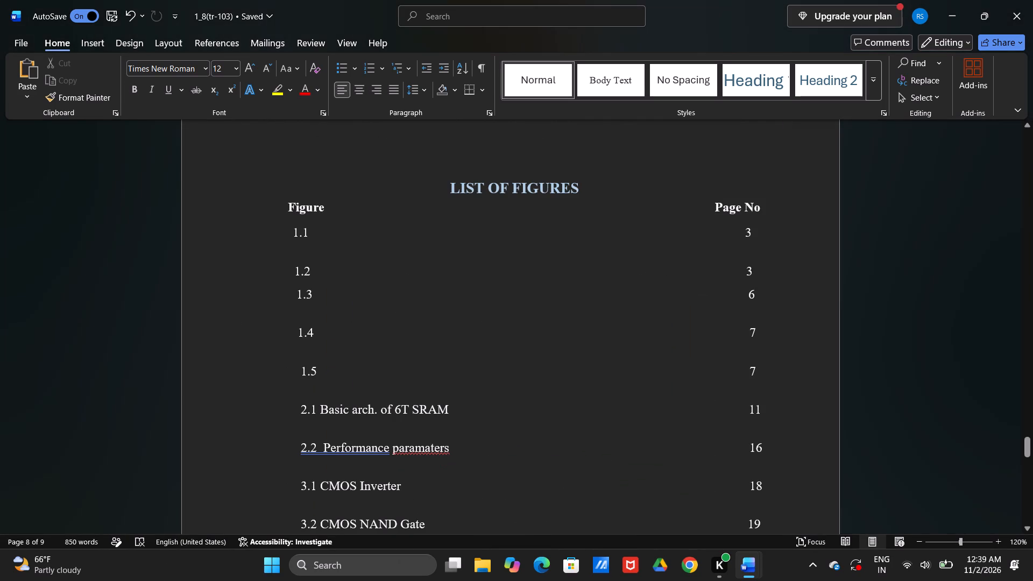
pyautogui.moveTo(385, 199); pyautogui.dragTo(360, 237)
pyautogui.click(360, 237)
pyautogui.press('space')
pyautogui.write('LTB=')
pyautogui.press('BackSpace')
pyautogui.press('BackSpace')
pyautogui.press('space')
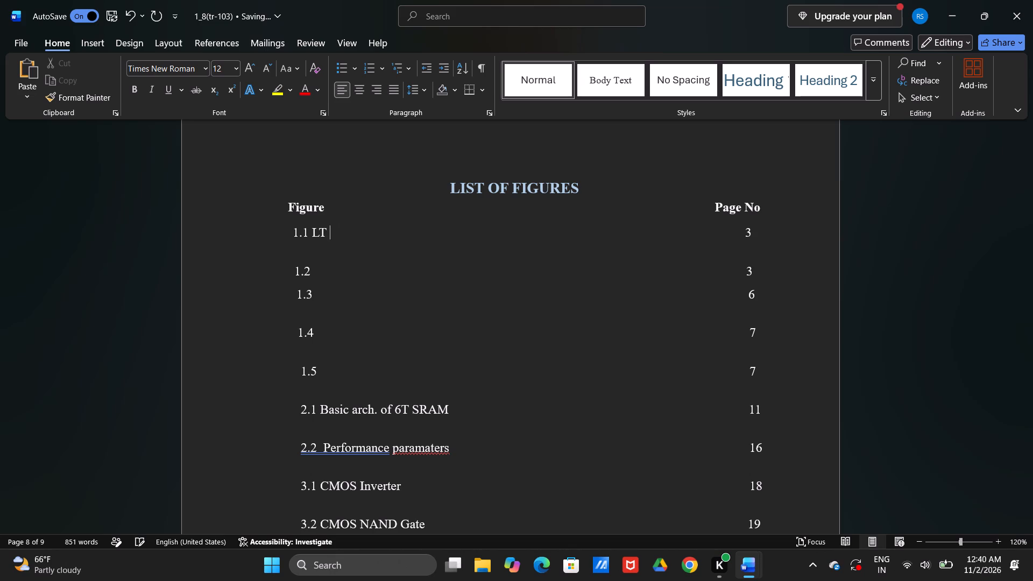
pyautogui.press('s')
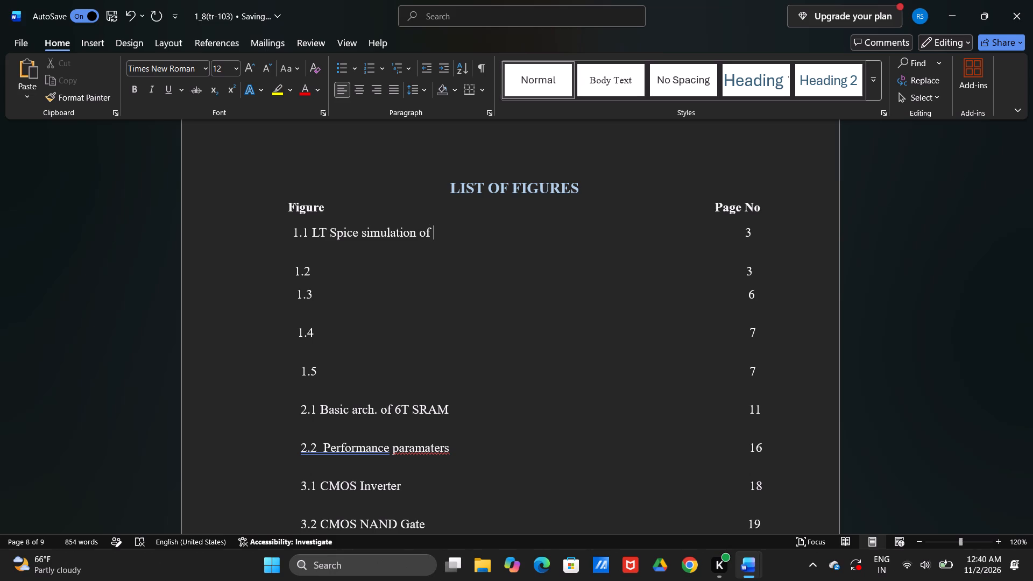
pyautogui.write('6T')
pyautogui.press('space')
pyautogui.write('SRAM')
pyautogui.press('space')
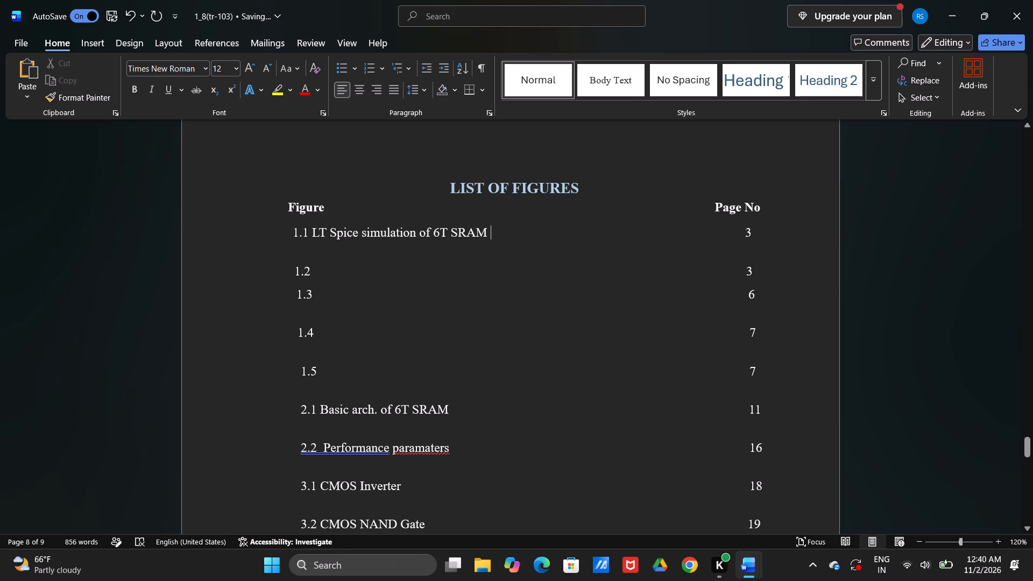
# Look up the caption of Fig. 1.2 in the TRAINING REPORT(TR-103) document for the 1.2 entry in the list of figures.
pyautogui.click(376, 271)
pyautogui.click(319, 274)
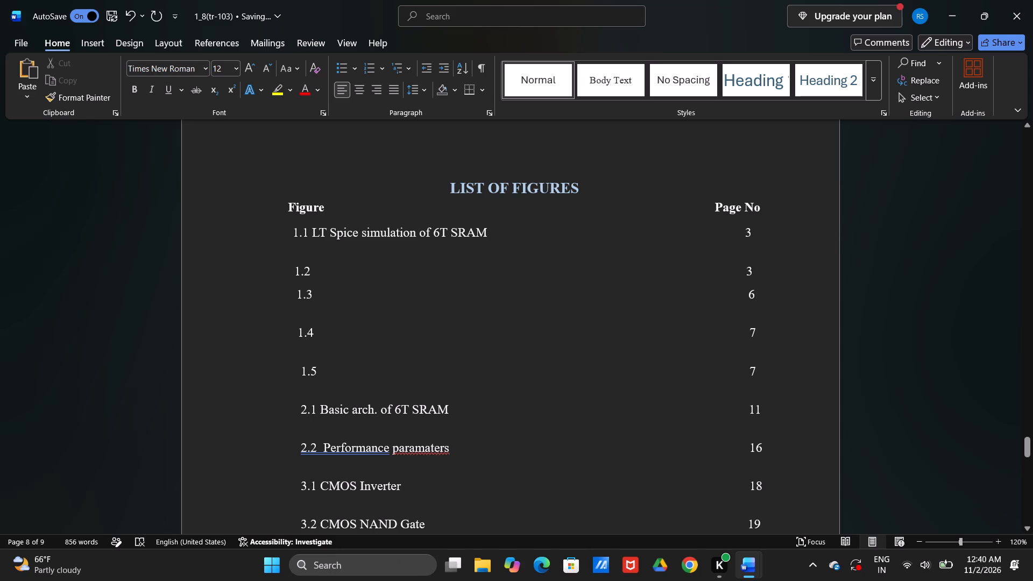
pyautogui.click(312, 270)
pyautogui.click(316, 267)
pyautogui.hotkey('alt', 'Tab')
pyautogui.scroll(-3, 316, 267)
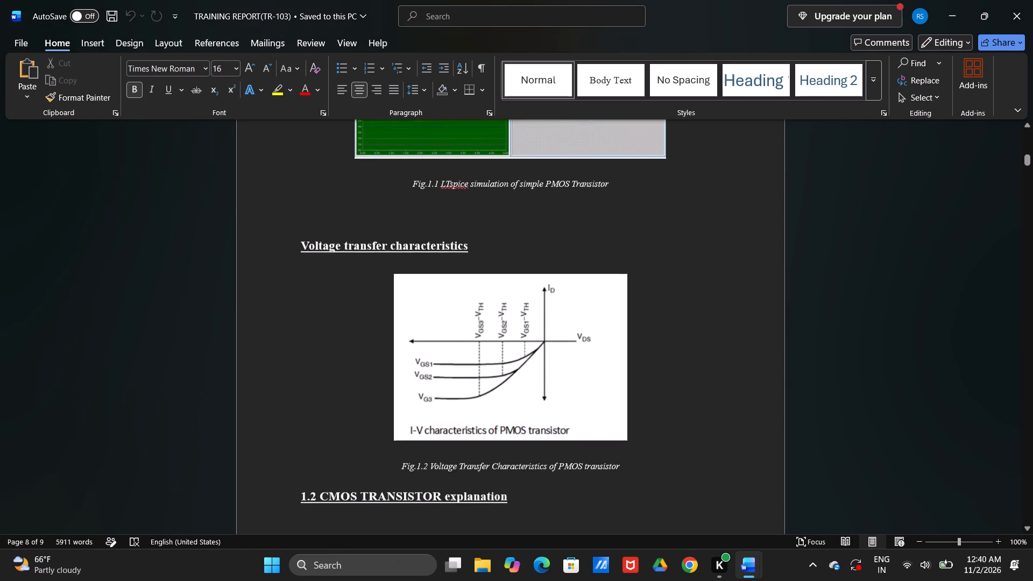
pyautogui.hotkey('alt', 'Tab')
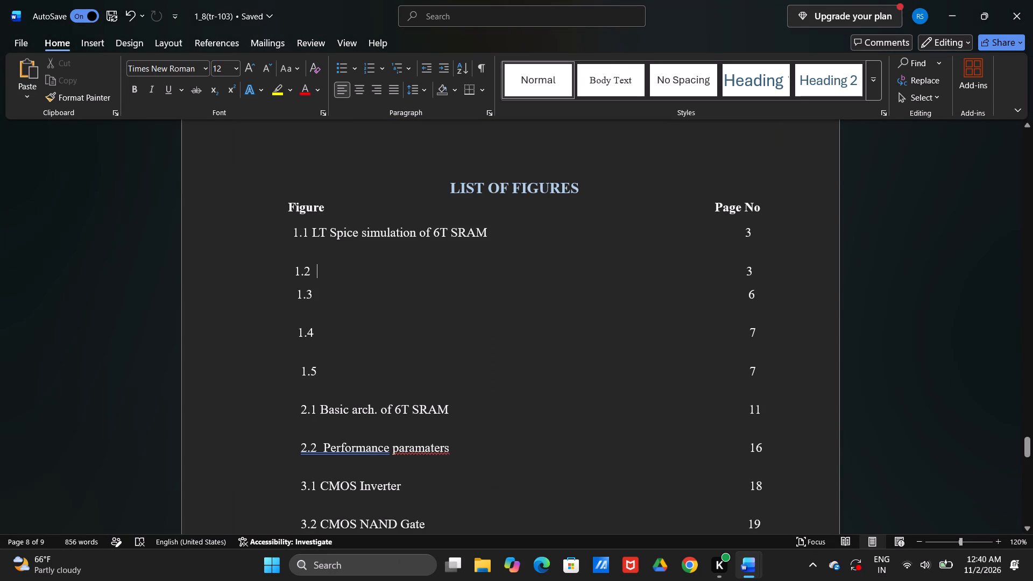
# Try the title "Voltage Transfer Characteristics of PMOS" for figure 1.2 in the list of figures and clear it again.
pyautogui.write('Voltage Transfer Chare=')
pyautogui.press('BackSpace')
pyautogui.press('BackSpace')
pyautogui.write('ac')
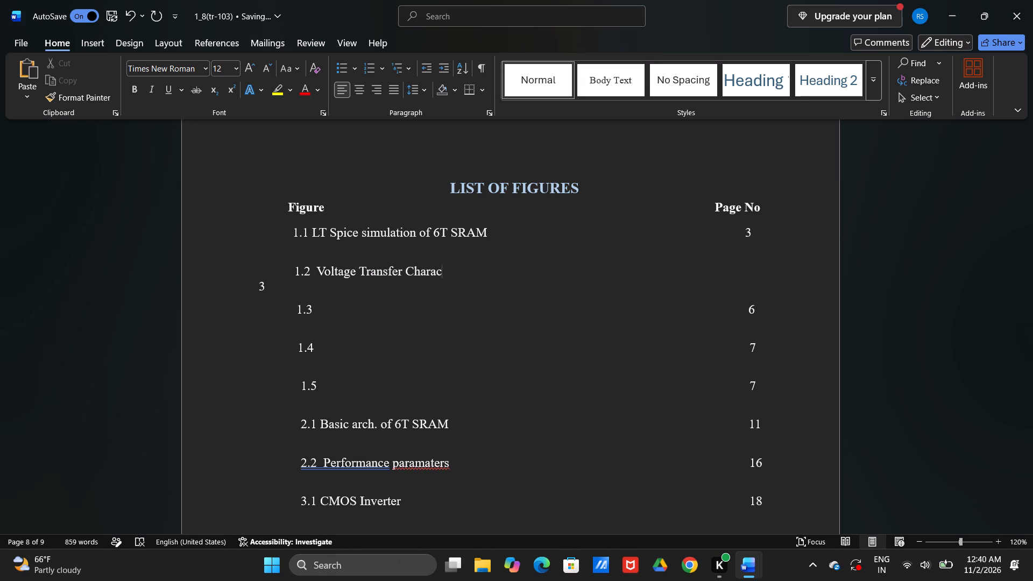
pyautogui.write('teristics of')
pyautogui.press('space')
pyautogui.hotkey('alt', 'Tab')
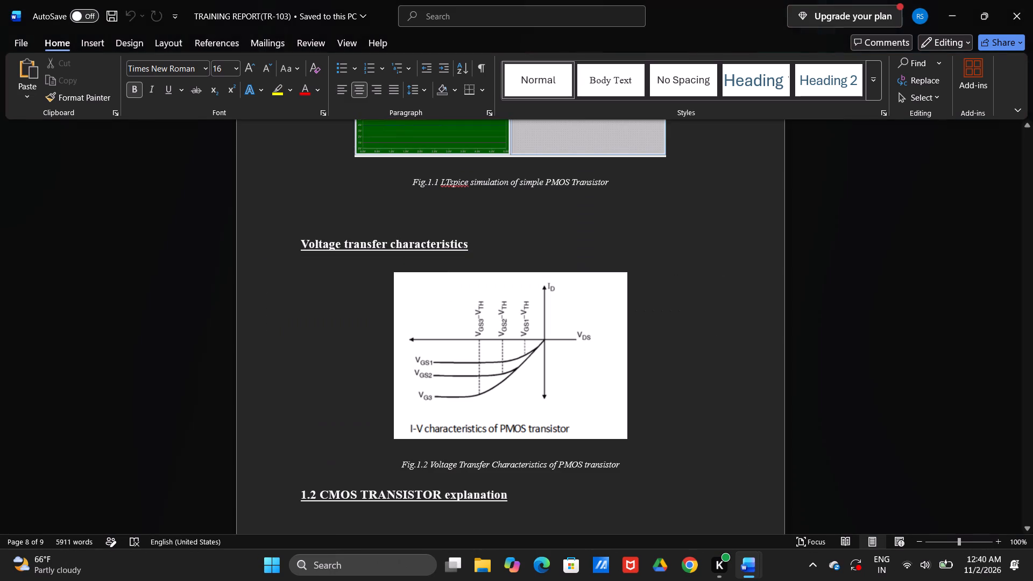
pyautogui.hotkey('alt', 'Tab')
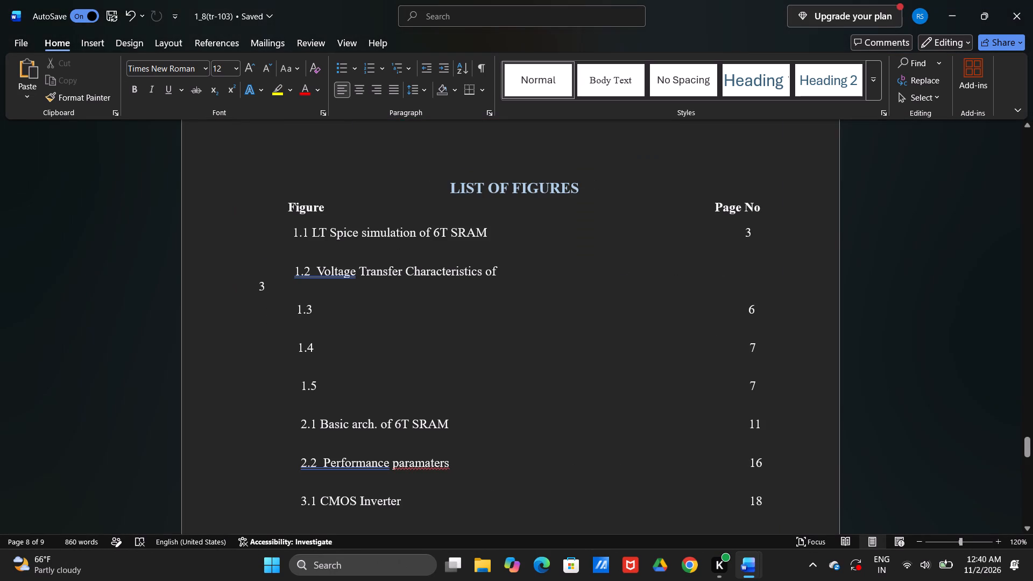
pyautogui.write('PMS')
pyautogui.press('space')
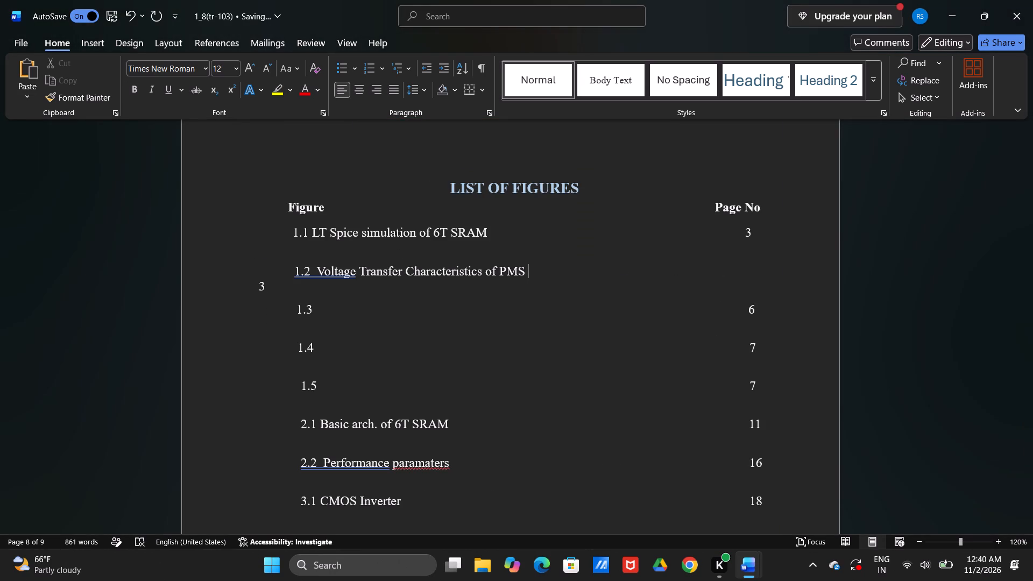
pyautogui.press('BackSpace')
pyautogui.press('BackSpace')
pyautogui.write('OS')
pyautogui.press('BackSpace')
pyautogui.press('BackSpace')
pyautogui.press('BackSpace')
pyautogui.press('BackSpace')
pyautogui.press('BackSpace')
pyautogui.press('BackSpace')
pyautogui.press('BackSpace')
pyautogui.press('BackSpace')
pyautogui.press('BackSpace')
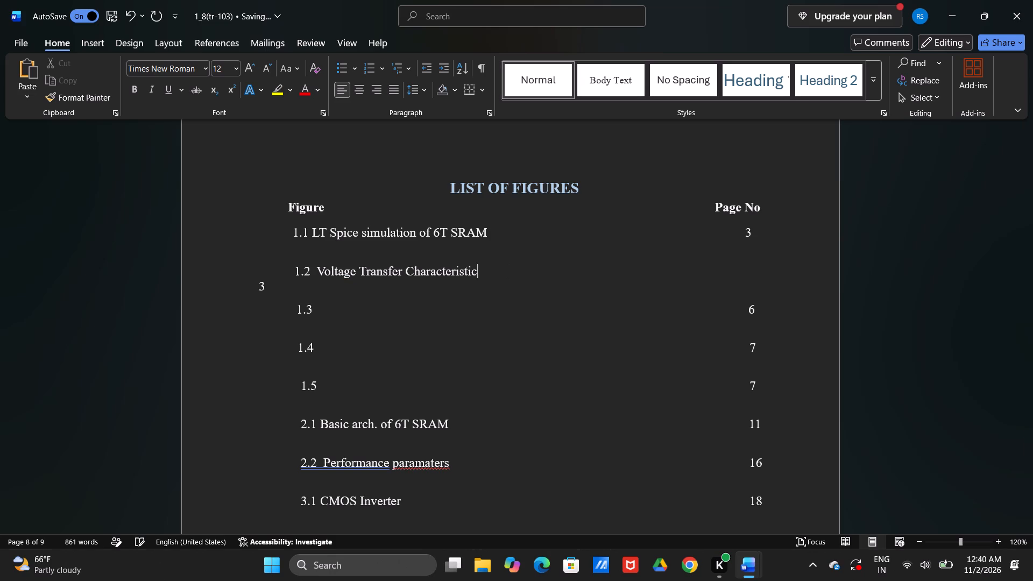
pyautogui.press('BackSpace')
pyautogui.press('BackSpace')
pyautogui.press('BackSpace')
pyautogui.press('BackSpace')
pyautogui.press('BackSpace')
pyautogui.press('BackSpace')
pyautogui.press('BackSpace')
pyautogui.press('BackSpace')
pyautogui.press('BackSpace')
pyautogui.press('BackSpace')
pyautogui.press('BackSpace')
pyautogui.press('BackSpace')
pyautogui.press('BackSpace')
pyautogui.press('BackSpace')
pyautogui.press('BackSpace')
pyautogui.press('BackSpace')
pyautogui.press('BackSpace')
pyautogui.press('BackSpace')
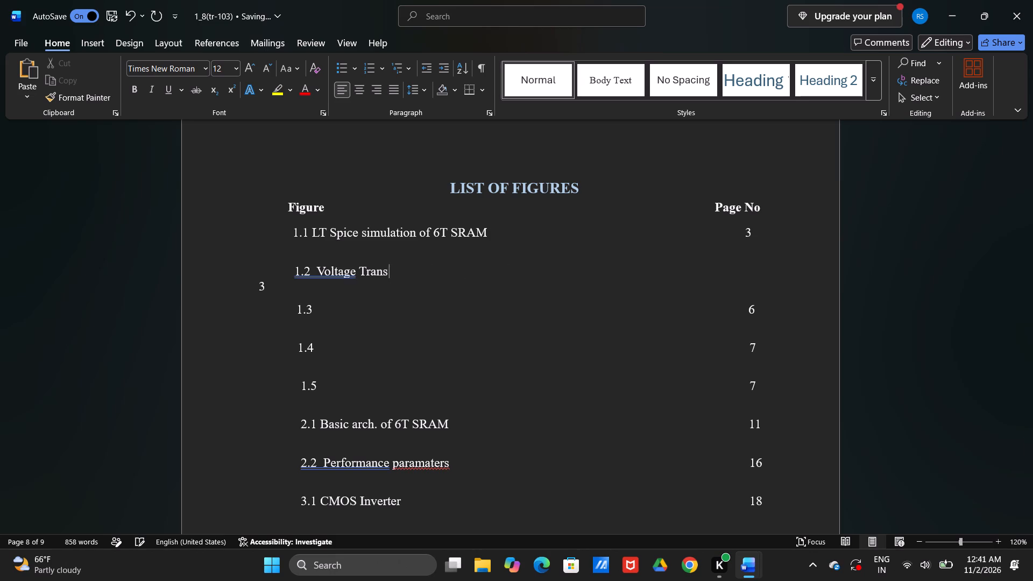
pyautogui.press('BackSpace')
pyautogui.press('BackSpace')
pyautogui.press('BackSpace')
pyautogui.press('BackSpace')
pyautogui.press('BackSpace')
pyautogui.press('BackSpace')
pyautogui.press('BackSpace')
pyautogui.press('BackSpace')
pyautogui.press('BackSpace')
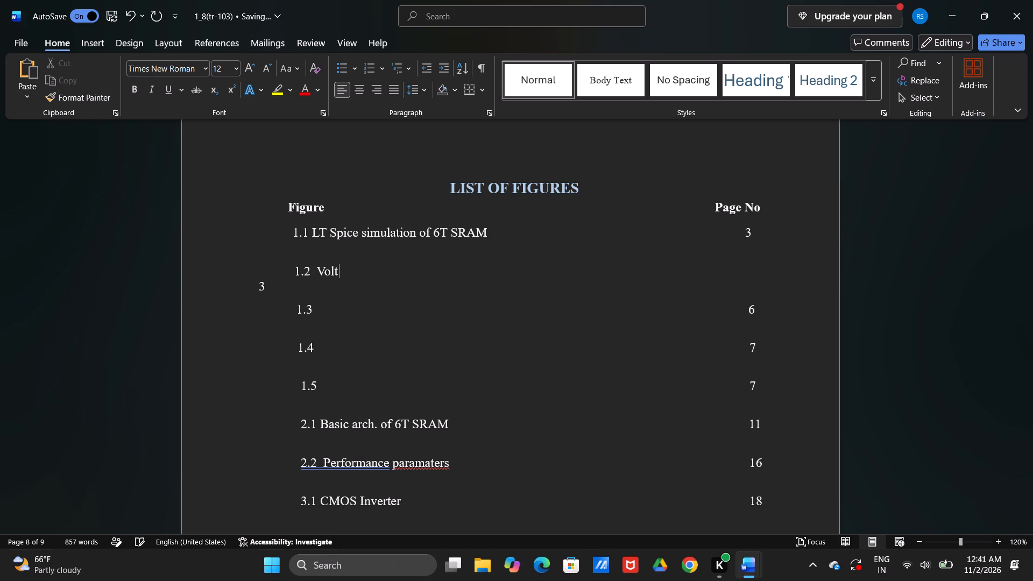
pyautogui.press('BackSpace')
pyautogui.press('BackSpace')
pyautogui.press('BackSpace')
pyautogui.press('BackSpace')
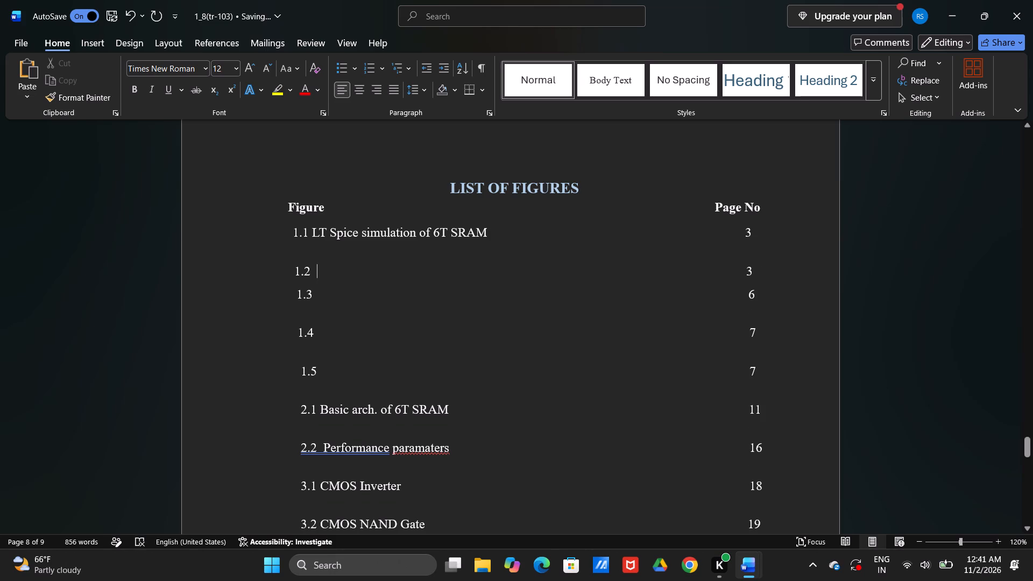
# Remove a run of spaces before page number 3 in the figure 1.2 entry to make room for a title.
pyautogui.hotkey('alt', 'Tab')
pyautogui.hotkey('alt', 'Tab')
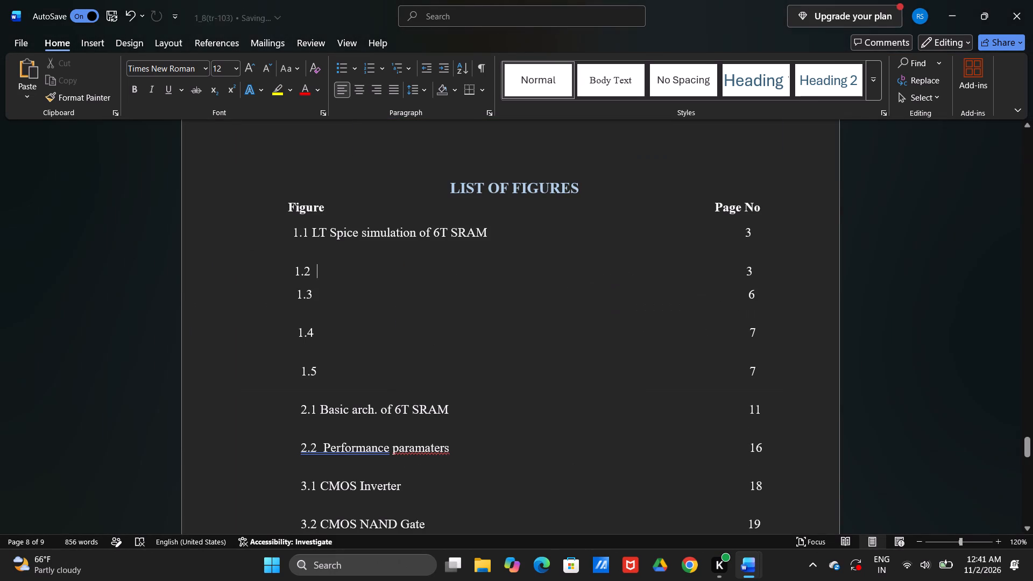
pyautogui.click(744, 274)
pyautogui.press('BackSpace')
pyautogui.press('BackSpace')
pyautogui.press('BackSpace')
pyautogui.press('BackSpace')
pyautogui.press('BackSpace')
pyautogui.press('BackSpace')
pyautogui.press('BackSpace')
pyautogui.press('BackSpace')
pyautogui.press('BackSpace')
pyautogui.press('BackSpace')
pyautogui.press('BackSpace')
pyautogui.press('BackSpace')
pyautogui.press('BackSpace')
pyautogui.press('BackSpace')
pyautogui.press('BackSpace')
pyautogui.press('BackSpace')
pyautogui.press('BackSpace')
pyautogui.press('BackSpace')
pyautogui.press('BackSpace')
pyautogui.press('BackSpace')
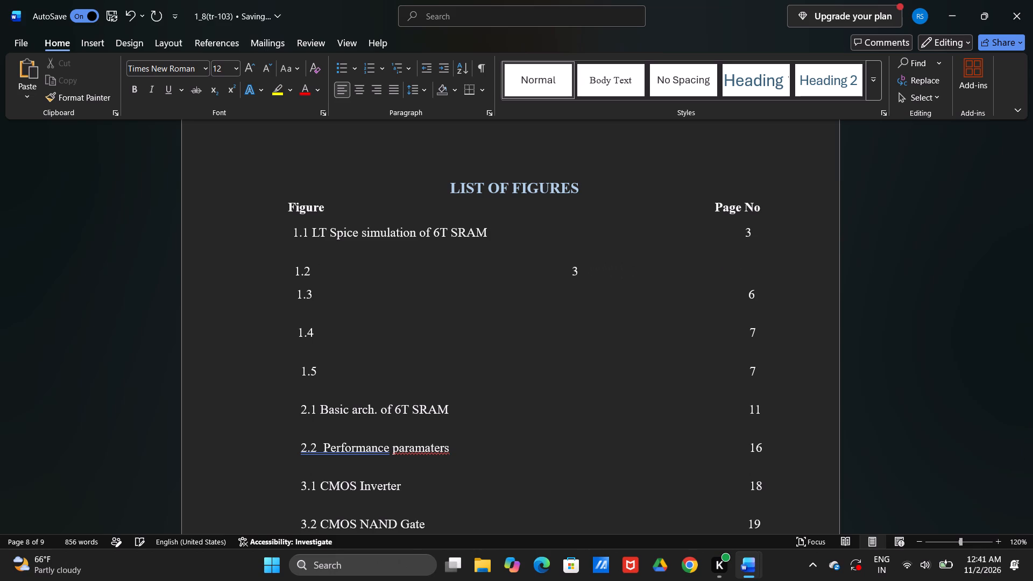
# Add the title "Voltage Transfer Characteristics" to figure 1.2 and pad it with spaces to align its page number with the column.
pyautogui.click(357, 278)
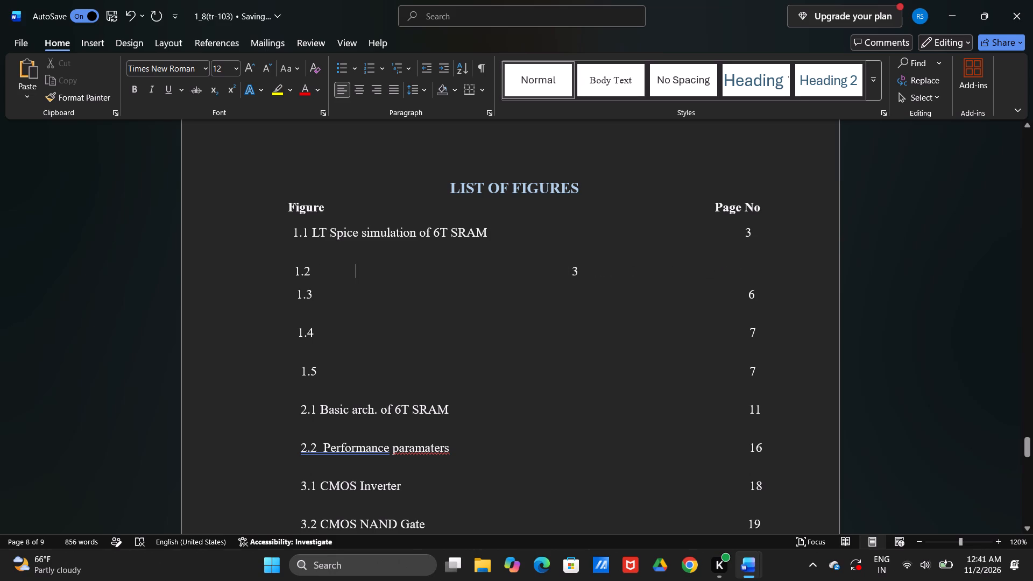
pyautogui.click(334, 276)
pyautogui.click(319, 270)
pyautogui.click(317, 268)
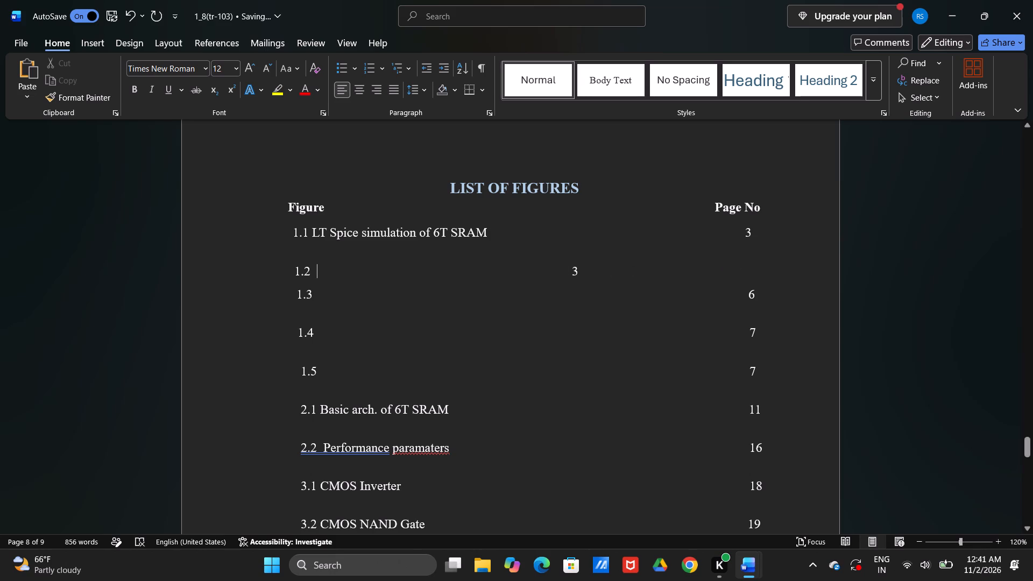
pyautogui.click(314, 268)
pyautogui.hotkey('shift', 'v')
pyautogui.write('oltage')
pyautogui.press('space')
pyautogui.write('Tran')
pyautogui.write('sfer')
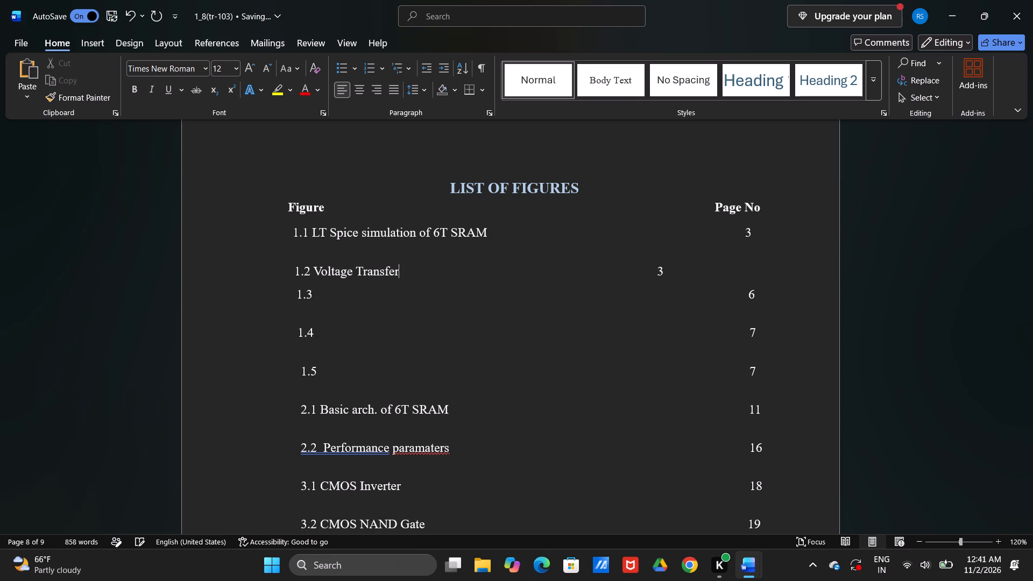
pyautogui.press('space')
pyautogui.write('Characteri')
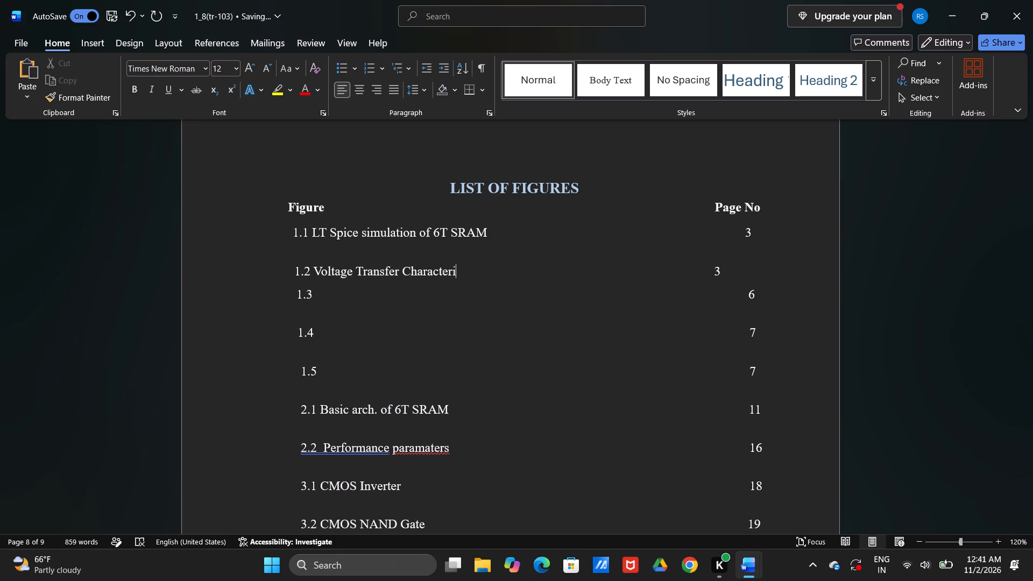
pyautogui.write('stics')
pyautogui.press('space')
pyautogui.press('space')
pyautogui.press('space')
pyautogui.press('space')
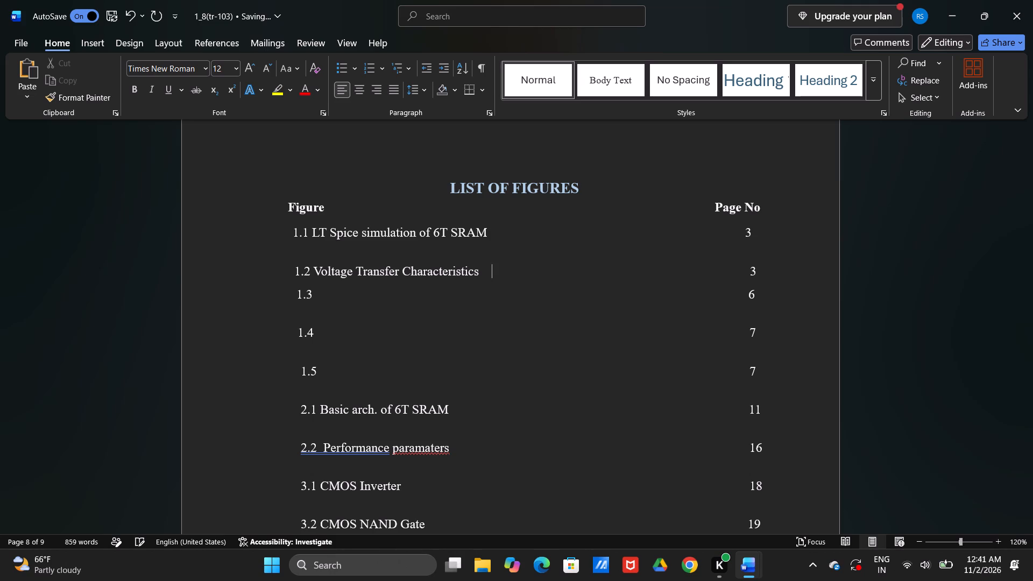
pyautogui.press('BackSpace')
pyautogui.press('BackSpace')
pyautogui.press('space')
# Look up the caption of Fig. 1.3 in the TRAINING REPORT(TR-103) document for the 1.3 entry in the list of figures.
pyautogui.click(333, 300)
pyautogui.hotkey('alt', 'Tab')
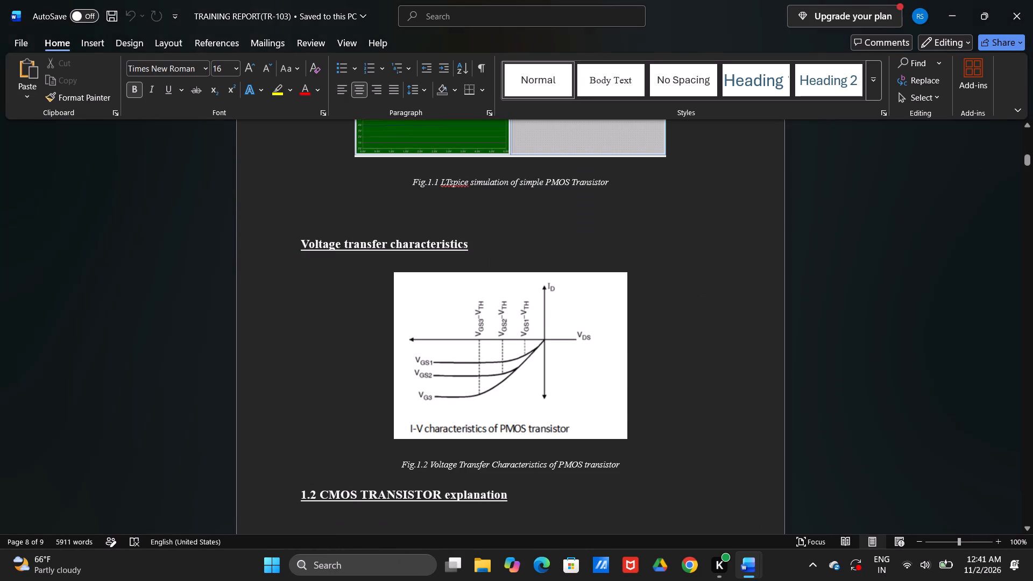
pyautogui.keyDown('ctrl'); pyautogui.scroll(-4, 513, 160); pyautogui.keyUp('ctrl')
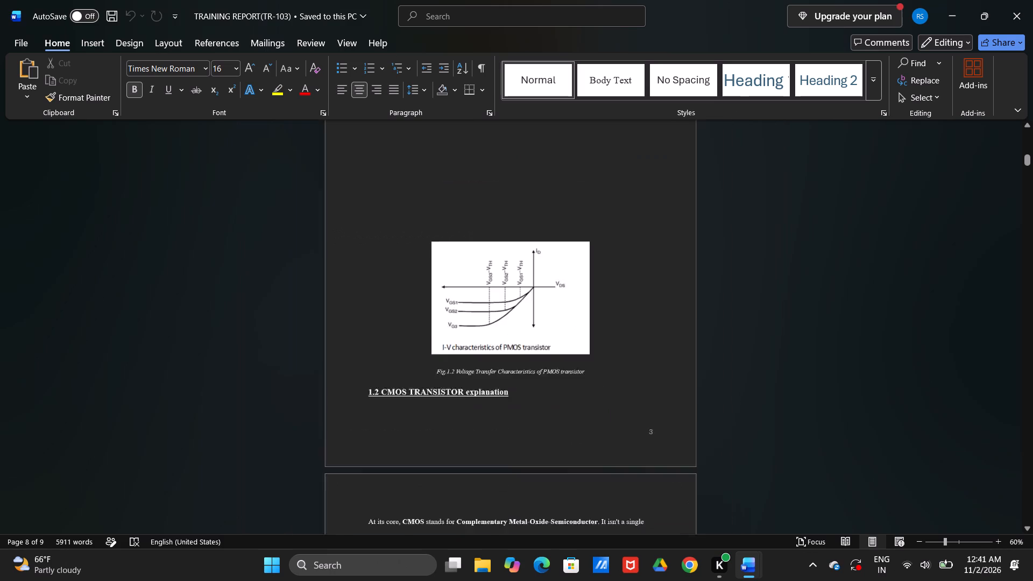
pyautogui.scroll(-2, 513, 160)
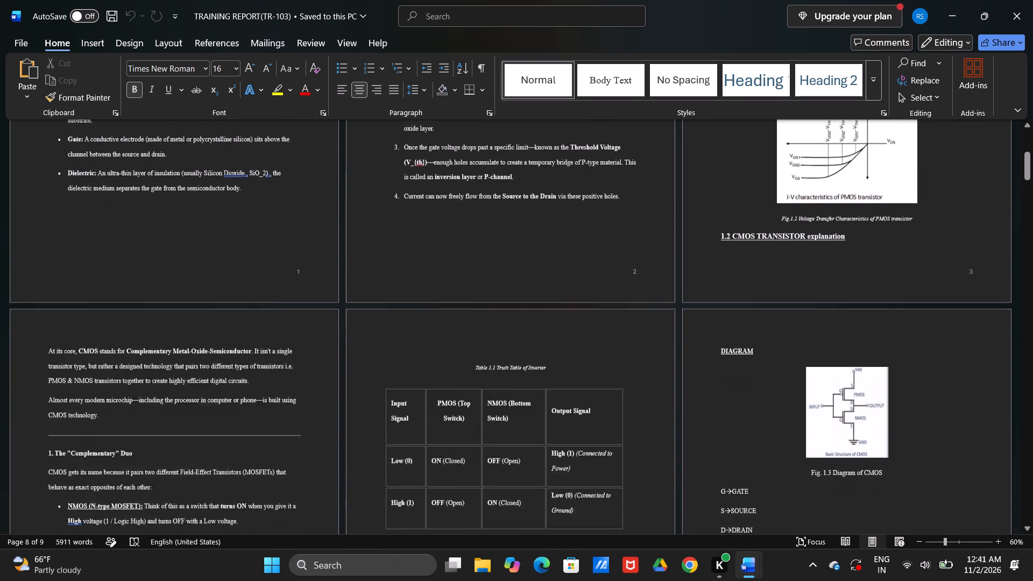
pyautogui.scroll(-2, 513, 160)
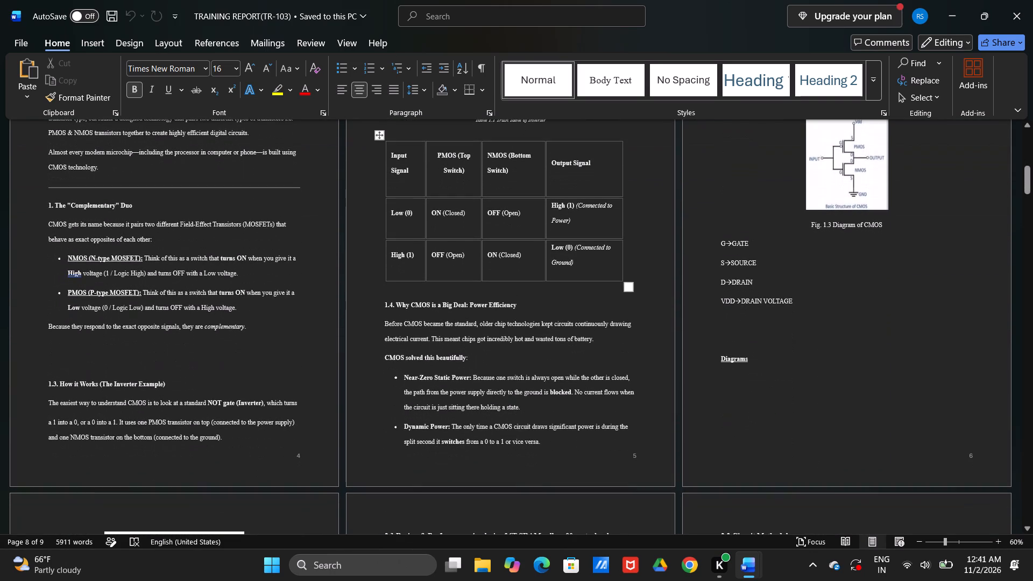
pyautogui.hotkey('alt', 'Tab')
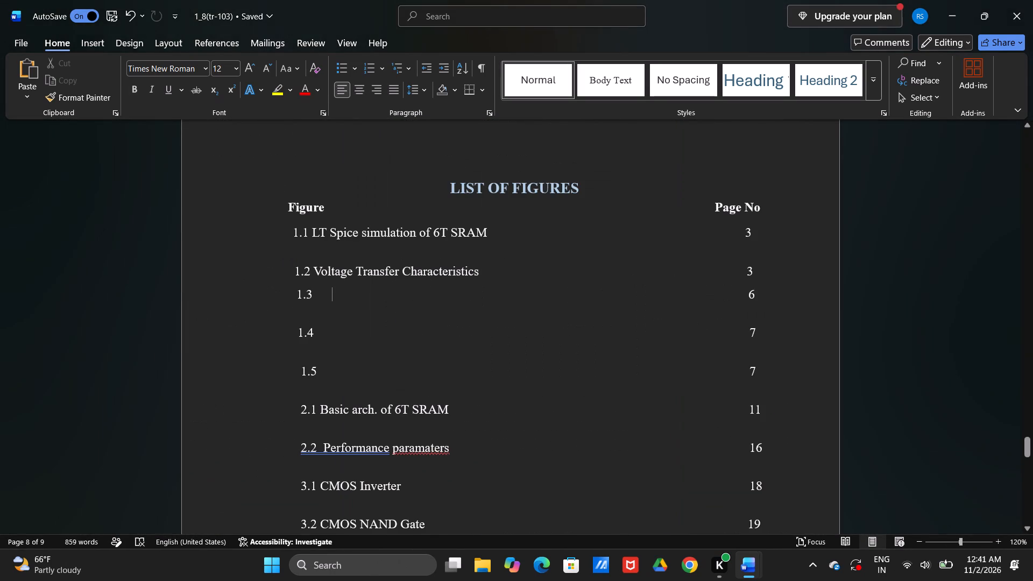
# Remove the extra spaces after 1.3 in the list of figures and start its title with "Diagram of".
pyautogui.press('\\')
pyautogui.press('BackSpace')
pyautogui.press('BackSpace')
pyautogui.press('BackSpace')
pyautogui.press('BackSpace')
pyautogui.press('BackSpace')
pyautogui.press('BackSpace')
pyautogui.press('BackSpace')
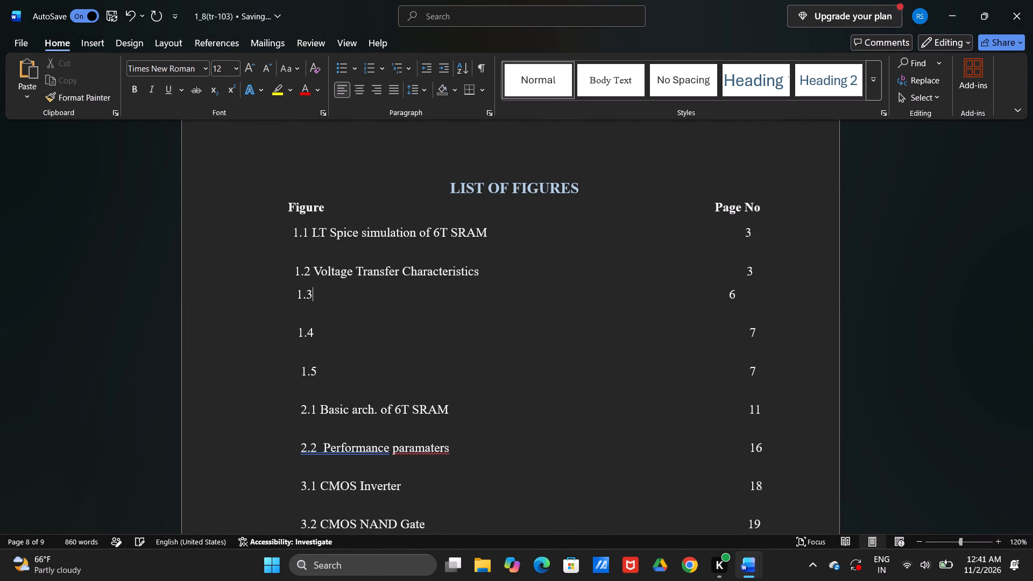
pyautogui.press('space')
pyautogui.write('Diagram')
pyautogui.press('space')
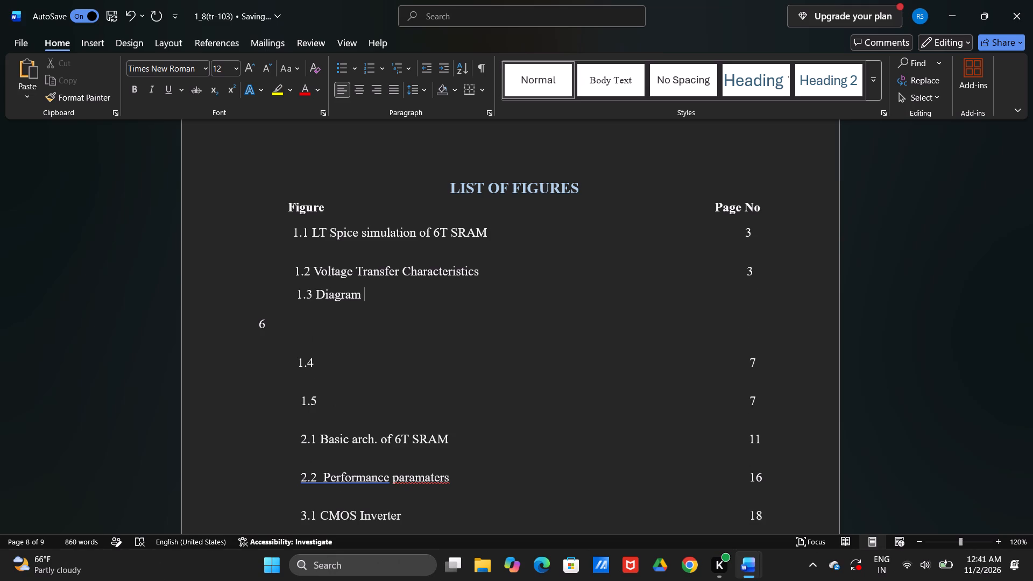
pyautogui.press('o')
pyautogui.write('f')
pyautogui.press('space')
# Bring page number 6 back onto the figure 1.3 line and remove spaces before it to make room for the title.
pyautogui.click(258, 328)
pyautogui.press('BackSpace')
pyautogui.press('BackSpace')
pyautogui.press('BackSpace')
pyautogui.press('BackSpace')
pyautogui.press('BackSpace')
pyautogui.press('BackSpace')
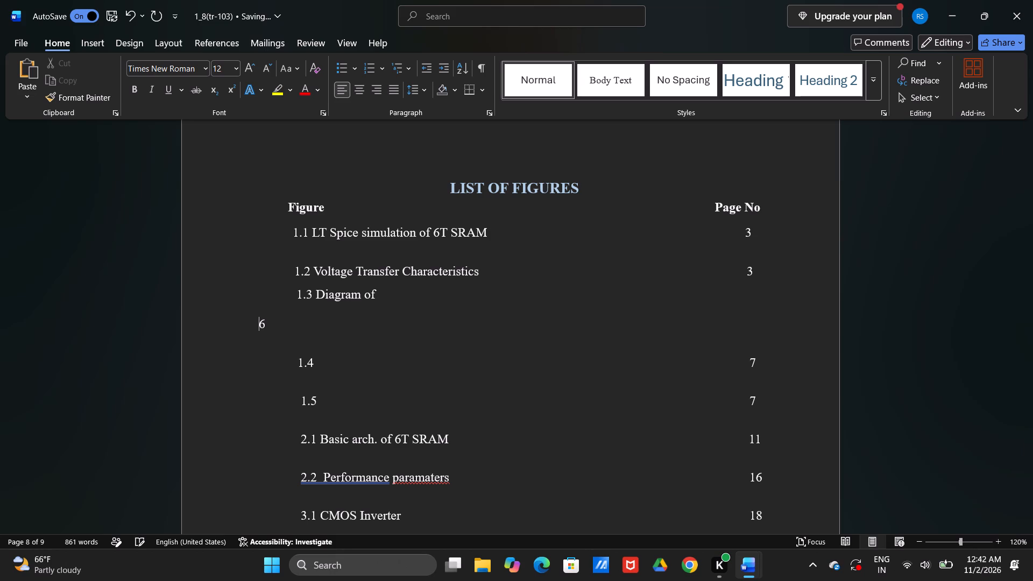
pyautogui.press('BackSpace')
pyautogui.press('BackSpace')
pyautogui.press('BackSpace')
pyautogui.press('BackSpace')
pyautogui.press('BackSpace')
pyautogui.press('BackSpace')
pyautogui.press('BackSpace')
pyautogui.press('BackSpace')
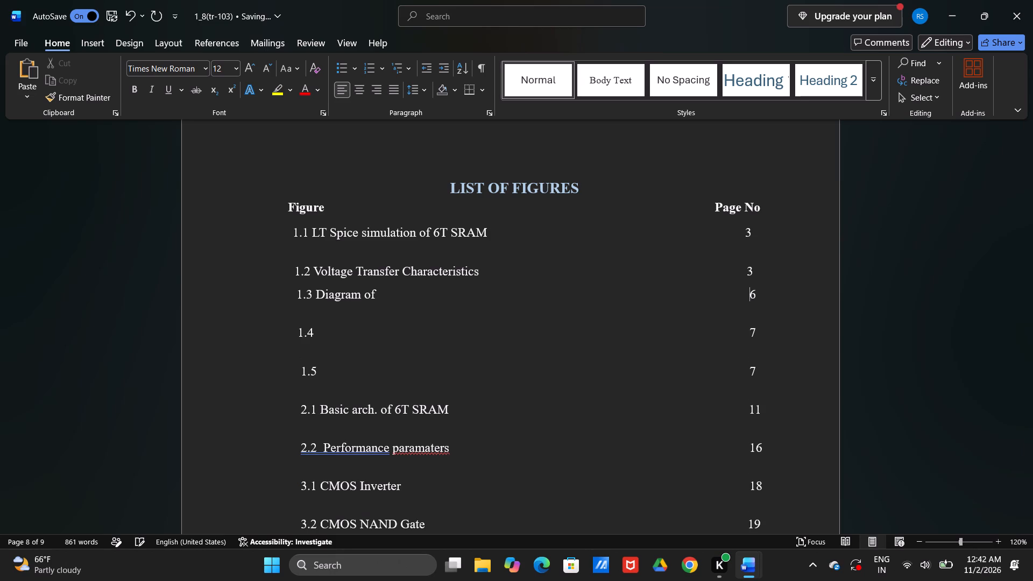
pyautogui.press('BackSpace')
pyautogui.press('BackSpace')
pyautogui.write('m')
pyautogui.press('space')
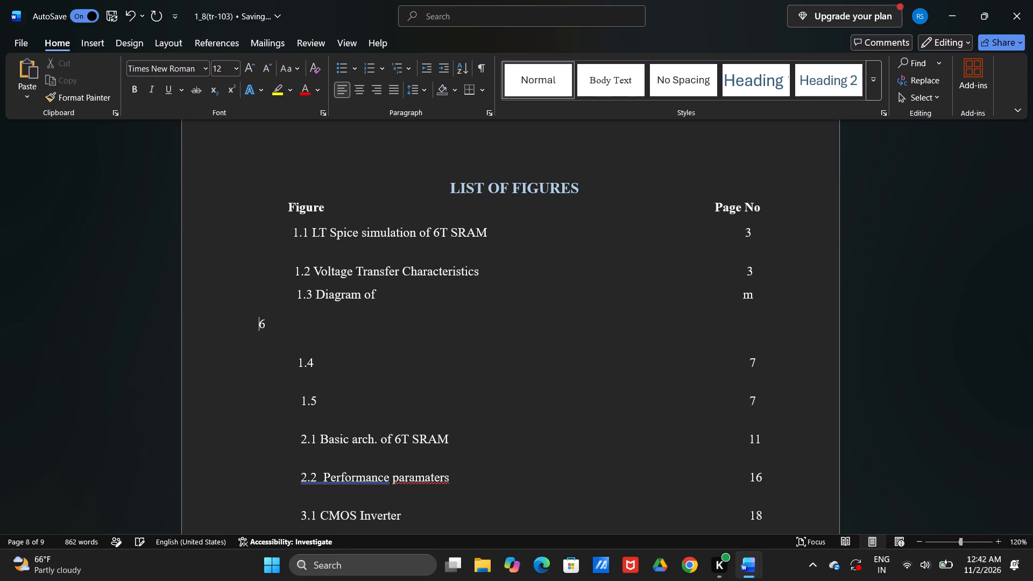
pyautogui.press('BackSpace')
pyautogui.press('BackSpace')
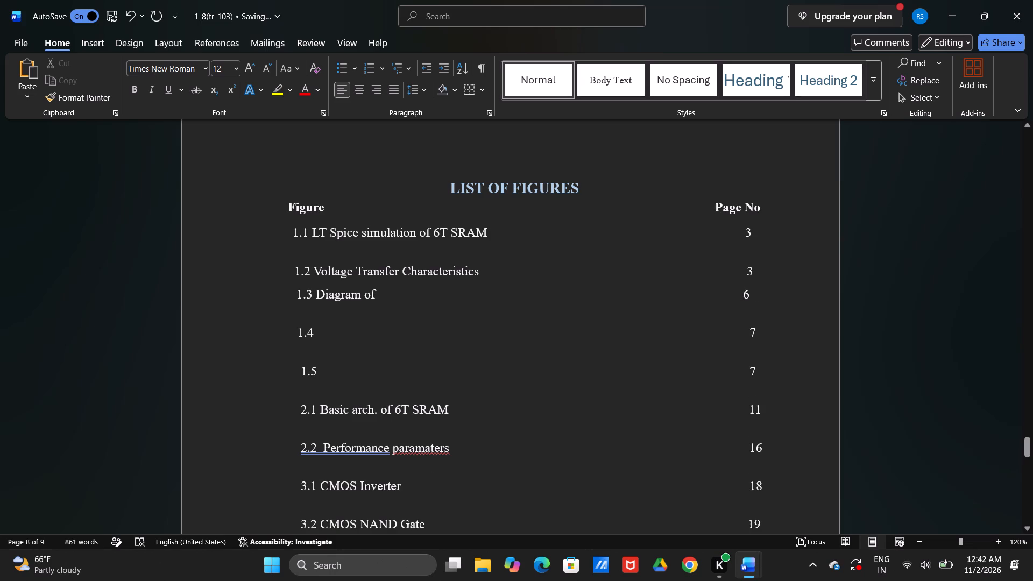
pyautogui.press('BackSpace')
pyautogui.press('BackSpace')
pyautogui.press('BackSpace')
pyautogui.press('BackSpace')
pyautogui.press('BackSpace')
pyautogui.press('BackSpace')
pyautogui.press('BackSpace')
pyautogui.press('BackSpace')
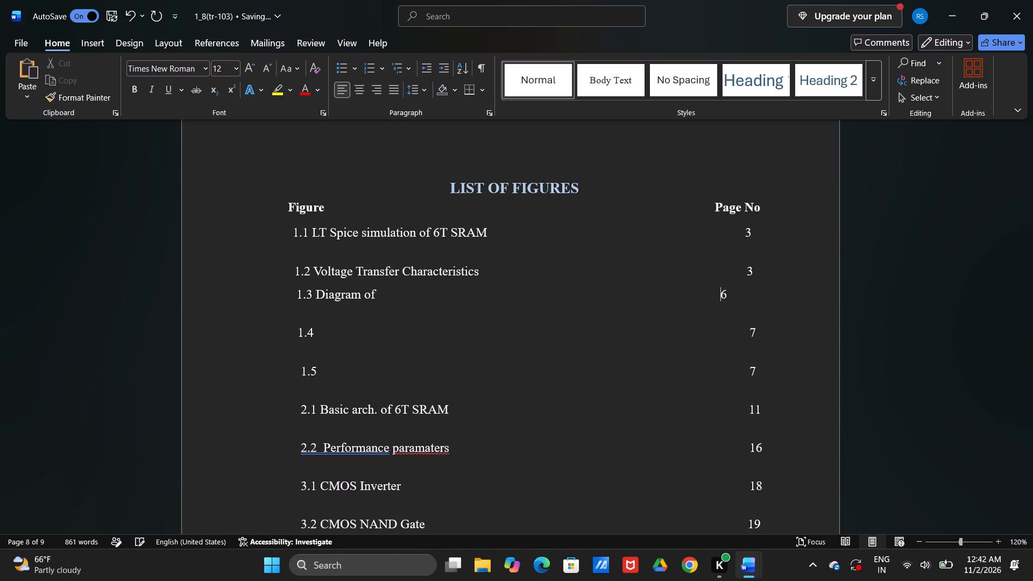
# Complete the figure 1.3 title by adding "CMOS" after "Diagram of".
pyautogui.click(420, 287)
pyautogui.click(386, 289)
pyautogui.press('BackSpace')
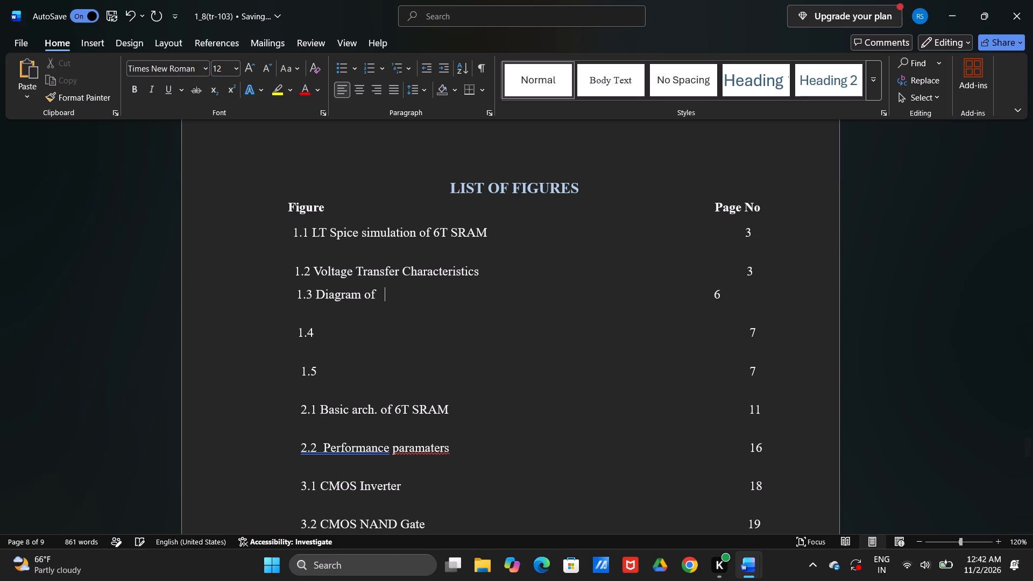
pyautogui.press('BackSpace')
pyautogui.write('CMOA')
pyautogui.press('BackSpace')
pyautogui.press('s')
# Look up the caption of Fig. 1.4 in the TRAINING REPORT(TR-103) document for the 1.4 entry in the list of figures.
pyautogui.click(336, 336)
pyautogui.hotkey('alt', 'Tab')
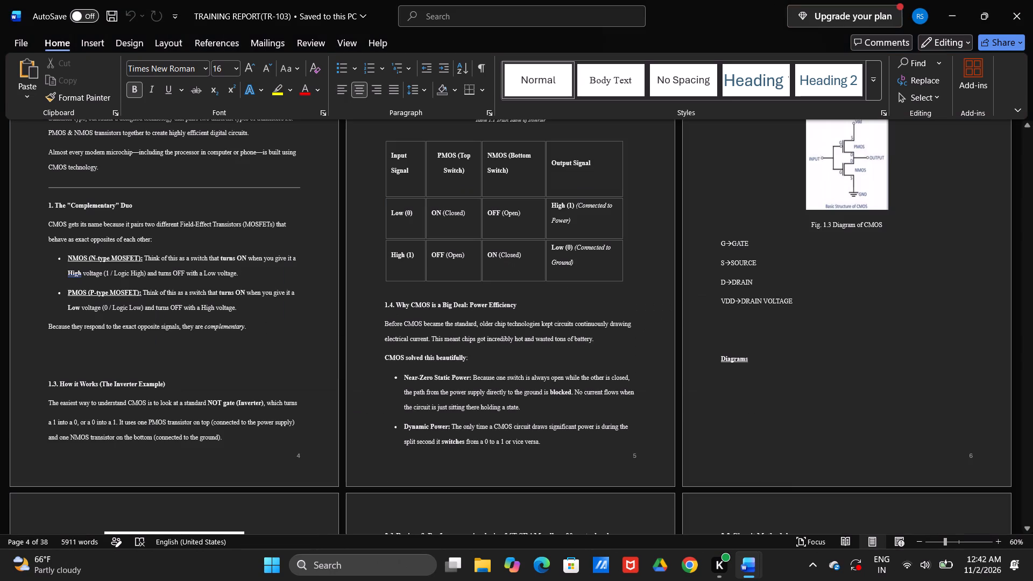
pyautogui.scroll(-1, 336, 336)
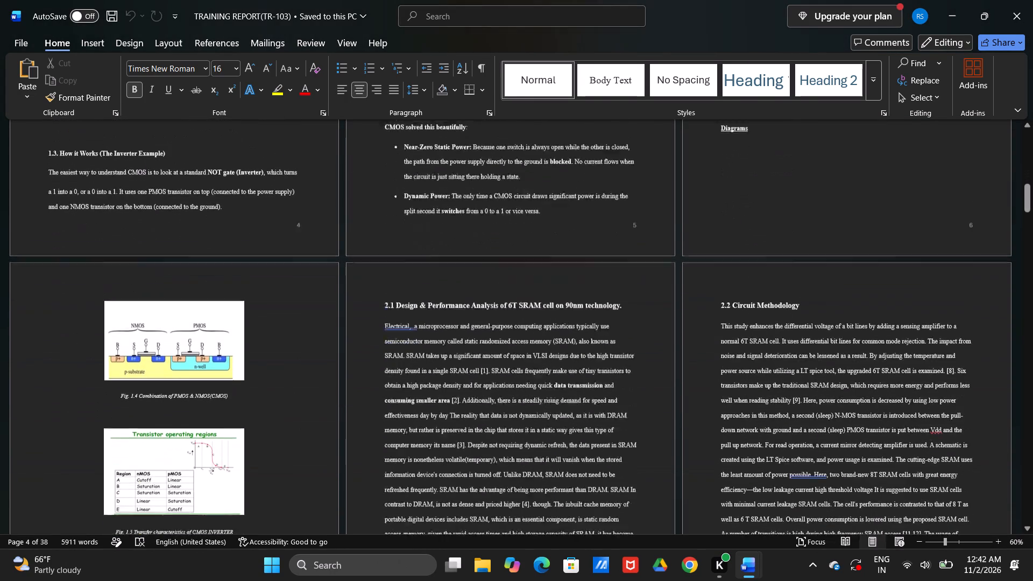
pyautogui.scroll(-1, 336, 336)
pyautogui.scroll(1, 336, 336)
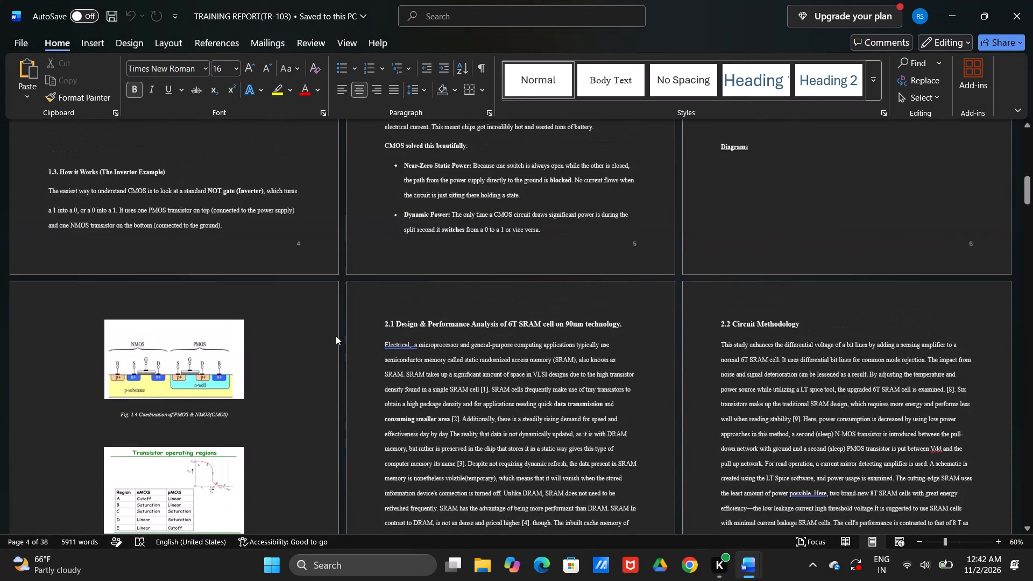
pyautogui.scroll(1, 336, 336)
pyautogui.hscroll(1, 336, 336)
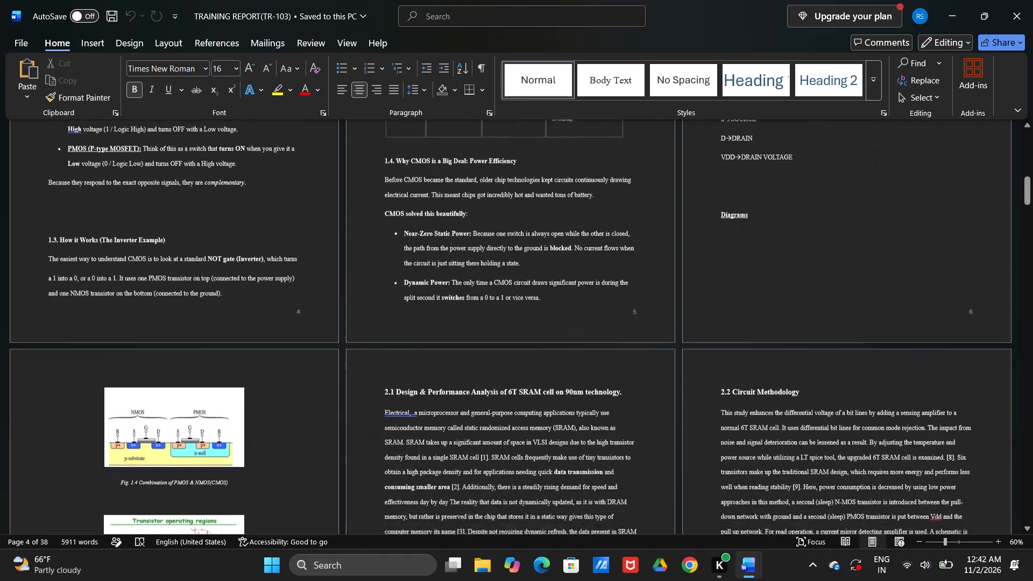
pyautogui.hscroll(1, 336, 336)
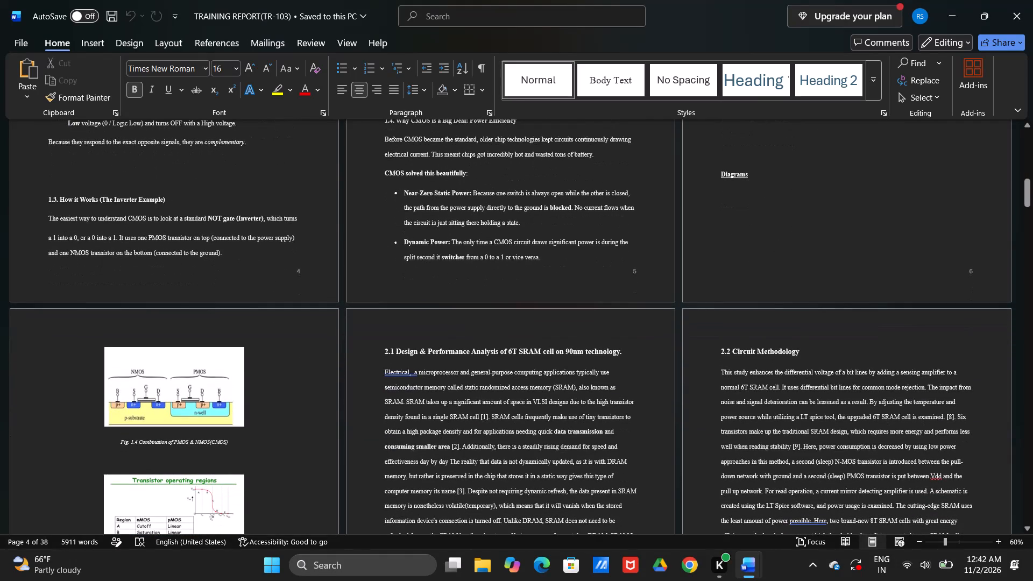
pyautogui.hscroll(1, 336, 336)
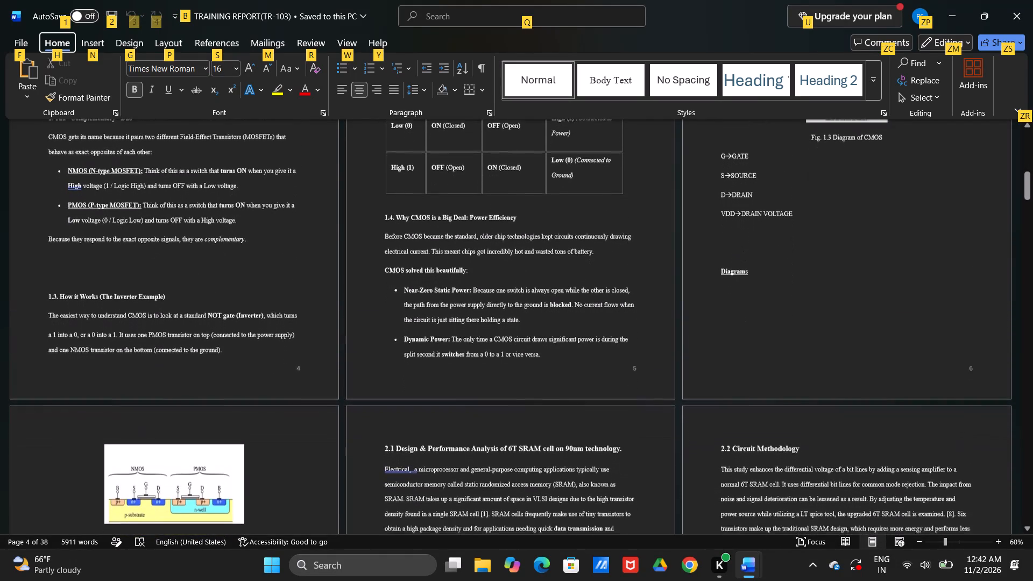
pyautogui.hscroll(1, 336, 336)
pyautogui.hotkey('alt', 'Tab')
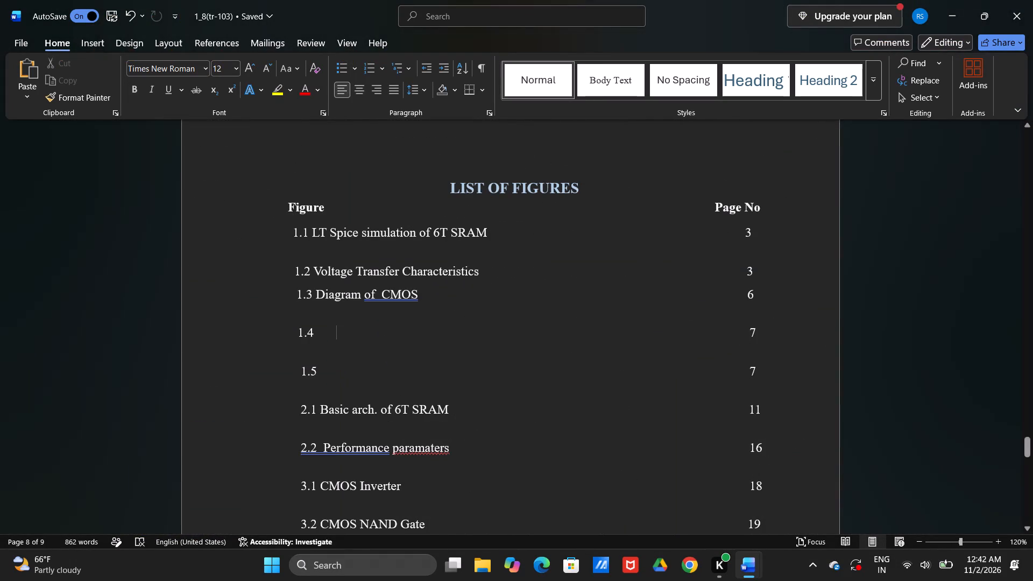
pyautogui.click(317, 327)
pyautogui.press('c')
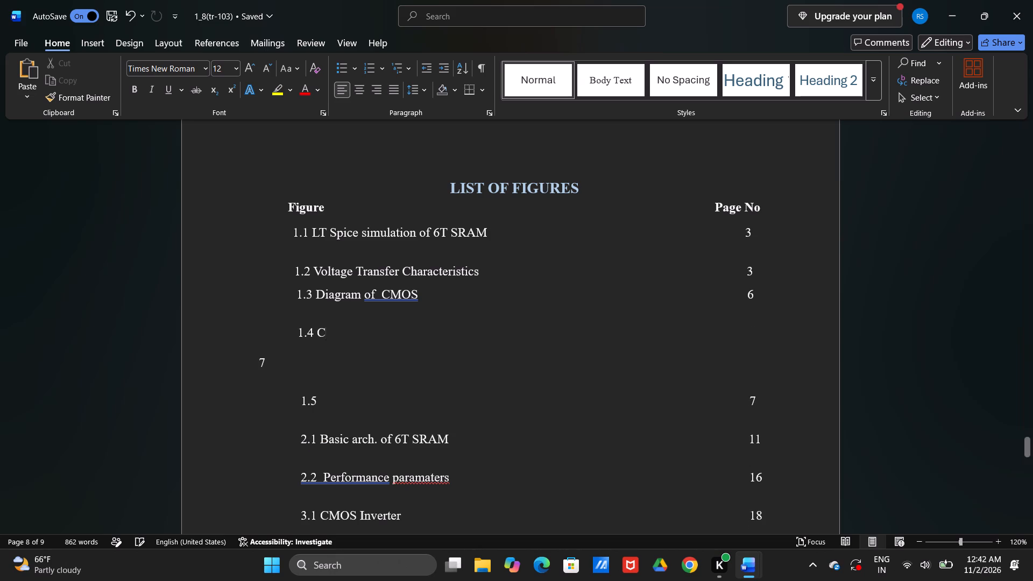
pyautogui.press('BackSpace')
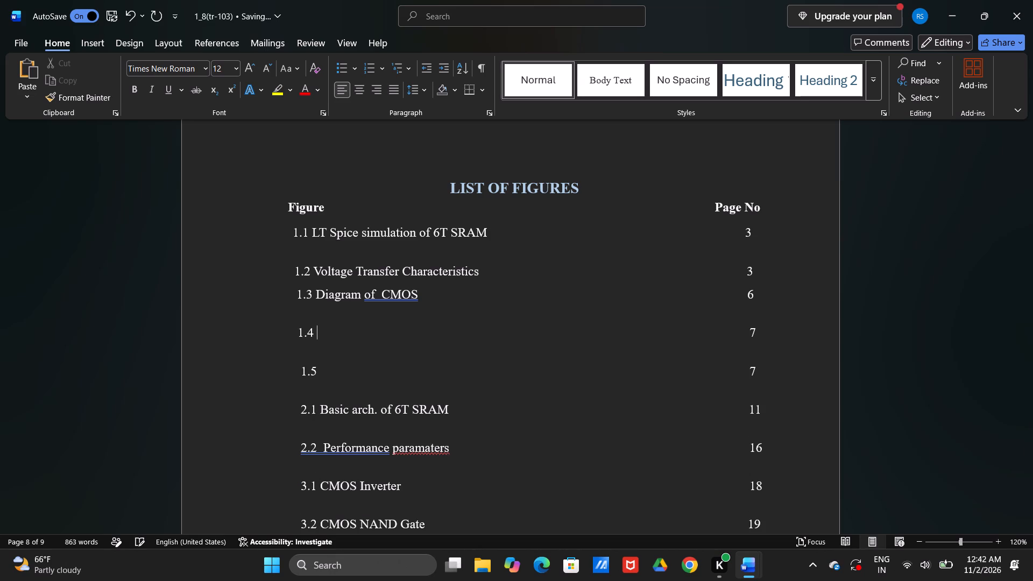
# Remove a long run of spaces before page number 7 in the figure 1.4 entry to make room for a title.
pyautogui.click(661, 342)
pyautogui.press('BackSpace')
pyautogui.press('BackSpace')
pyautogui.press('BackSpace')
pyautogui.press('BackSpace')
pyautogui.press('BackSpace')
pyautogui.press('BackSpace')
pyautogui.press('BackSpace')
pyautogui.press('BackSpace')
pyautogui.press('BackSpace')
pyautogui.press('BackSpace')
pyautogui.press('BackSpace')
pyautogui.press('BackSpace')
pyautogui.press('BackSpace')
pyautogui.press('BackSpace')
pyautogui.press('BackSpace')
pyautogui.press('BackSpace')
pyautogui.press('BackSpace')
pyautogui.press('BackSpace')
pyautogui.press('BackSpace')
pyautogui.press('BackSpace')
pyautogui.press('BackSpace')
pyautogui.press('BackSpace')
pyautogui.press('BackSpace')
pyautogui.press('BackSpace')
pyautogui.press('BackSpace')
pyautogui.press('BackSpace')
pyautogui.press('BackSpace')
pyautogui.press('BackSpace')
pyautogui.press('BackSpace')
pyautogui.press('BackSpace')
pyautogui.press('BackSpace')
pyautogui.press('BackSpace')
pyautogui.press('BackSpace')
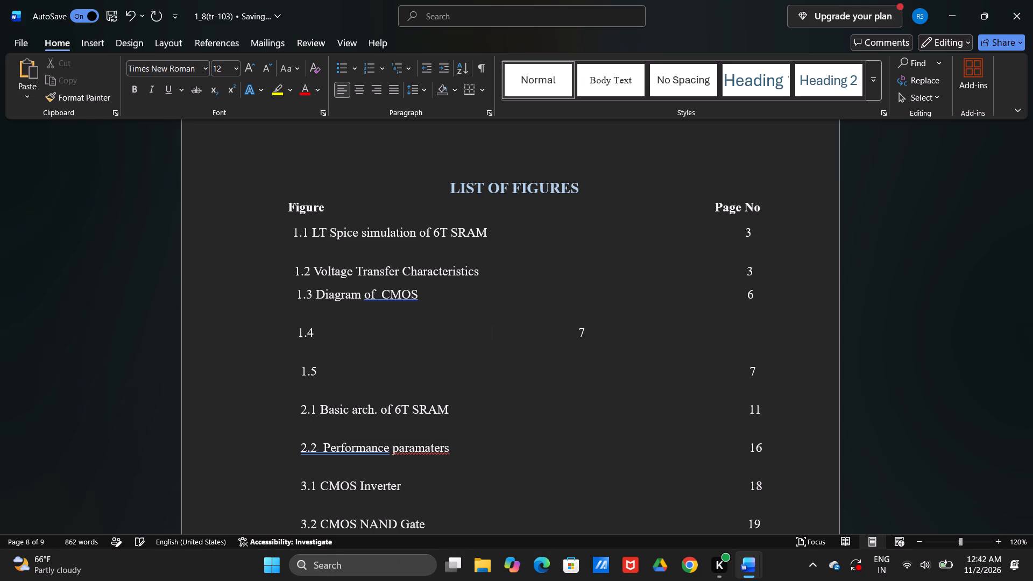
# Add the title "Combination of PMOS & NMOS" to figure 1.4 in the list of figures.
pyautogui.click(321, 334)
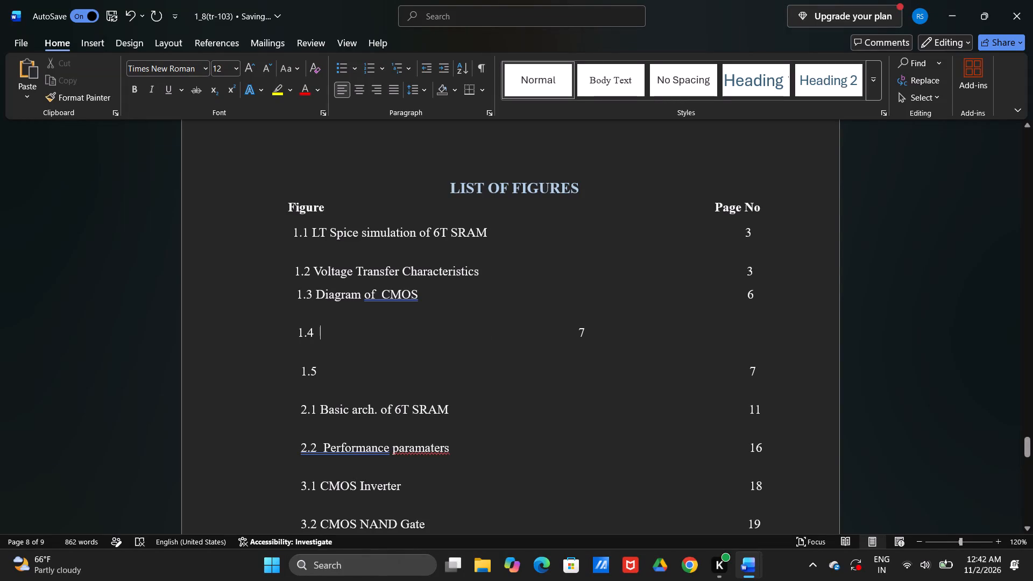
pyautogui.press('c')
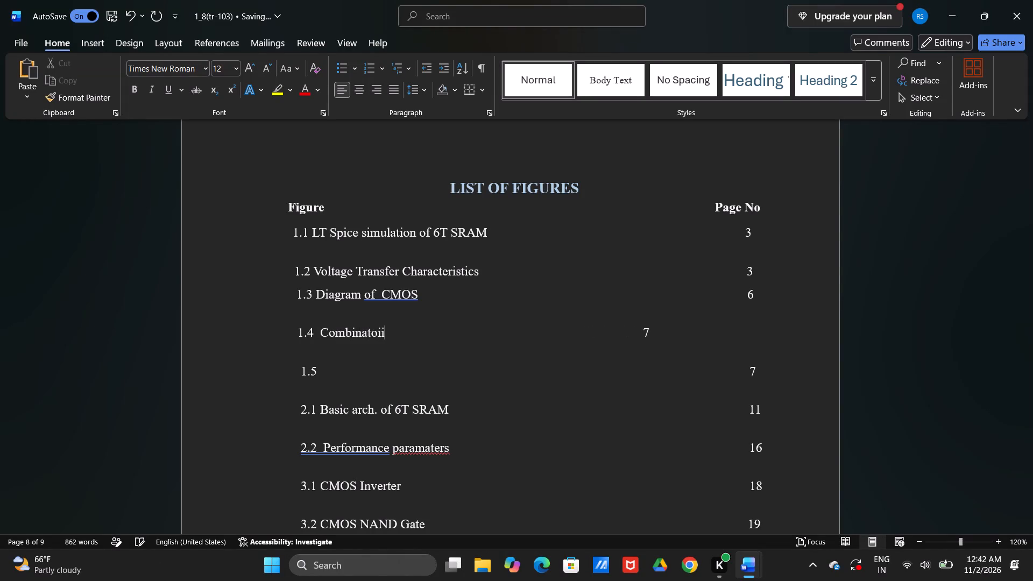
pyautogui.press('BackSpace')
pyautogui.press('BackSpace')
pyautogui.press('BackSpace')
pyautogui.write('ion of PMIS')
pyautogui.press('space')
pyautogui.hotkey('shift', 'BackSpace')
pyautogui.hotkey('shift', 'BackSpace')
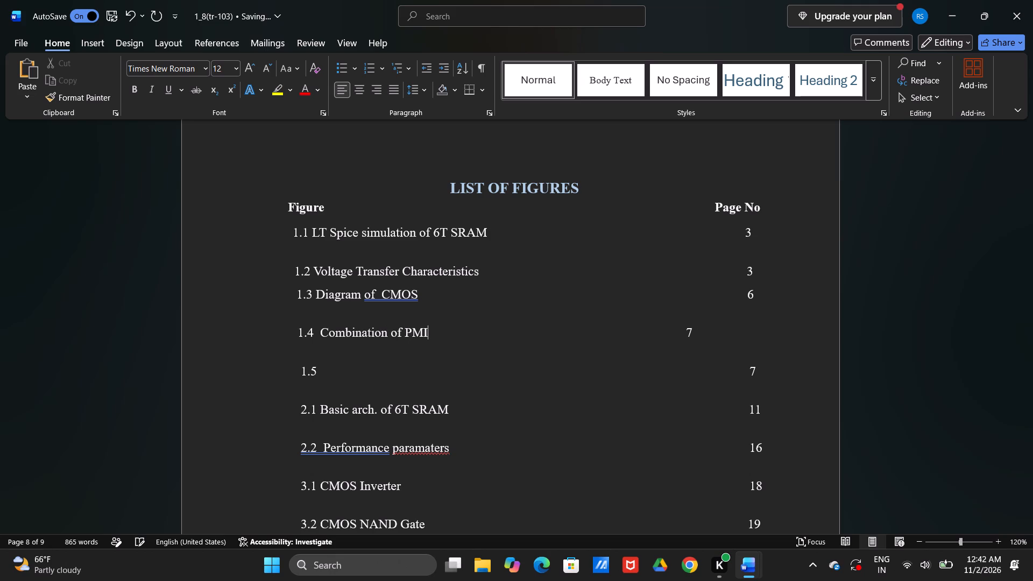
pyautogui.hotkey('shift', 'BackSpace')
pyautogui.write('OS & NMOS')
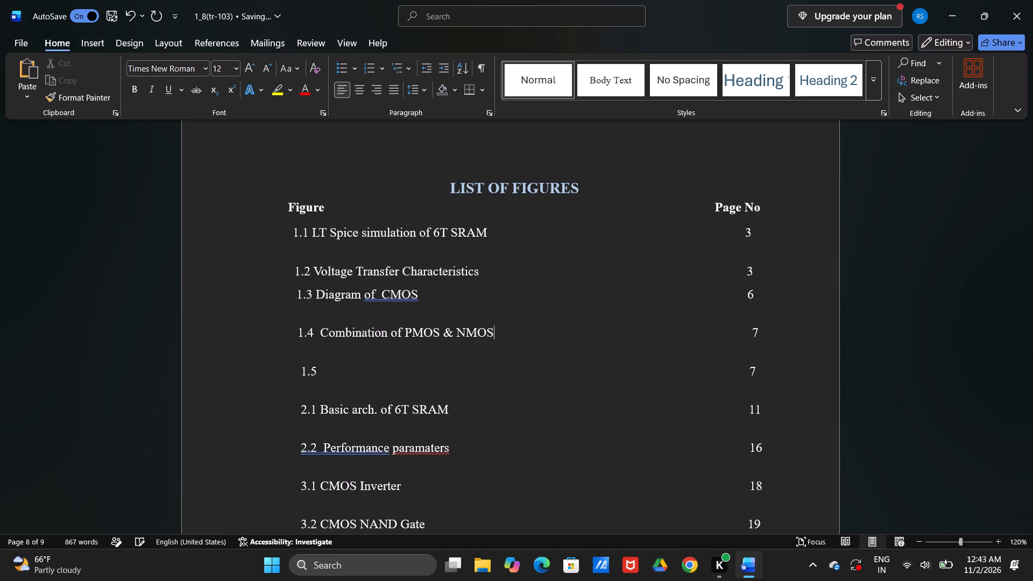
# Look up the caption of the transistor operating regions figure in the TRAINING REPORT(TR-103) document for the 1.5 entry.
pyautogui.click(332, 368)
pyautogui.hotkey('alt', 'Tab')
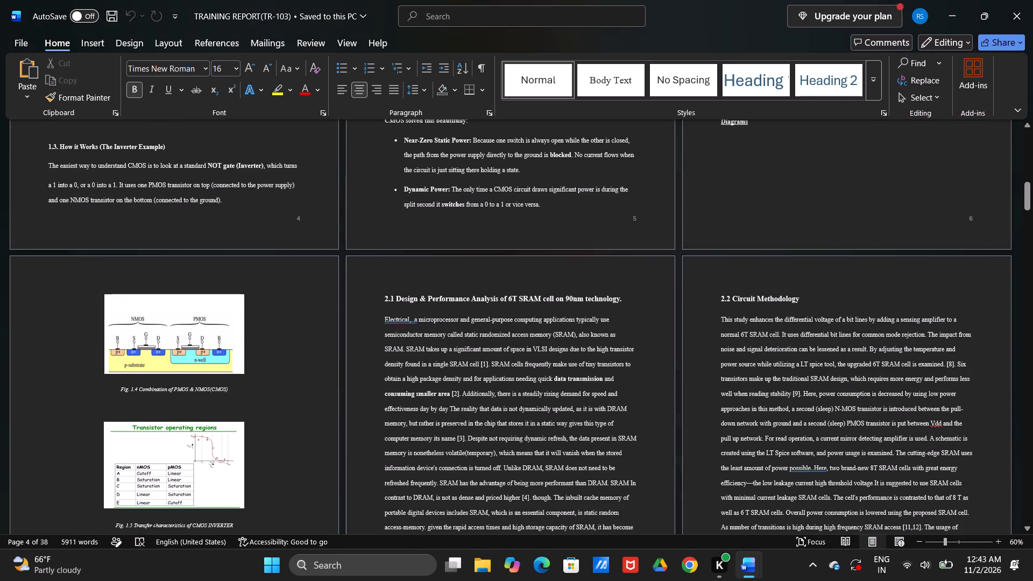
pyautogui.scroll(-1, 332, 368)
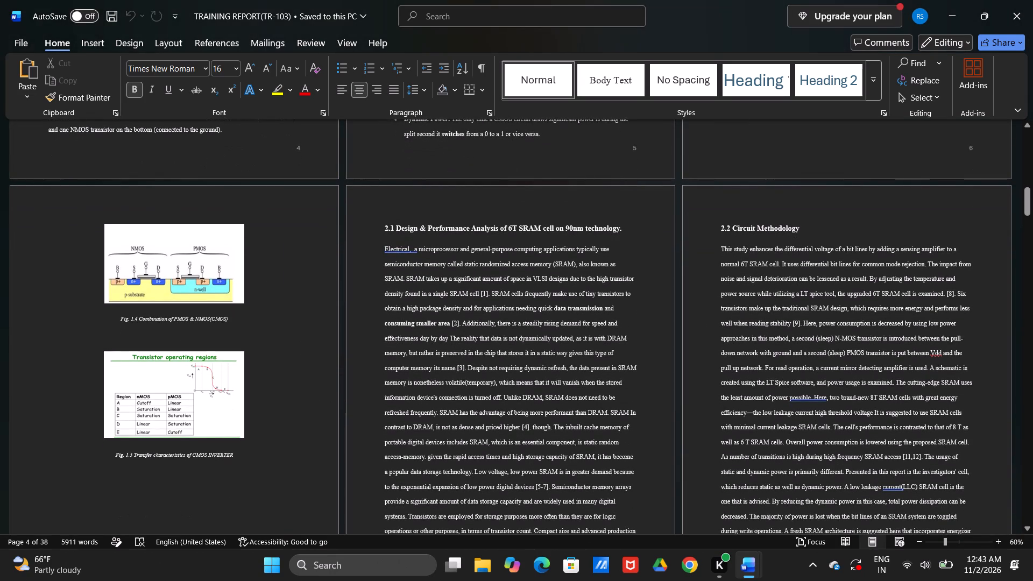
pyautogui.hotkey('alt', 'Tab')
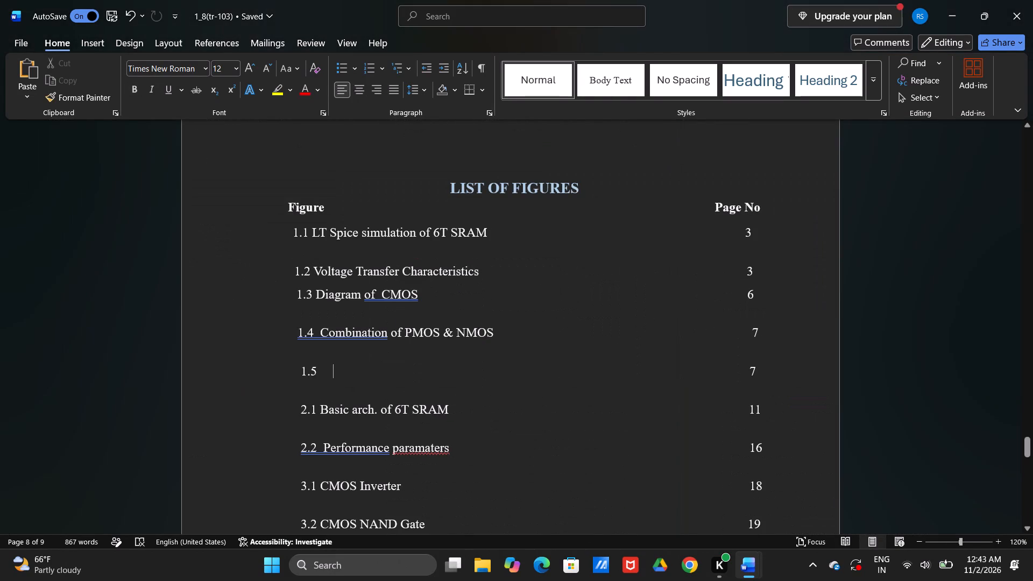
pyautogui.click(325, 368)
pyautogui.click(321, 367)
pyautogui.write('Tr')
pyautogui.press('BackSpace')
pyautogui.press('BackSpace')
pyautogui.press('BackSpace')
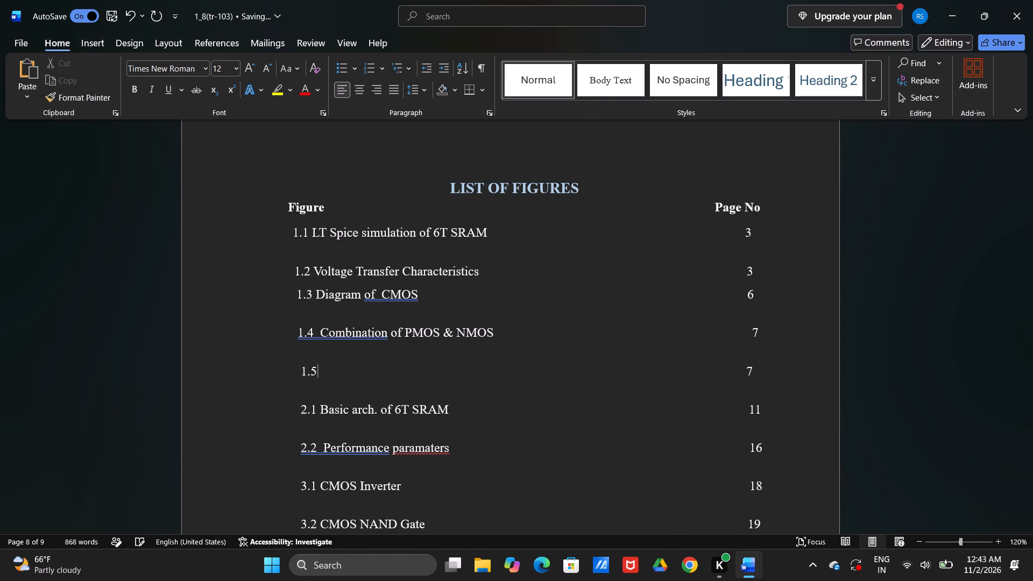
# Remove a run of spaces before page number 7 in the figure 1.5 entry to make room for a title.
pyautogui.click(681, 352)
pyautogui.click(729, 370)
pyautogui.press('BackSpace')
pyautogui.press('BackSpace')
pyautogui.press('BackSpace')
pyautogui.press('BackSpace')
pyautogui.press('BackSpace')
pyautogui.press('BackSpace')
pyautogui.press('BackSpace')
pyautogui.press('BackSpace')
pyautogui.press('BackSpace')
pyautogui.press('BackSpace')
pyautogui.press('BackSpace')
pyautogui.press('BackSpace')
pyautogui.press('BackSpace')
pyautogui.press('BackSpace')
pyautogui.press('BackSpace')
pyautogui.press('BackSpace')
pyautogui.press('BackSpace')
pyautogui.press('BackSpace')
pyautogui.press('BackSpace')
pyautogui.press('BackSpace')
pyautogui.press('BackSpace')
pyautogui.press('BackSpace')
pyautogui.press('BackSpace')
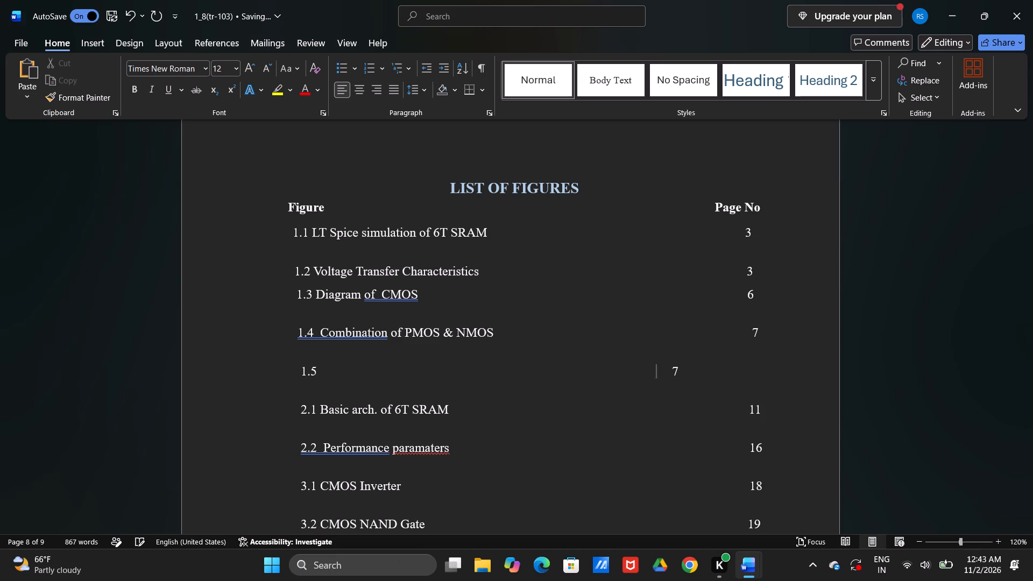
pyautogui.press('BackSpace')
pyautogui.press('BackSpace')
pyautogui.press('BackSpace')
pyautogui.press('BackSpace')
pyautogui.press('BackSpace')
pyautogui.press('BackSpace')
# Add the title "Transfer characteristics" to figure 1.5 in the list of figures.
pyautogui.click(379, 370)
pyautogui.click(341, 358)
pyautogui.click(326, 372)
pyautogui.press('+')
pyautogui.press('BackSpace')
pyautogui.press('BackSpace')
pyautogui.press('BackSpace')
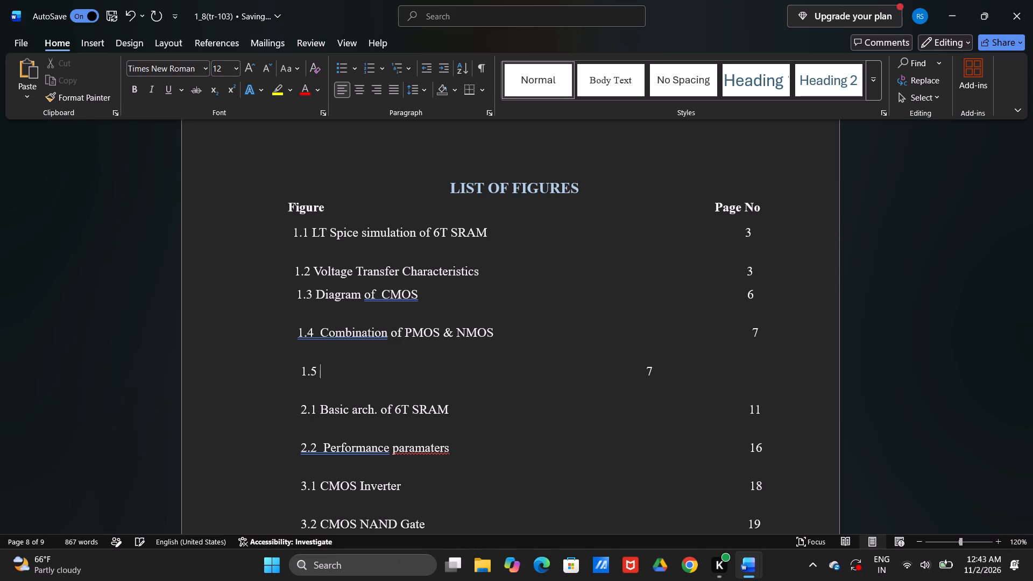
pyautogui.write('Transfer C')
pyautogui.press('BackSpace')
pyautogui.write('characteristics')
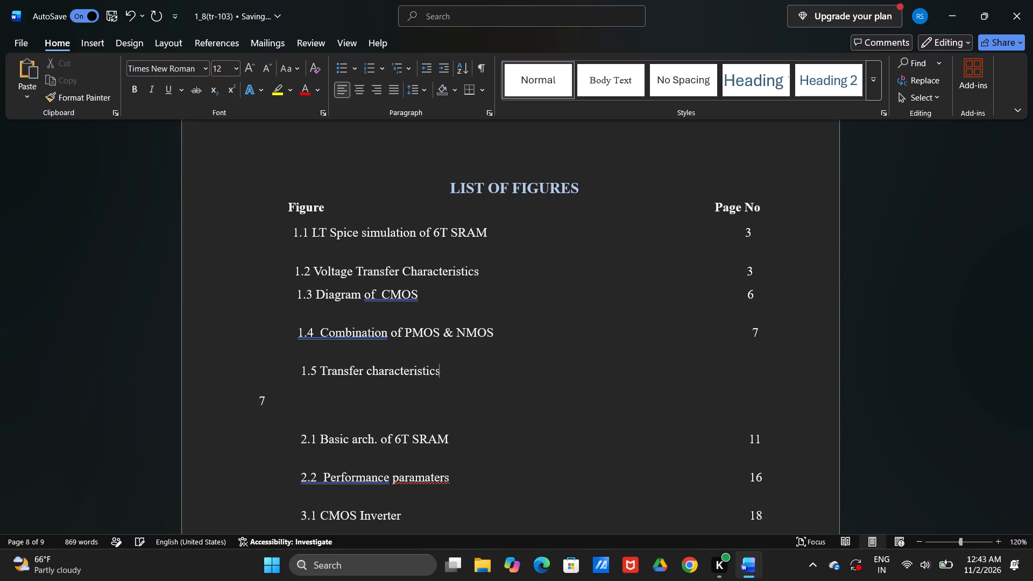
pyautogui.press('space')
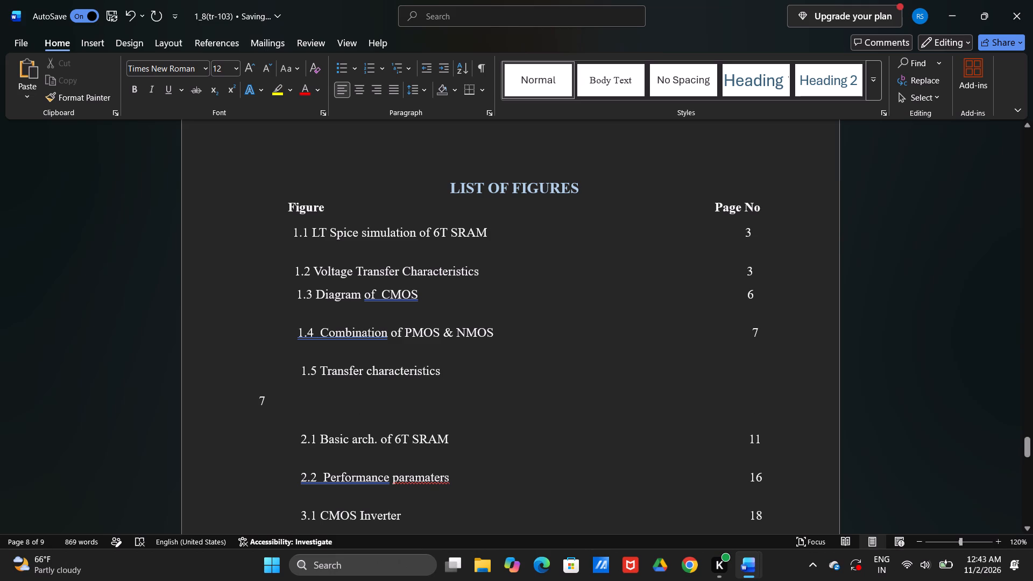
# Remove extra spaces before page number 7 to bring it back onto the figure 1.5 line, leaving room for more title text.
pyautogui.click(257, 400)
pyautogui.press('BackSpace')
pyautogui.press('BackSpace')
pyautogui.press('BackSpace')
pyautogui.press('BackSpace')
pyautogui.press('BackSpace')
pyautogui.press('BackSpace')
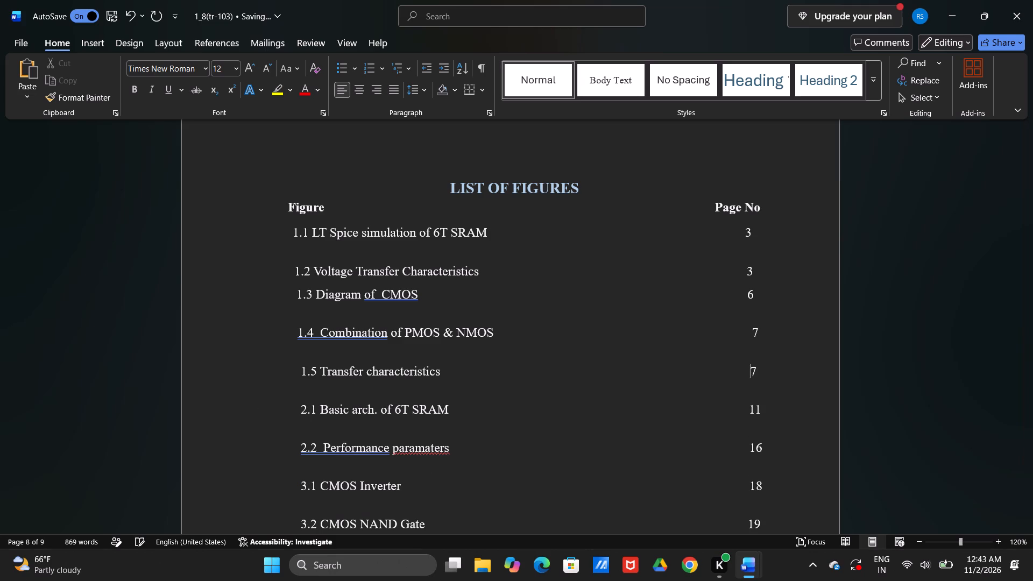
pyautogui.press('BackSpace')
pyautogui.press('BackSpace')
pyautogui.press('space')
pyautogui.press('space')
pyautogui.press('BackSpace')
pyautogui.press('BackSpace')
pyautogui.press('BackSpace')
pyautogui.press('BackSpace')
pyautogui.press('BackSpace')
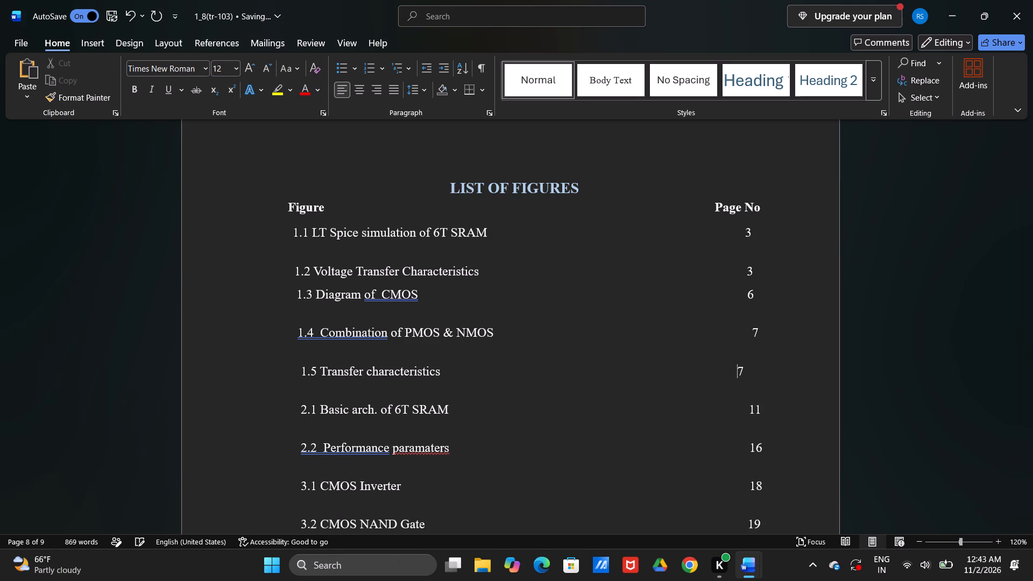
pyautogui.press('BackSpace')
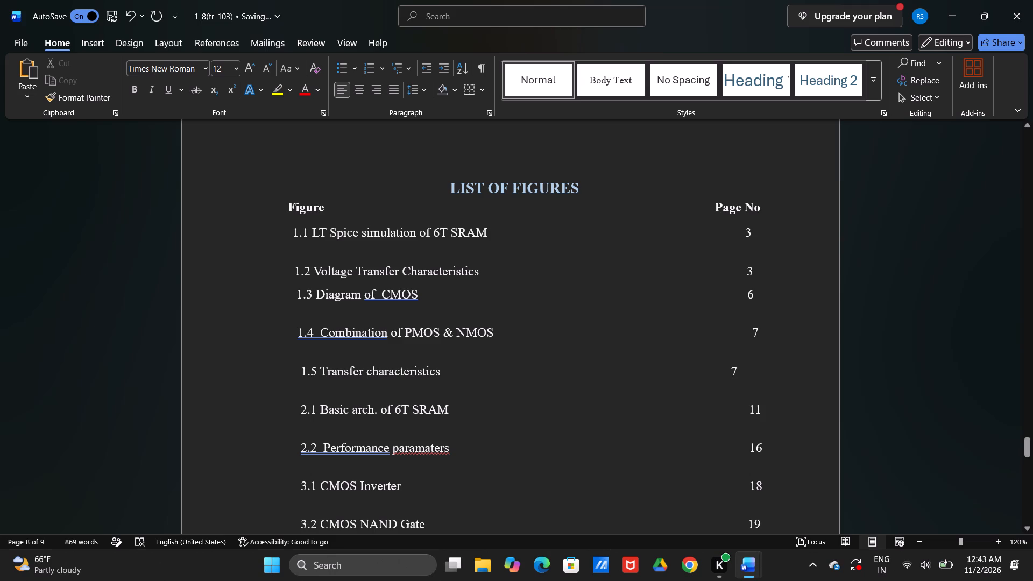
# Extend the figure 1.5 title with "of CMOS".
pyautogui.click(461, 374)
pyautogui.click(449, 372)
pyautogui.press('BackSpace')
pyautogui.write('of')
pyautogui.press('space')
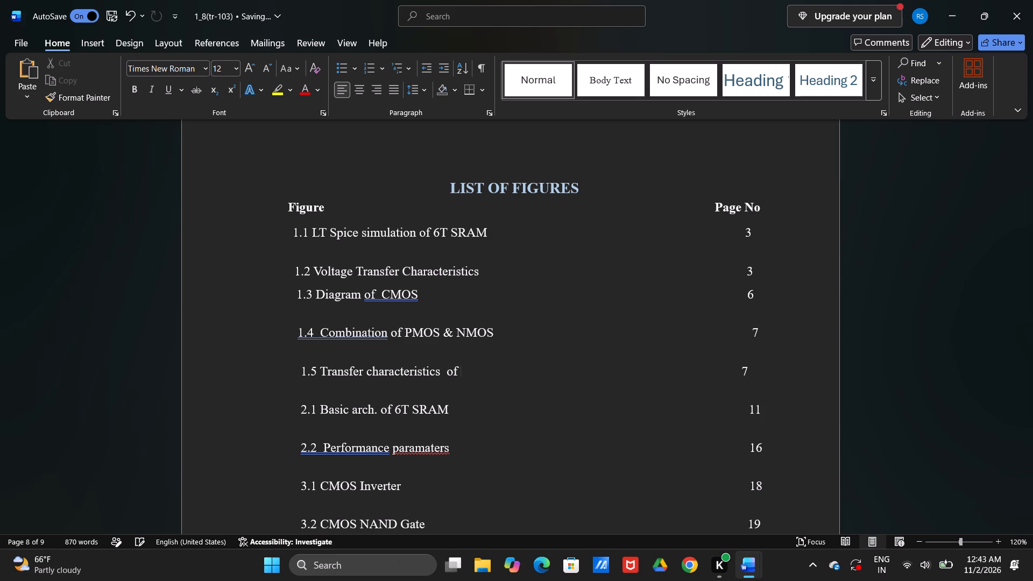
pyautogui.write('CMOS')
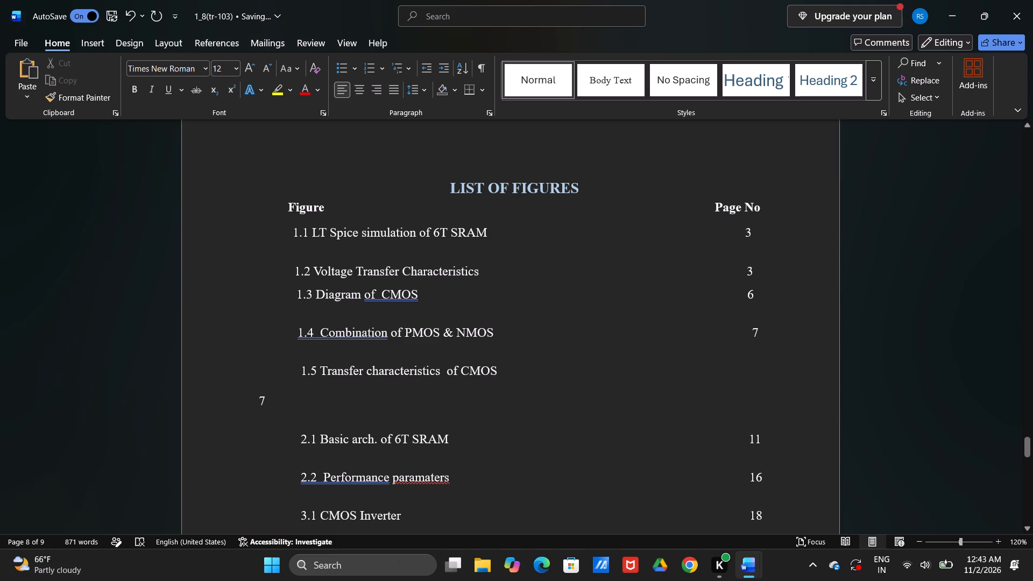
# Remove spaces before page number 7 so it sits on the figure 1.5 line, aligned under the Page No column.
pyautogui.click(259, 398)
pyautogui.press('BackSpace')
pyautogui.press('BackSpace')
pyautogui.press('BackSpace')
pyautogui.press('BackSpace')
pyautogui.press('BackSpace')
pyautogui.press('BackSpace')
pyautogui.press('BackSpace')
pyautogui.press('BackSpace')
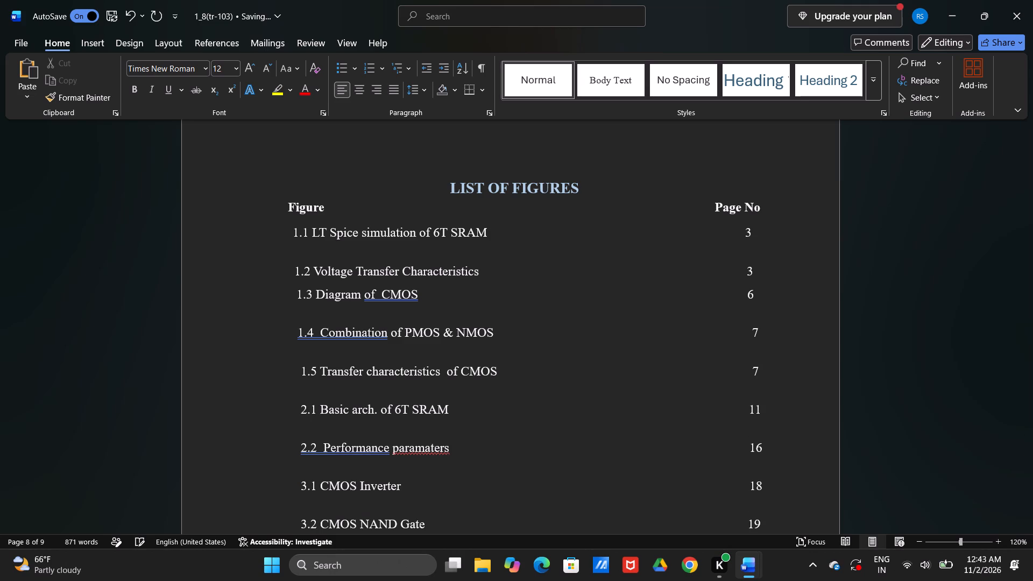
# Check the list of figures entries against the figure captions and page numbers in the TRAINING REPORT(TR-103) document.
pyautogui.hotkey('alt', 'Tab')
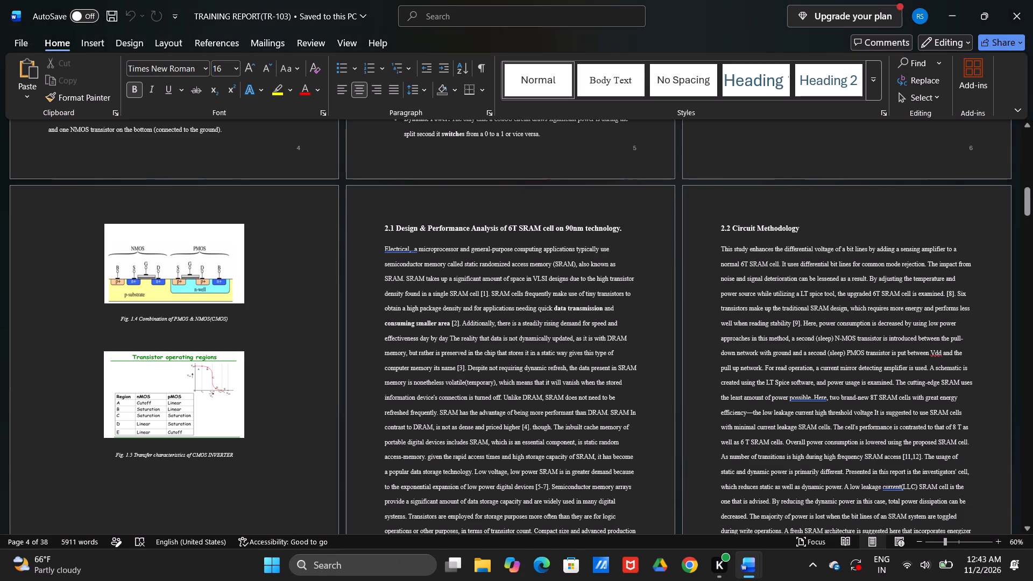
pyautogui.hotkey('alt', 'Tab')
pyautogui.scroll(-1, 259, 398)
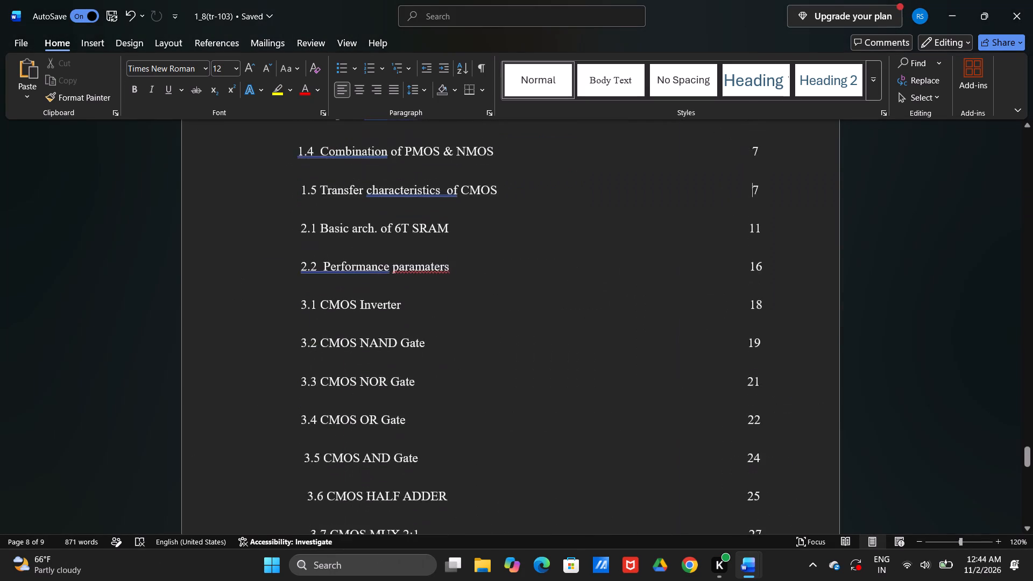
pyautogui.scroll(-2, 259, 398)
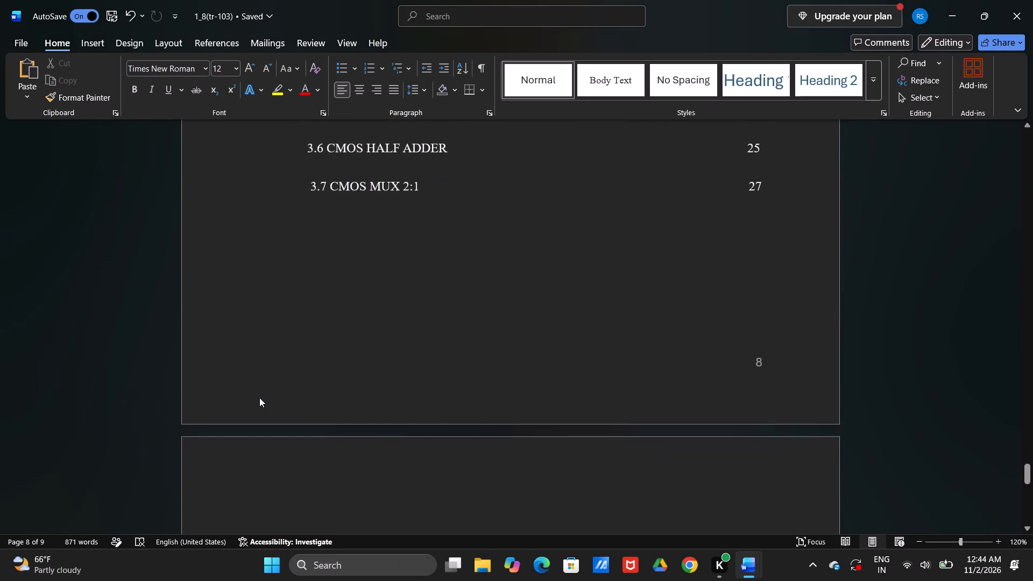
pyautogui.scroll(-2, 259, 398)
pyautogui.hotkey('alt', 'Tab')
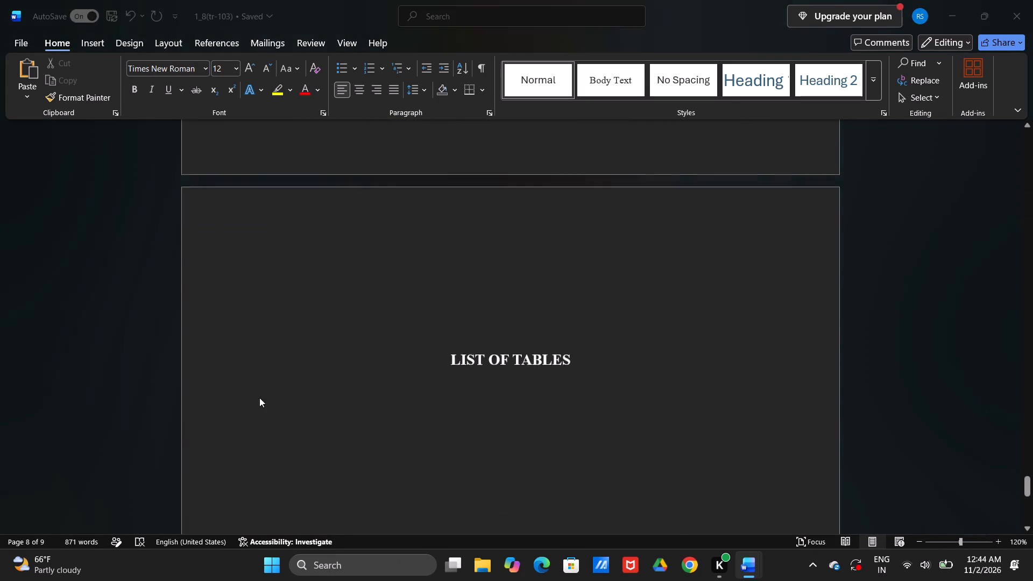
pyautogui.scroll(-1, 259, 398)
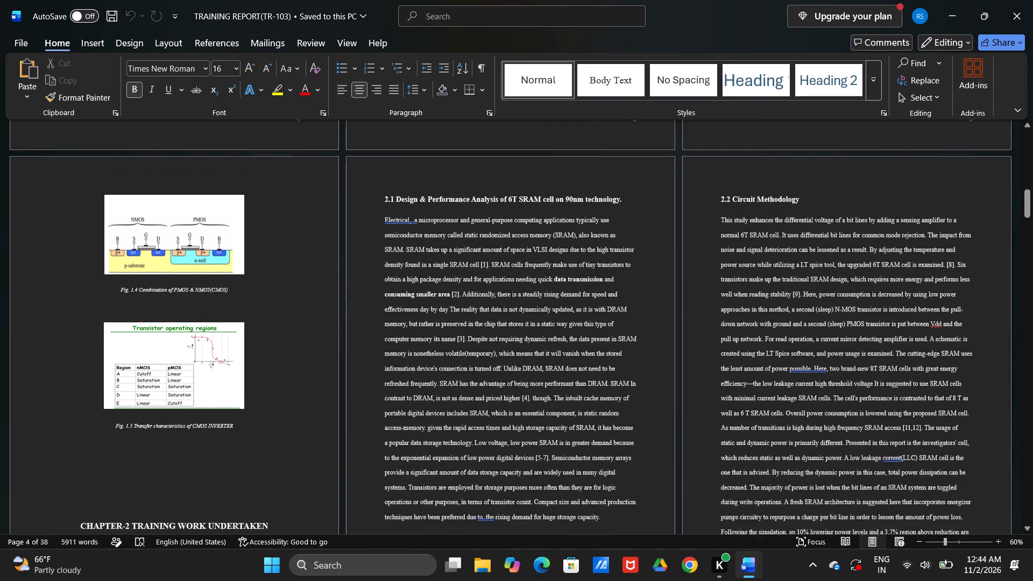
pyautogui.scroll(-2, 259, 398)
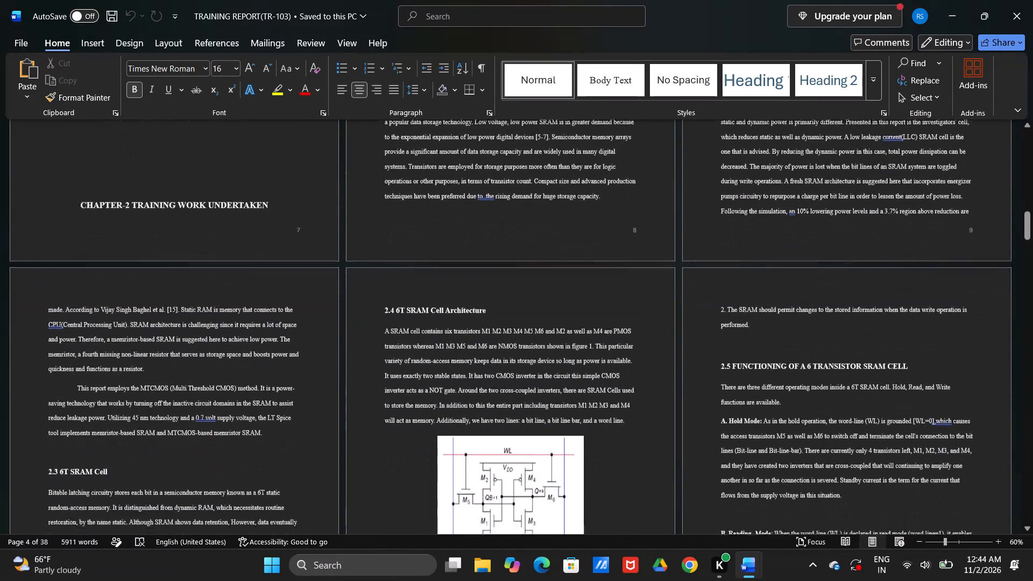
pyautogui.scroll(-2, 259, 398)
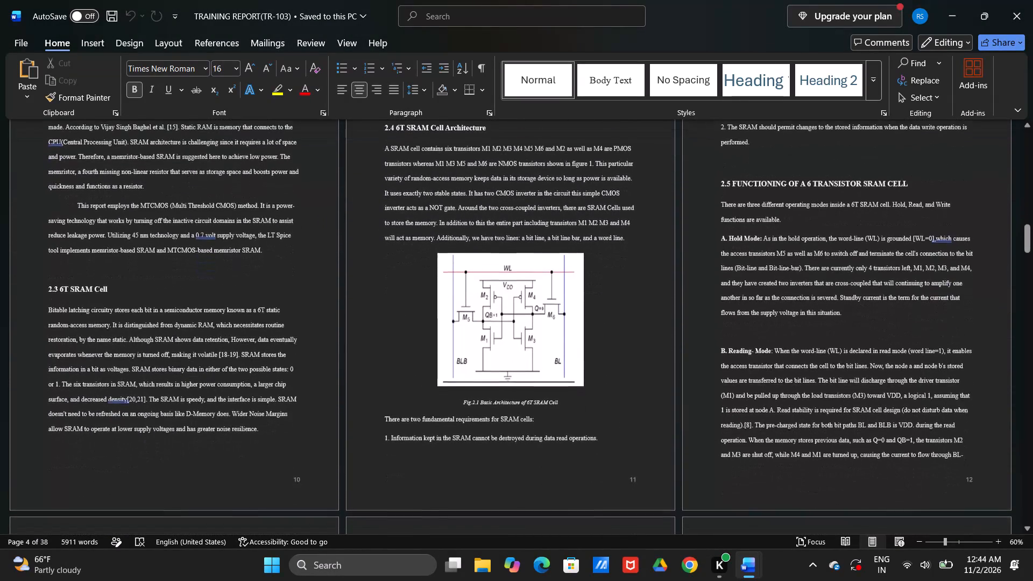
pyautogui.hotkey('alt', 'Tab')
pyautogui.scroll(2, 259, 398)
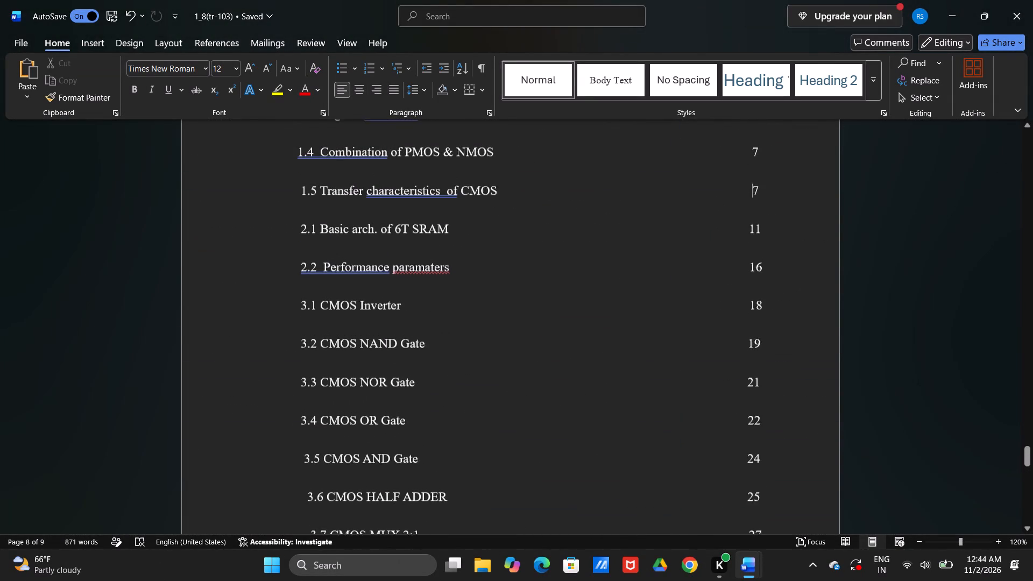
pyautogui.scroll(1, 259, 398)
pyautogui.scroll(-1, 259, 398)
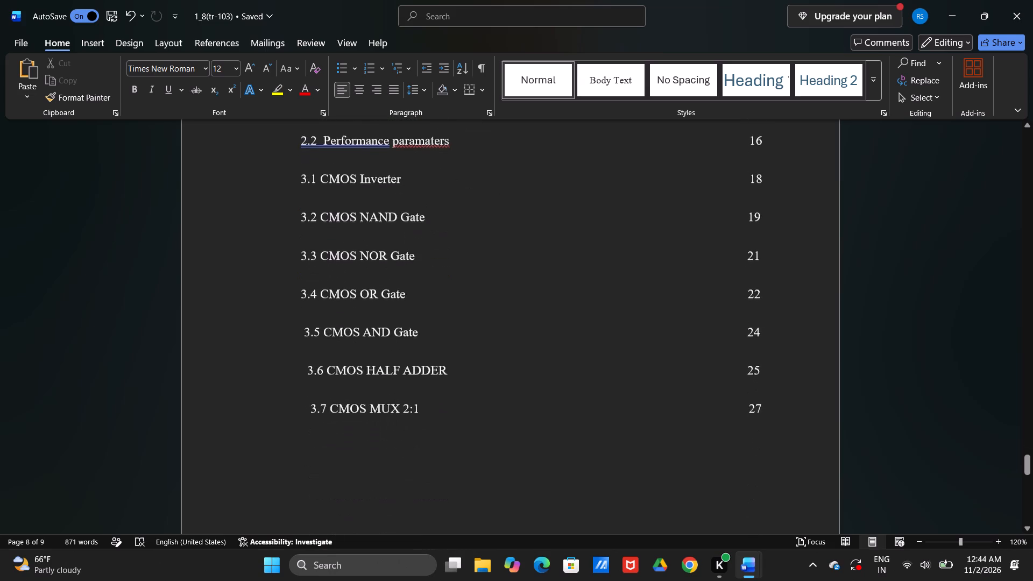
pyautogui.scroll(-1, 259, 398)
# Review the remaining pages of the TRAINING REPORT(TR-103) document, from the SRAM operating modes through the conclusion and references.
pyautogui.hotkey('alt', 'Tab')
pyautogui.scroll(-3, 259, 398)
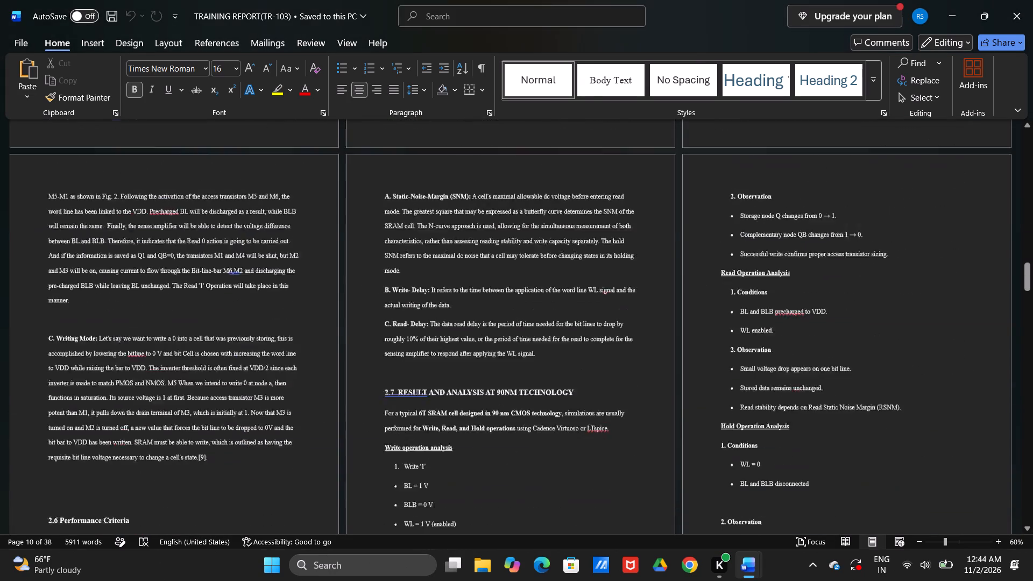
pyautogui.scroll(-7, 259, 398)
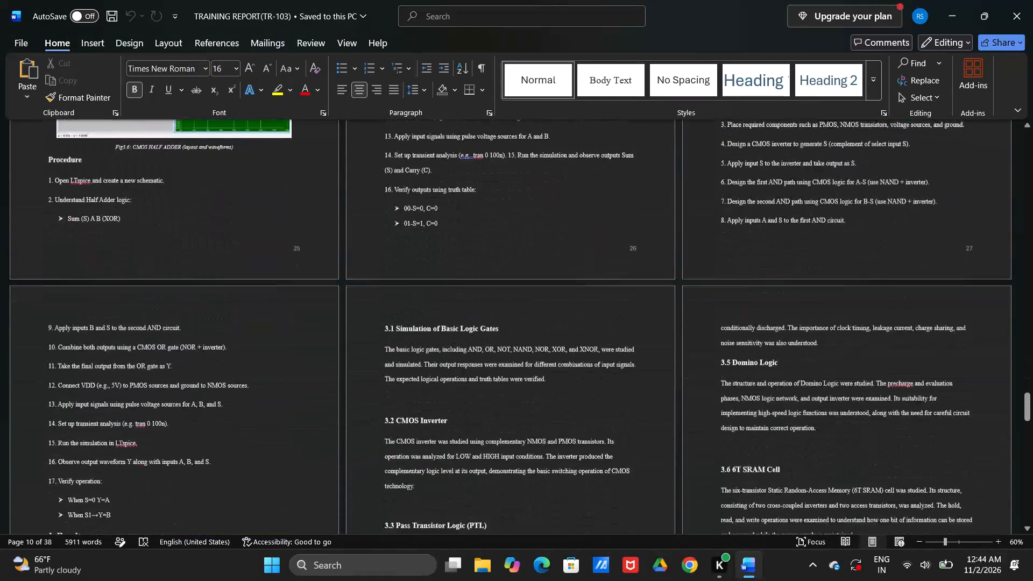
pyautogui.scroll(-6, 259, 398)
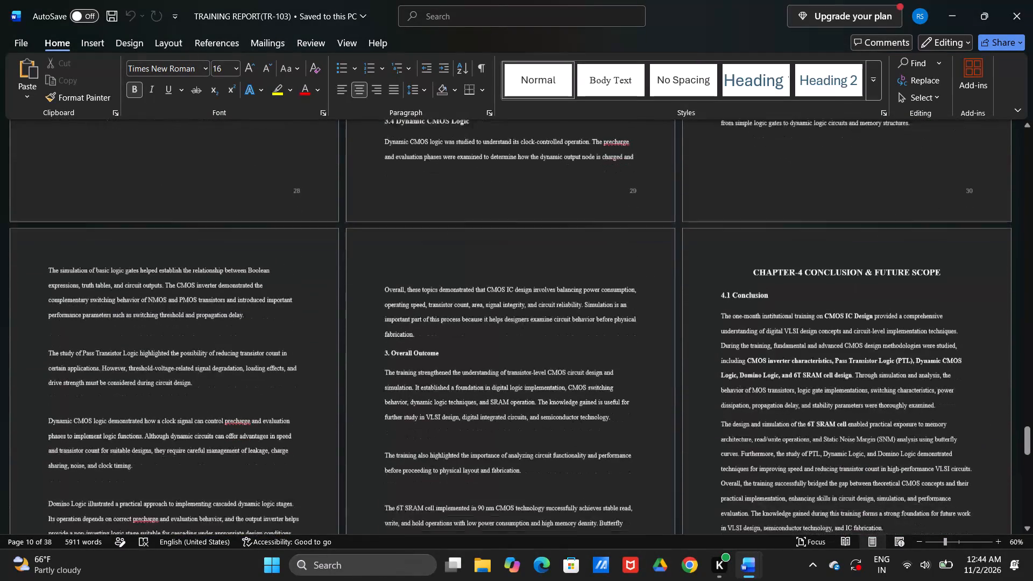
pyautogui.scroll(-3, 259, 398)
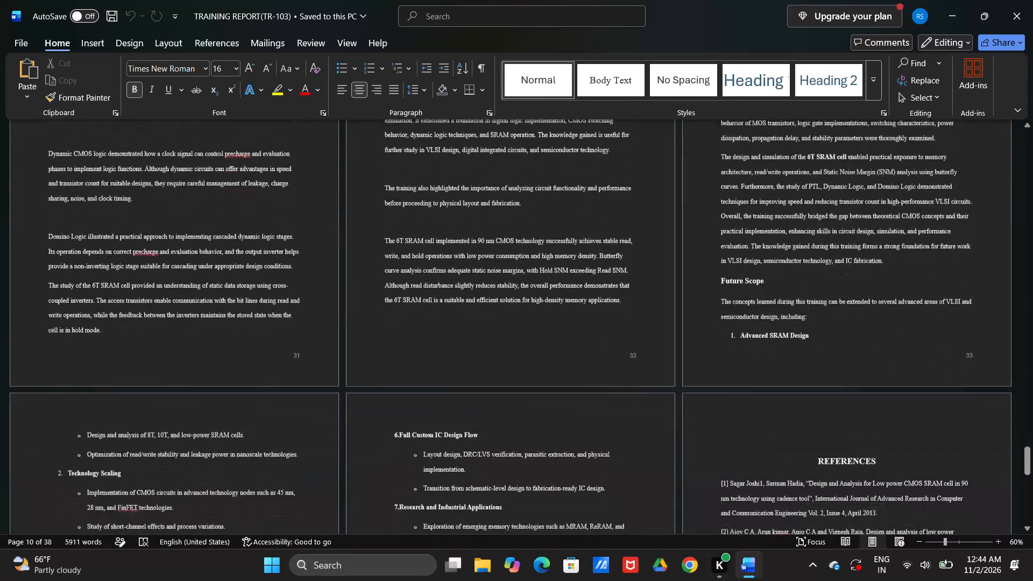
pyautogui.scroll(-2, 259, 398)
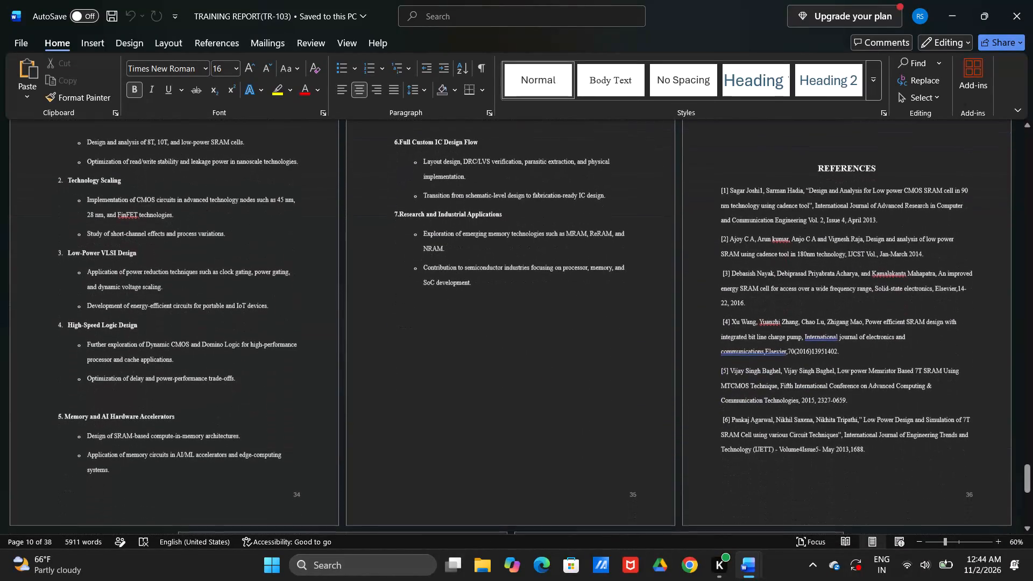
pyautogui.scroll(-1, 259, 398)
pyautogui.scroll(4, 259, 398)
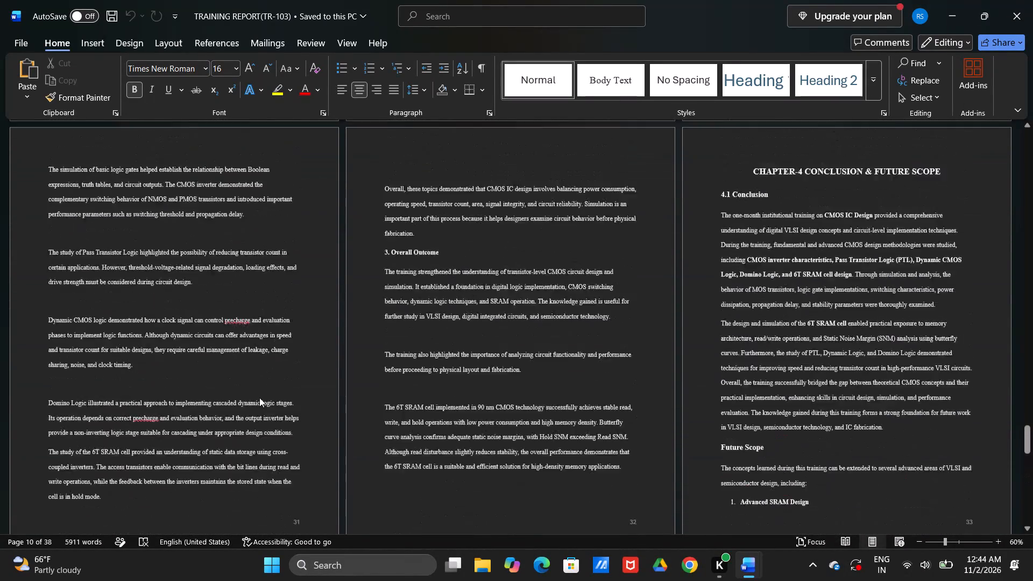
pyautogui.scroll(2, 259, 398)
pyautogui.scroll(-1, 259, 398)
pyautogui.scroll(2, 259, 398)
pyautogui.scroll(-5, 259, 398)
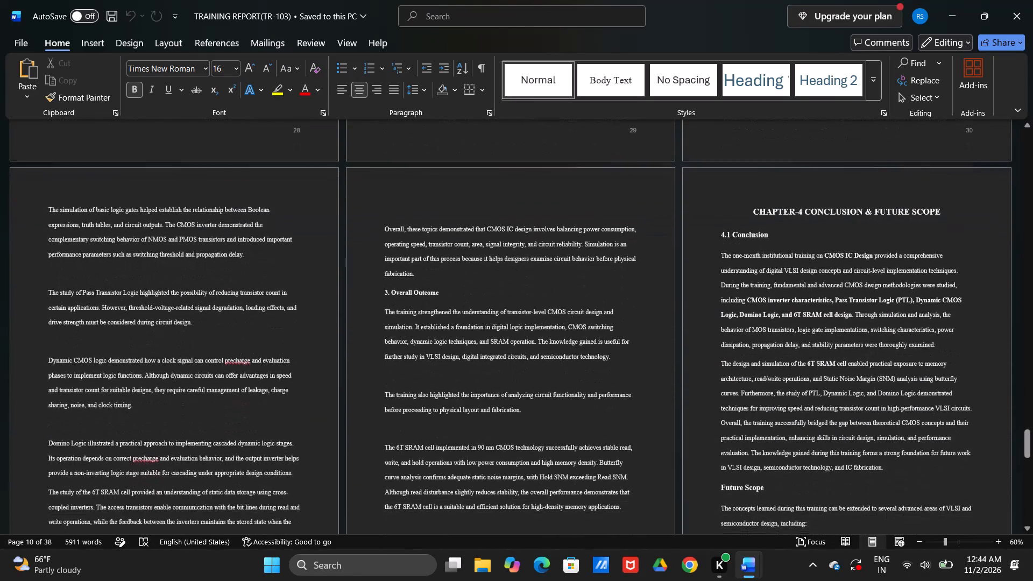
pyautogui.scroll(-4, 259, 398)
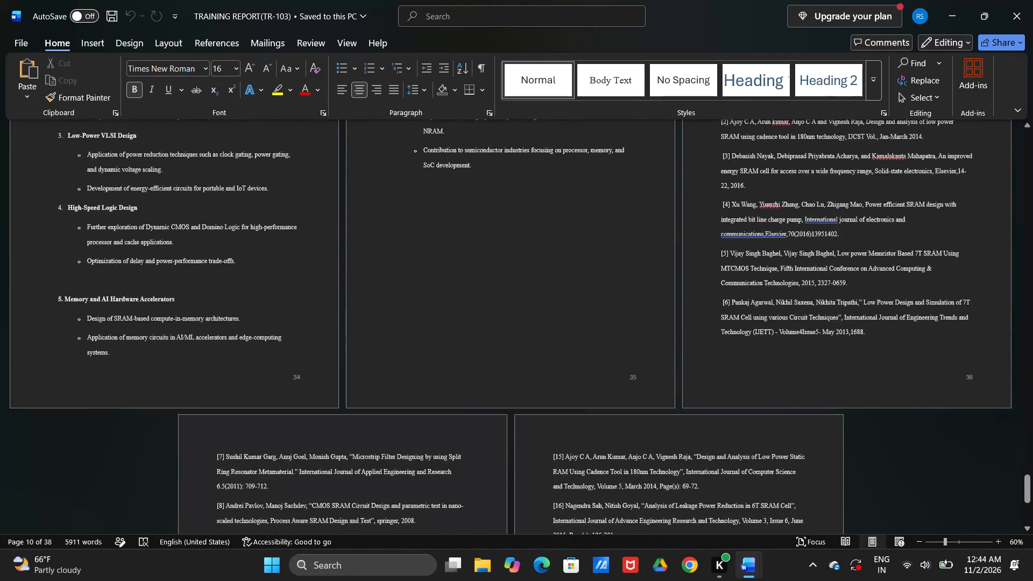
pyautogui.scroll(-3, 259, 398)
pyautogui.scroll(1, 259, 398)
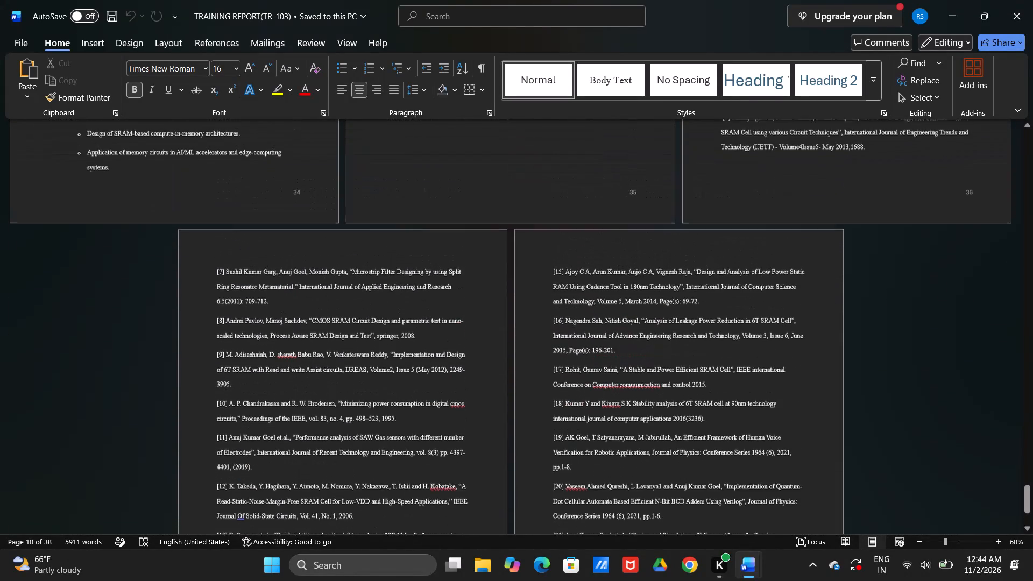
pyautogui.scroll(-2, 259, 398)
pyautogui.scroll(1, 259, 398)
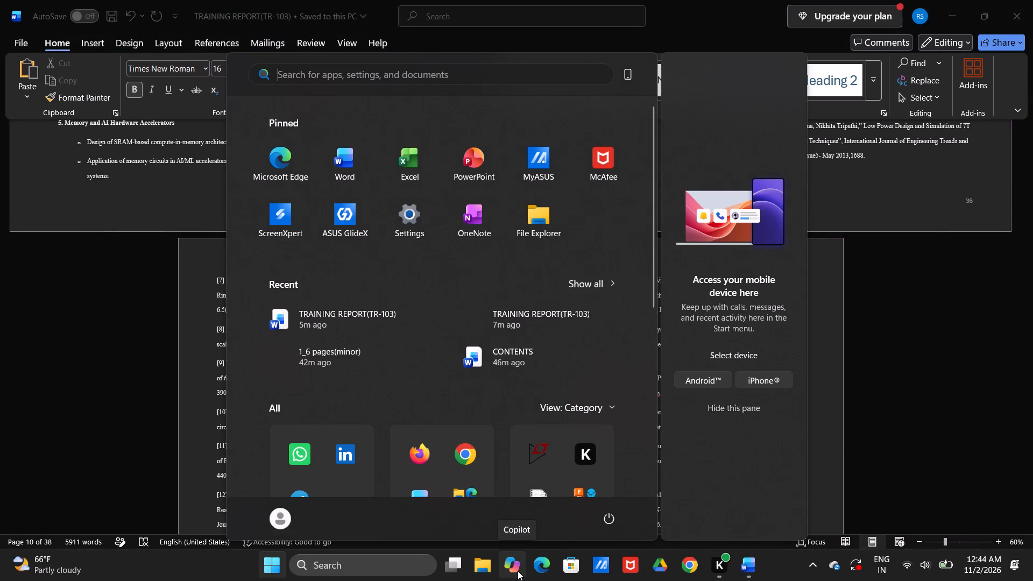
# Switch to Firefox and open the ece.gndec.ac.in website.
pyautogui.write('fire')
pyautogui.press('Return')
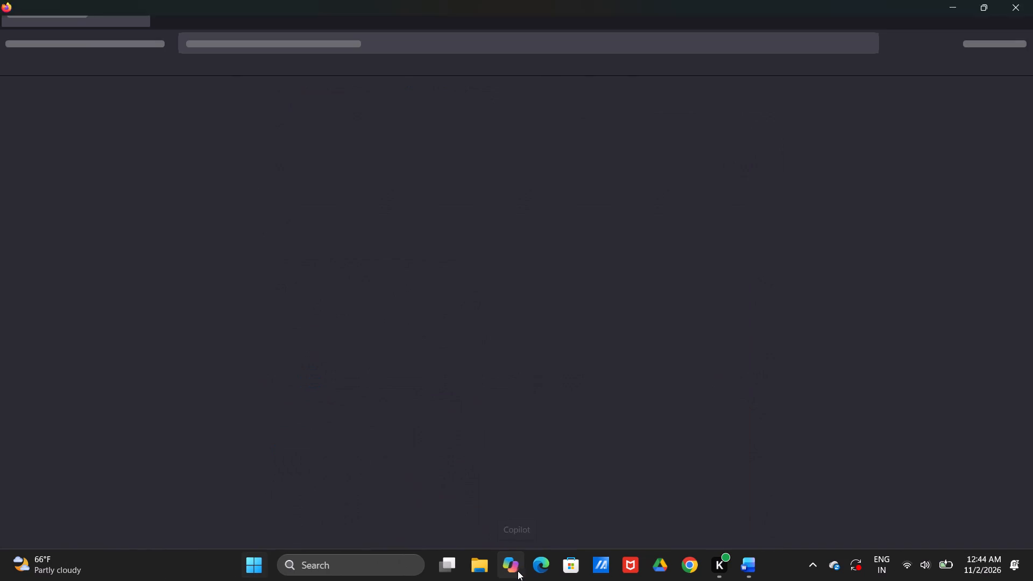
pyautogui.write('ece')
pyautogui.press('Right')
pyautogui.press('Return')
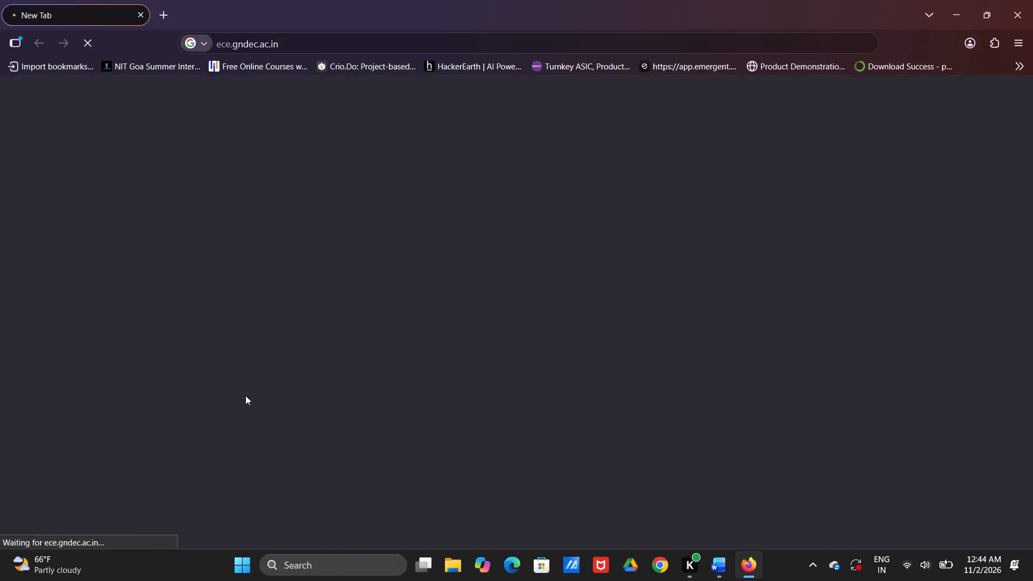
# Open the D4ECA2 group timetable from the Classes individual Time Table in the department website's time tables section.
pyautogui.click(336, 113)
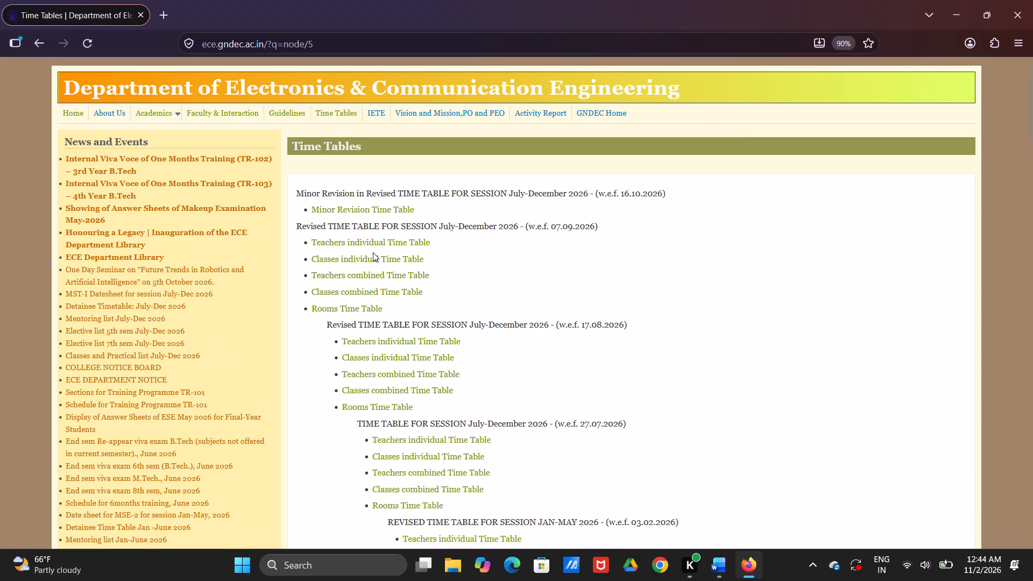
pyautogui.click(373, 256)
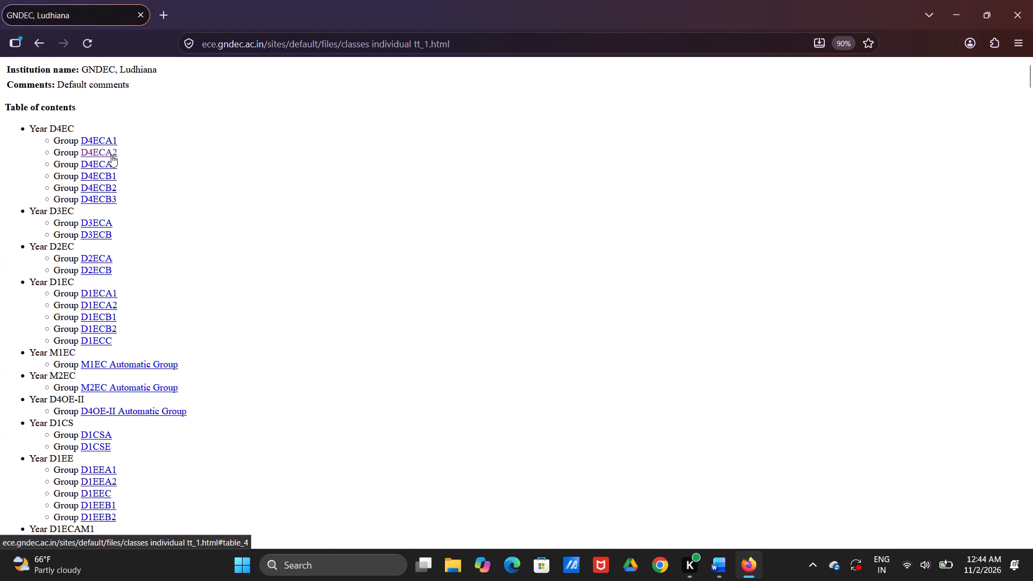
pyautogui.click(111, 155)
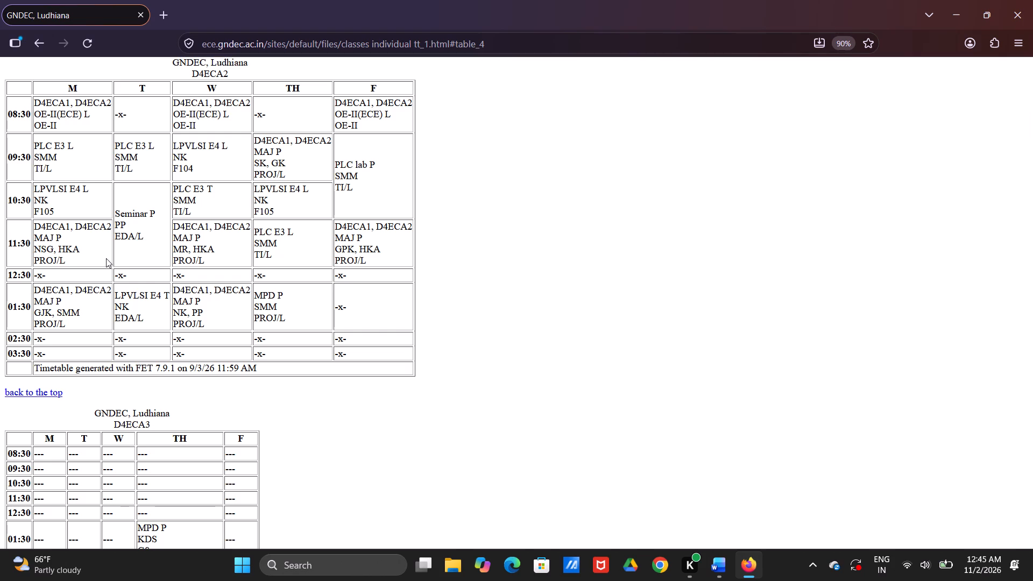
# Switch to Word and look over the closing pages of TRAINING REPORT(TR-103) and the figure and table lists in 1_8(tr-103).
pyautogui.hotkey('alt', '4')
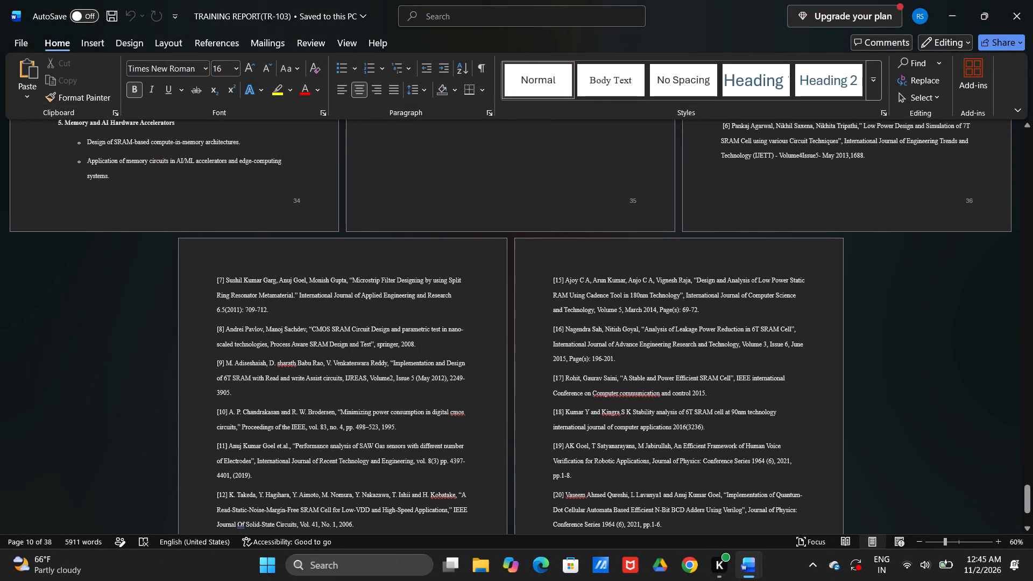
pyautogui.scroll(3, 106, 258)
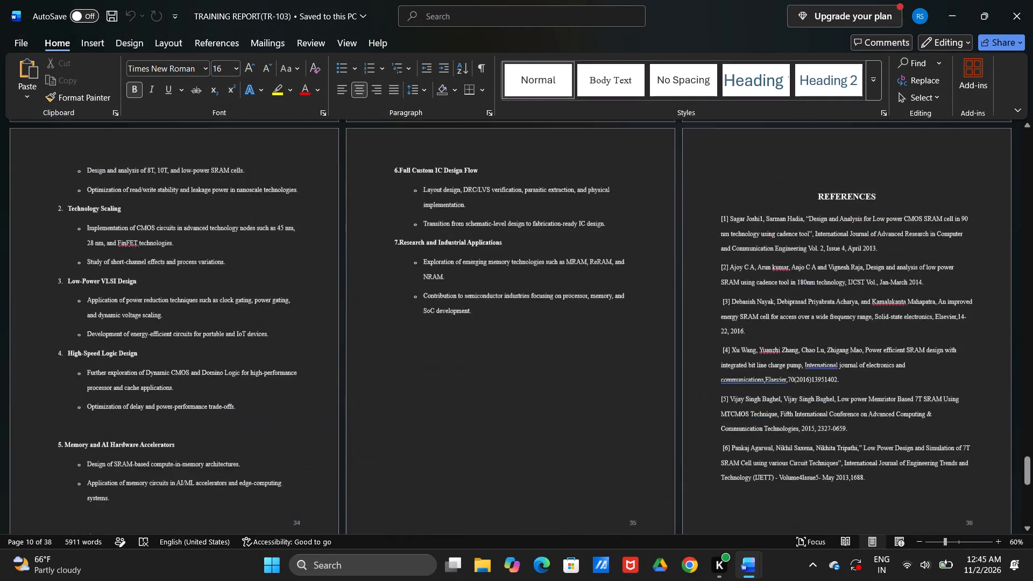
pyautogui.scroll(1, 106, 258)
pyautogui.scroll(-6, 106, 258)
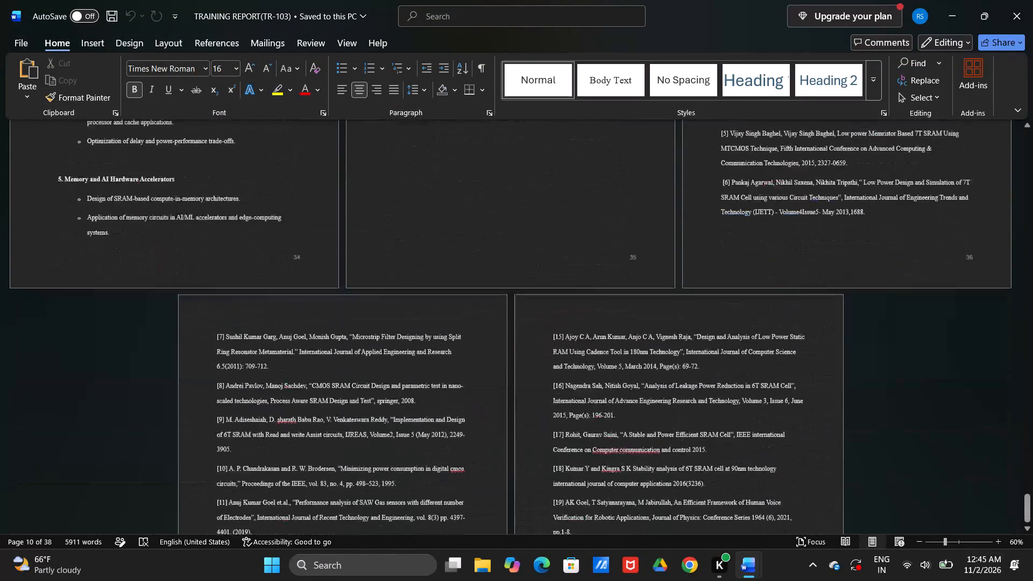
pyautogui.scroll(-4, 106, 258)
pyautogui.hotkey('alt', 'Tab')
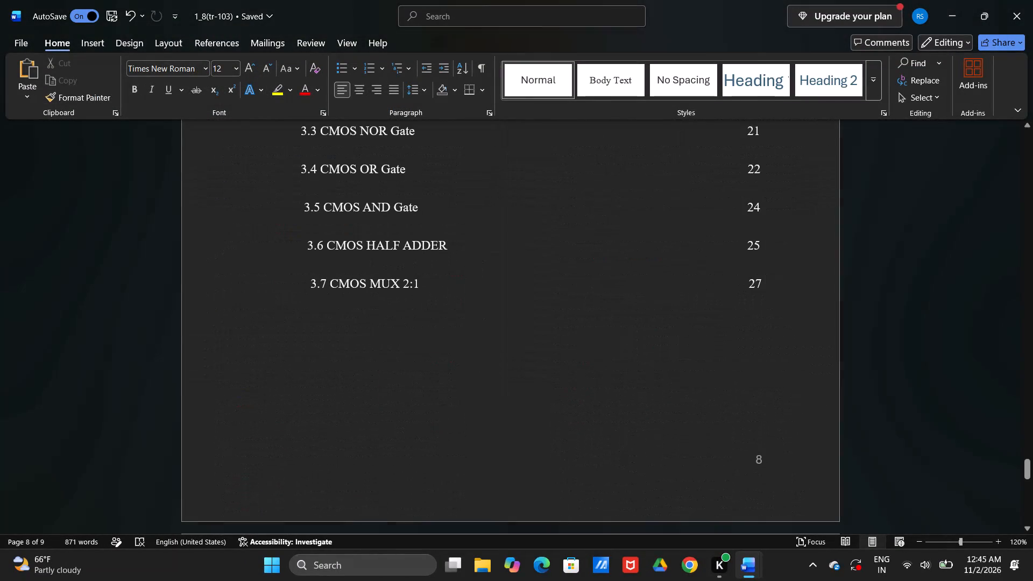
pyautogui.scroll(1, 106, 258)
pyautogui.scroll(-1, 106, 258)
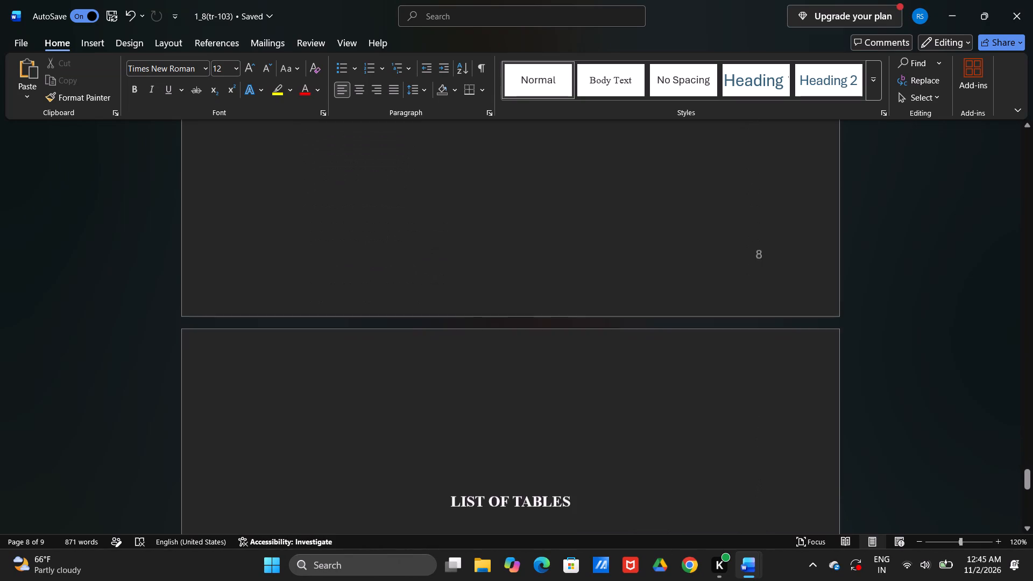
pyautogui.scroll(-2, 106, 258)
pyautogui.hotkey('alt', 'Tab')
# Review the page layout of TRAINING REPORT(TR-103) from Chapter 1 through the CMOS MUX 2:1 section.
pyautogui.scroll(3, 106, 258)
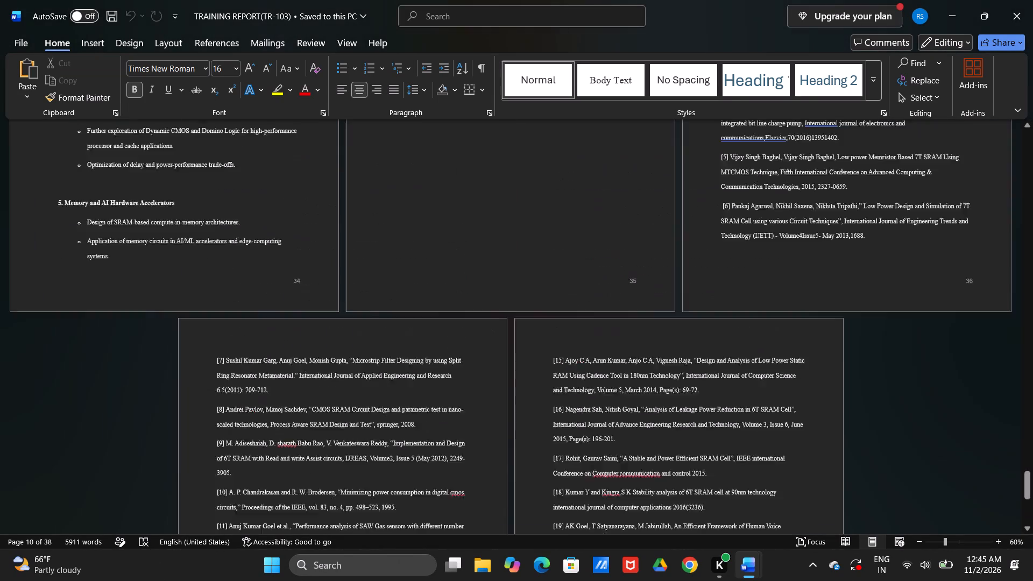
pyautogui.scroll(20, 106, 258)
pyautogui.scroll(20, 106, 258)
pyautogui.scroll(20, 106, 258)
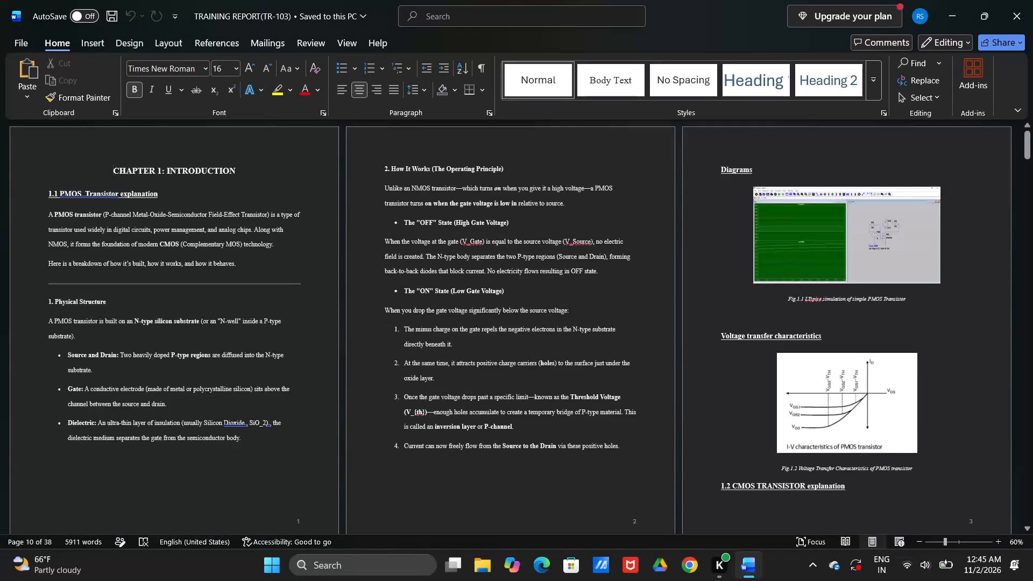
pyautogui.scroll(-5, 106, 258)
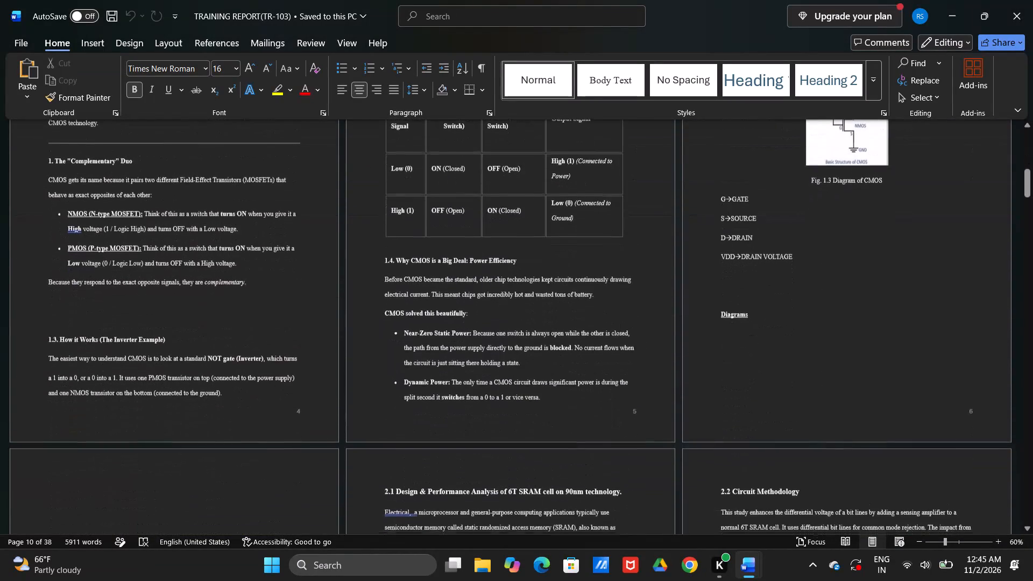
pyautogui.scroll(-2, 106, 258)
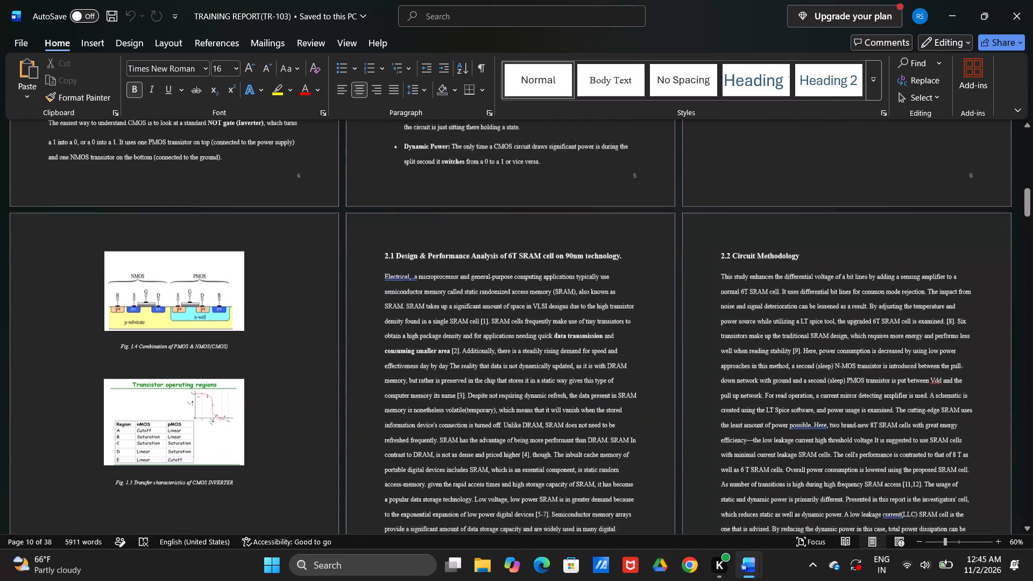
pyautogui.scroll(-5, 106, 258)
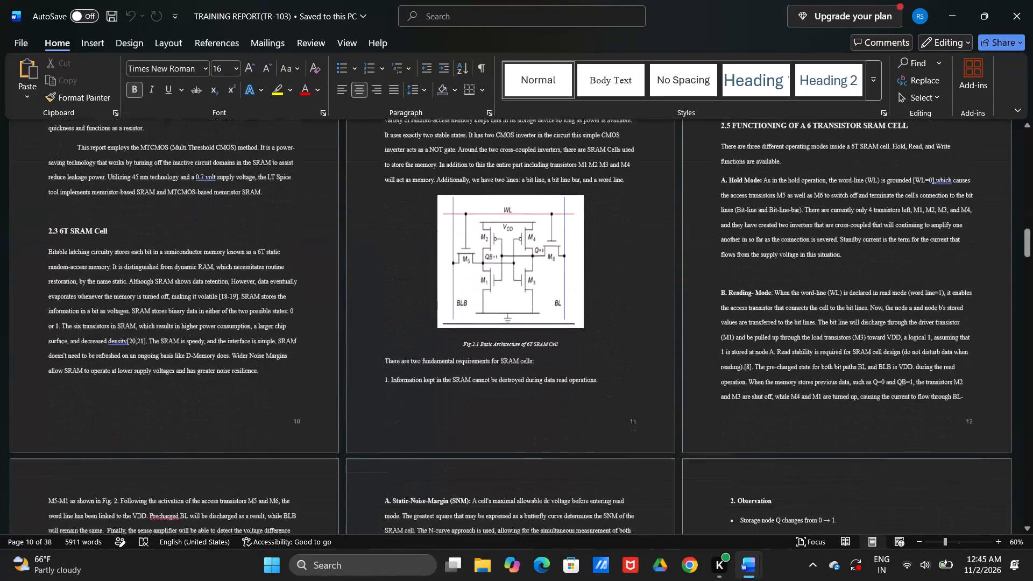
pyautogui.scroll(-3, 106, 258)
pyautogui.scroll(2, 106, 258)
pyautogui.scroll(-1, 106, 258)
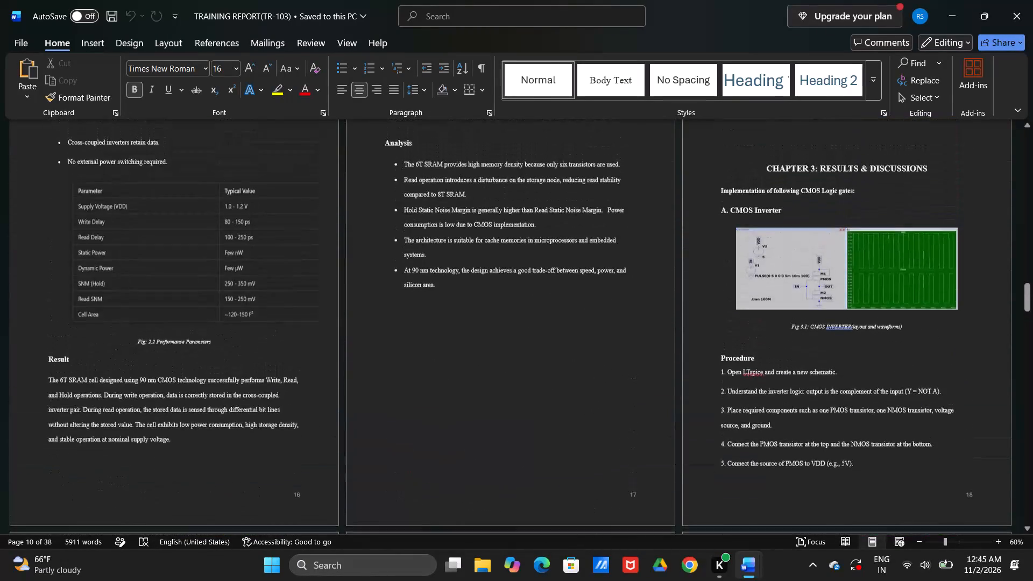
pyautogui.scroll(-1, 106, 258)
pyautogui.scroll(3, 106, 258)
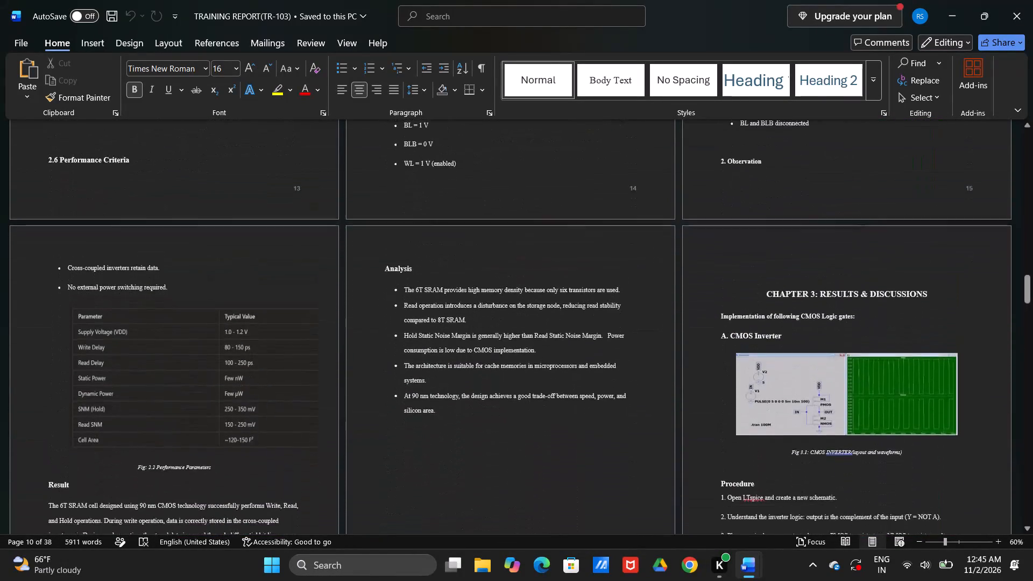
pyautogui.scroll(-3, 106, 258)
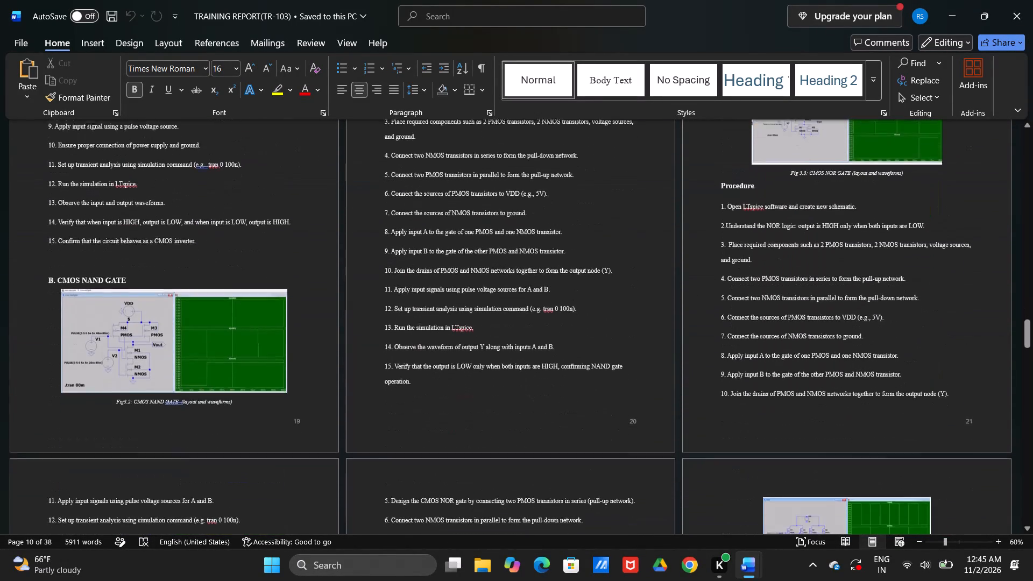
pyautogui.scroll(-5, 106, 258)
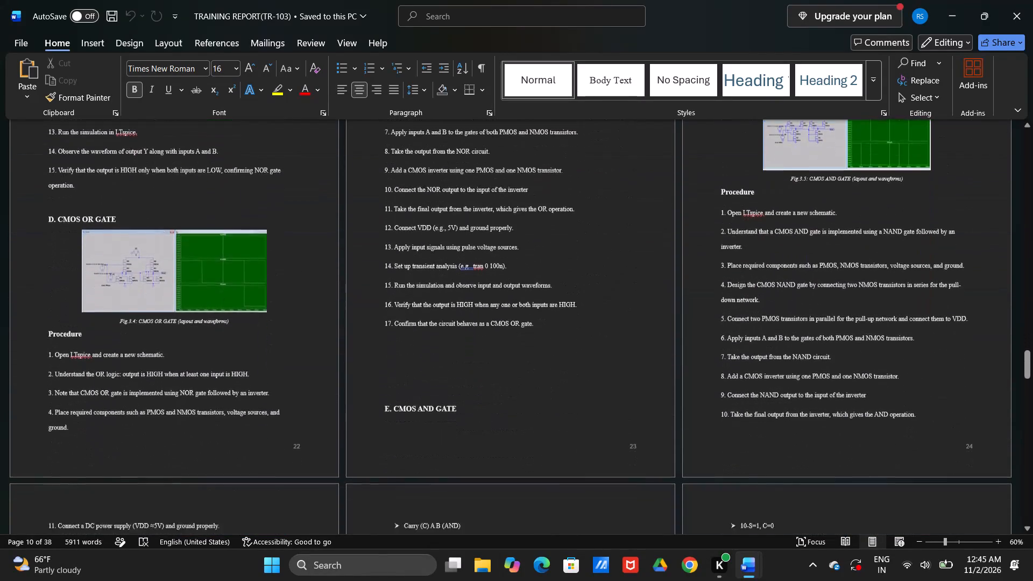
pyautogui.scroll(-3, 106, 258)
pyautogui.scroll(1, 106, 258)
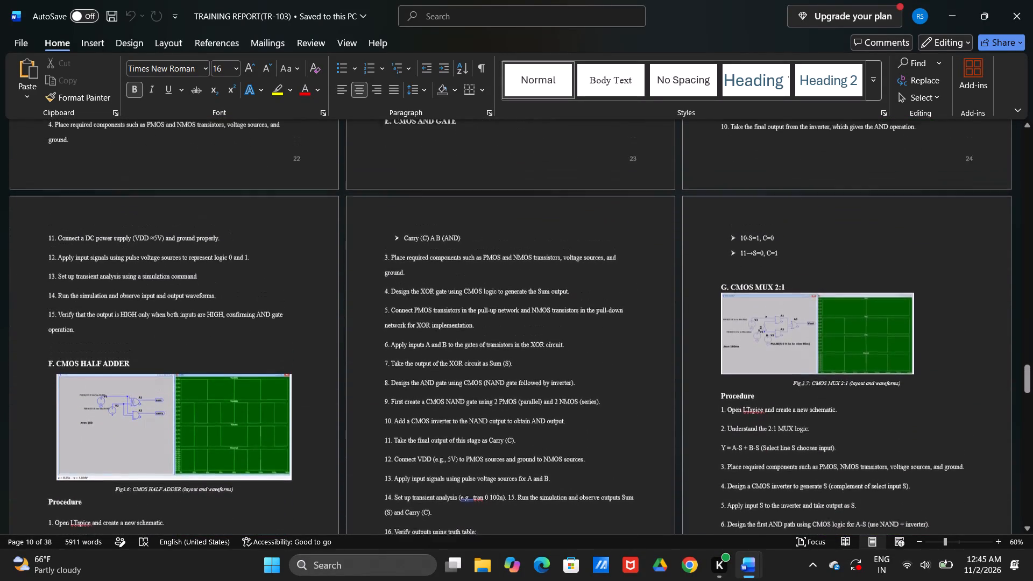
# Adjust the blank lines before the E. CMOS AND GATE heading so it starts page 24, directly above its figure.
pyautogui.scroll(2, 106, 258)
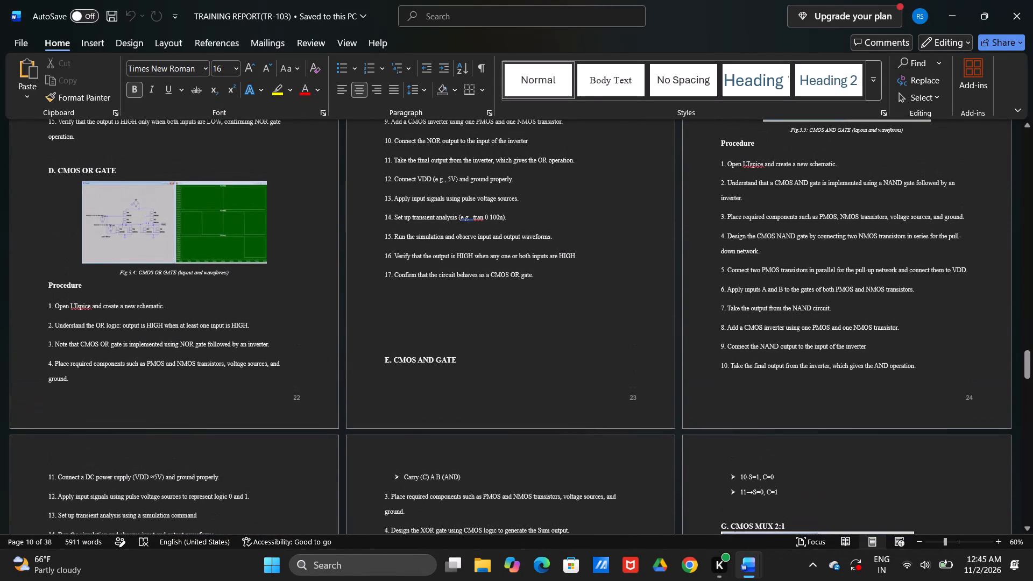
pyautogui.scroll(1, 273, 360)
pyautogui.click(386, 431)
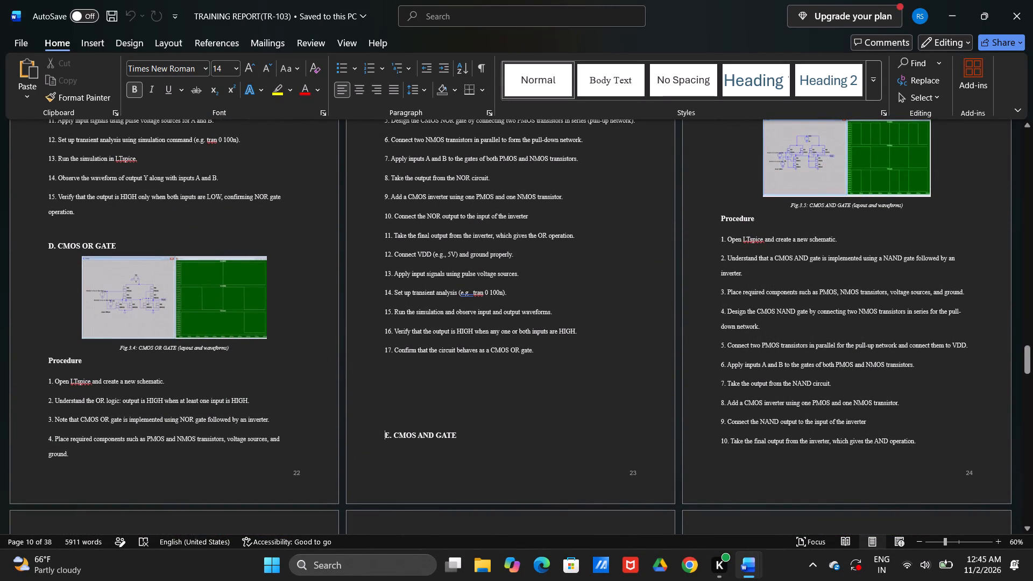
pyautogui.press('BackSpace')
pyautogui.press('BackSpace')
pyautogui.press('BackSpace')
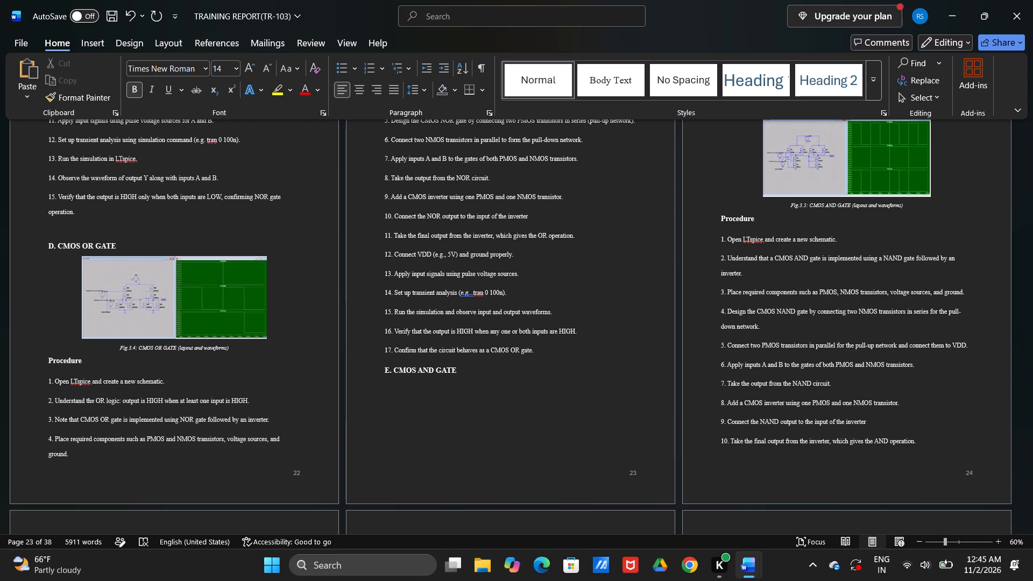
pyautogui.press('Return')
pyautogui.press('Return')
pyautogui.press('Return')
pyautogui.press('Return')
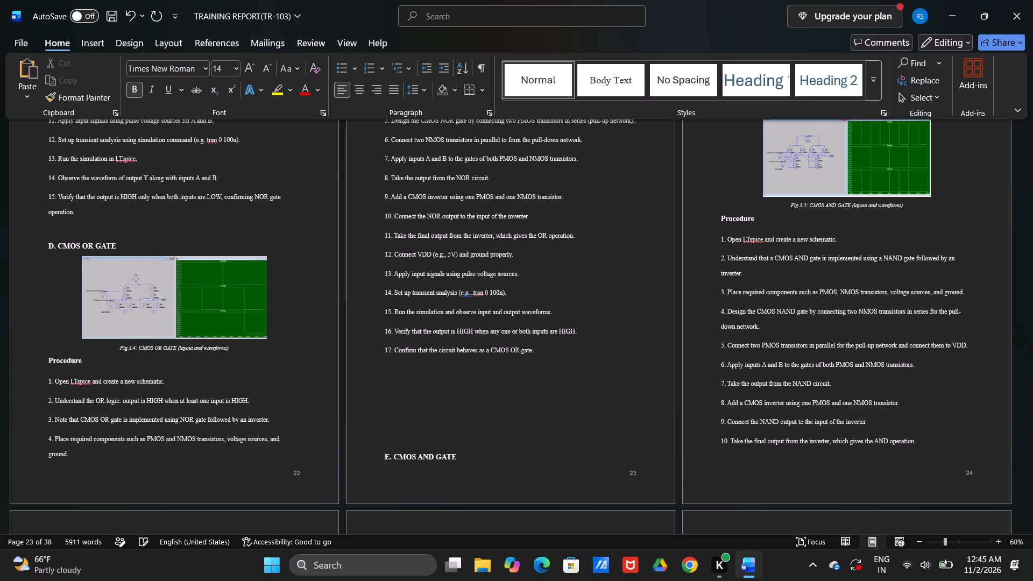
pyautogui.press('Return')
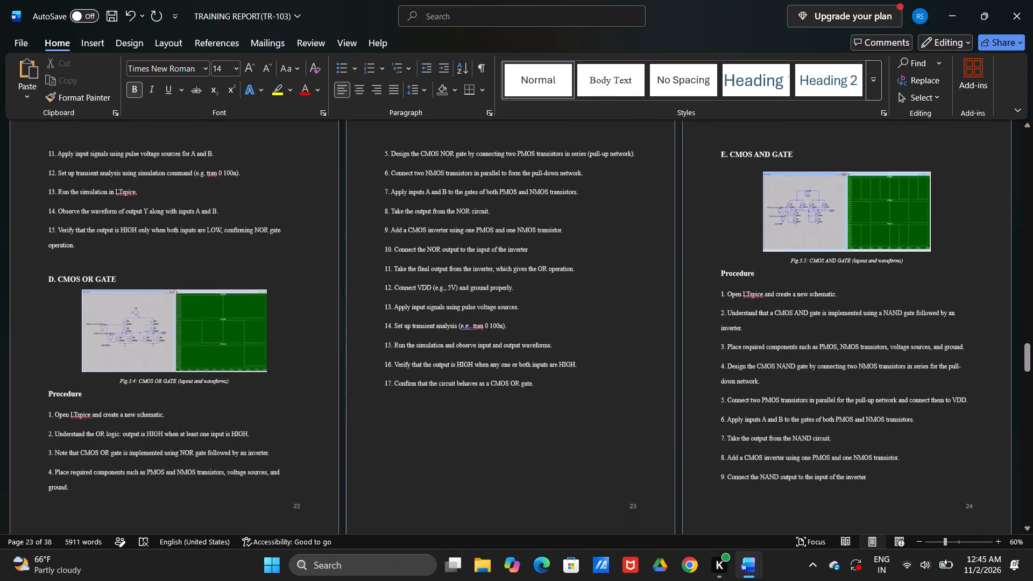
# Insert blank lines before the 3.4 Dynamic CMOS Logic heading so it starts page 30 together with its paragraph.
pyautogui.scroll(-3, 386, 431)
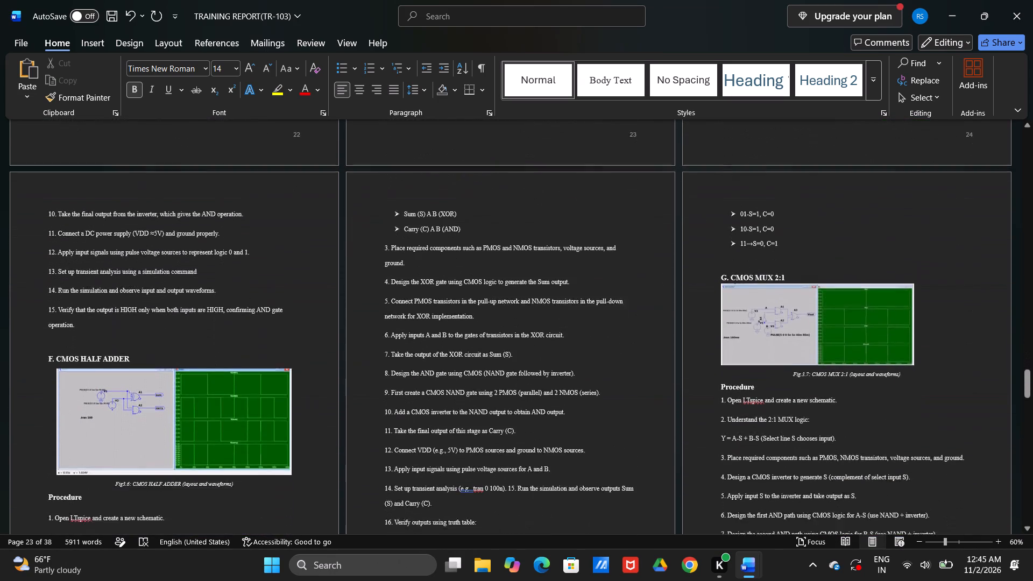
pyautogui.scroll(-3, 386, 431)
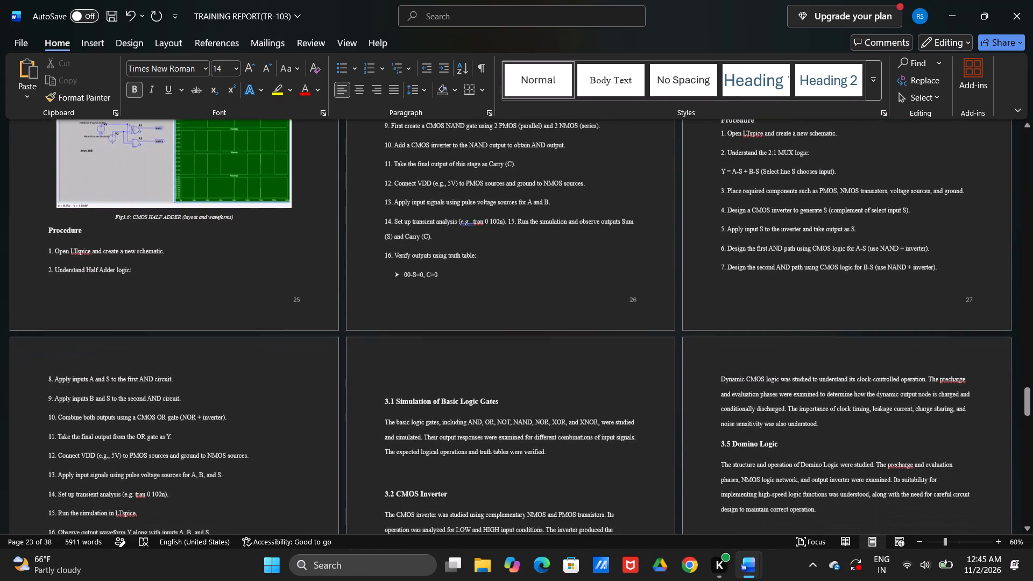
pyautogui.scroll(-2, 386, 431)
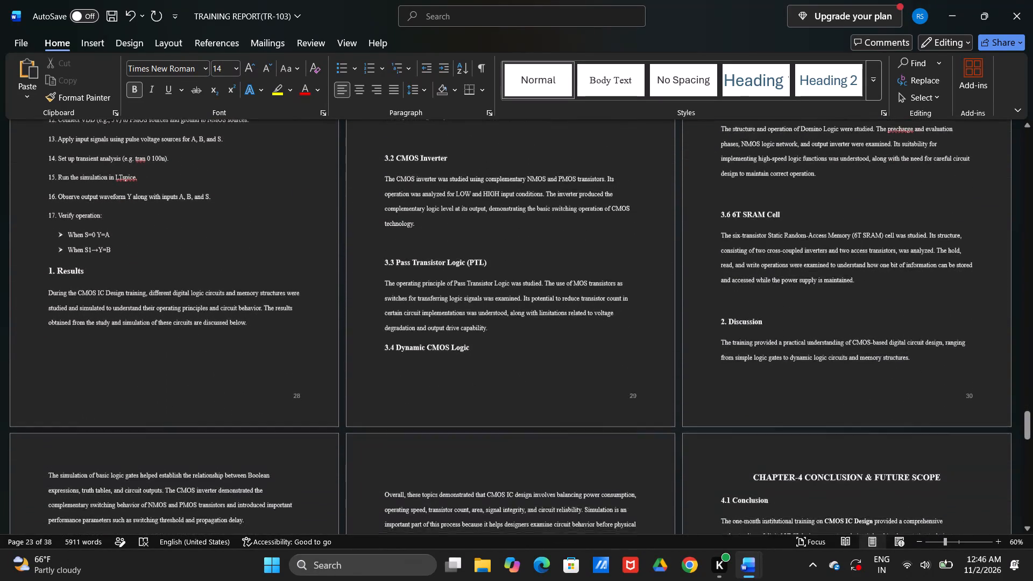
pyautogui.scroll(-1, 386, 431)
pyautogui.scroll(1, 386, 431)
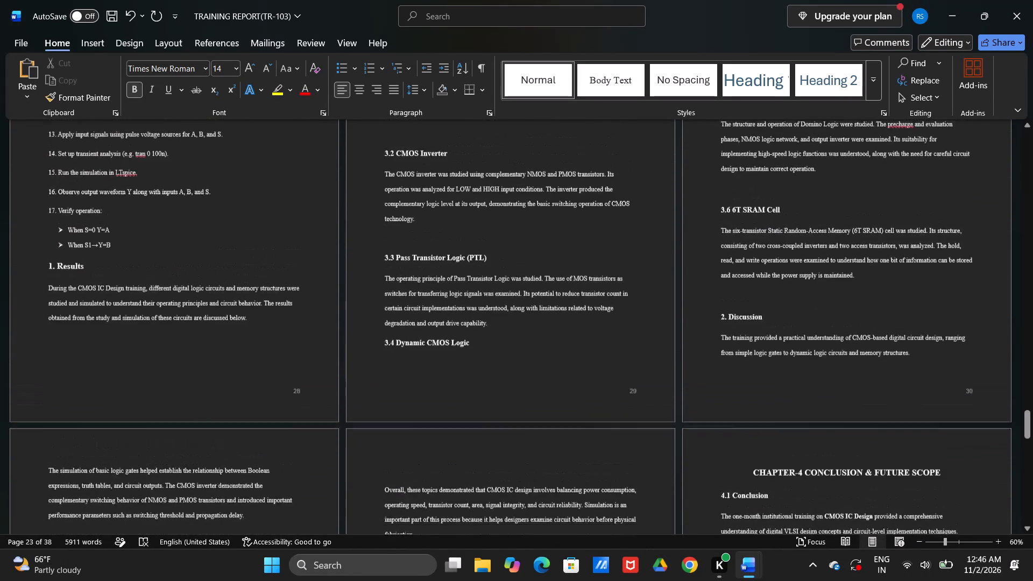
pyautogui.scroll(2, 386, 431)
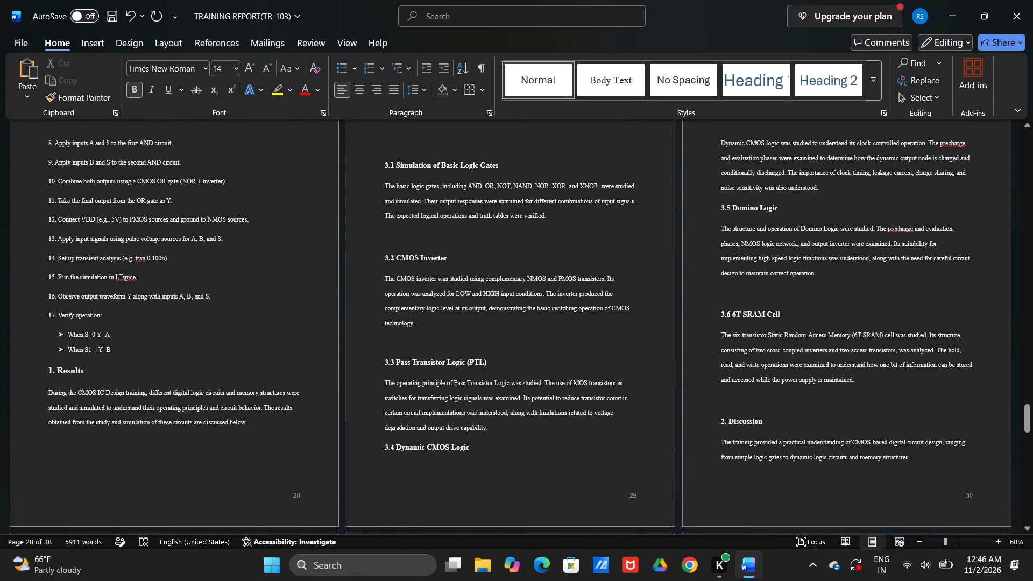
pyautogui.click(385, 445)
pyautogui.press('Return')
pyautogui.press('Return')
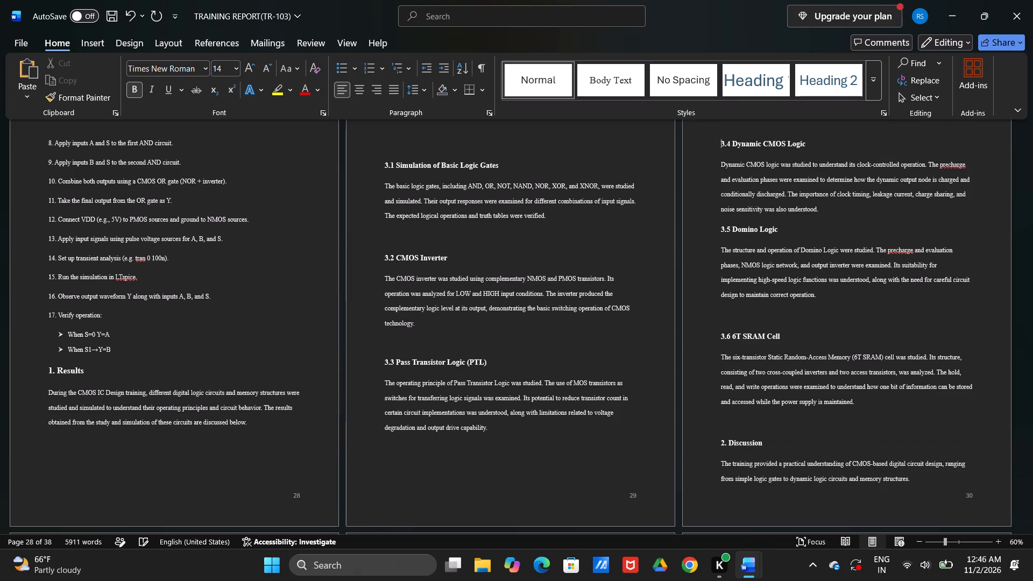
# Insert blank lines before the Future Scope heading so it starts page 34, above its introductory text.
pyautogui.scroll(-3, 385, 445)
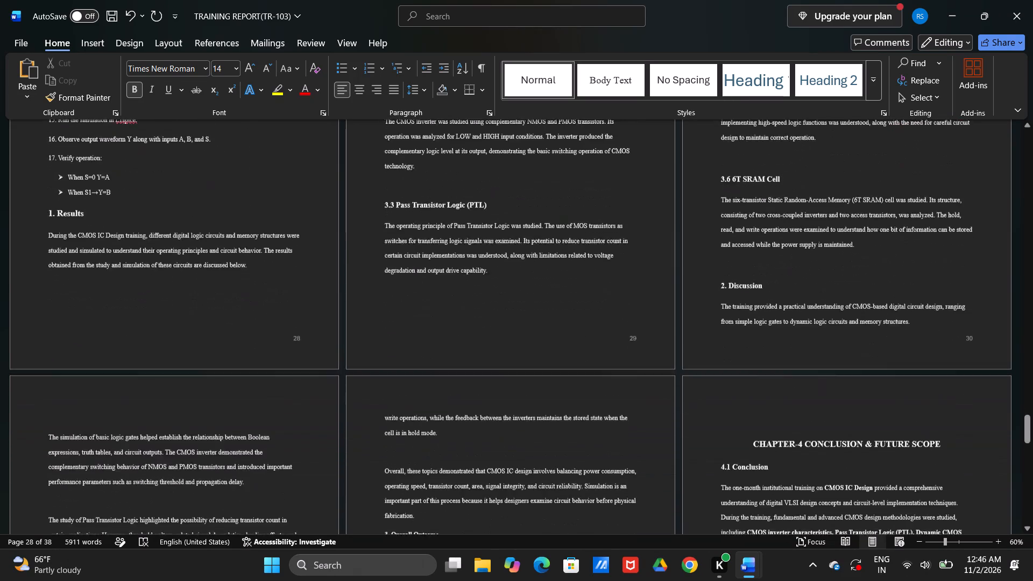
pyautogui.scroll(-3, 385, 445)
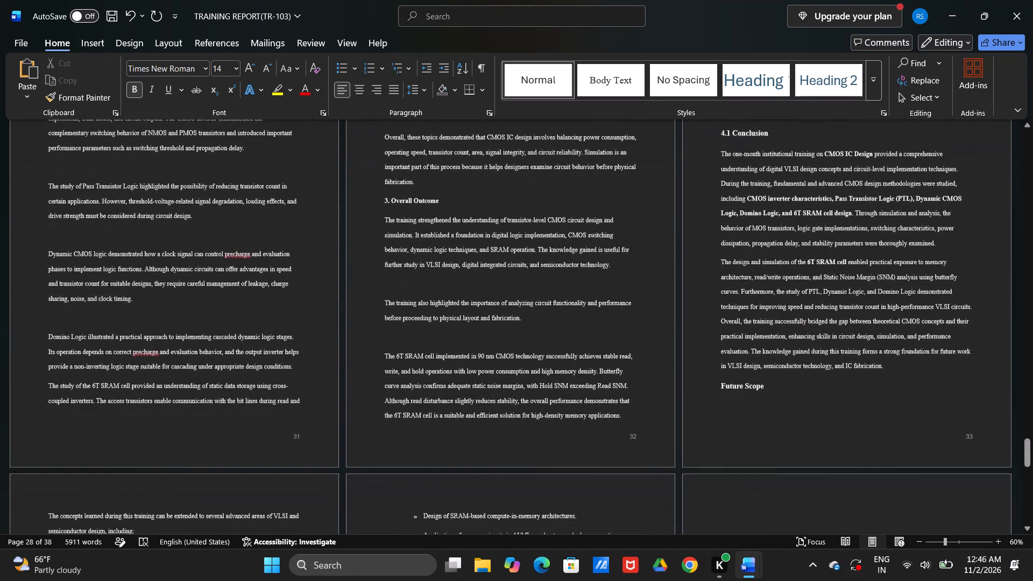
pyautogui.scroll(-2, 385, 445)
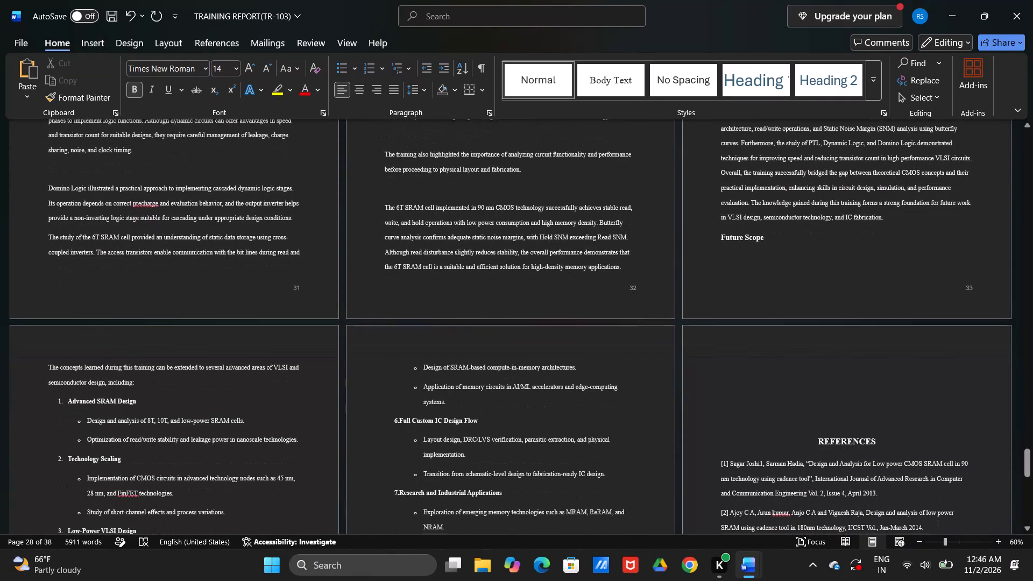
pyautogui.click(721, 240)
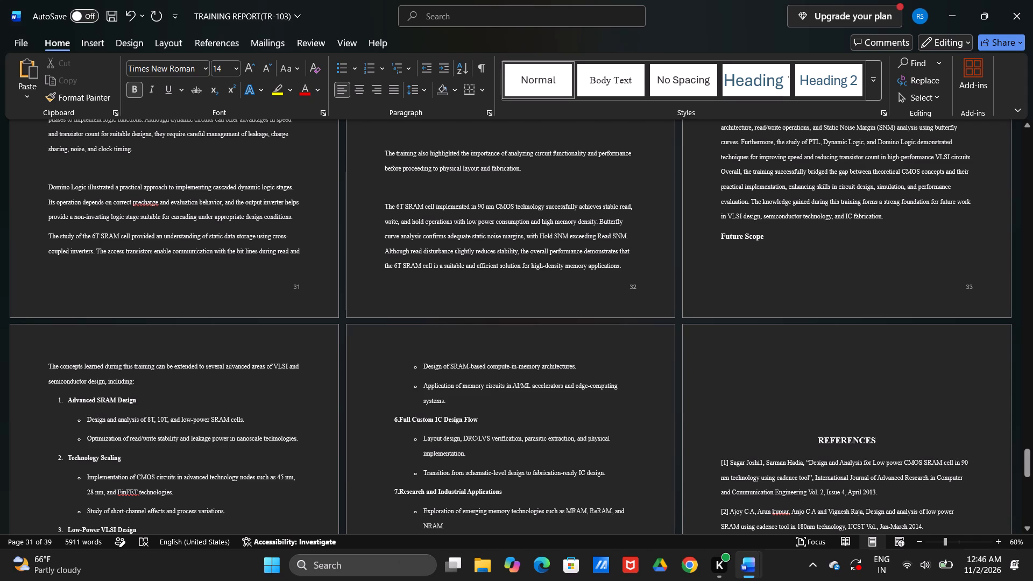
pyautogui.press('Return')
pyautogui.press('Return')
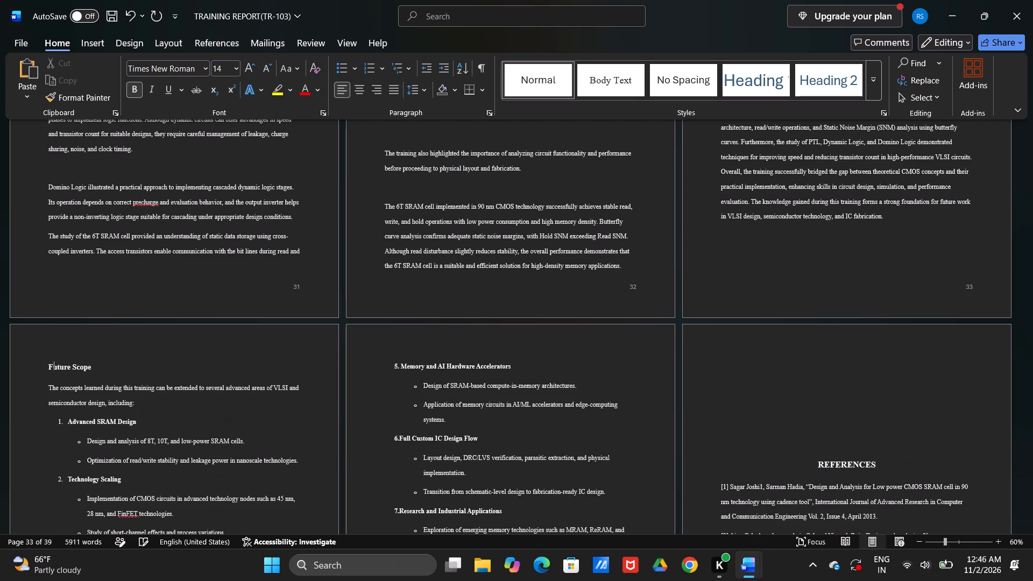
pyautogui.scroll(-2, 721, 240)
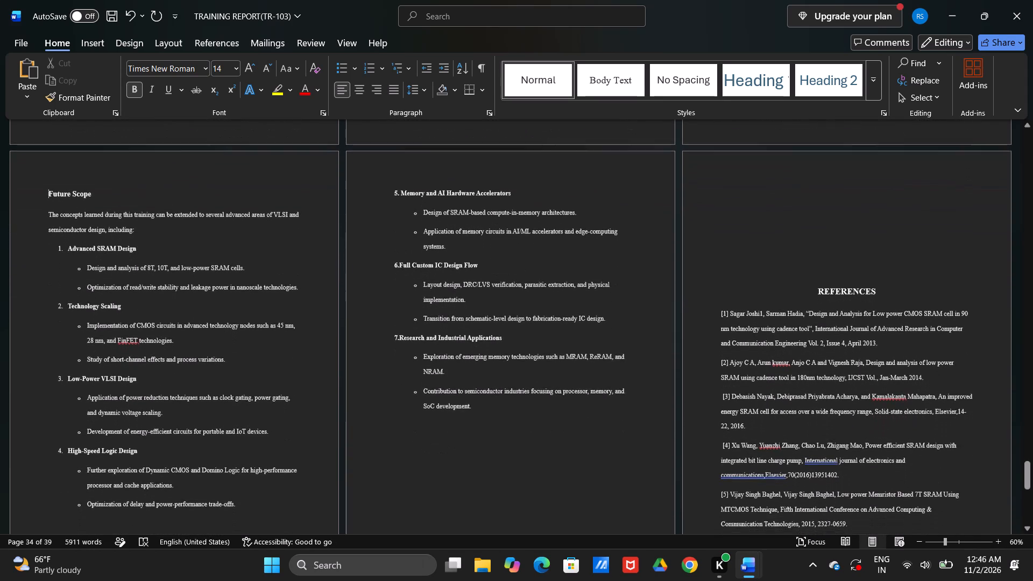
# Remove the extra blank lines above the REFERENCES heading so it starts at the top of page 36.
pyautogui.scroll(-2, 721, 240)
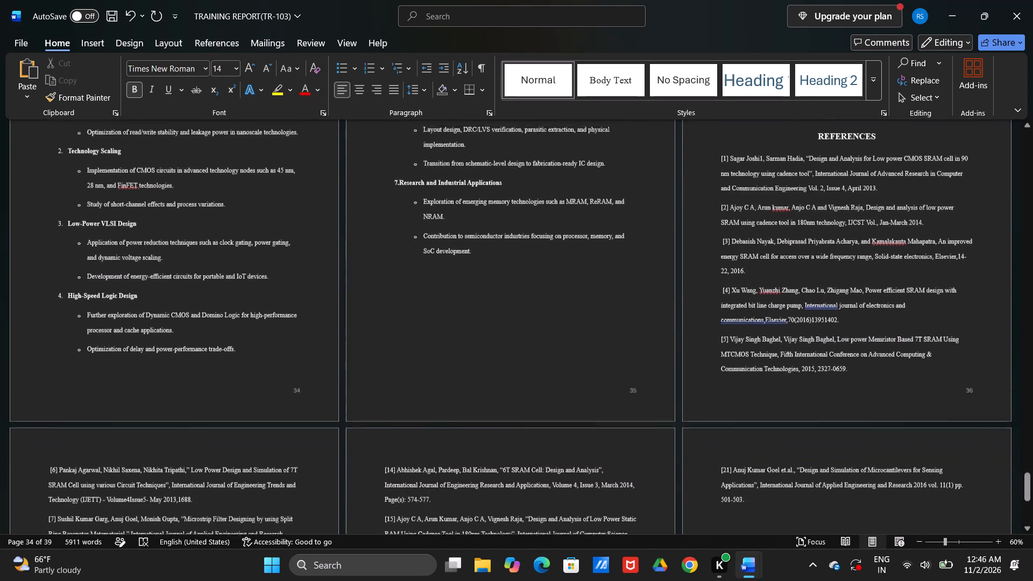
pyautogui.scroll(-1, 721, 240)
pyautogui.scroll(1, 721, 240)
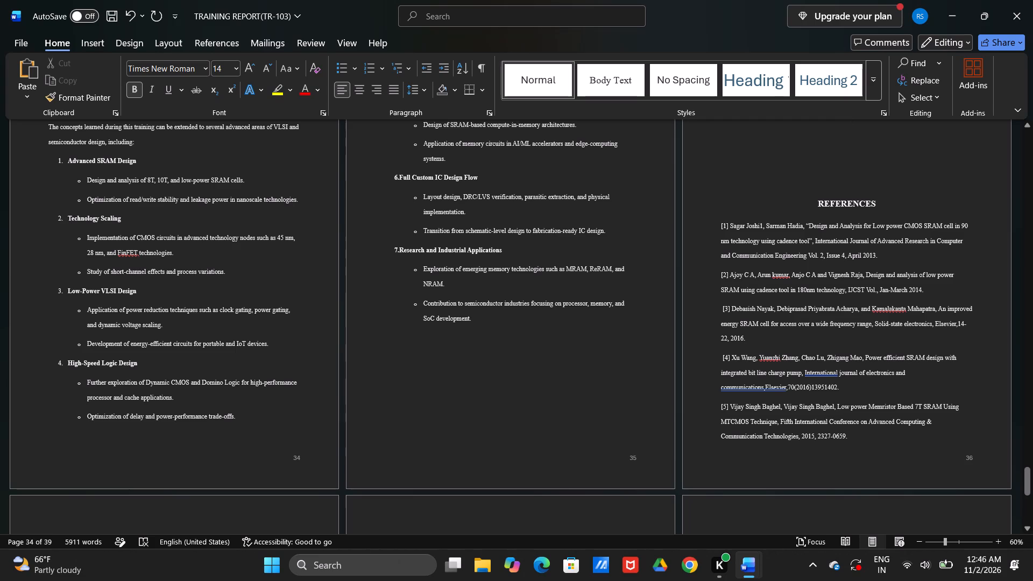
pyautogui.click(813, 200)
pyautogui.press('BackSpace')
pyautogui.press('BackSpace')
pyautogui.press('BackSpace')
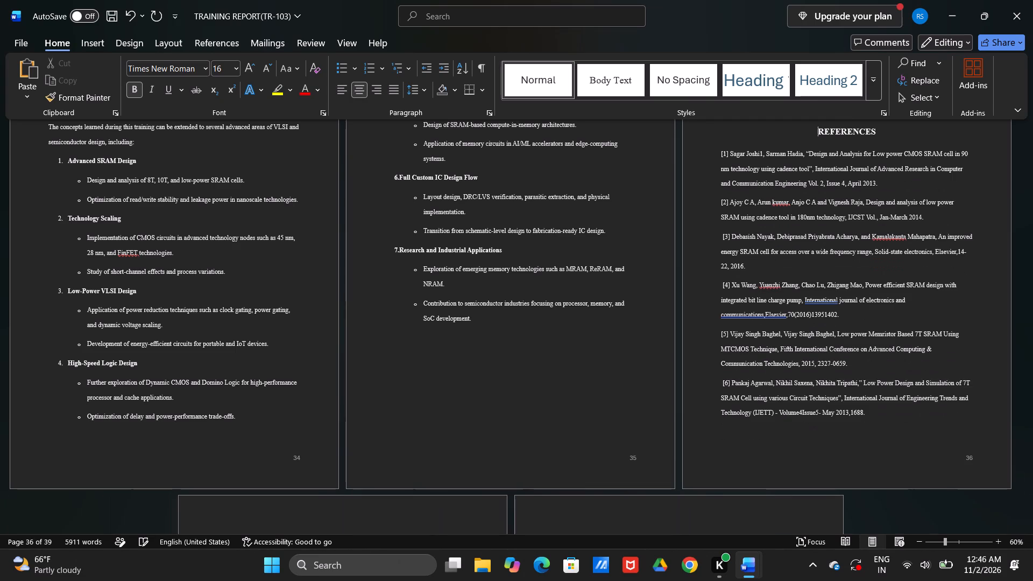
pyautogui.scroll(1, 813, 200)
pyautogui.press('BackSpace')
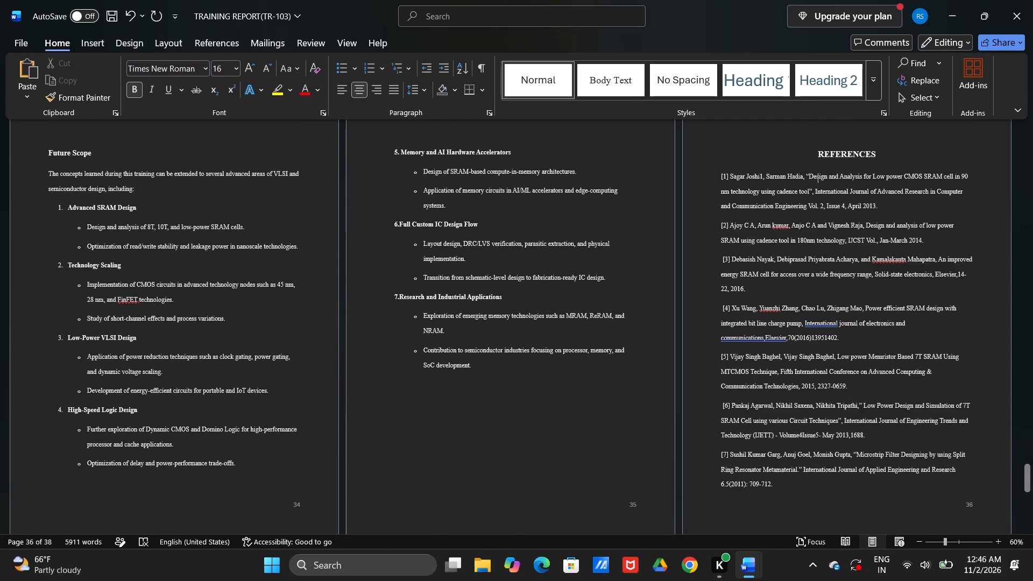
pyautogui.press('BackSpace')
pyautogui.press('Return')
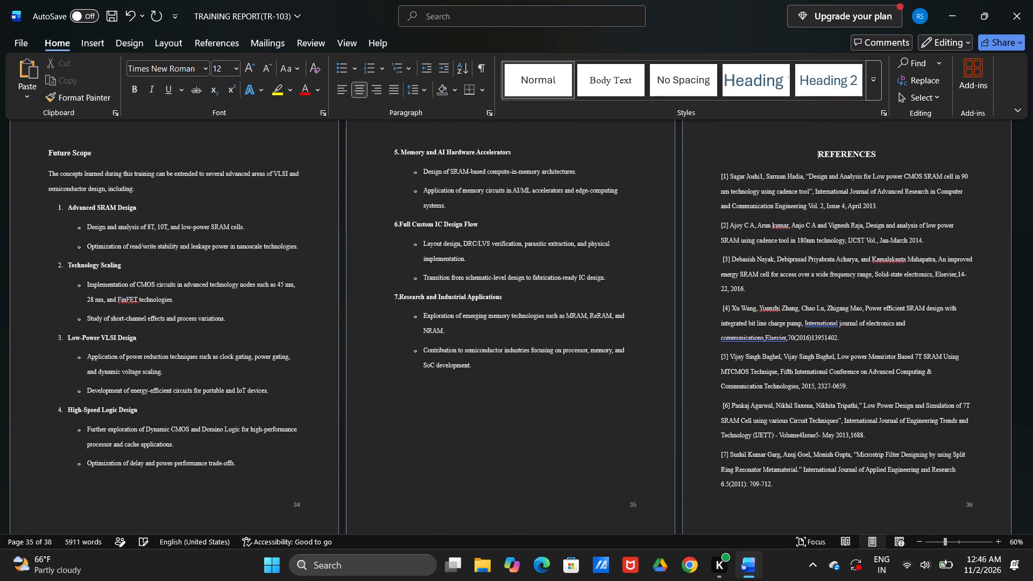
# Look through TRAINING REPORT(TR-103) for Table 1.1, the inverter truth table, and the page it is on.
pyautogui.scroll(-3, 813, 200)
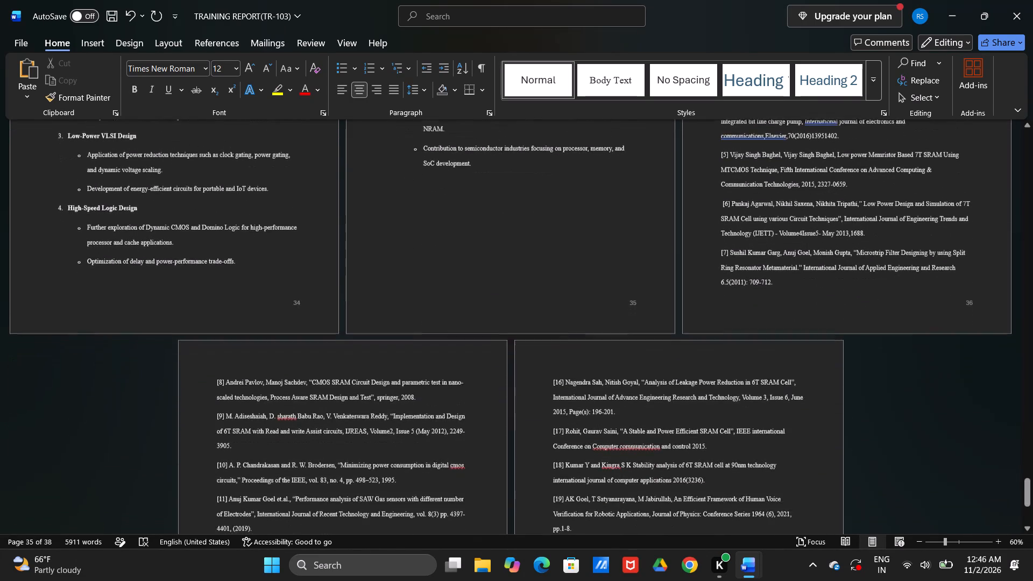
pyautogui.scroll(-4, 813, 200)
pyautogui.hotkey('alt', 'Tab')
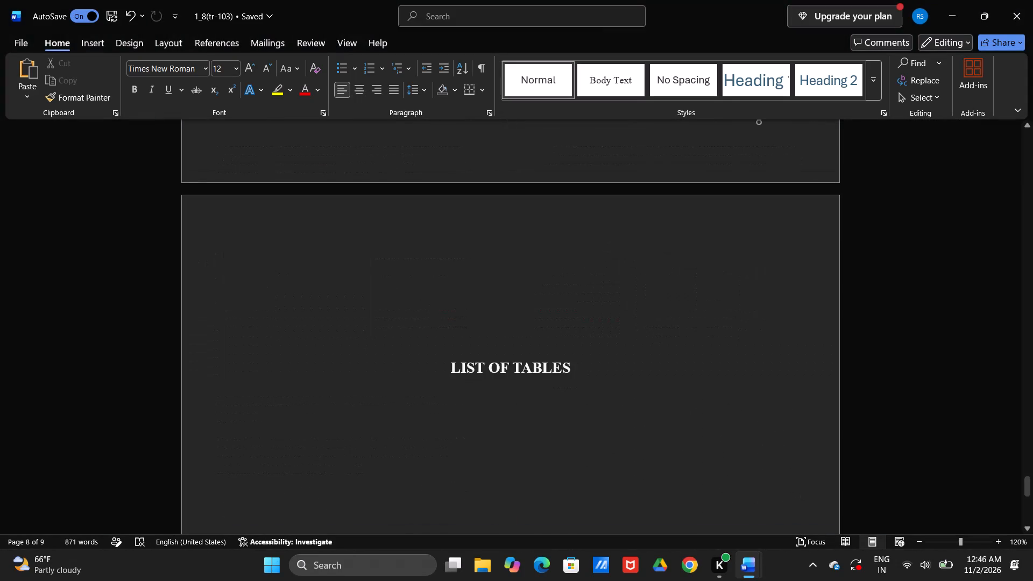
pyautogui.hotkey('alt', 'Tab')
pyautogui.scroll(20, 813, 200)
pyautogui.scroll(20, 813, 200)
pyautogui.scroll(20, 813, 200)
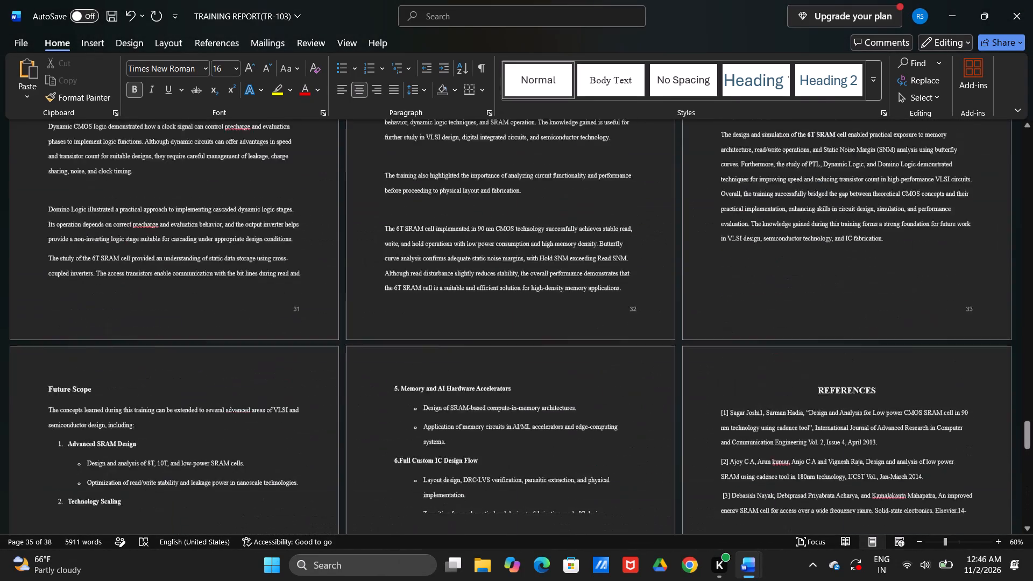
pyautogui.scroll(20, 813, 200)
pyautogui.scroll(20, 813, 200)
pyautogui.scroll(20, 813, 200)
pyautogui.scroll(3, 813, 200)
pyautogui.scroll(-3, 813, 200)
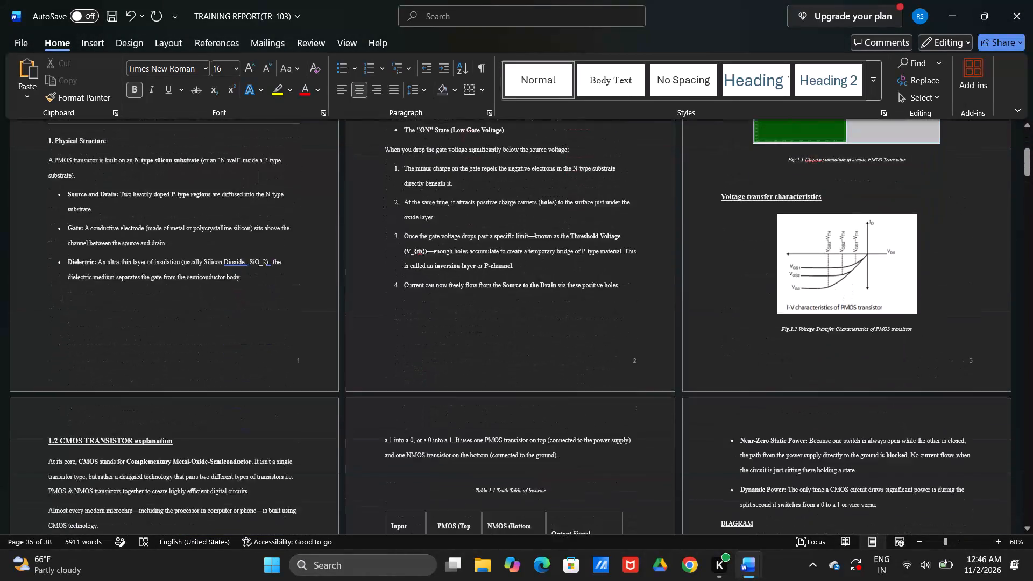
pyautogui.scroll(-1, 813, 200)
pyautogui.scroll(1, 813, 200)
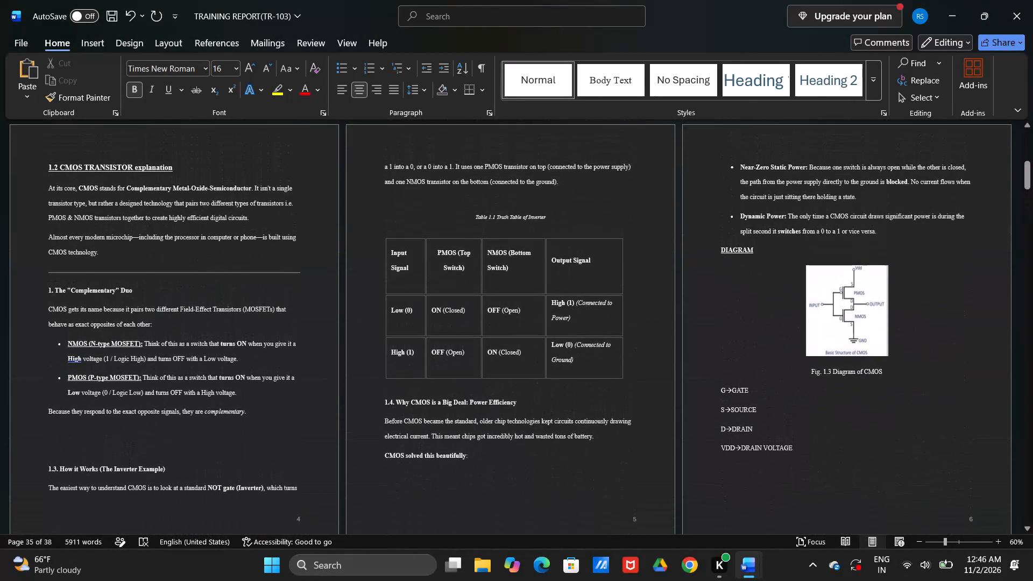
# In 1_8(tr-103), move the LIST OF TABLES heading directly below the 3.7 CMOS MUX 2:1 entry and centre it.
pyautogui.hotkey('alt', 'Tab')
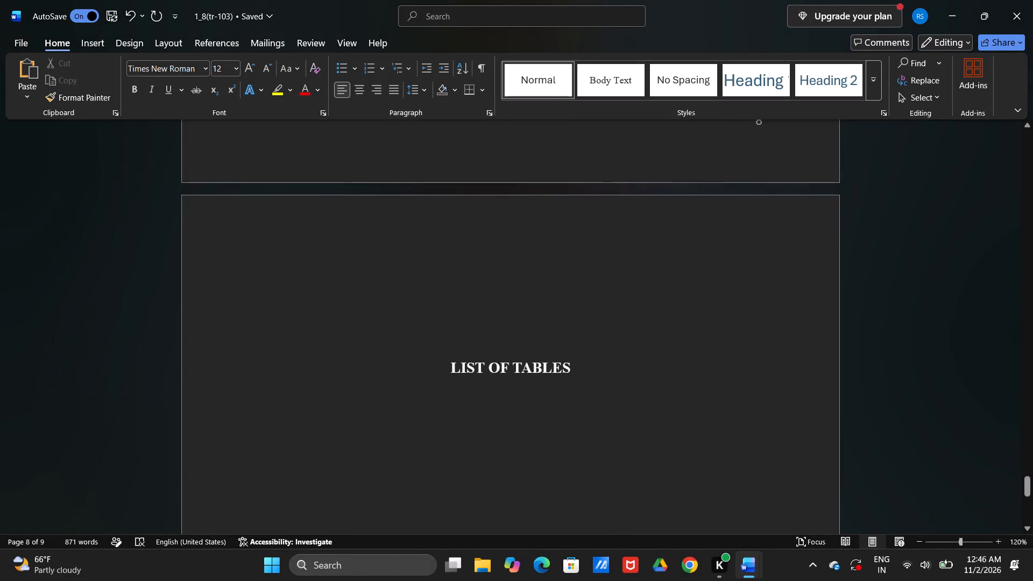
pyautogui.click(450, 365)
pyautogui.press('BackSpace')
pyautogui.press('BackSpace')
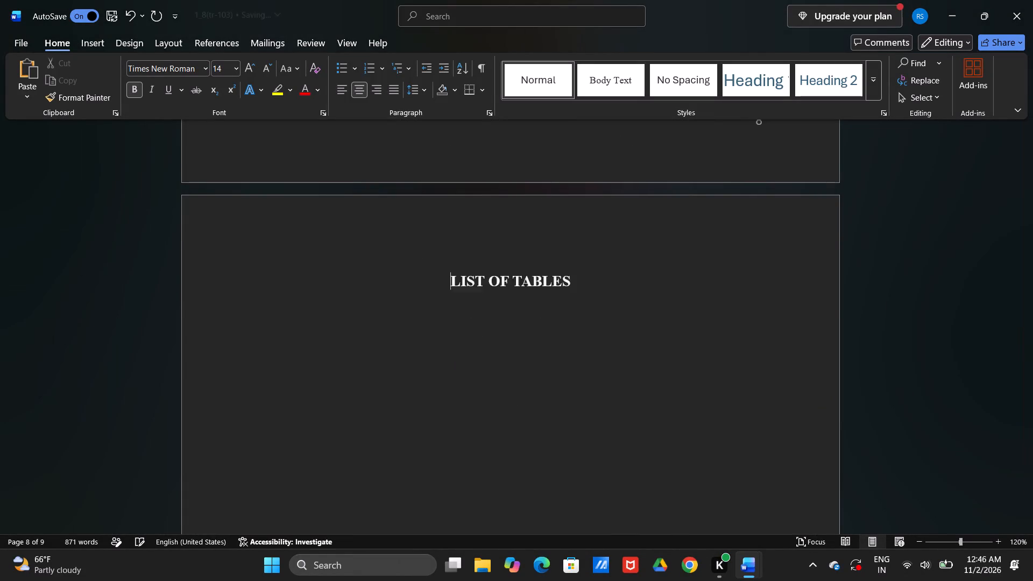
pyautogui.press('BackSpace')
pyautogui.press('BackSpace')
pyautogui.press('BackSpace')
pyautogui.press('BackSpace')
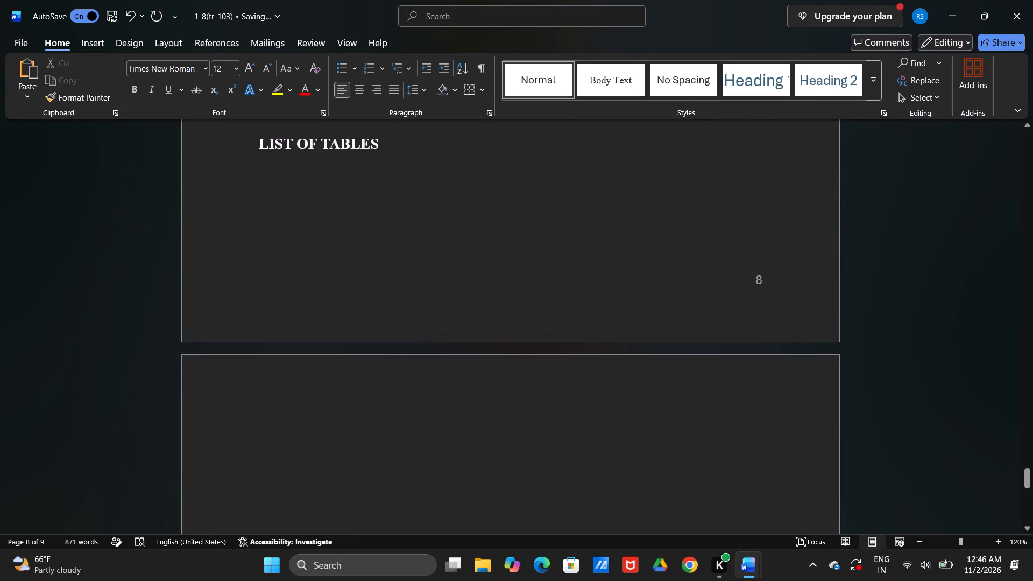
pyautogui.scroll(1, 454, 518)
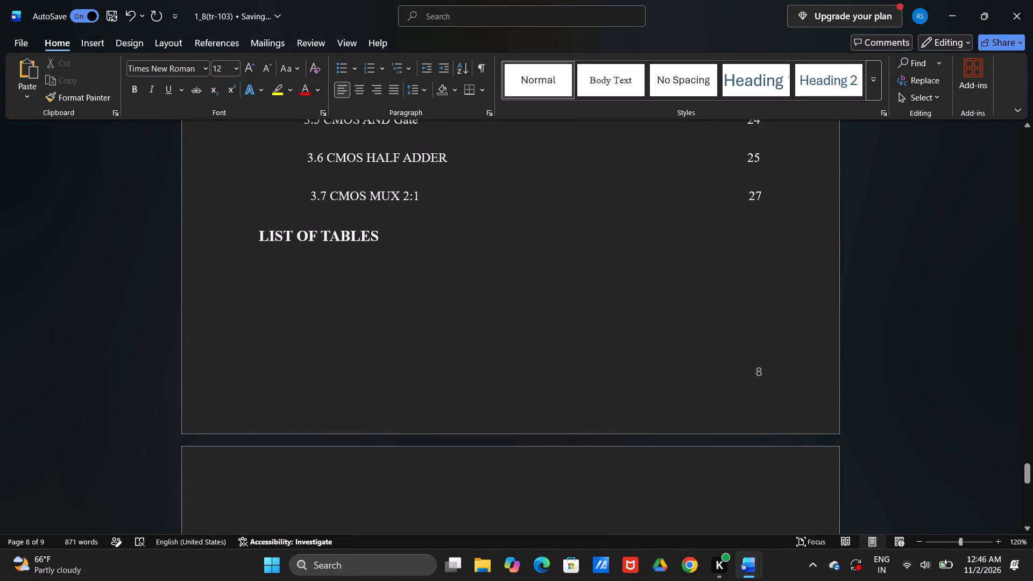
pyautogui.click(362, 93)
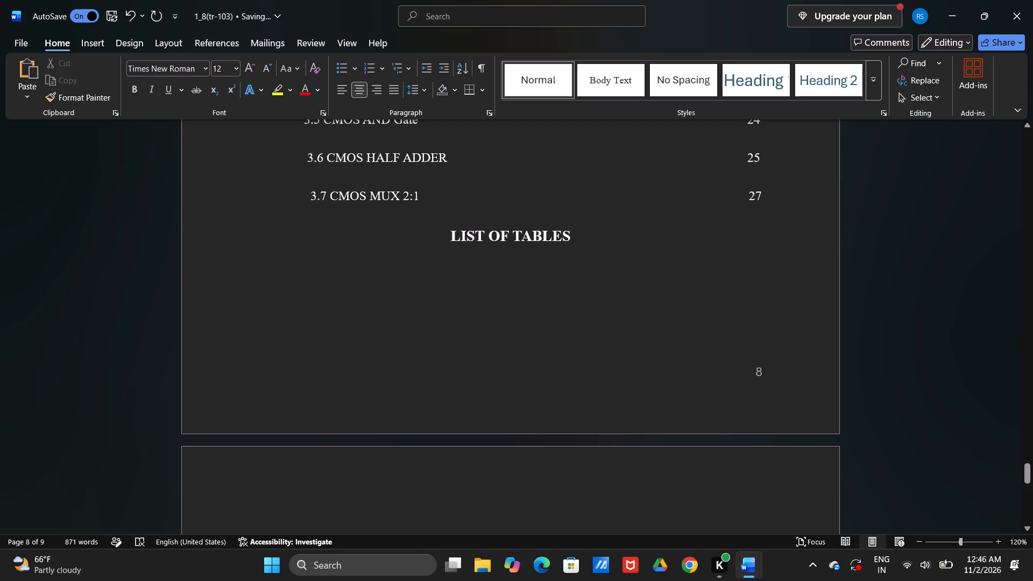
# Add a left-aligned, space-indented line below LIST OF TABLES and enter 1.1 in non-bold 12 pt text.
pyautogui.click(604, 231)
pyautogui.press('Return')
pyautogui.click(342, 96)
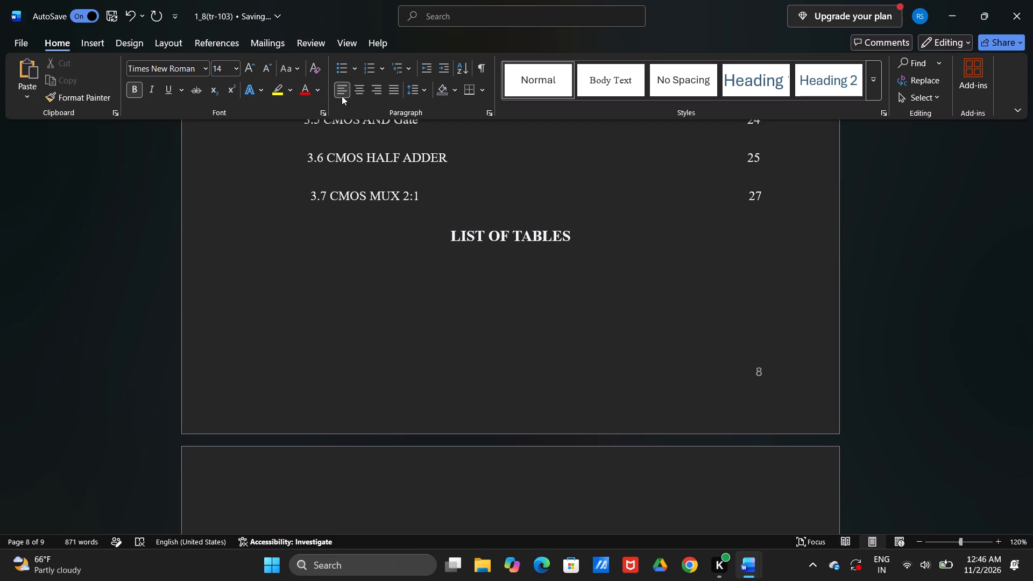
pyautogui.press('space')
pyautogui.press('space')
pyautogui.press('space')
pyautogui.press('space')
pyautogui.press('space')
pyautogui.press('space')
pyautogui.press('space')
pyautogui.press('space')
pyautogui.press('space')
pyautogui.press('space')
pyautogui.press('space')
pyautogui.press('space')
pyautogui.press('space')
pyautogui.press('space')
pyautogui.press('space')
pyautogui.press('space')
pyautogui.press('space')
pyautogui.press('BackSpace')
pyautogui.press('BackSpace')
pyautogui.press('BackSpace')
pyautogui.write('1.1')
pyautogui.press('BackSpace')
pyautogui.press('BackSpace')
pyautogui.press('BackSpace')
pyautogui.hotkey('ctrl', 'b')
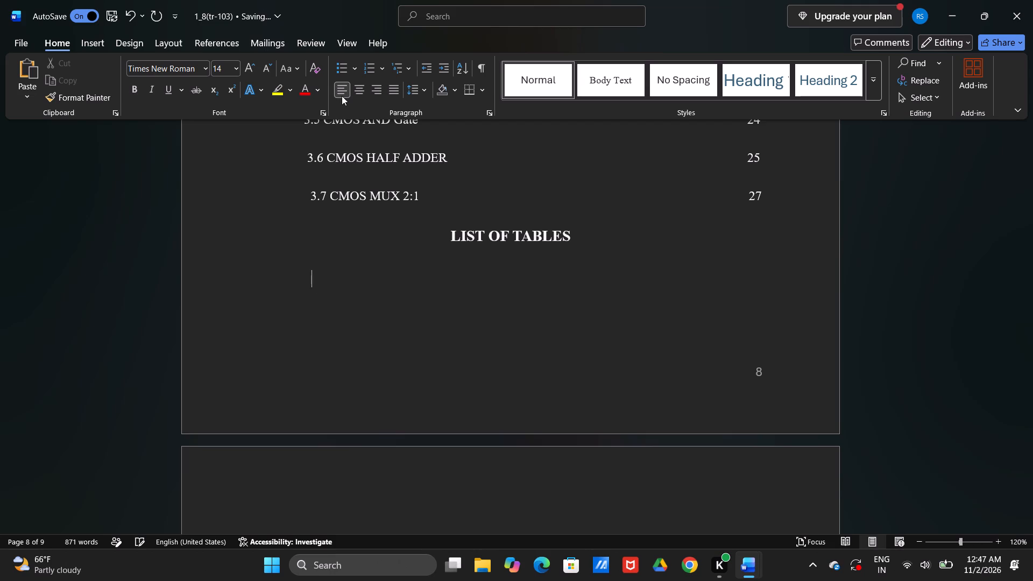
pyautogui.click(264, 68)
pyautogui.write('1.1')
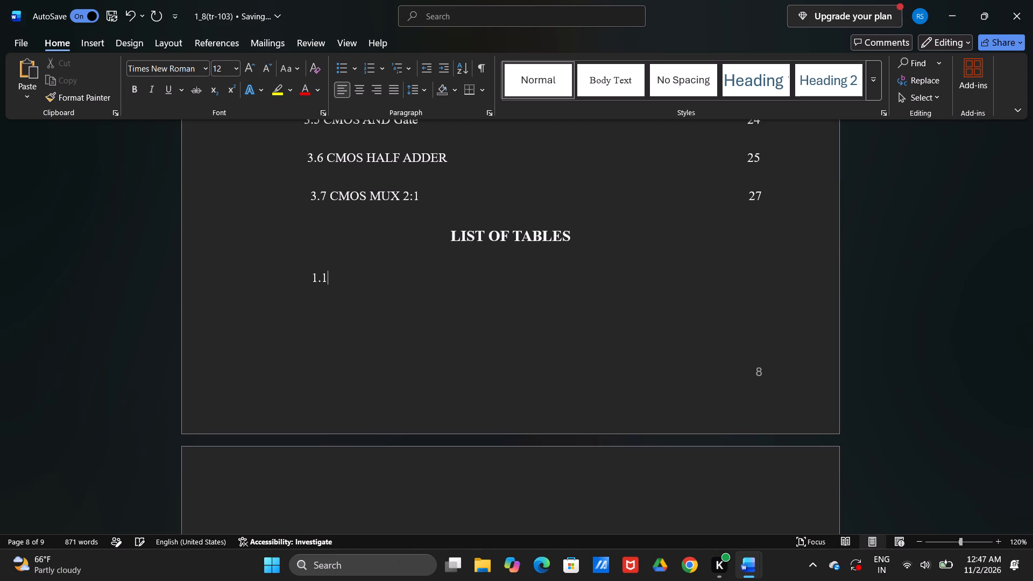
# Enter page number 5 for the 1.1 table entry, spaced out to line up with the page numbers above.
pyautogui.click(759, 290)
pyautogui.hotkey('alt', 'Tab')
pyautogui.hotkey('alt', 'Tab')
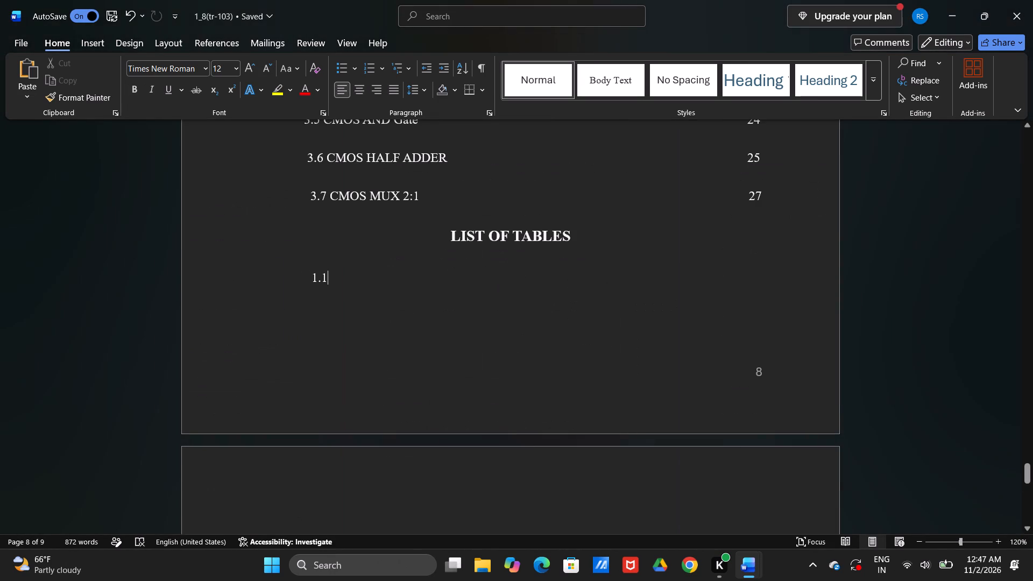
pyautogui.click(749, 284)
pyautogui.click(749, 284)
pyautogui.press('space')
pyautogui.press('space')
pyautogui.press('space')
pyautogui.press('space')
pyautogui.press('space')
pyautogui.press('space')
pyautogui.press('space')
pyautogui.press('space')
pyautogui.press('space')
pyautogui.press('space')
pyautogui.press('space')
pyautogui.press('space')
pyautogui.press('space')
pyautogui.press('space')
pyautogui.press('space')
pyautogui.press('space')
pyautogui.press('space')
pyautogui.press('space')
pyautogui.press('space')
pyautogui.press('space')
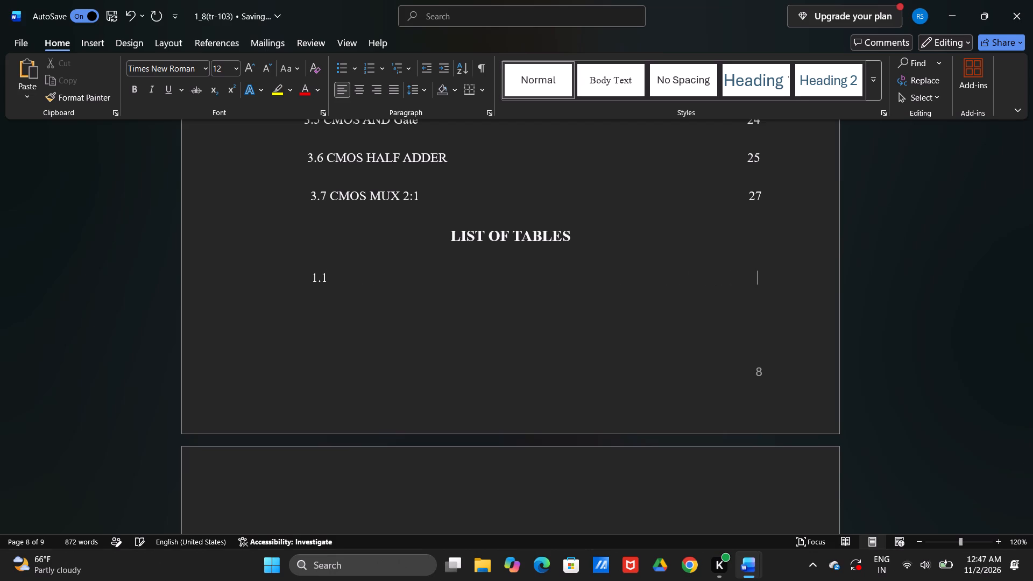
pyautogui.press('BackSpace')
pyautogui.press('5')
# Switch to the 1_6 pages(minor) document and close it.
pyautogui.hotkey('alt', 'Tab')
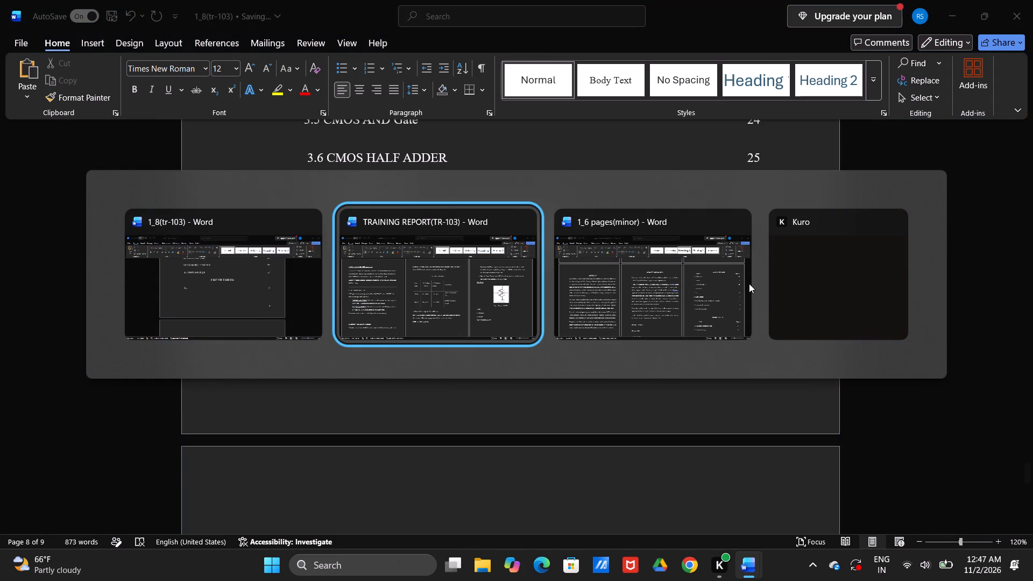
pyautogui.hotkey('alt', 'Tab')
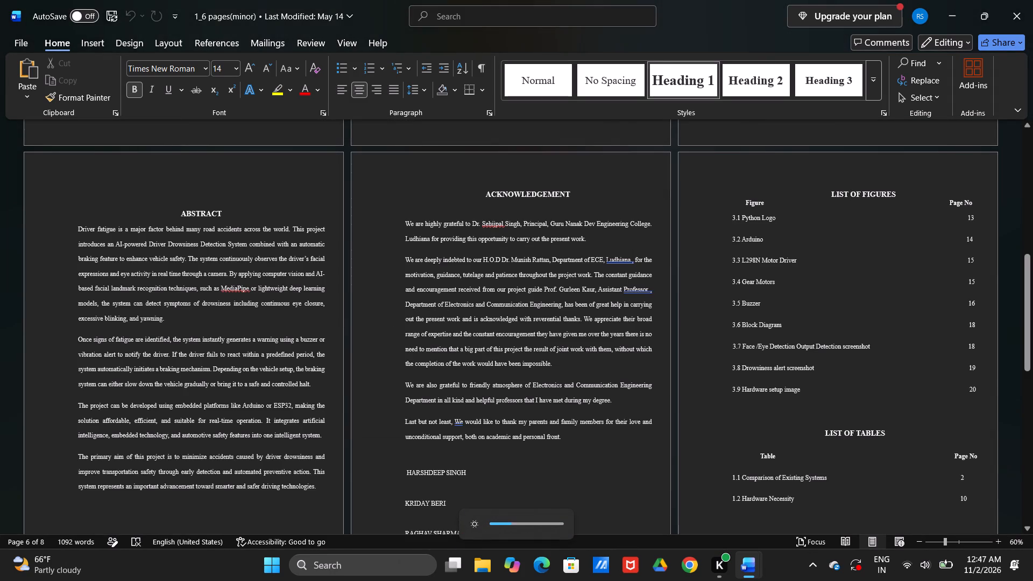
pyautogui.hotkey('alt', 'F4')
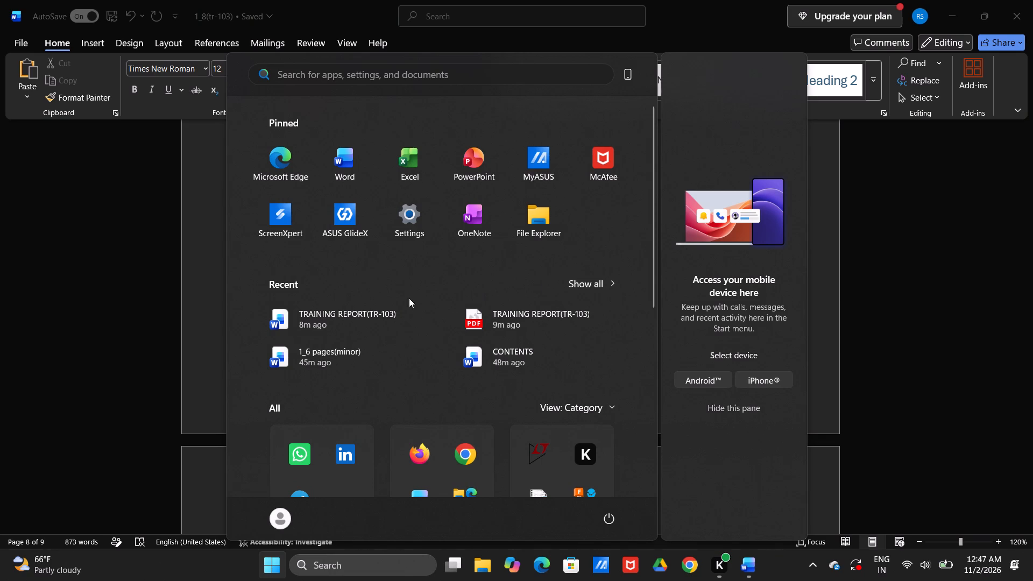
# Search Windows for 1-8, and check the list of figures and list of tables in the 1_8(tr-103) document.
pyautogui.write('1-8')
pyautogui.doubleClick(346, 202)
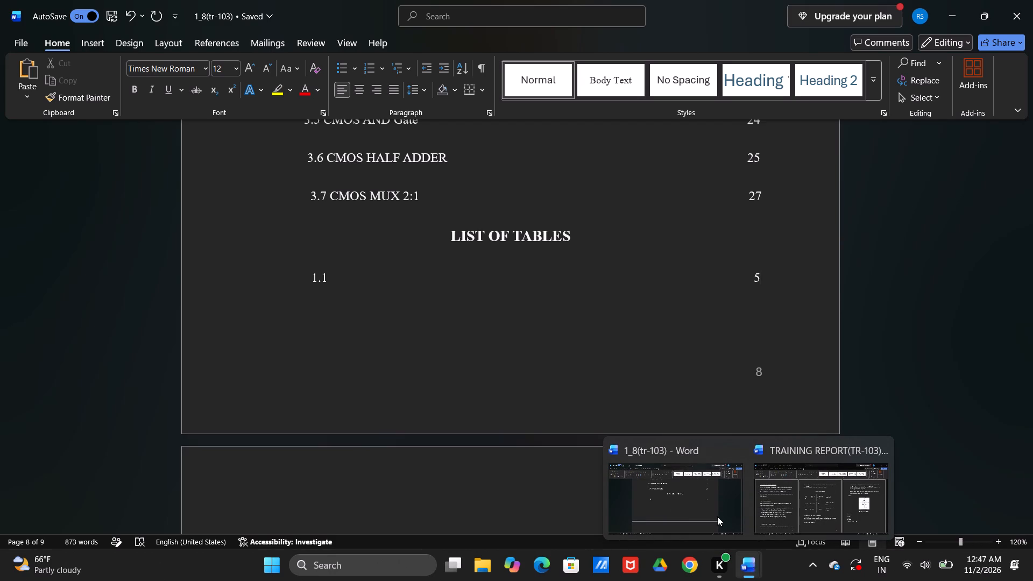
pyautogui.click(703, 506)
pyautogui.scroll(1, 673, 374)
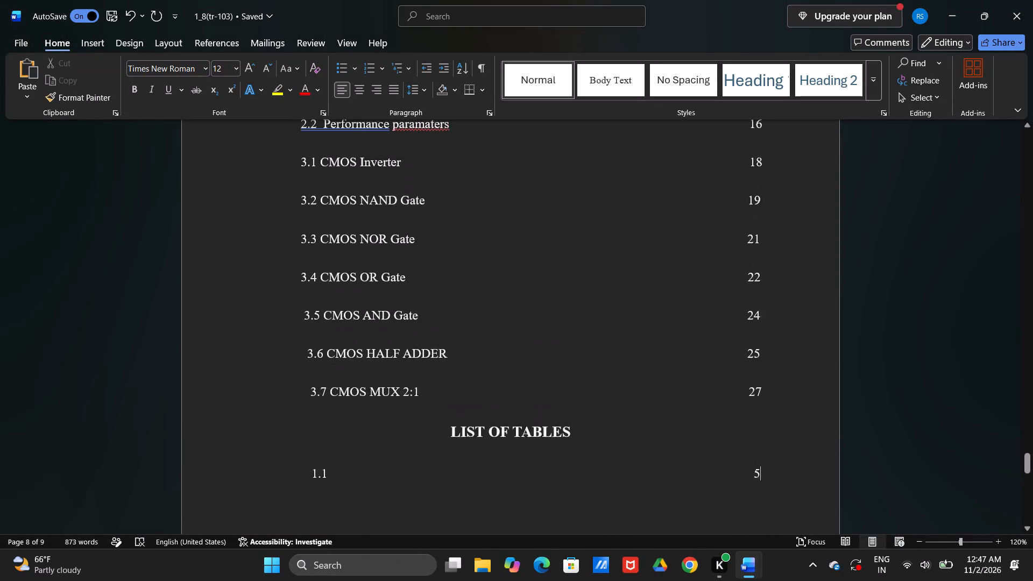
pyautogui.scroll(1, 673, 374)
pyautogui.scroll(-1, 673, 374)
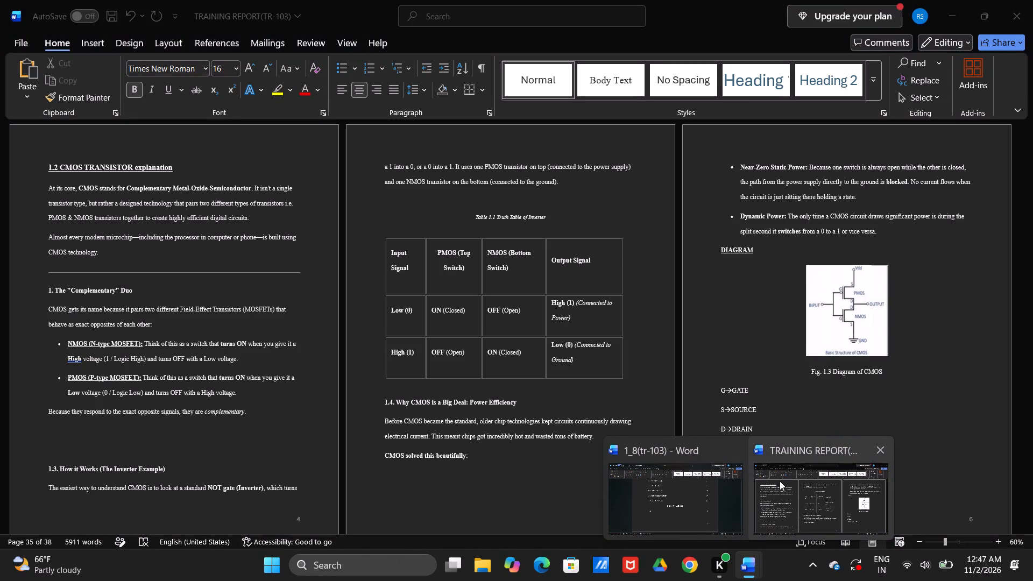
pyautogui.click(713, 471)
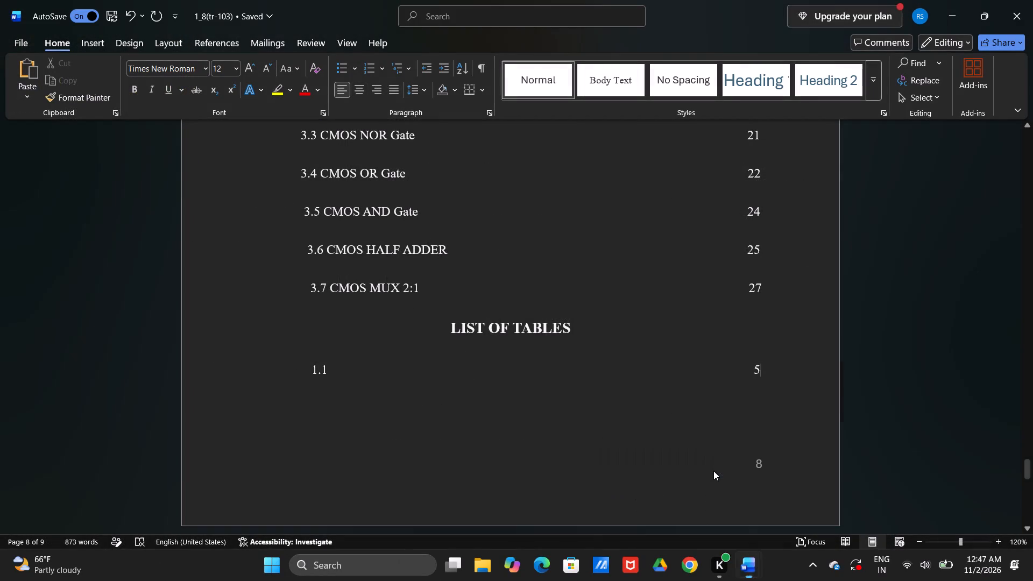
# Remove the blank last page after the List of Tables in the 1_8(tr-103) document.
pyautogui.scroll(2, 689, 344)
pyautogui.scroll(-3, 689, 344)
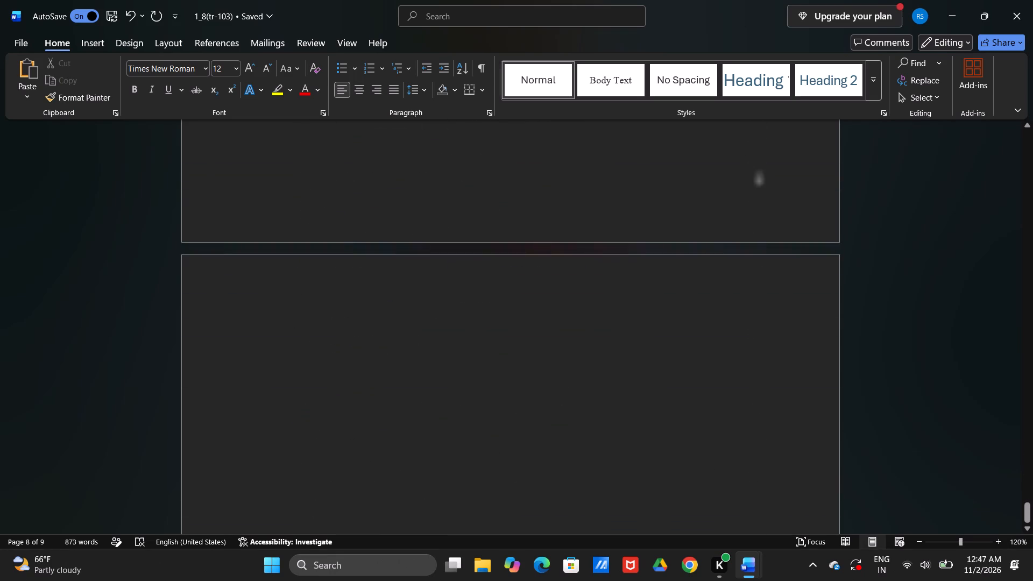
pyautogui.scroll(-2, 689, 344)
pyautogui.click(470, 206)
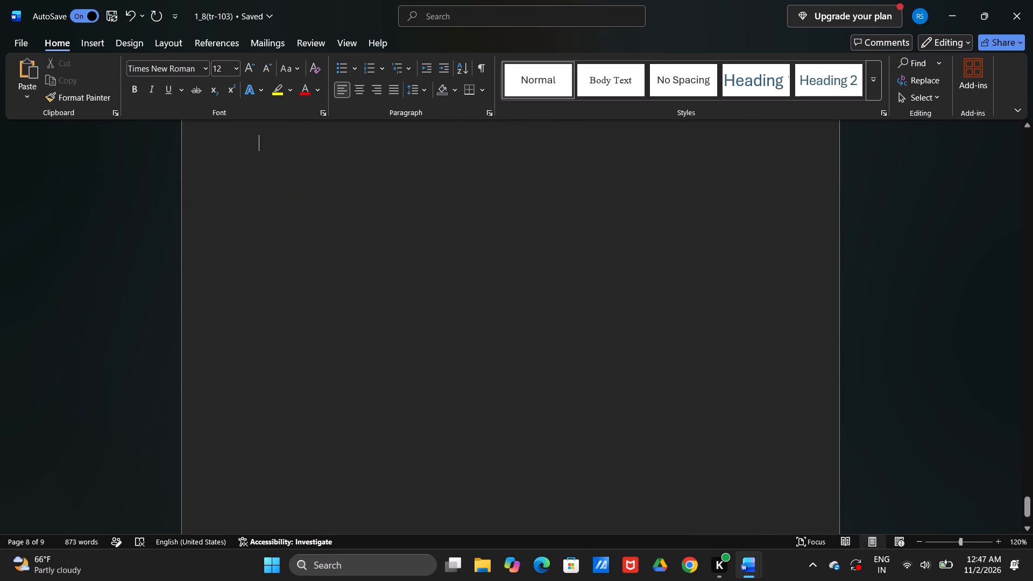
pyautogui.press('BackSpace')
pyautogui.press('BackSpace')
pyautogui.press('BackSpace')
pyautogui.press('BackSpace')
pyautogui.press('BackSpace')
pyautogui.press('BackSpace')
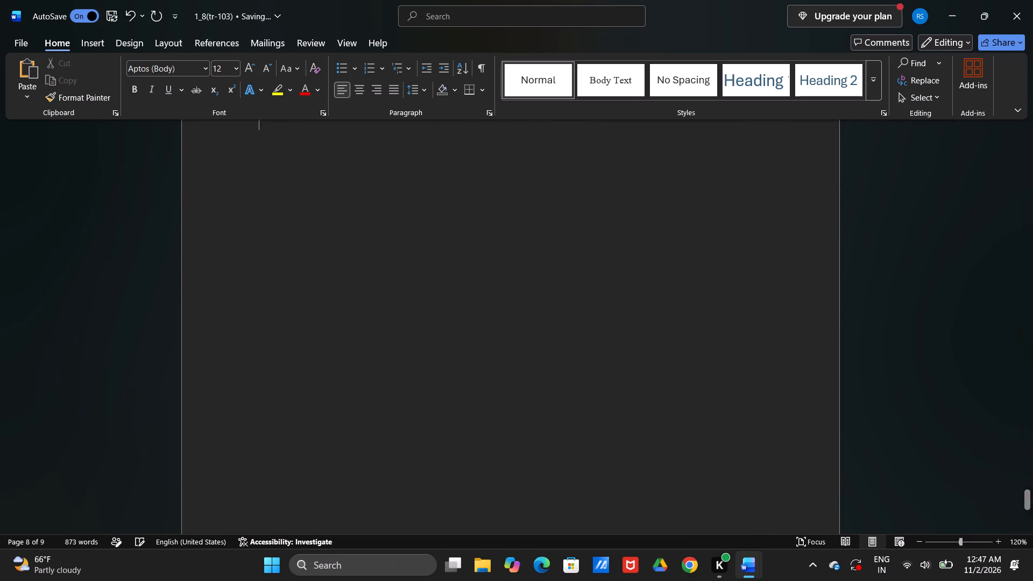
pyautogui.press('BackSpace')
pyautogui.press('BackSpace')
pyautogui.press('BackSpace')
pyautogui.press('BackSpace')
pyautogui.press('BackSpace')
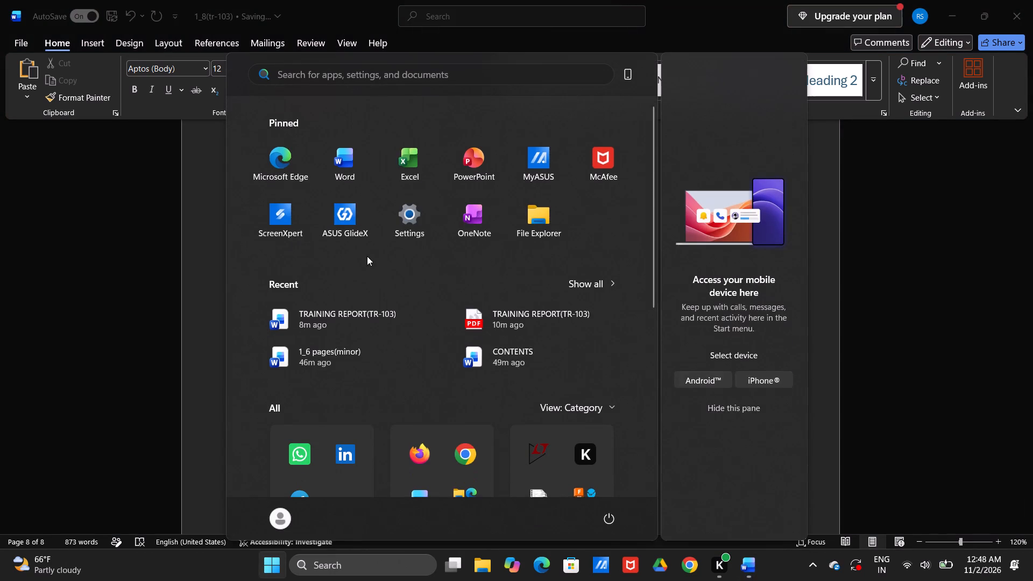
# Search Windows for cont and open the CONTENTS Word document at its list of topics and page numbers.
pyautogui.write('co')
pyautogui.write('ver')
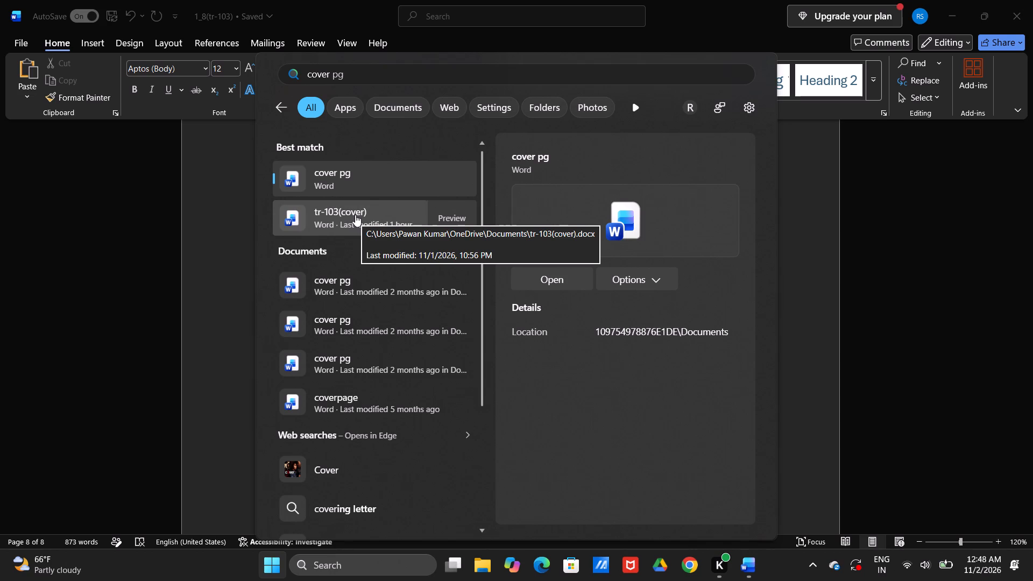
pyautogui.press('BackSpace')
pyautogui.press('BackSpace')
pyautogui.press('BackSpace')
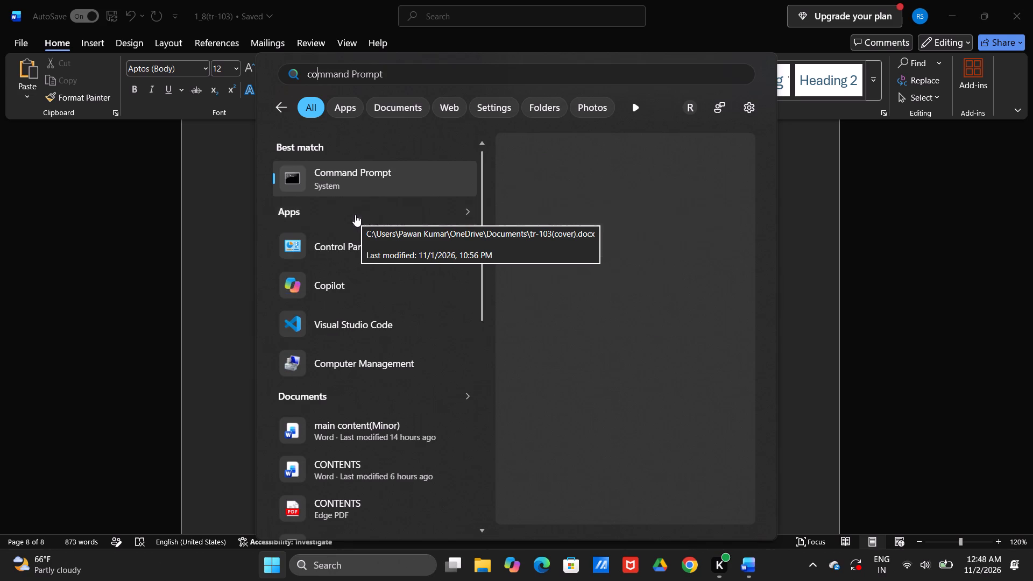
pyautogui.press('n')
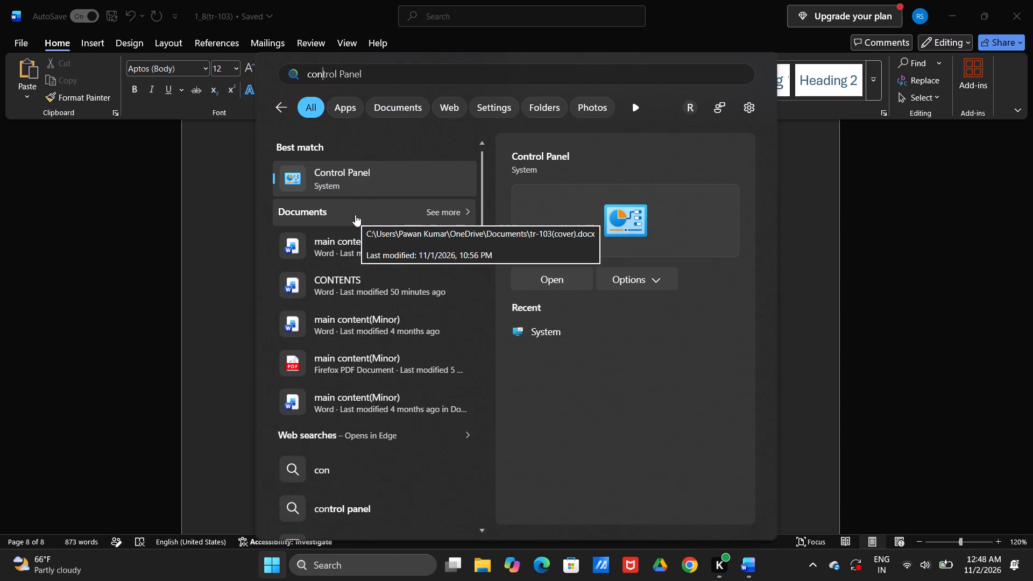
pyautogui.press('t')
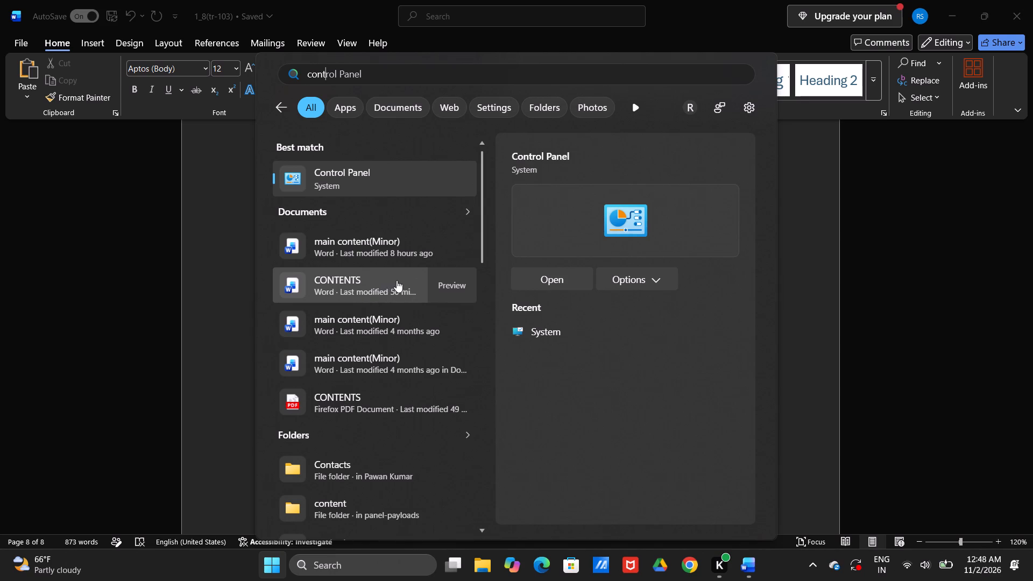
pyautogui.doubleClick(381, 281)
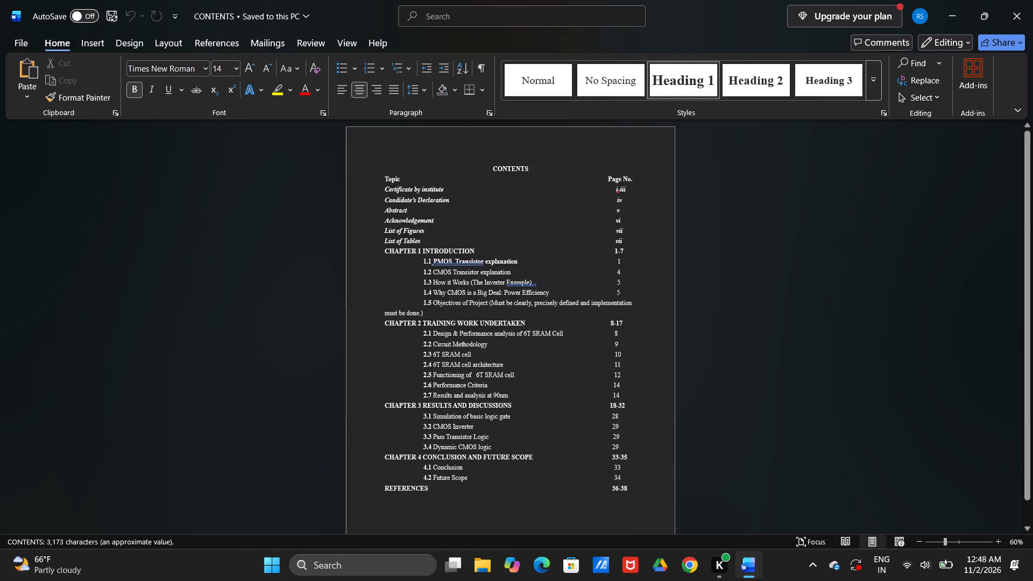
pyautogui.keyDown('ctrl'); pyautogui.scroll(3, 381, 281); pyautogui.keyUp('ctrl')
pyautogui.scroll(-1, 381, 281)
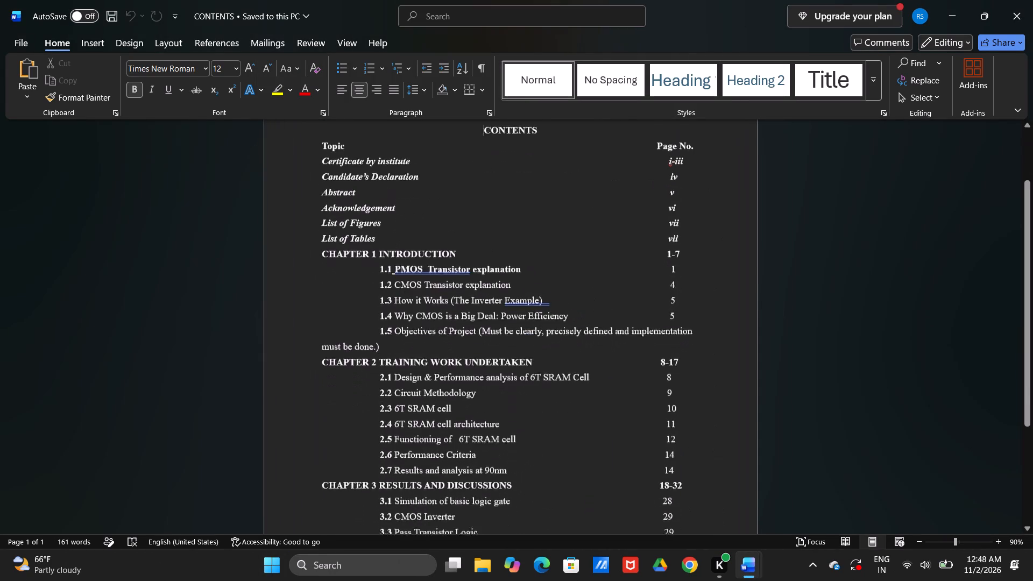
pyautogui.scroll(-1, 381, 281)
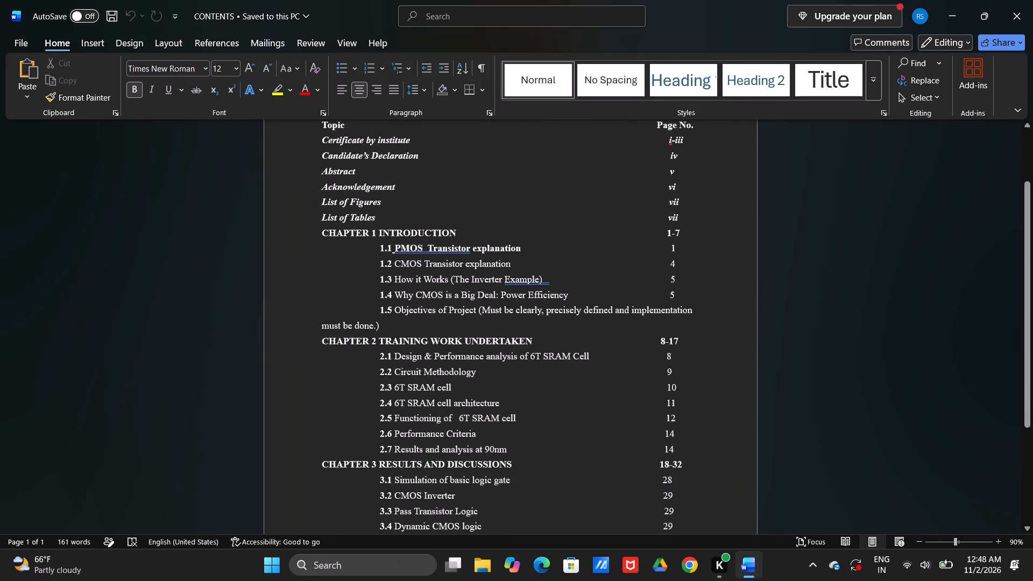
# Compare the front matter pages and page numbers in 1_8(tr-103) with the entries listed in CONTENTS.
pyautogui.hotkey('alt', 'Tab')
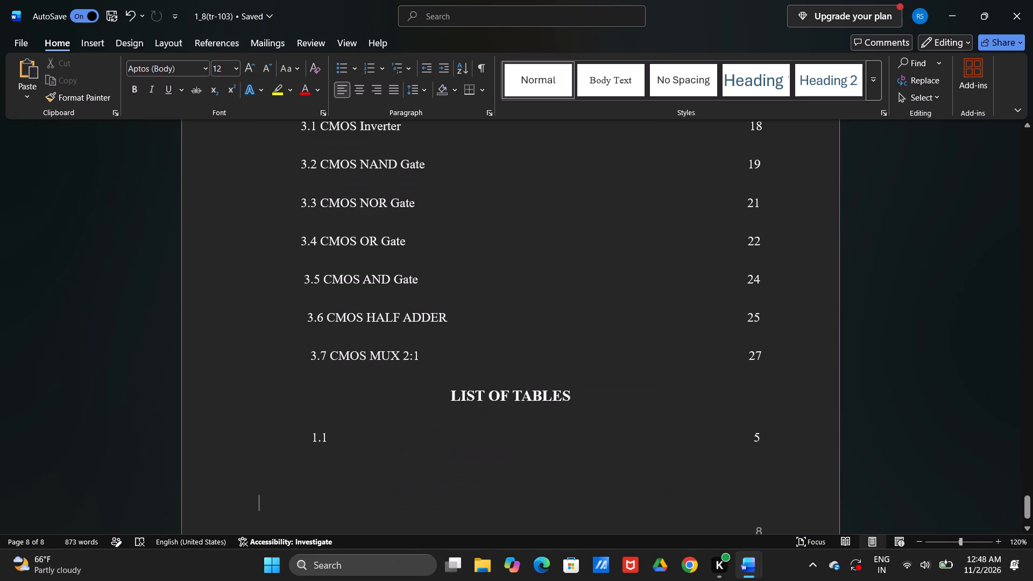
pyautogui.scroll(2, 682, 216)
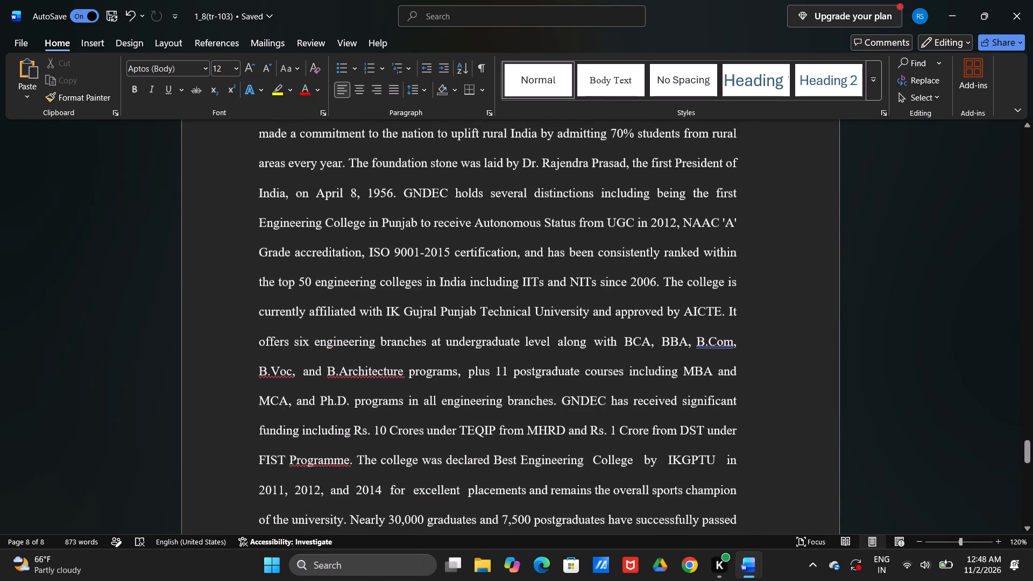
pyautogui.scroll(3, 682, 216)
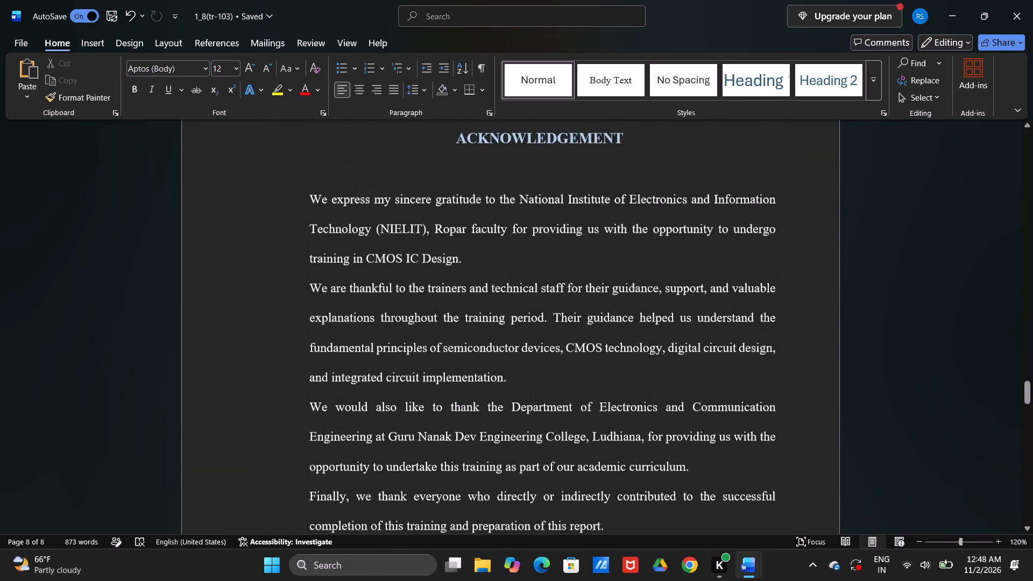
pyautogui.scroll(1, 682, 216)
pyautogui.scroll(-2, 682, 216)
pyautogui.scroll(2, 682, 216)
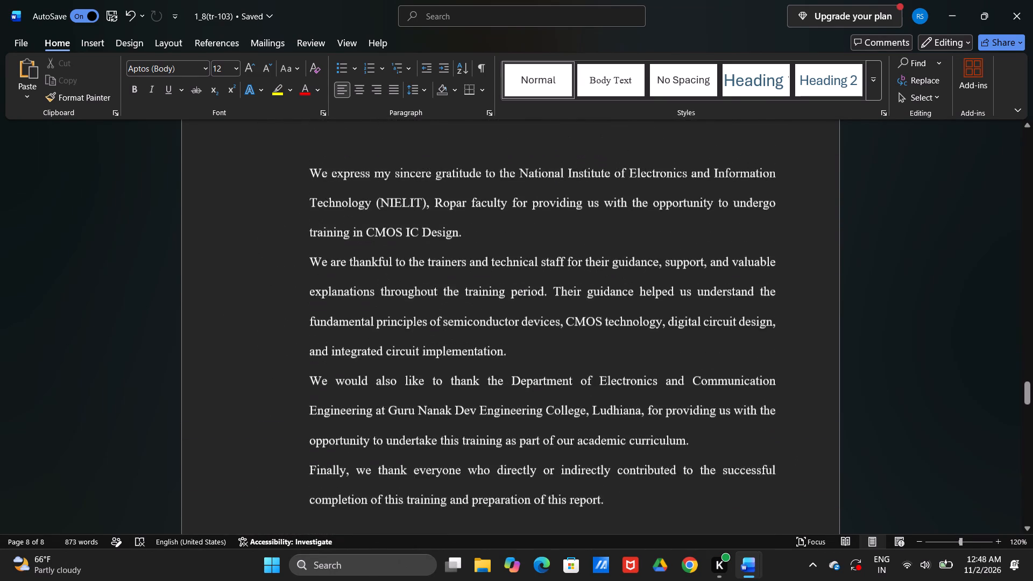
pyautogui.scroll(3, 682, 216)
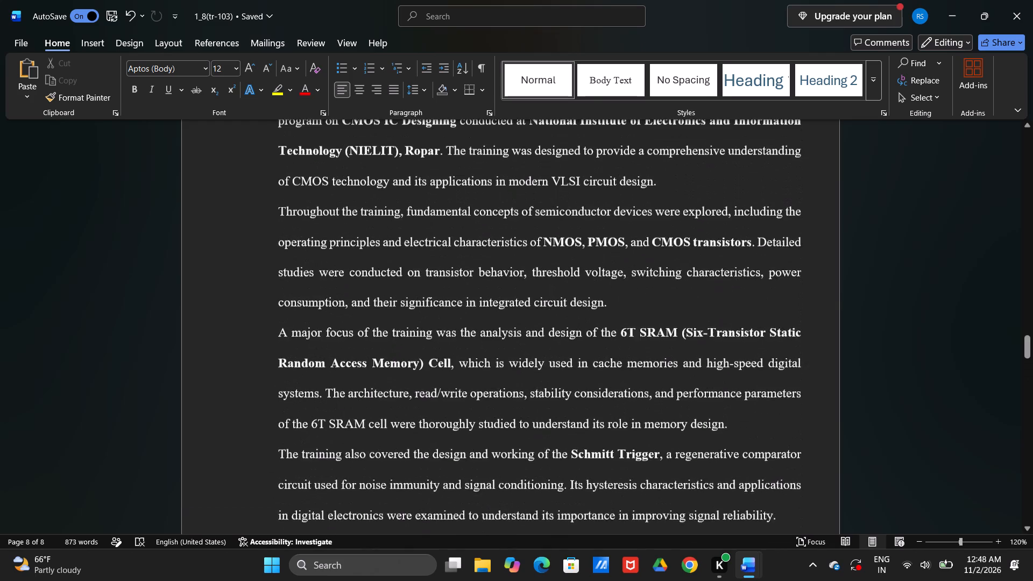
pyautogui.scroll(5, 682, 216)
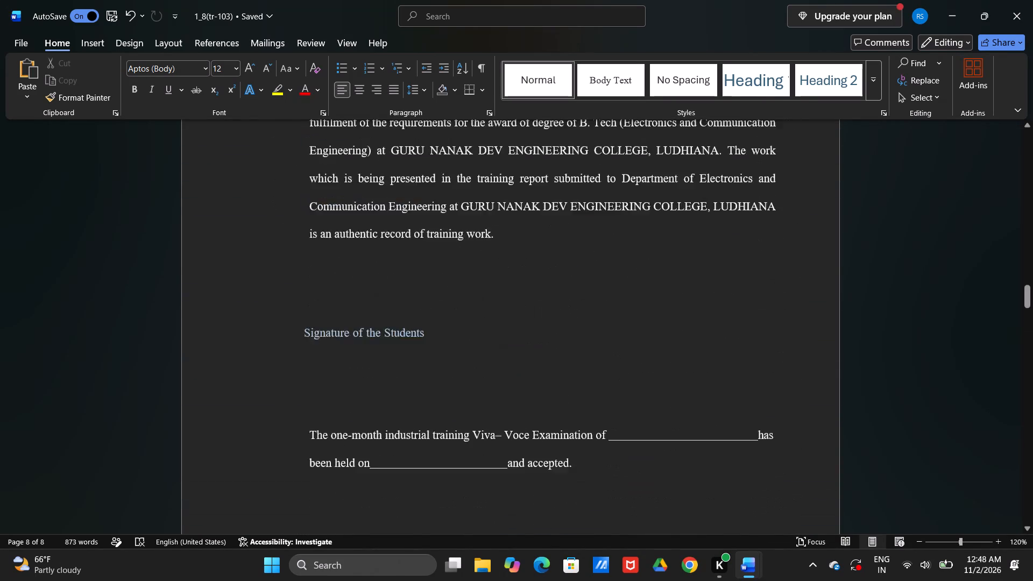
pyautogui.scroll(6, 682, 216)
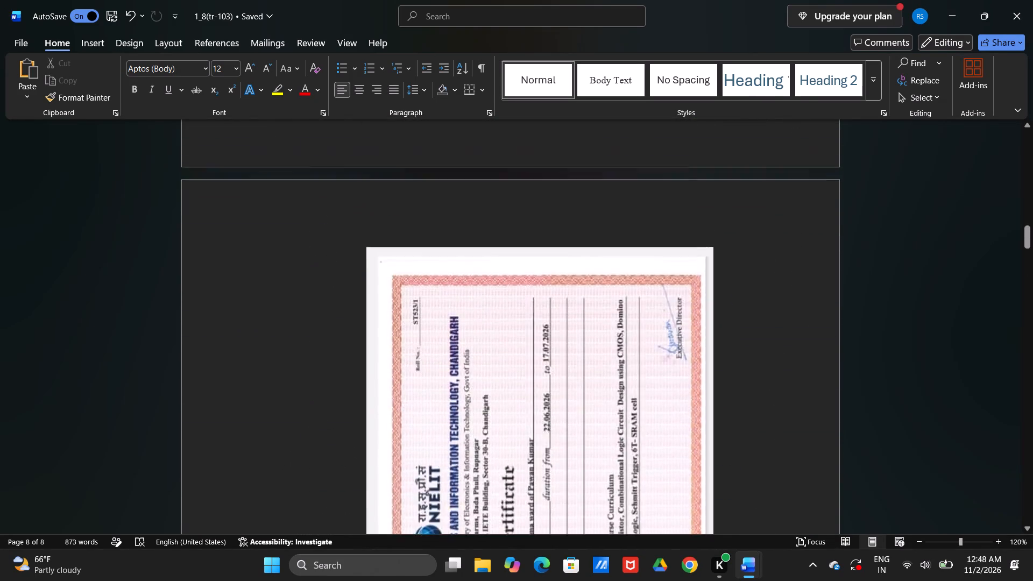
pyautogui.scroll(6, 682, 216)
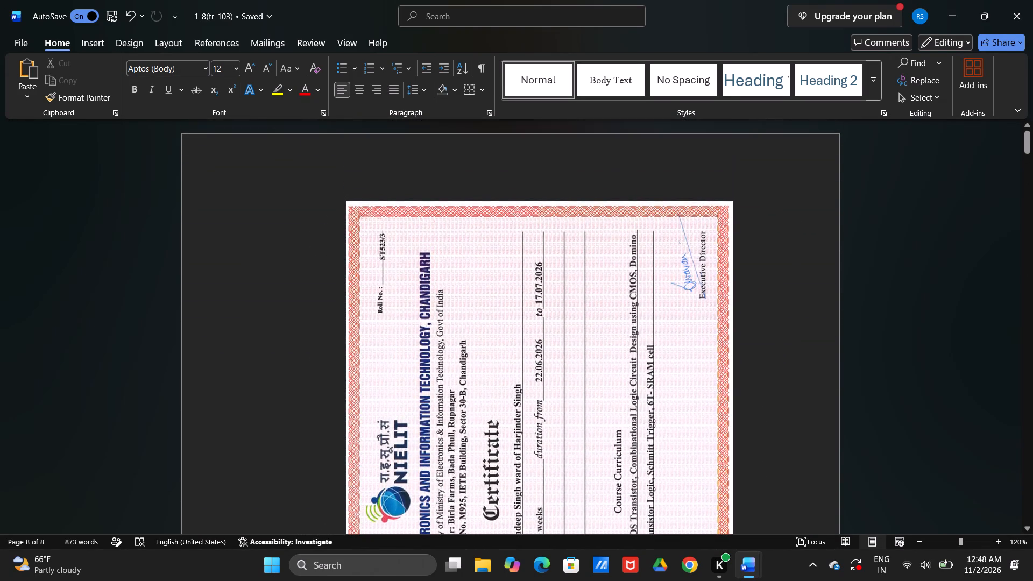
pyautogui.scroll(1, 682, 216)
pyautogui.scroll(-6, 682, 216)
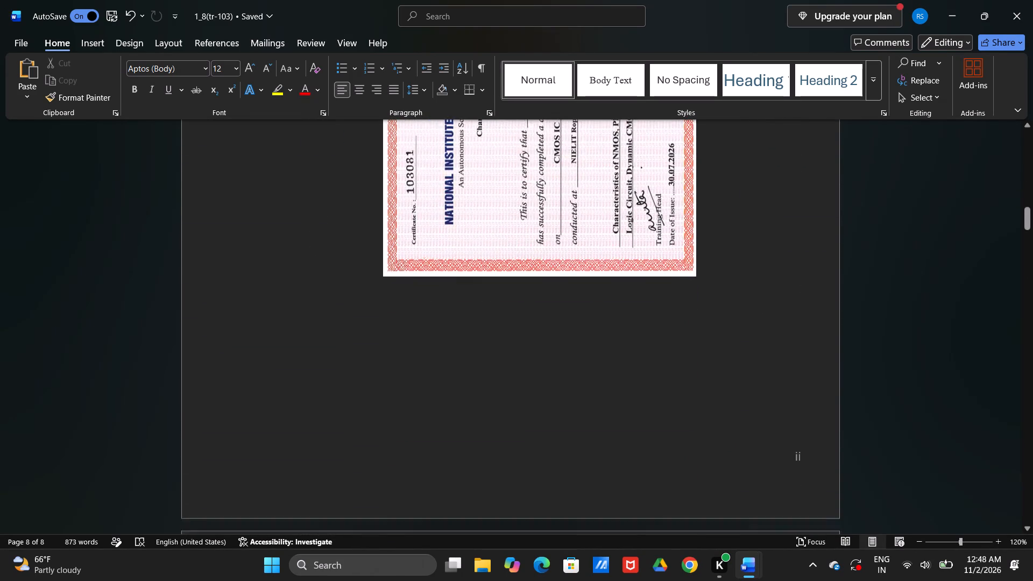
pyautogui.scroll(-6, 682, 216)
pyautogui.scroll(1, 682, 216)
pyautogui.scroll(-1, 682, 216)
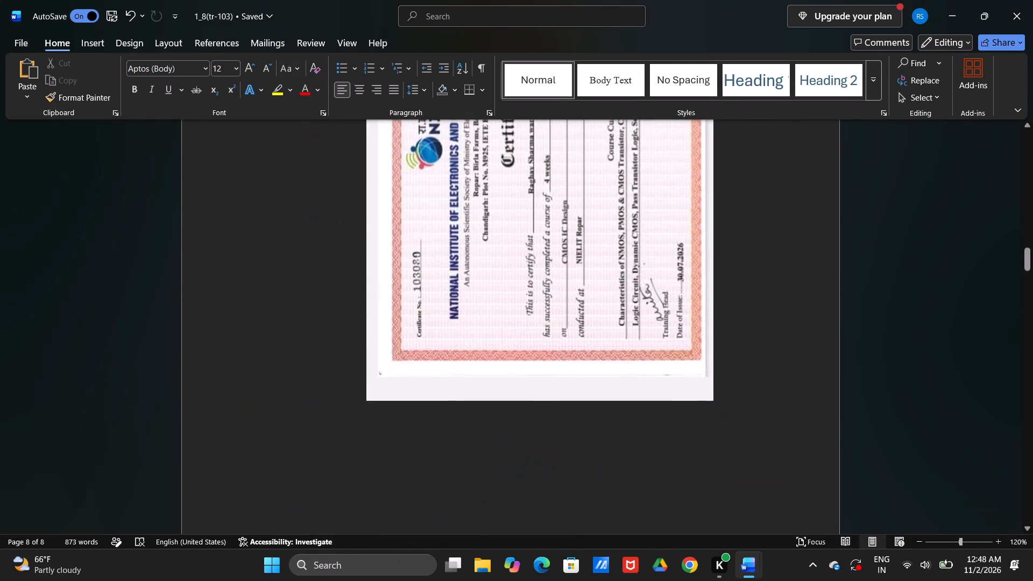
pyautogui.scroll(-1, 682, 216)
pyautogui.scroll(2, 682, 216)
pyautogui.scroll(-1, 682, 216)
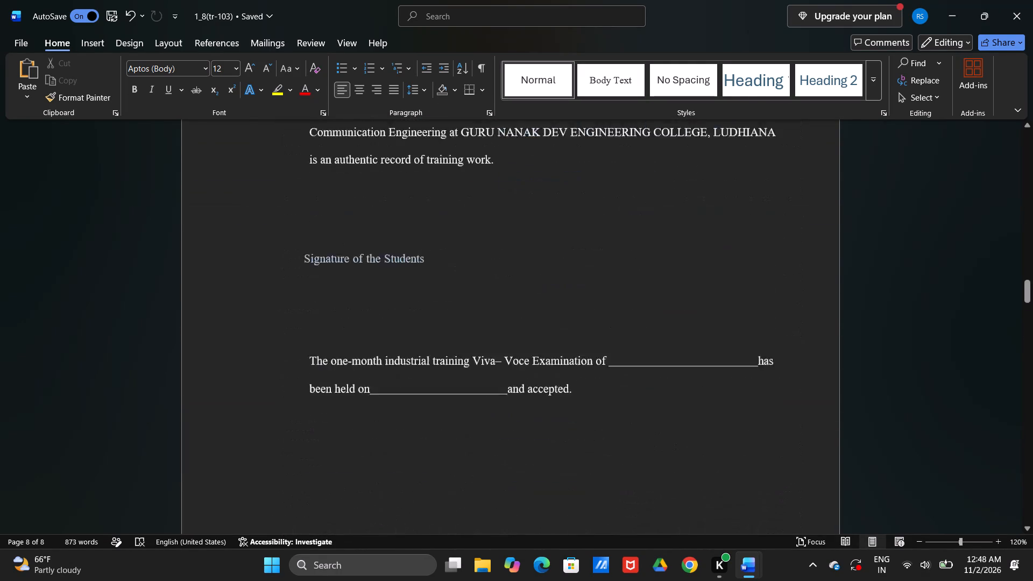
pyautogui.scroll(-1, 682, 216)
pyautogui.scroll(1, 682, 216)
pyautogui.hotkey('alt', 'Tab')
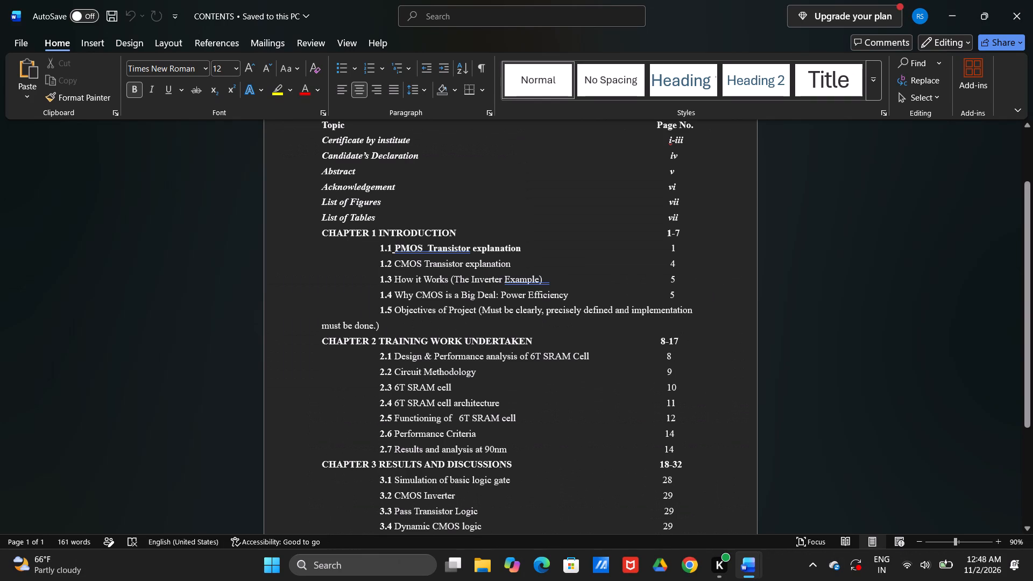
pyautogui.hotkey('alt', 'Tab')
pyautogui.scroll(-1, 682, 216)
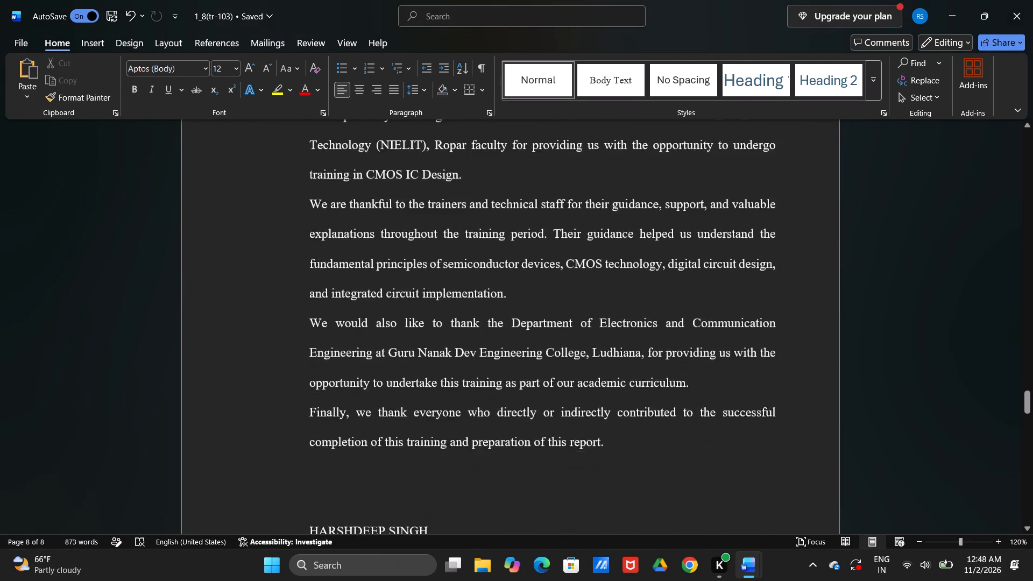
pyautogui.scroll(-3, 682, 216)
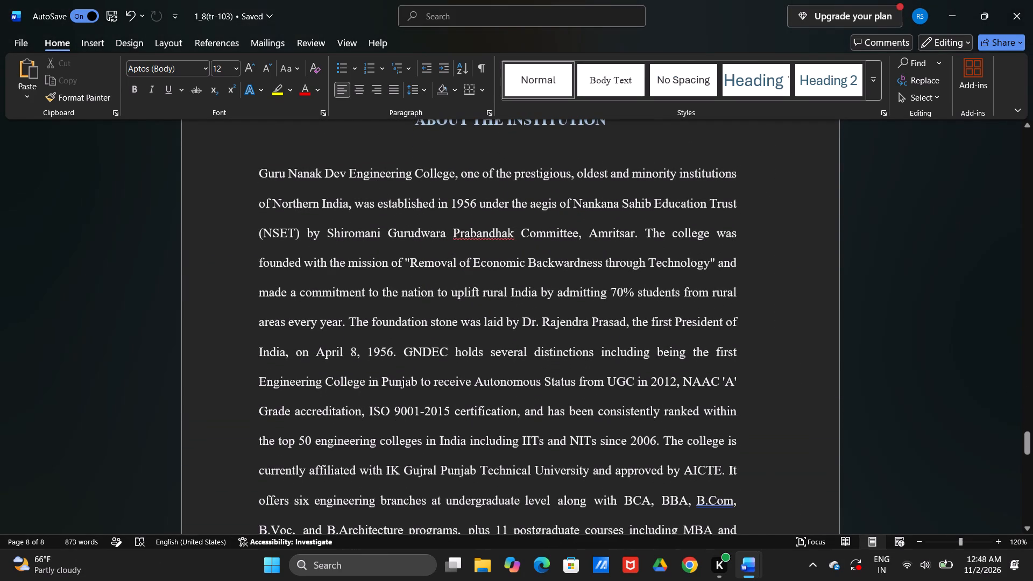
pyautogui.scroll(-1, 682, 216)
pyautogui.hotkey('alt', 'Tab')
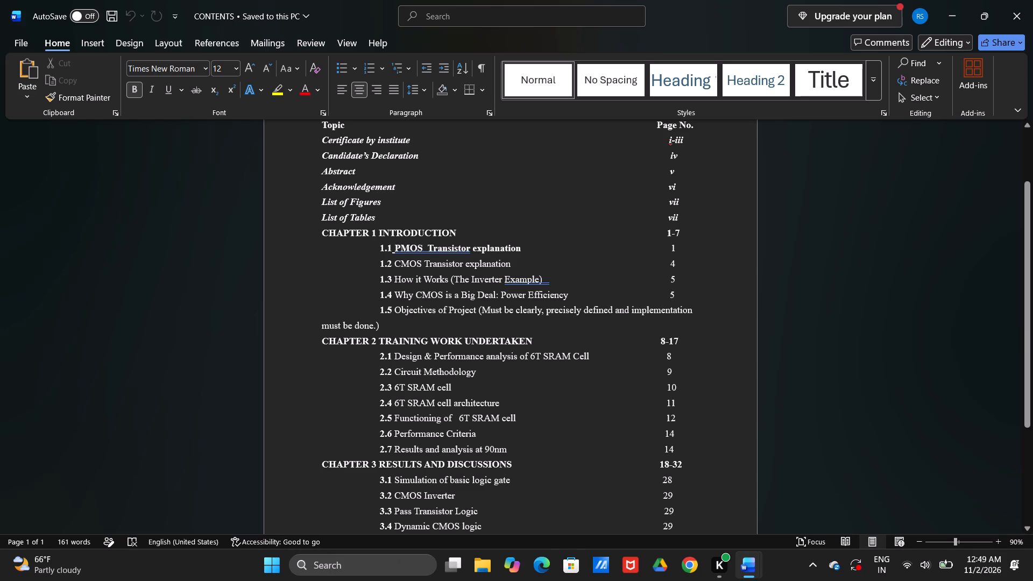
# Set the page numbers of the List of Figures and List of Tables entries in CONTENTS to viii.
pyautogui.click(680, 207)
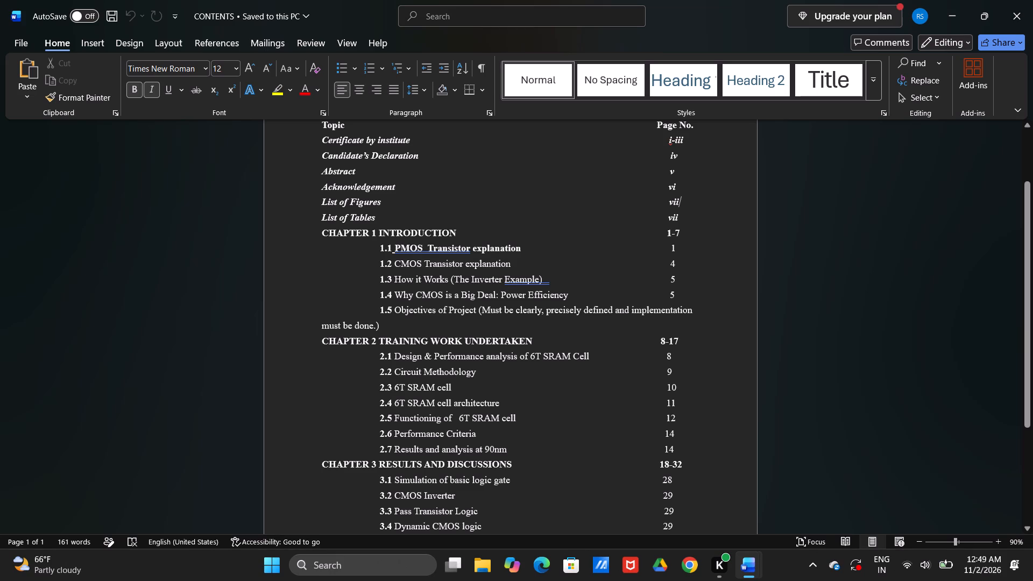
pyautogui.press('i')
pyautogui.click(678, 217)
pyautogui.press('i')
# Insert a new line between Acknowledgement and List of Figures and enter About instituition.
pyautogui.click(321, 200)
pyautogui.press('Return')
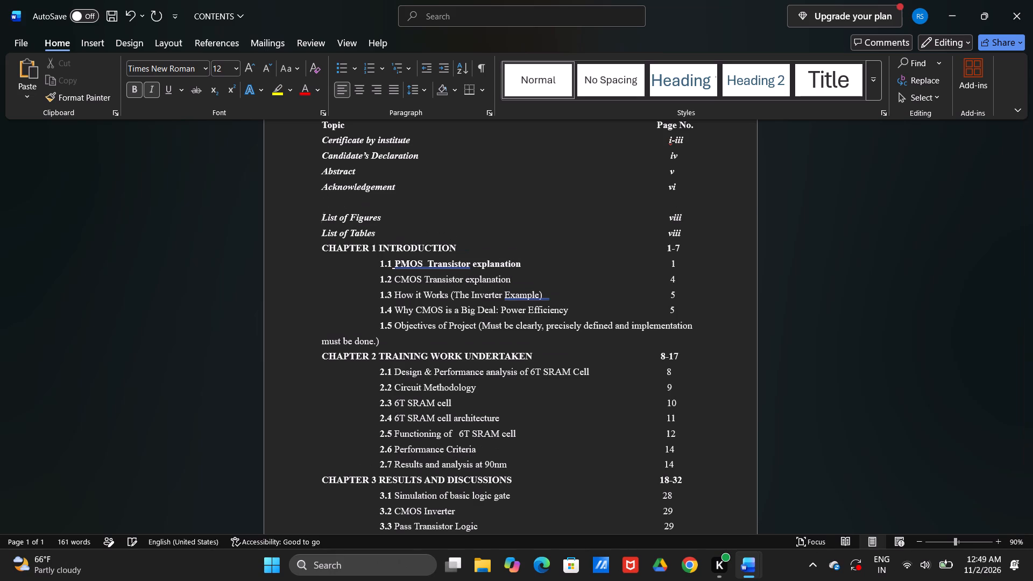
pyautogui.click(332, 200)
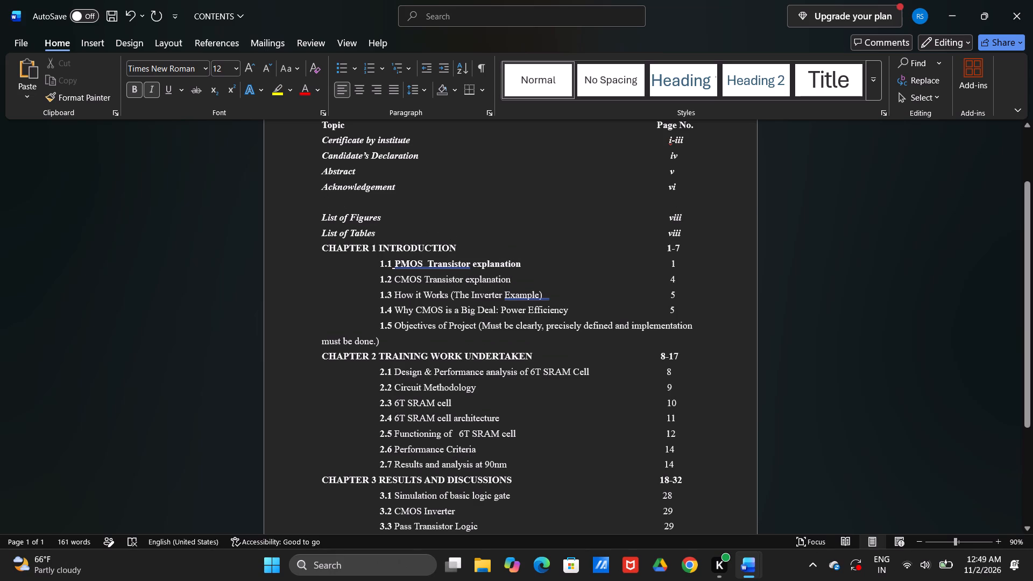
pyautogui.write('Av')
pyautogui.press('BackSpace')
pyautogui.write('bout')
pyautogui.press('space')
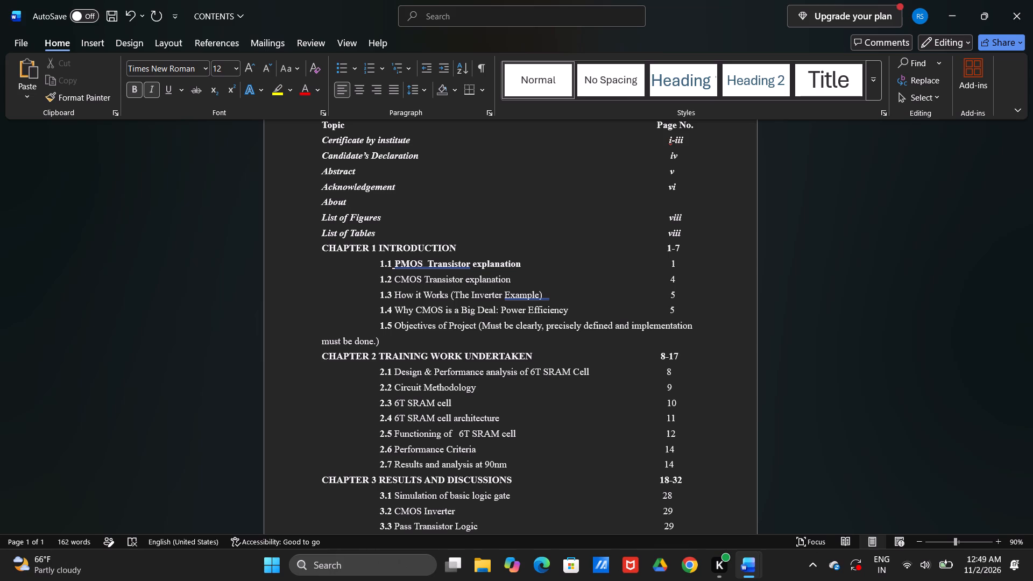
pyautogui.write('in')
pyautogui.write('stituition')
# Check the heading and page number of the ABOUT THE INSTITUTION page in 1_8(tr-103), and return to CONTENTS.
pyautogui.hotkey('alt', 'Tab')
pyautogui.scroll(-1, 332, 200)
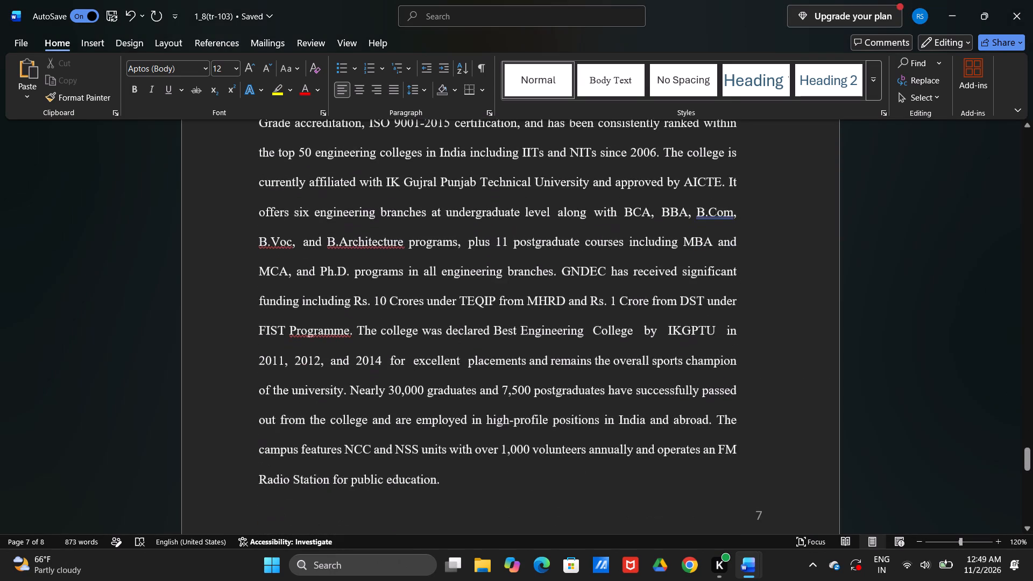
pyautogui.scroll(2, 332, 200)
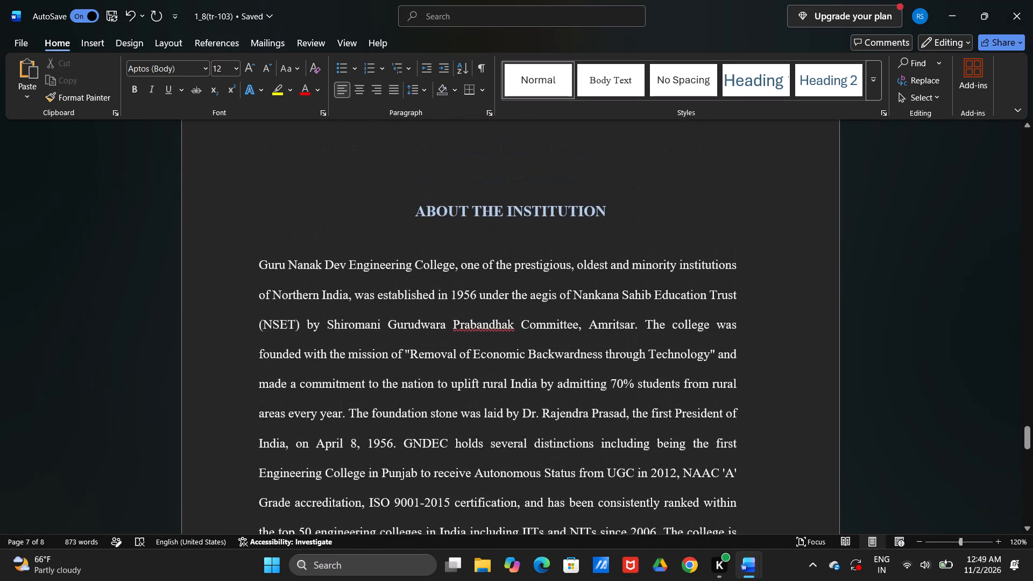
pyautogui.hotkey('alt', 'Tab')
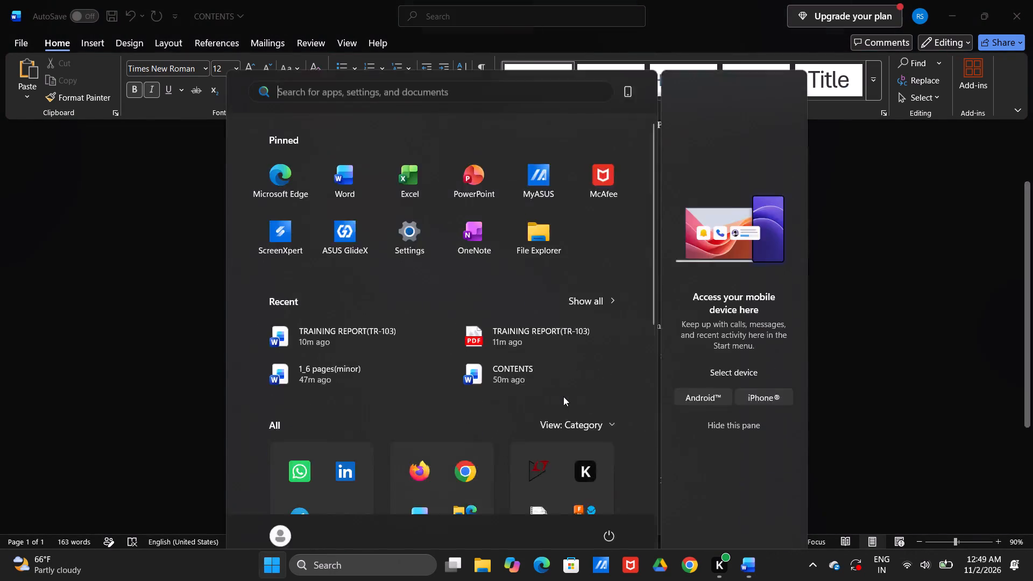
# Search Windows for WhatsApp.
pyautogui.write('what')
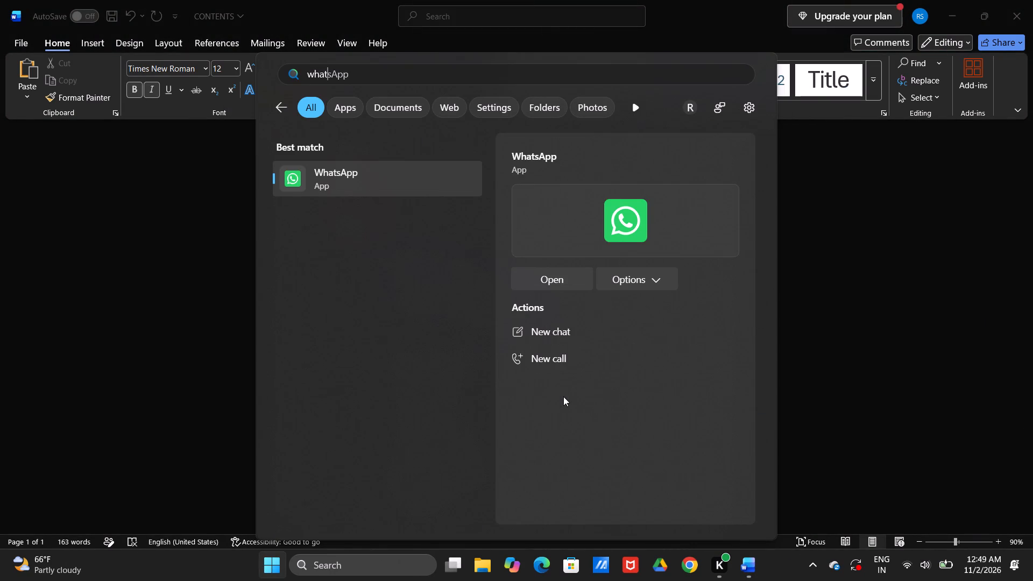
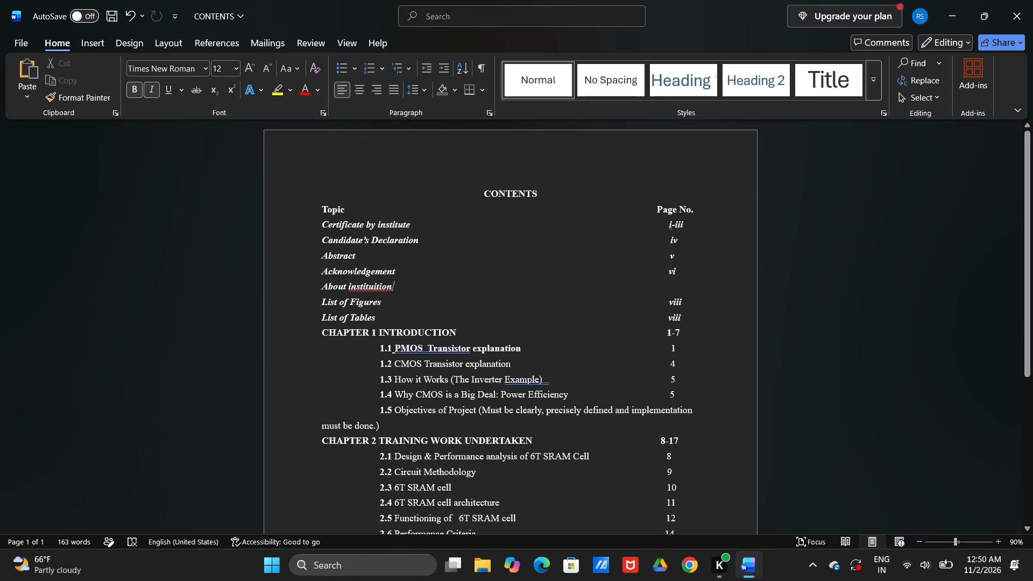
# Enter vii as the page number of the About instituition entry in CONTENTS, aligned with the other page numbers.
pyautogui.click(676, 283)
pyautogui.press('space')
pyautogui.press('space')
pyautogui.press('space')
pyautogui.press('space')
pyautogui.press('space')
pyautogui.press('space')
pyautogui.press('space')
pyautogui.press('space')
pyautogui.press('space')
pyautogui.press('space')
pyautogui.press('space')
pyautogui.press('space')
pyautogui.press('space')
pyautogui.press('space')
pyautogui.press('space')
pyautogui.press('space')
pyautogui.press('space')
pyautogui.press('space')
pyautogui.press('space')
pyautogui.press('space')
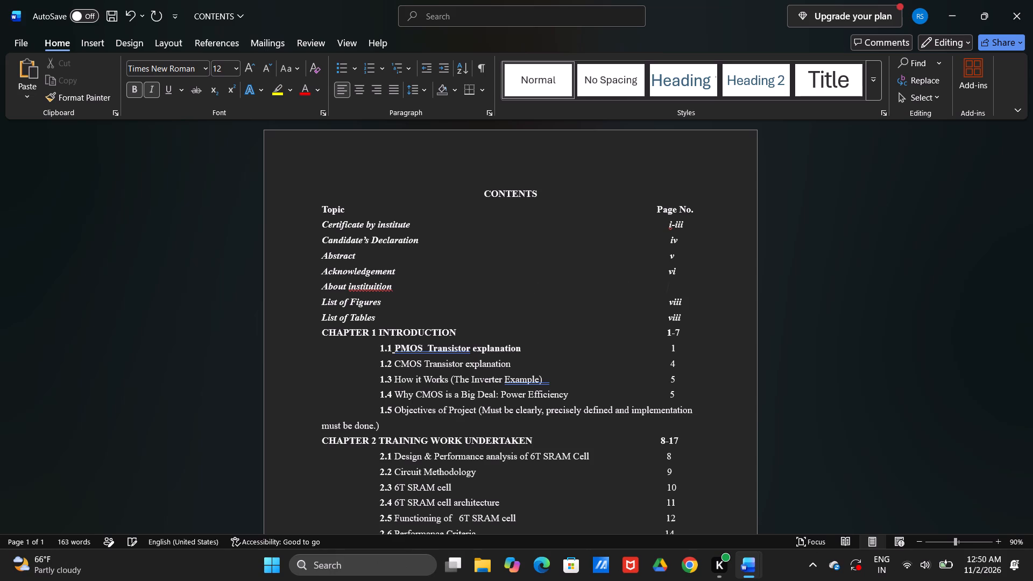
pyautogui.press('BackSpace')
pyautogui.press('BackSpace')
pyautogui.press('v')
pyautogui.write('ii')
# Review the CONTENTS entries and their page numbers from the front matter through REFERENCES.
pyautogui.scroll(-1, 676, 283)
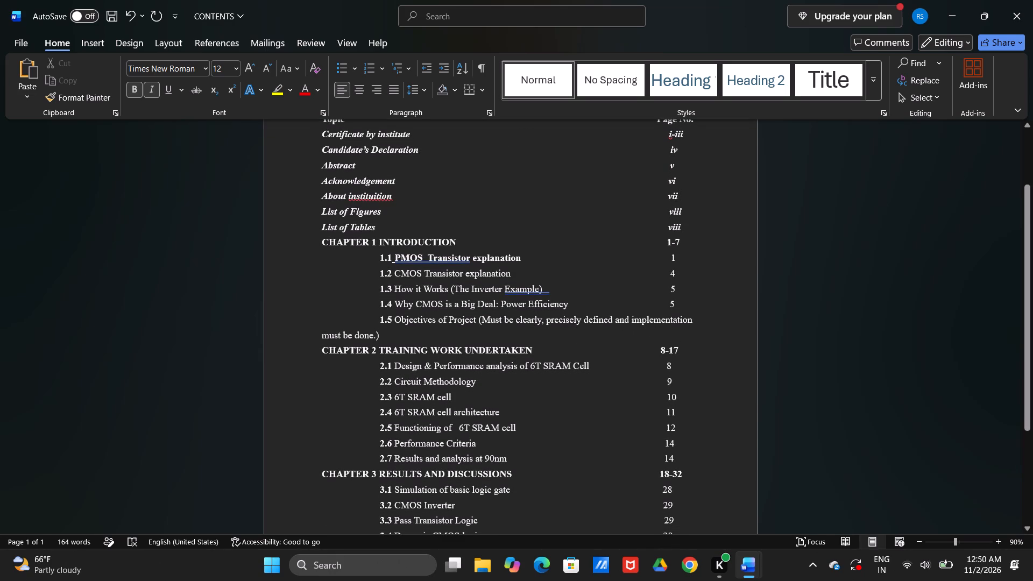
pyautogui.scroll(-1, 676, 283)
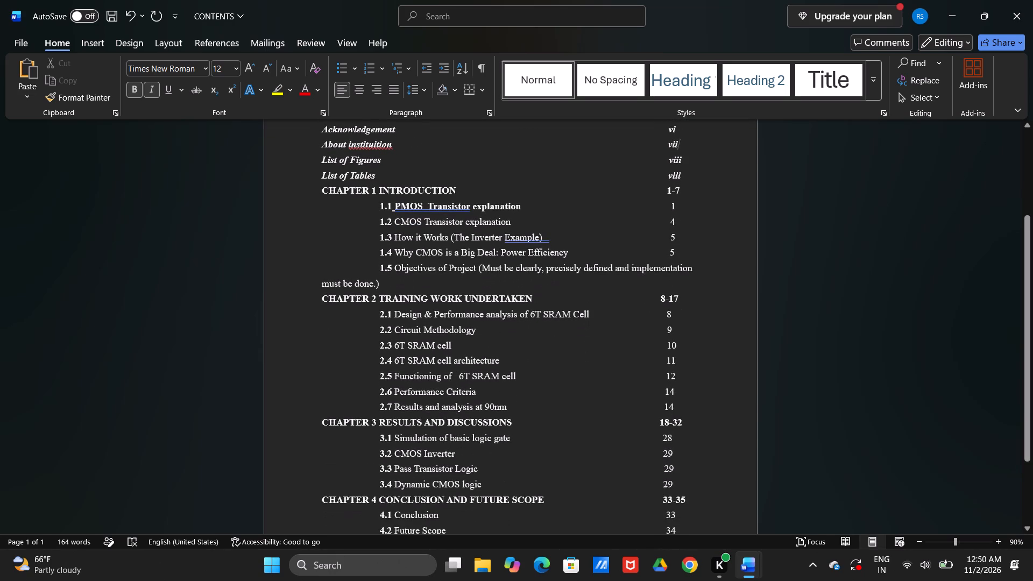
pyautogui.scroll(-1, 676, 283)
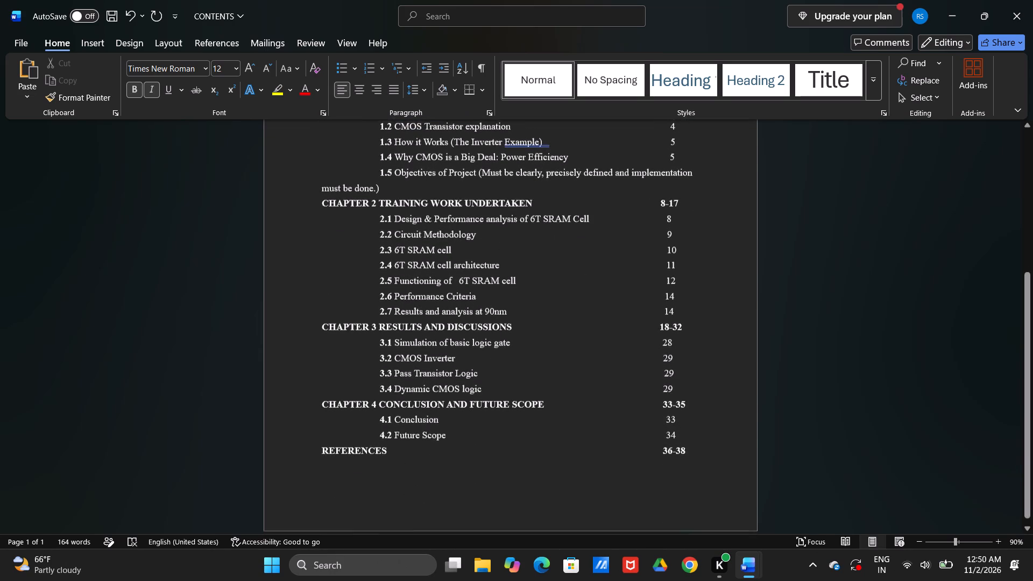
pyautogui.scroll(-1, 676, 283)
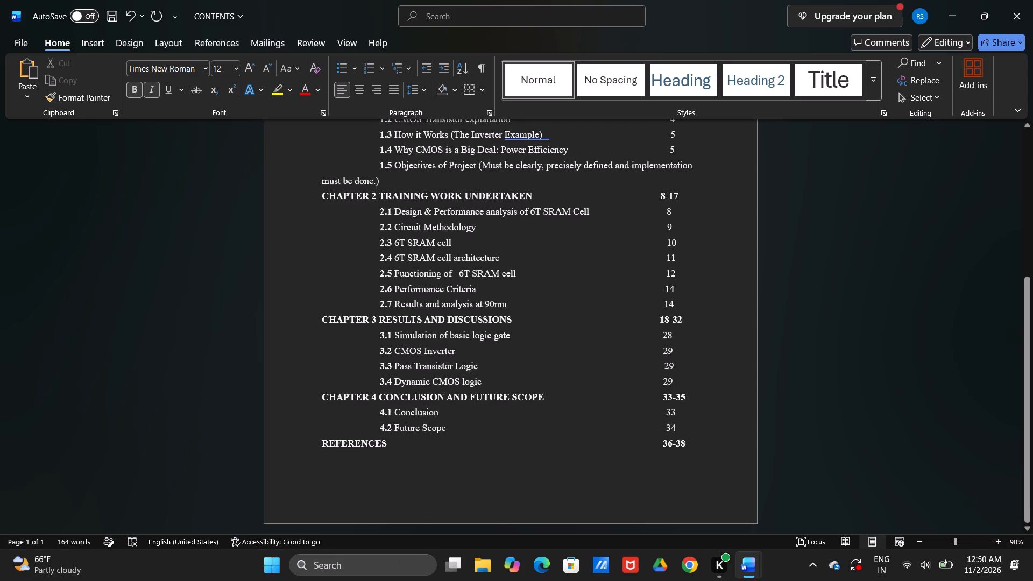
pyautogui.scroll(-3, 676, 283)
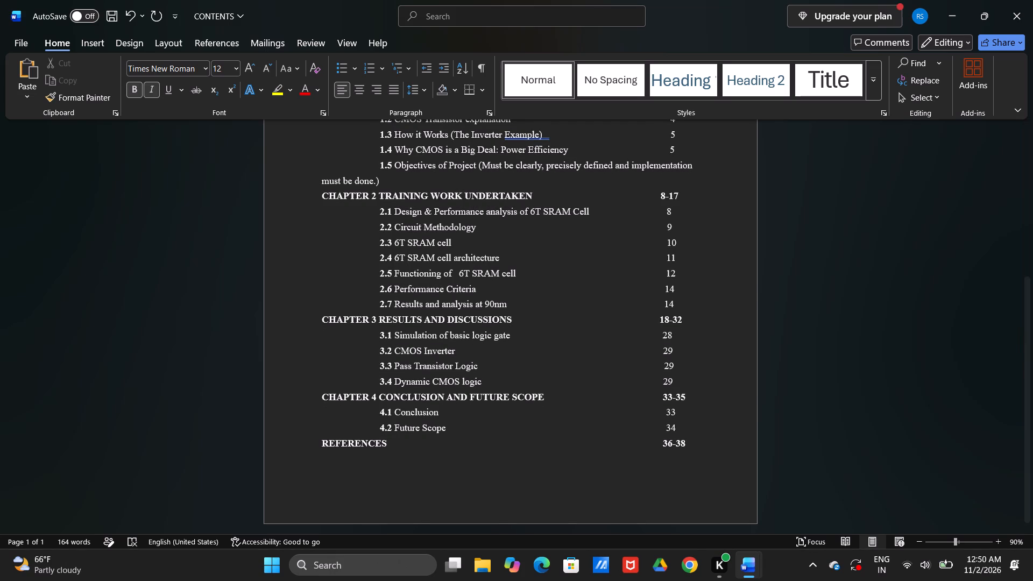
pyautogui.scroll(-2, 676, 283)
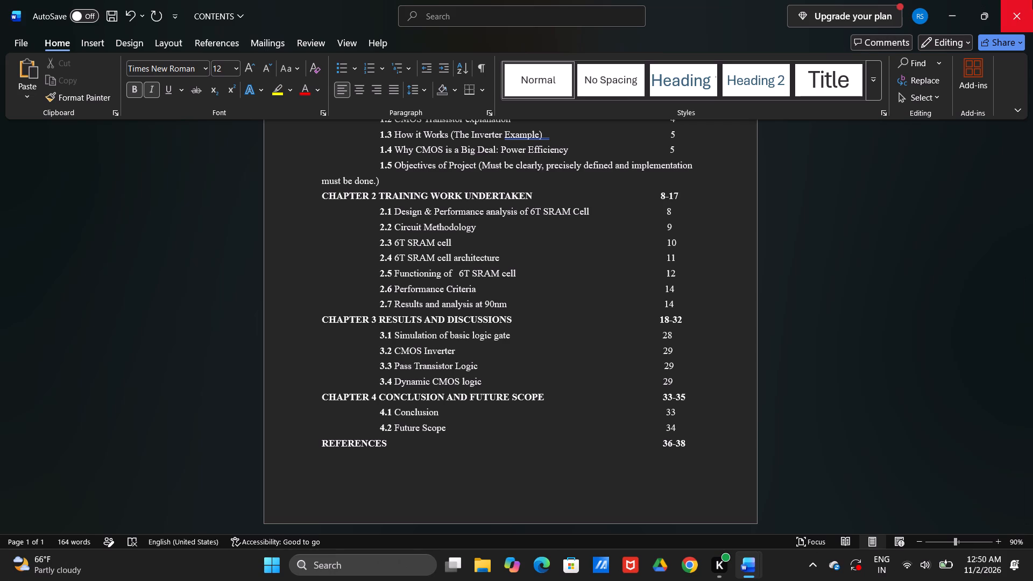
pyautogui.scroll(2, 852, 171)
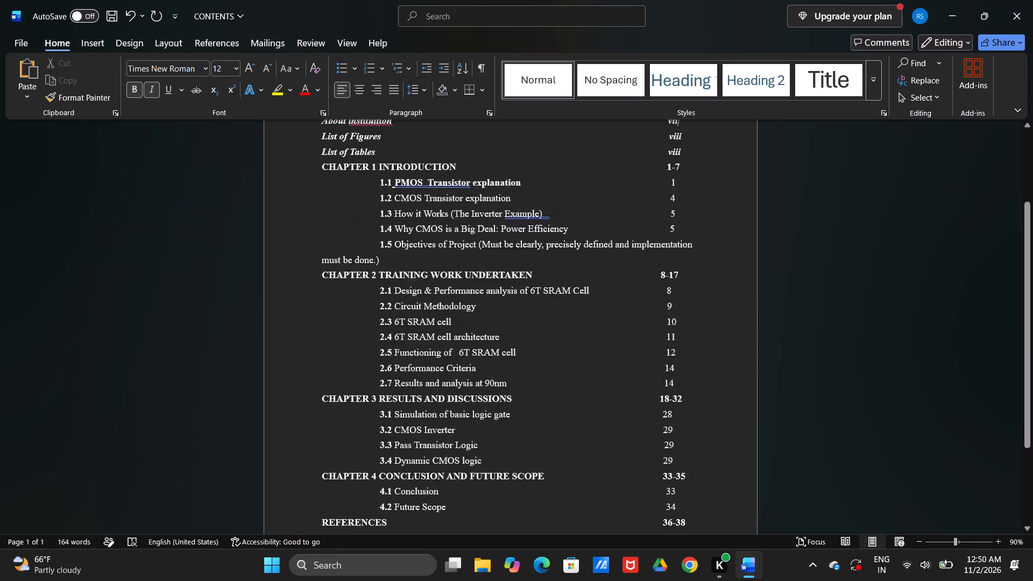
pyautogui.scroll(4, 852, 171)
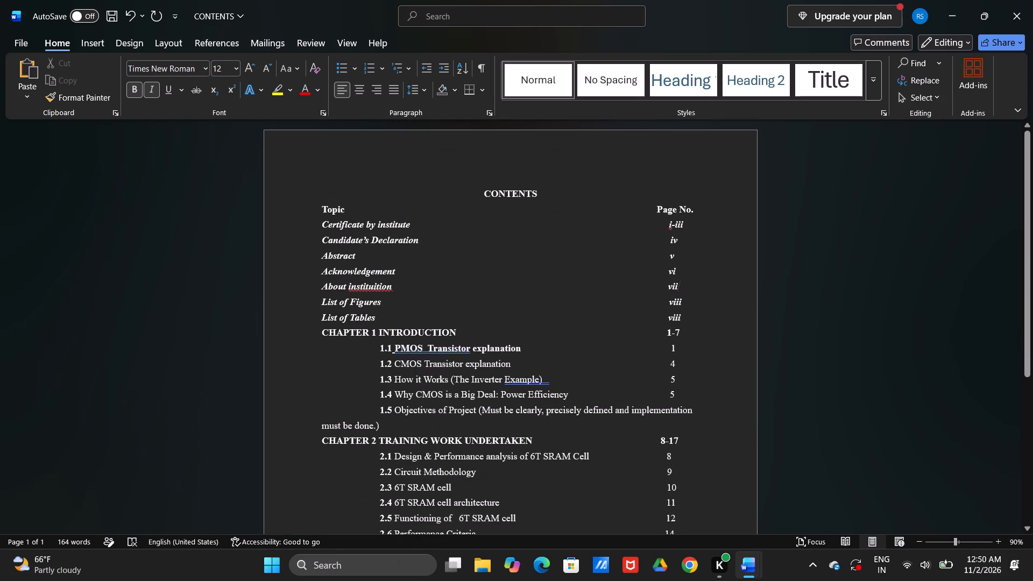
pyautogui.scroll(-2, 451, 155)
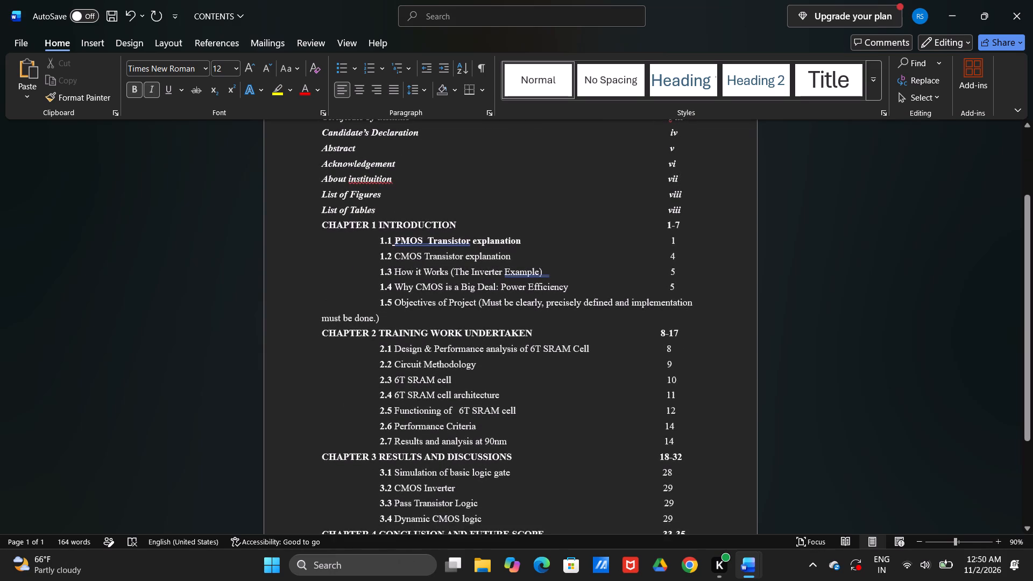
pyautogui.scroll(1, 451, 155)
pyautogui.scroll(-1, 451, 155)
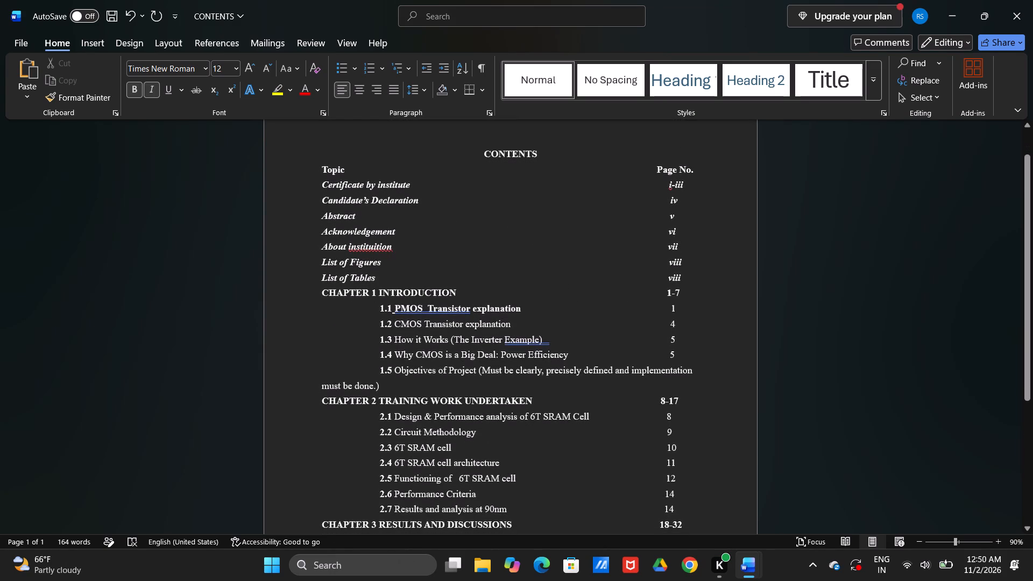
pyautogui.scroll(-1, 451, 155)
pyautogui.scroll(1, 451, 155)
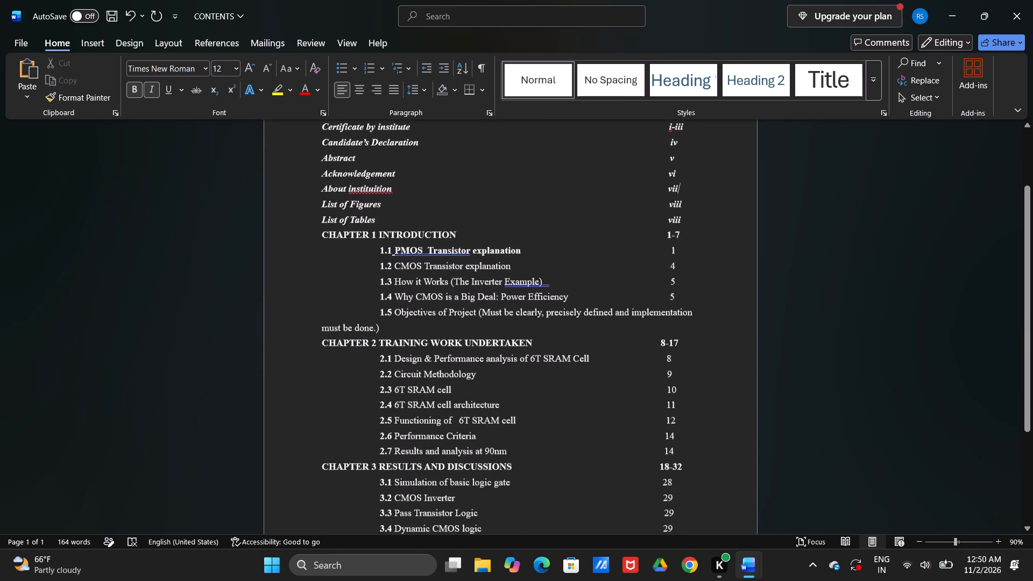
pyautogui.scroll(1, 451, 155)
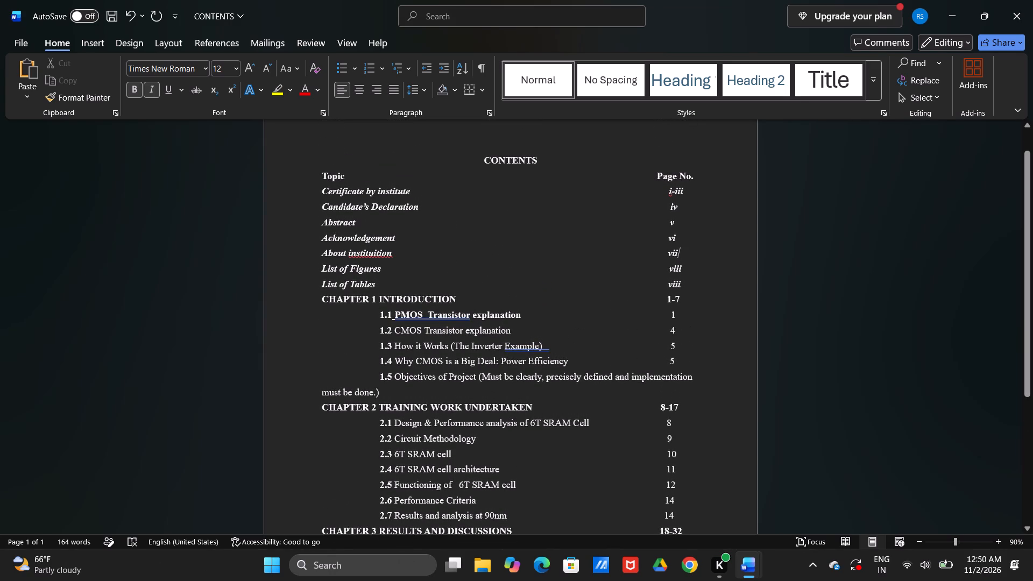
pyautogui.scroll(-1, 467, 207)
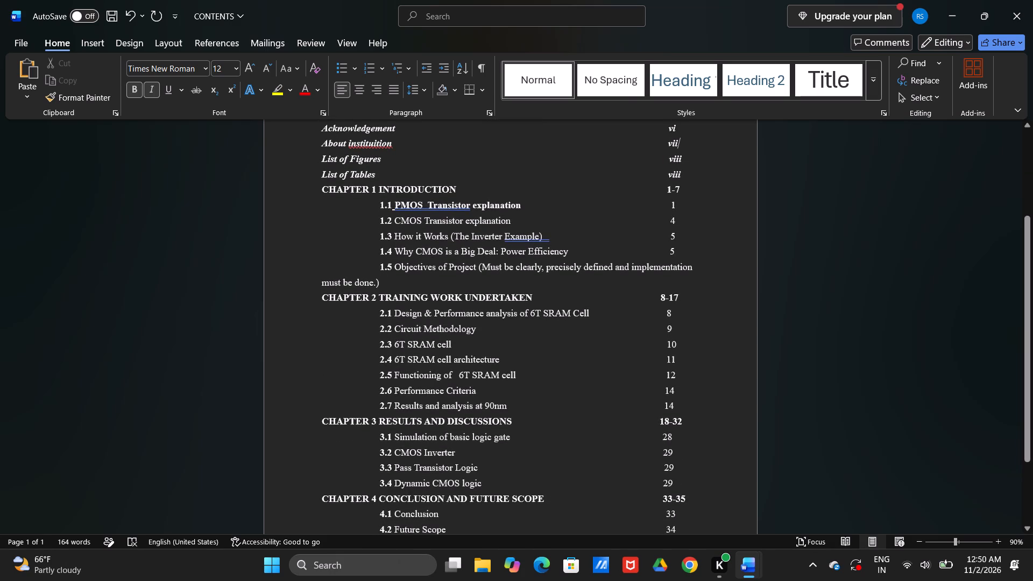
pyautogui.scroll(-1, 467, 207)
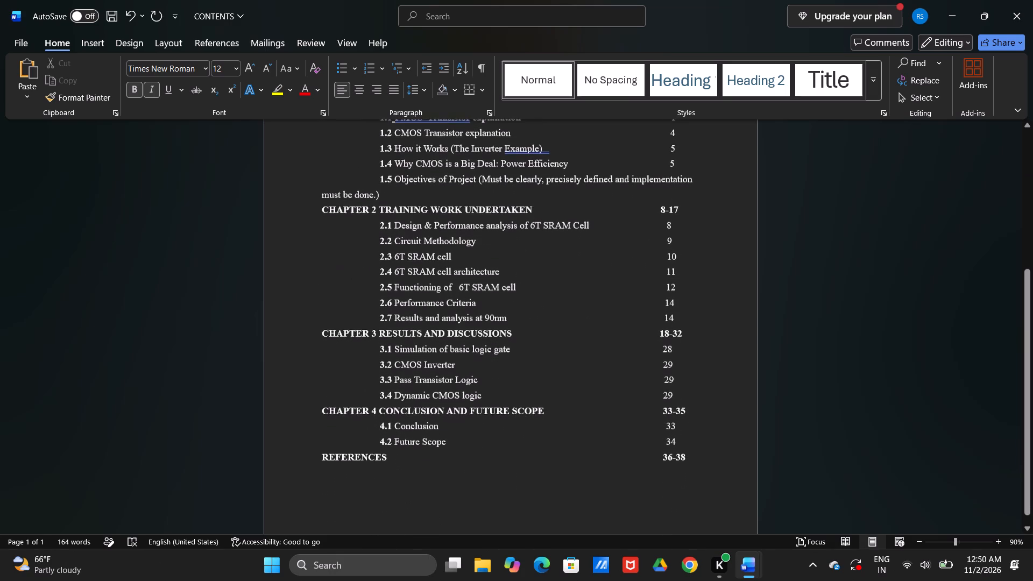
pyautogui.scroll(-2, 467, 207)
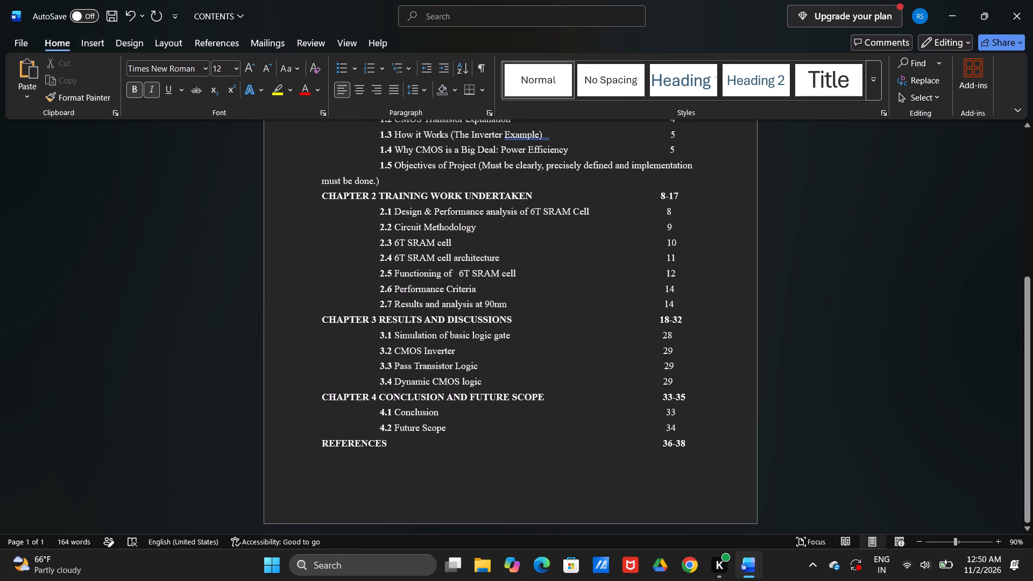
pyautogui.scroll(5, 467, 207)
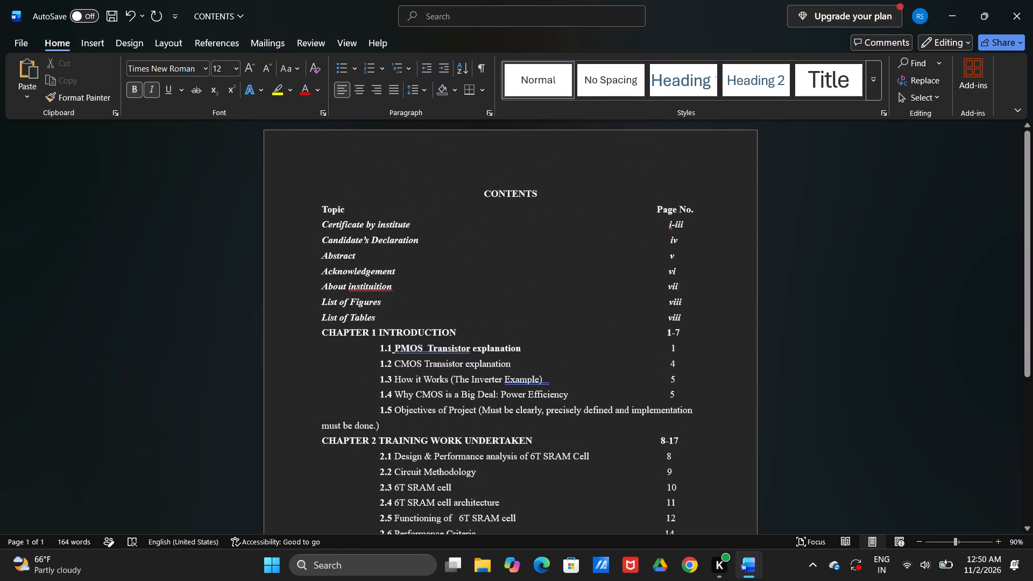
pyautogui.scroll(-3, 467, 207)
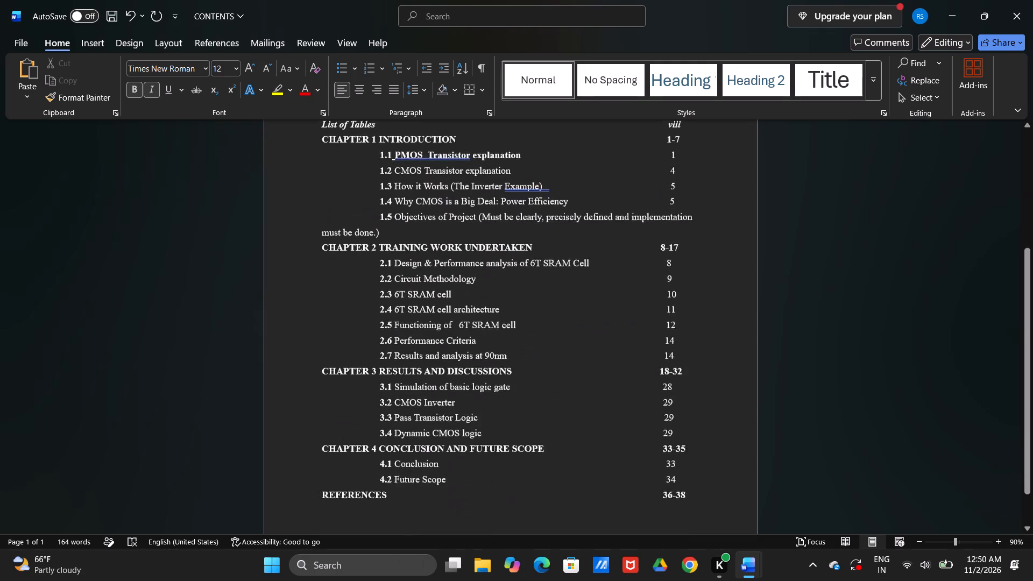
pyautogui.scroll(-5, 467, 207)
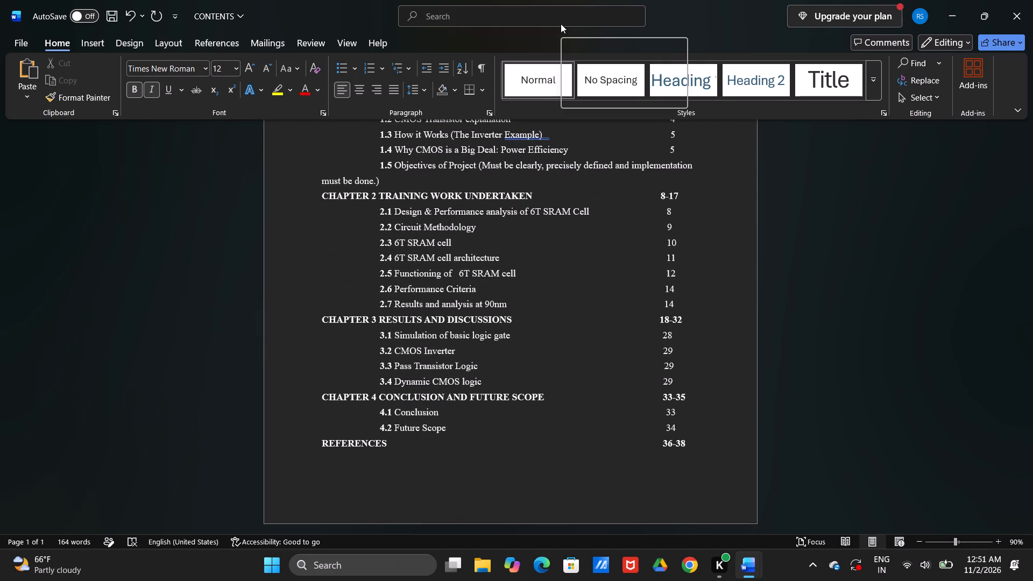
# Save the CONTENTS document and close it.
pyautogui.hotkey('ctrl', 's')
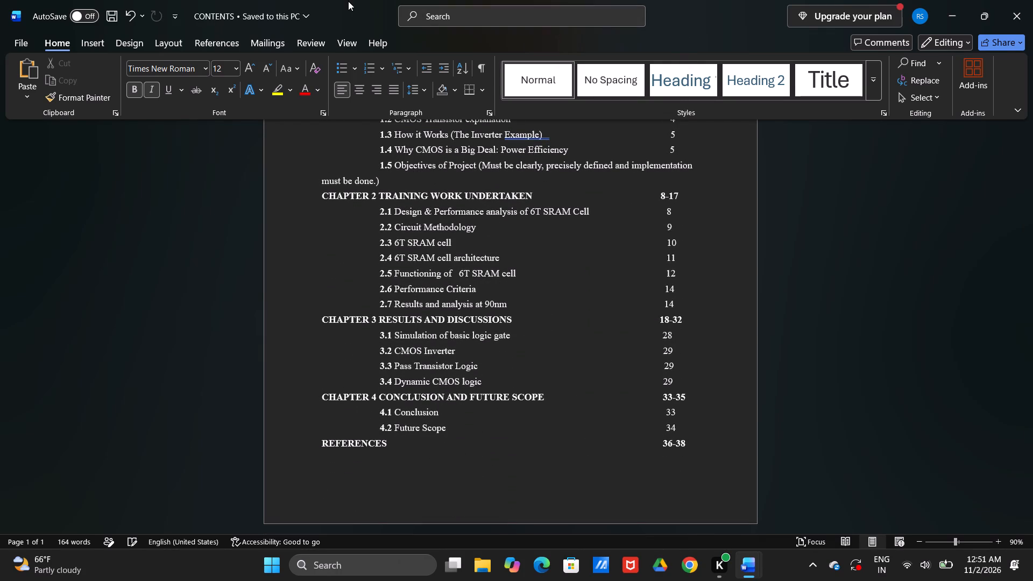
pyautogui.click(1024, 5)
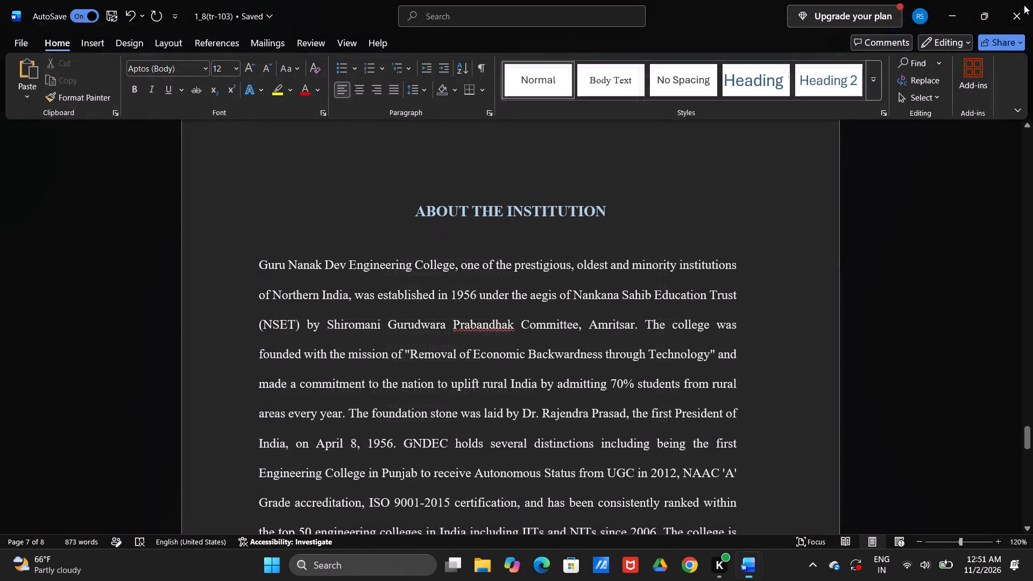
# Review the front matter pages and their footer numbering, from the training certificates through the declaration and ABSTRACT to LIST OF TABLES.
pyautogui.scroll(7, 802, 234)
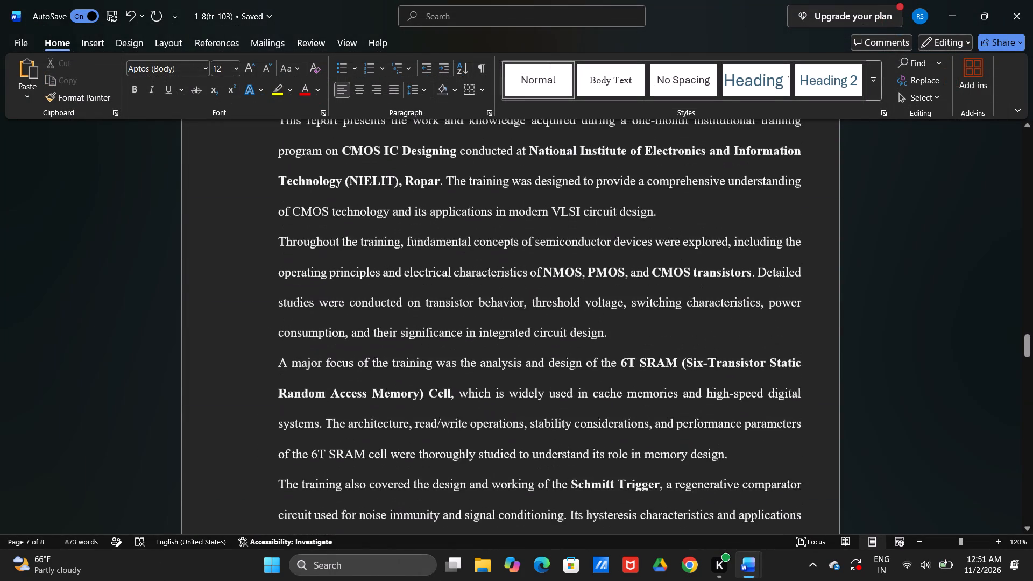
pyautogui.scroll(11, 802, 234)
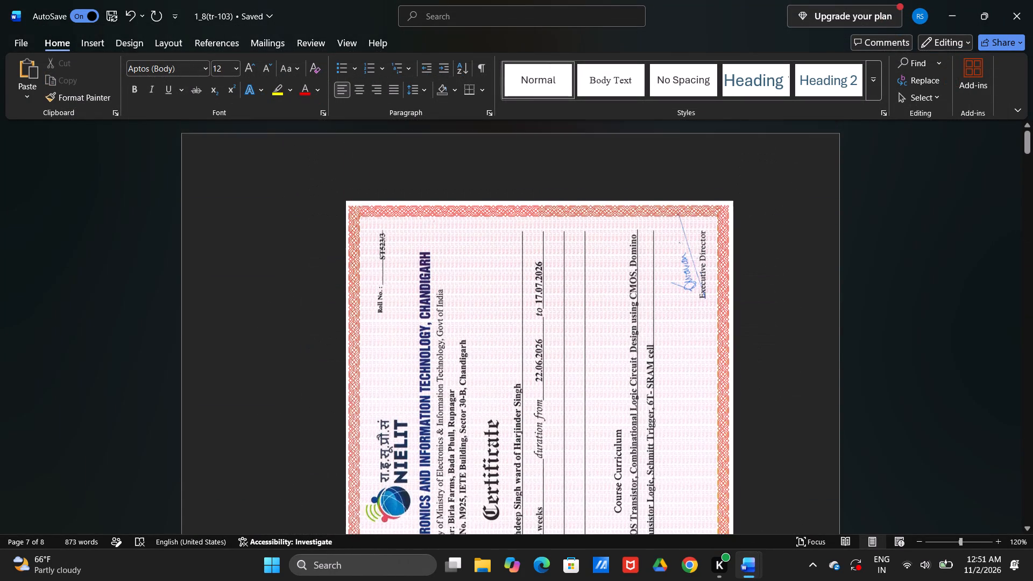
pyautogui.scroll(-3, 802, 234)
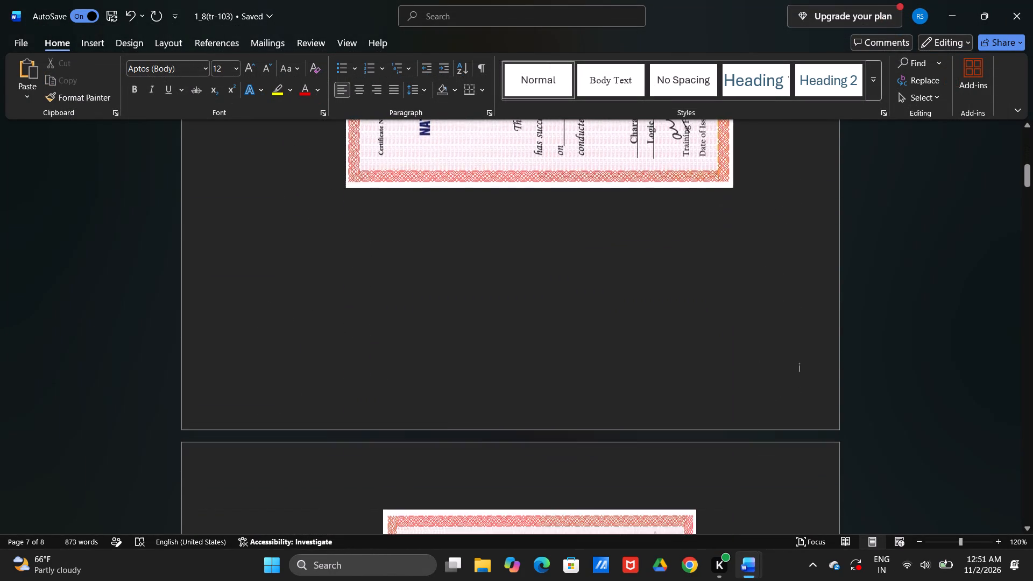
pyautogui.scroll(-4, 802, 234)
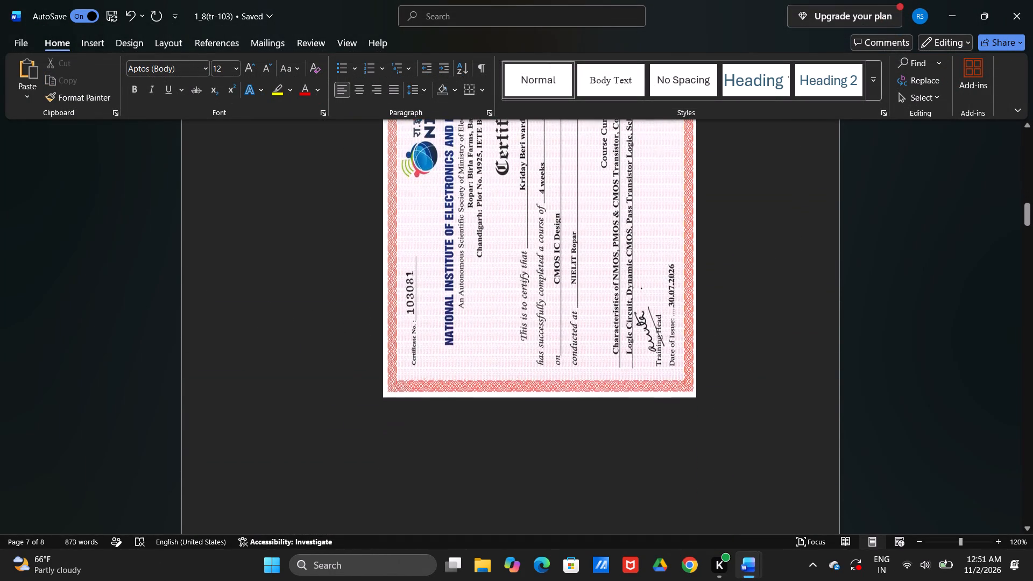
pyautogui.scroll(-2, 802, 234)
pyautogui.scroll(2, 802, 234)
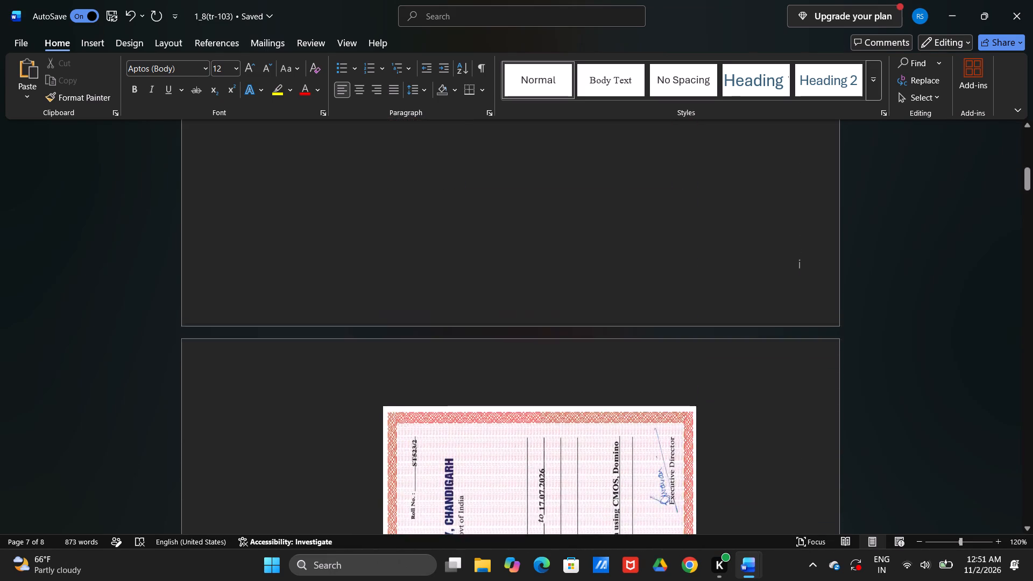
pyautogui.scroll(2, 802, 234)
pyautogui.scroll(-1, 698, 295)
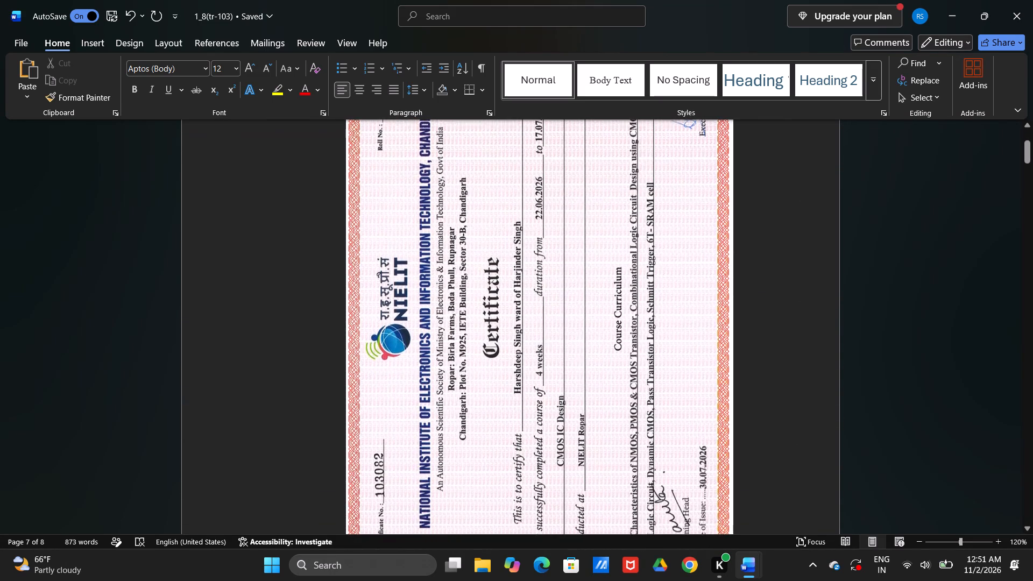
pyautogui.scroll(-2, 698, 295)
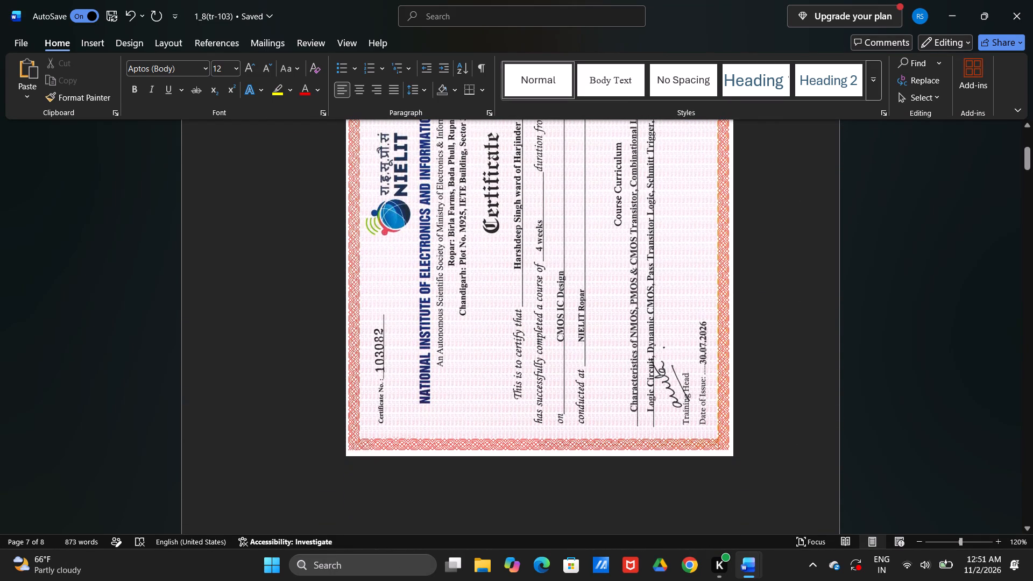
pyautogui.scroll(-4, 695, 296)
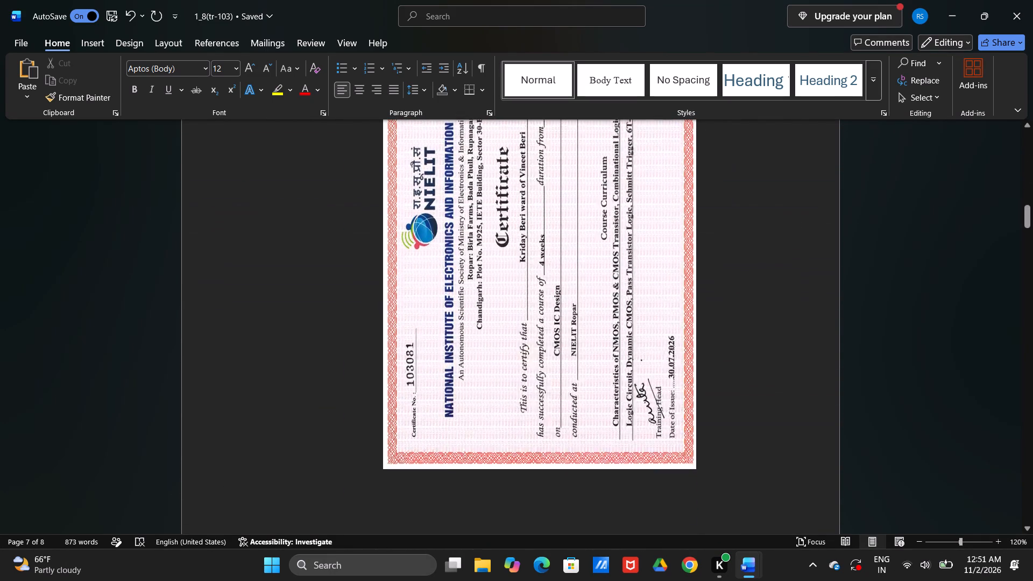
pyautogui.scroll(-4, 695, 296)
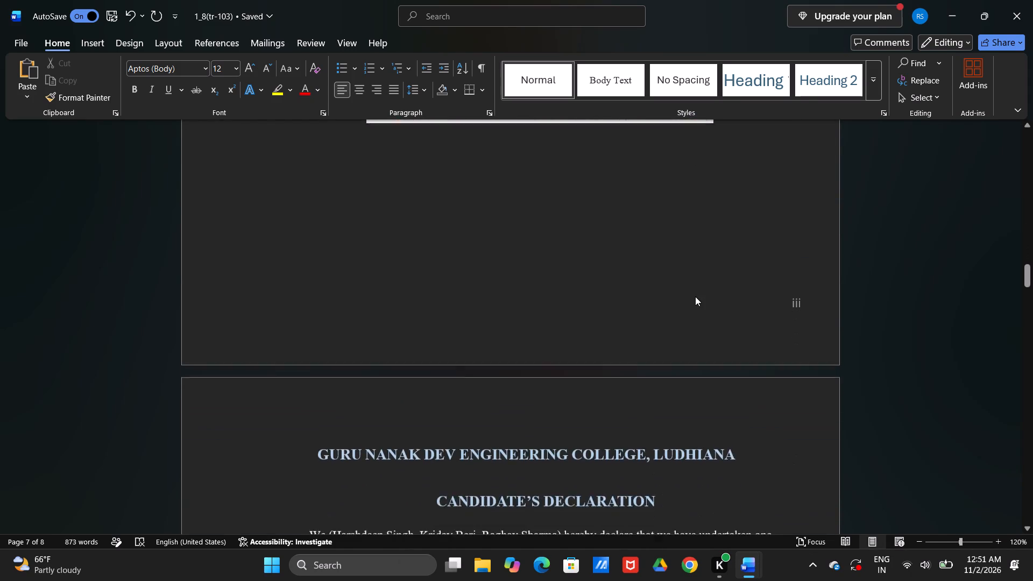
pyautogui.scroll(-9, 695, 296)
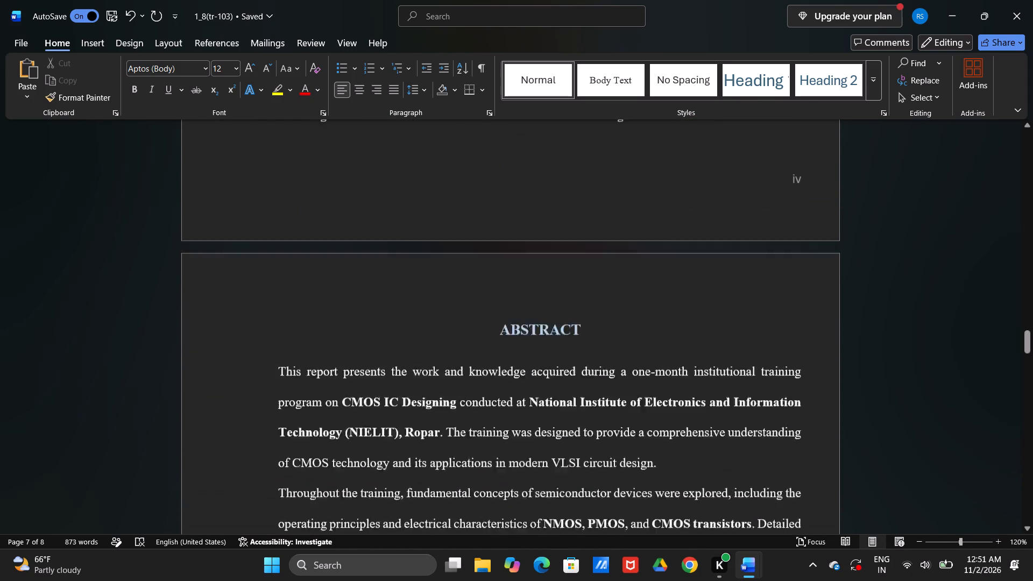
pyautogui.scroll(-8, 695, 296)
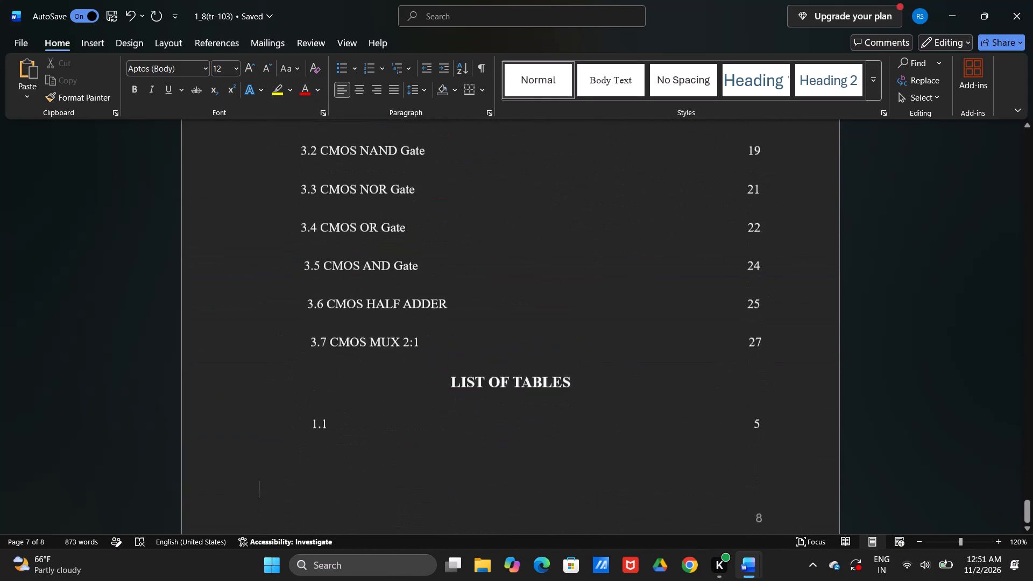
pyautogui.scroll(-1, 695, 296)
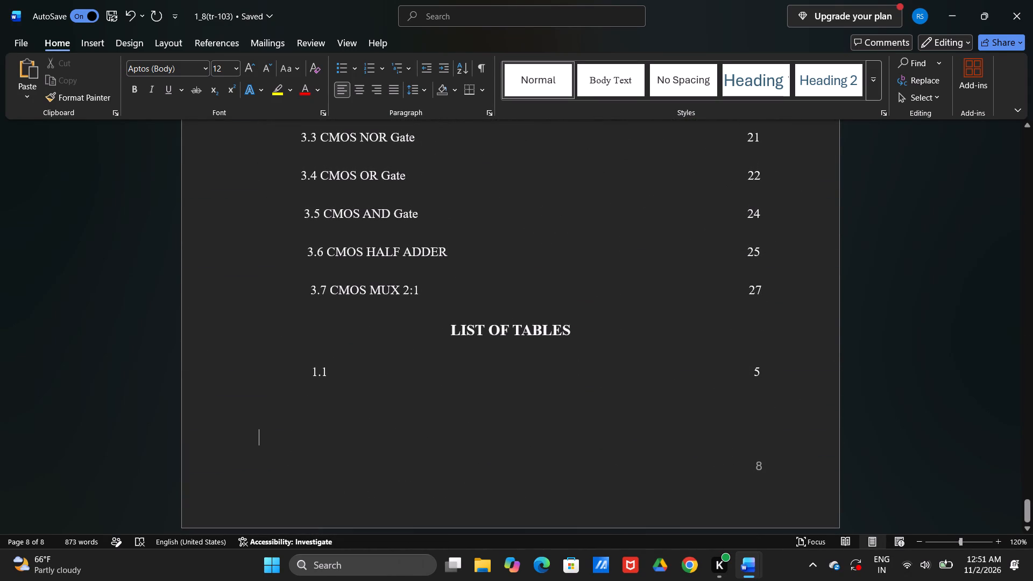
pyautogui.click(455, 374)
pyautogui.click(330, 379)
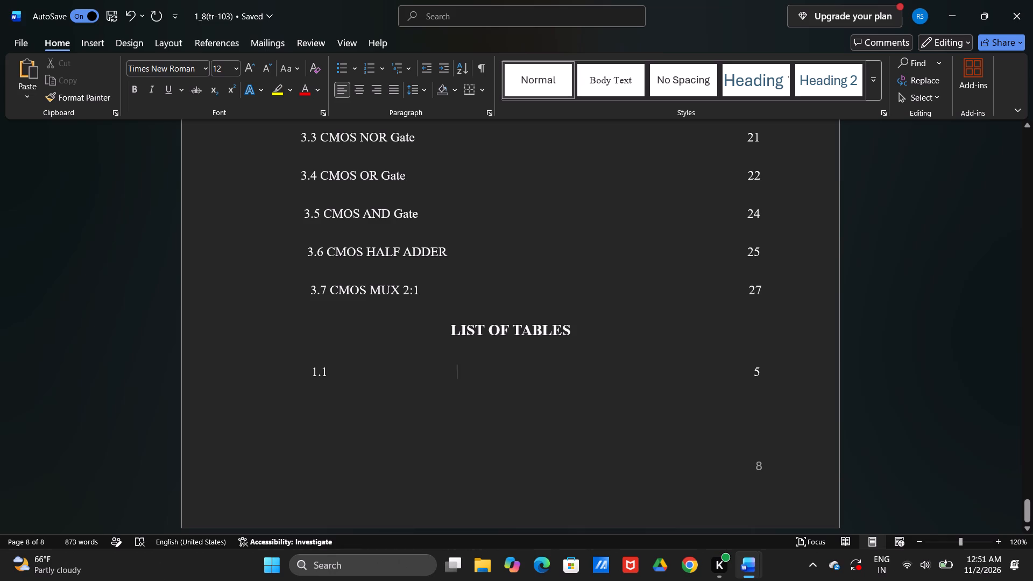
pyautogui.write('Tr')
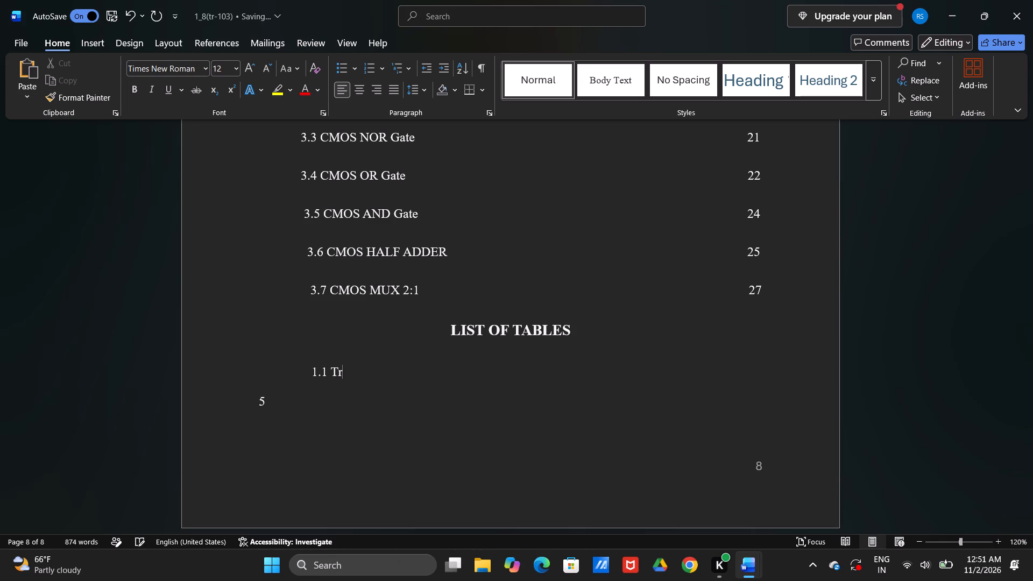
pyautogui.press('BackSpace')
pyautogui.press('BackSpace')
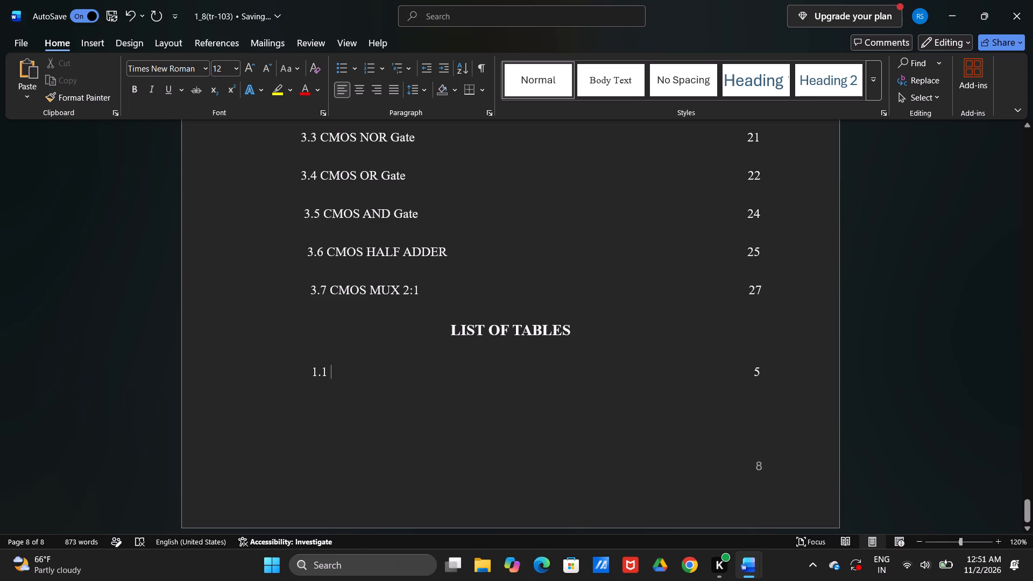
# Shorten the blank gap before the page number in entry 1.1 of LIST OF TABLES to make room for a title.
pyautogui.click(715, 370)
pyautogui.press('BackSpace')
pyautogui.press('BackSpace')
pyautogui.press('BackSpace')
pyautogui.press('BackSpace')
pyautogui.press('BackSpace')
pyautogui.press('BackSpace')
pyautogui.press('BackSpace')
pyautogui.press('BackSpace')
pyautogui.press('BackSpace')
pyautogui.press('BackSpace')
pyautogui.press('BackSpace')
pyautogui.press('BackSpace')
pyautogui.press('BackSpace')
pyautogui.press('BackSpace')
pyautogui.press('BackSpace')
pyautogui.press('BackSpace')
pyautogui.press('BackSpace')
pyautogui.press('BackSpace')
pyautogui.press('BackSpace')
pyautogui.press('BackSpace')
pyautogui.press('BackSpace')
pyautogui.press('BackSpace')
pyautogui.press('BackSpace')
pyautogui.press('BackSpace')
pyautogui.press('BackSpace')
pyautogui.press('BackSpace')
pyautogui.press('BackSpace')
pyautogui.press('BackSpace')
pyautogui.press('BackSpace')
pyautogui.press('BackSpace')
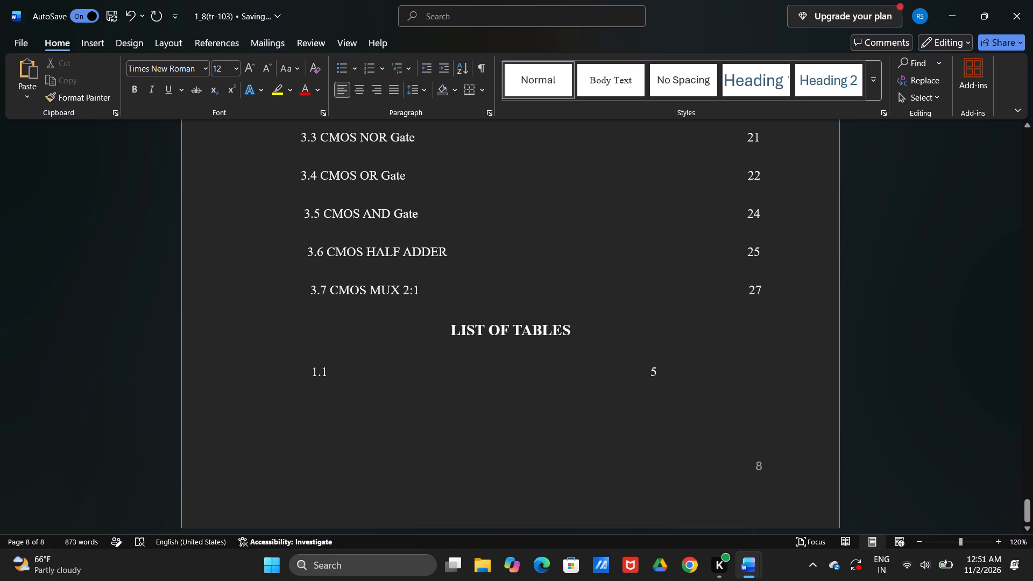
# Enter Truth table of inverter as the title of entry 1.1 in LIST OF TABLES.
pyautogui.click(357, 373)
pyautogui.click(334, 370)
pyautogui.write('Tr')
pyautogui.write('uth')
pyautogui.press('space')
pyautogui.write('table og')
pyautogui.press('BackSpace')
pyautogui.write('f inverter')
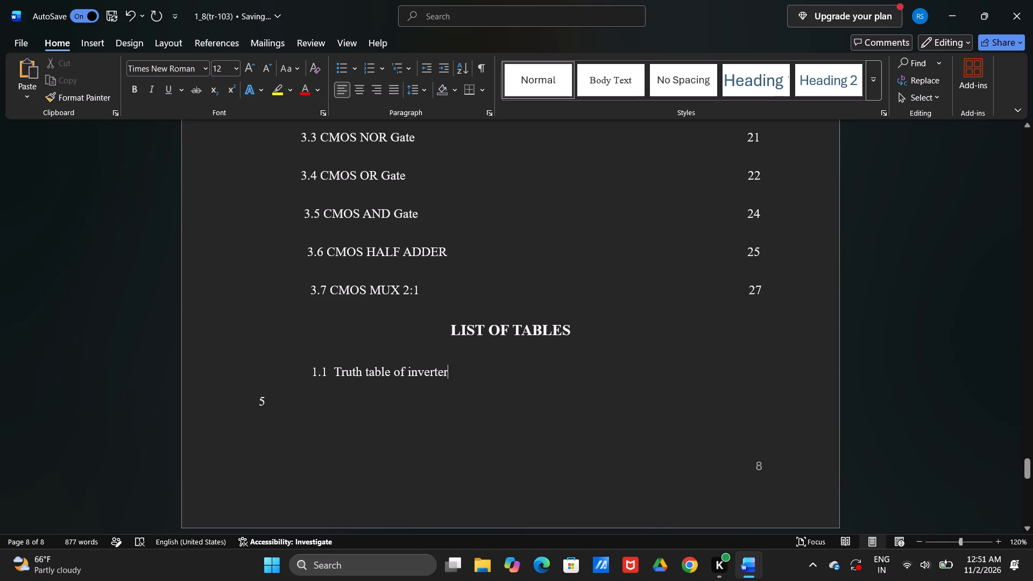
# Bring the page number of table entry 1.1 back onto the title's line, in line with the page numbers above.
pyautogui.click(257, 399)
pyautogui.press('BackSpace')
pyautogui.press('BackSpace')
pyautogui.press('BackSpace')
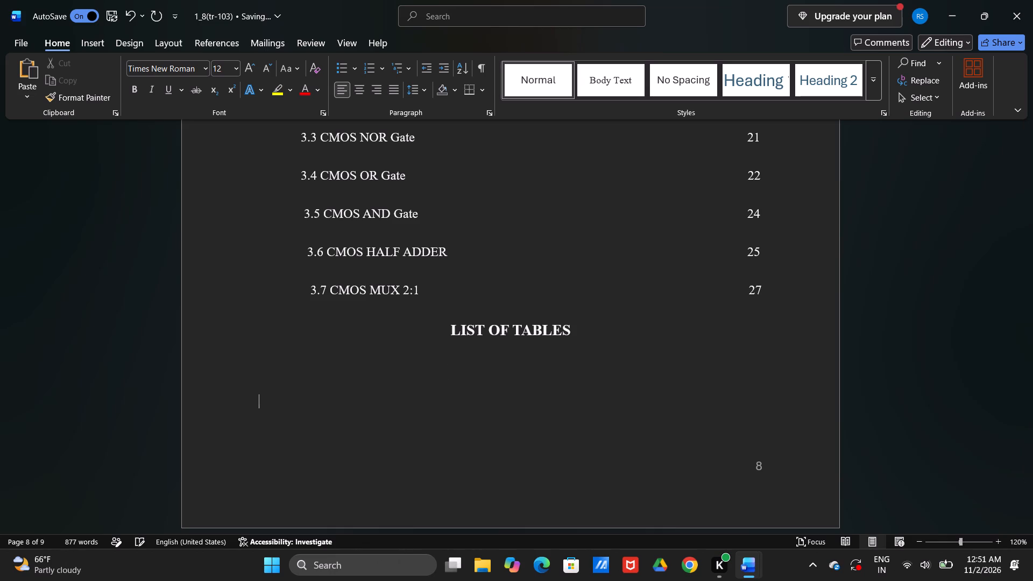
pyautogui.press('BackSpace')
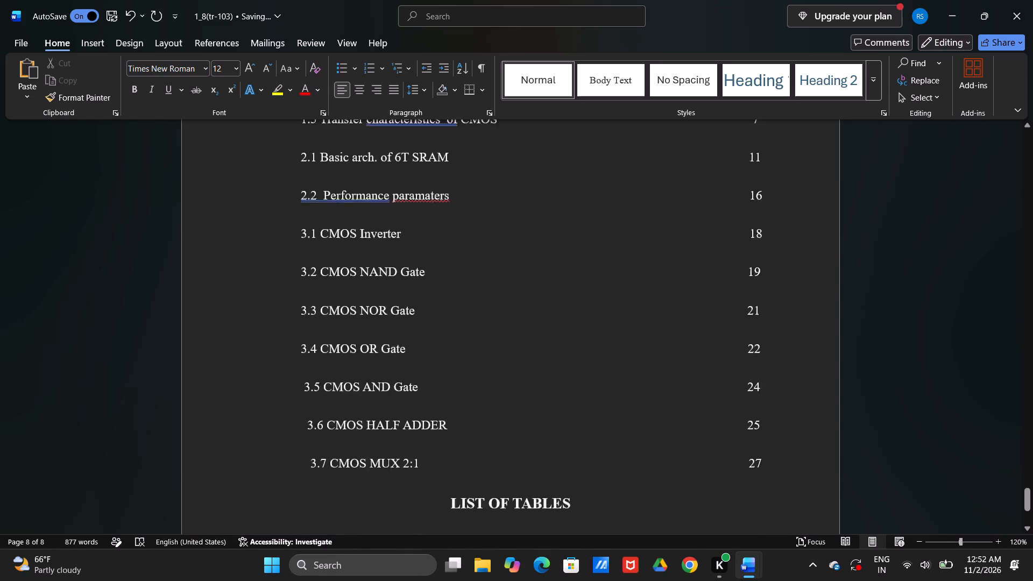
# Open the Section 4 footer on the ABOUT THE INSTITUTION page for editing and select its page number.
pyautogui.scroll(-1, 257, 399)
pyautogui.scroll(3, 257, 399)
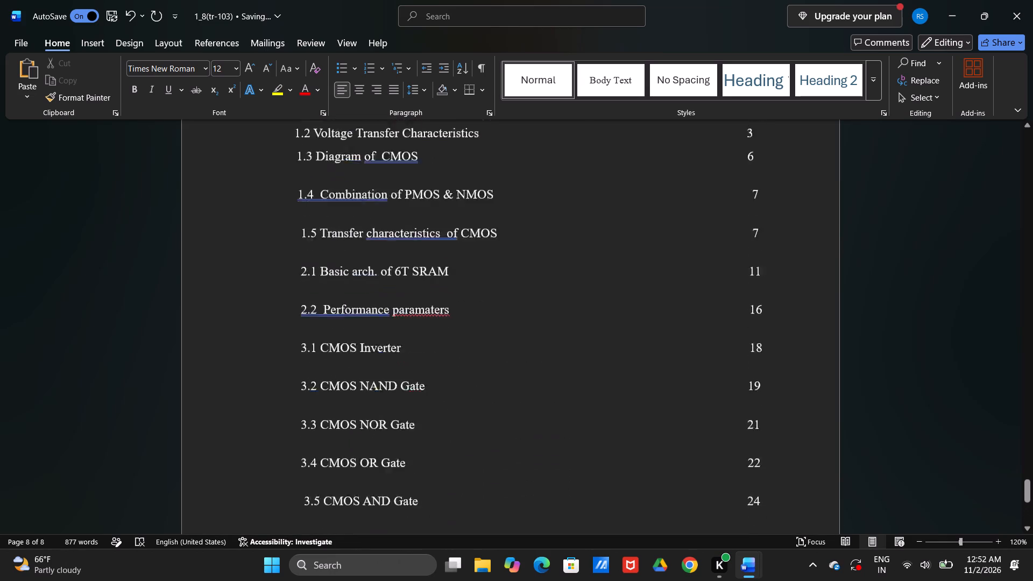
pyautogui.scroll(2, 257, 399)
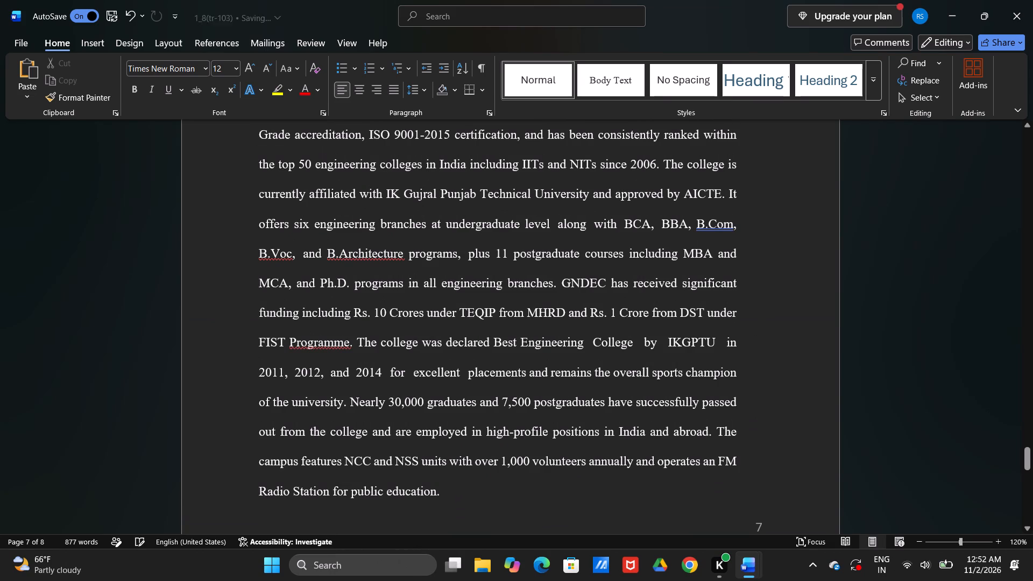
pyautogui.scroll(-1, 254, 323)
pyautogui.scroll(1, 270, 314)
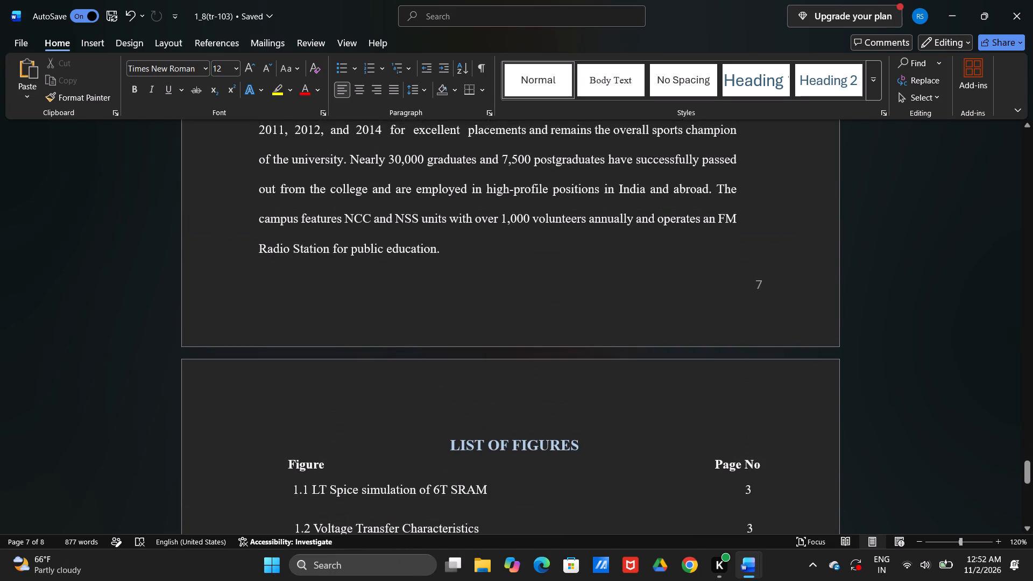
pyautogui.doubleClick(764, 281)
pyautogui.click(764, 281)
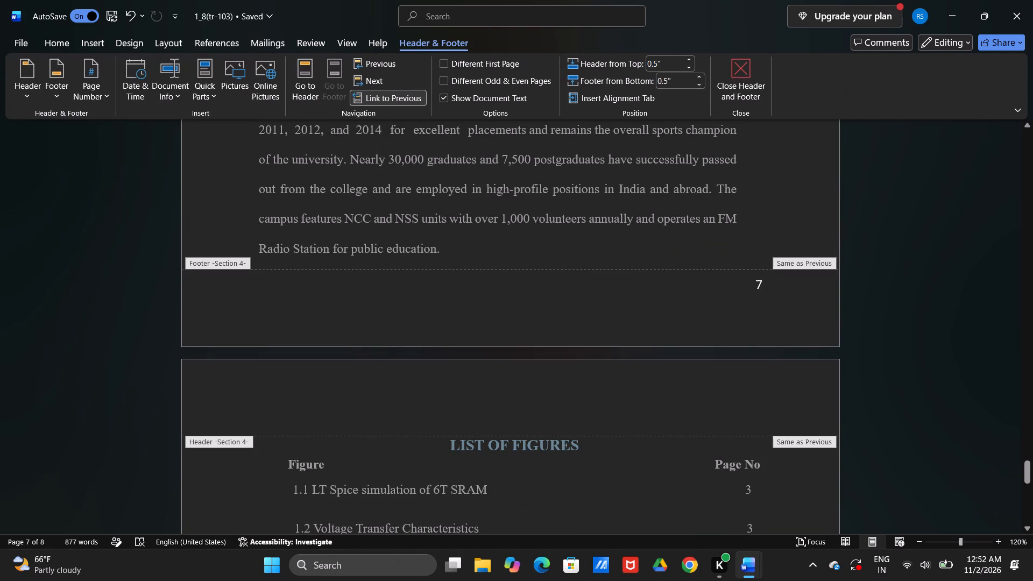
pyautogui.moveTo(761, 283); pyautogui.dragTo(739, 284)
pyautogui.moveTo(739, 284); pyautogui.dragTo(749, 286)
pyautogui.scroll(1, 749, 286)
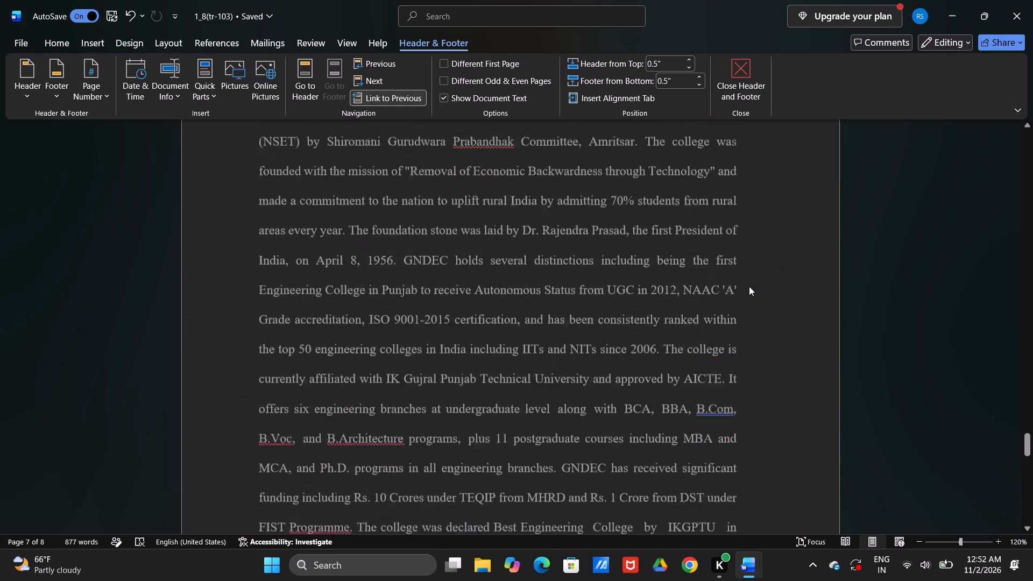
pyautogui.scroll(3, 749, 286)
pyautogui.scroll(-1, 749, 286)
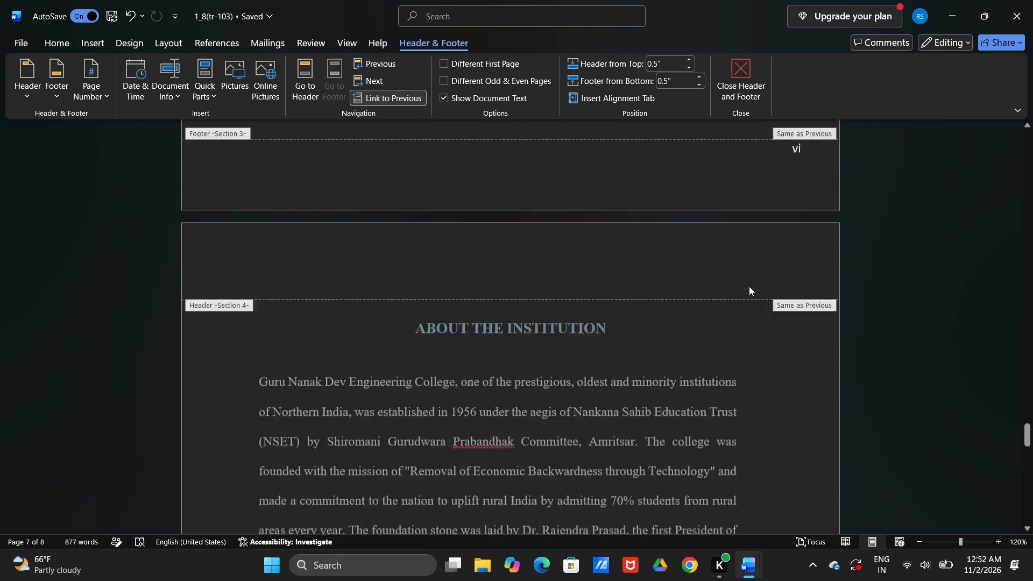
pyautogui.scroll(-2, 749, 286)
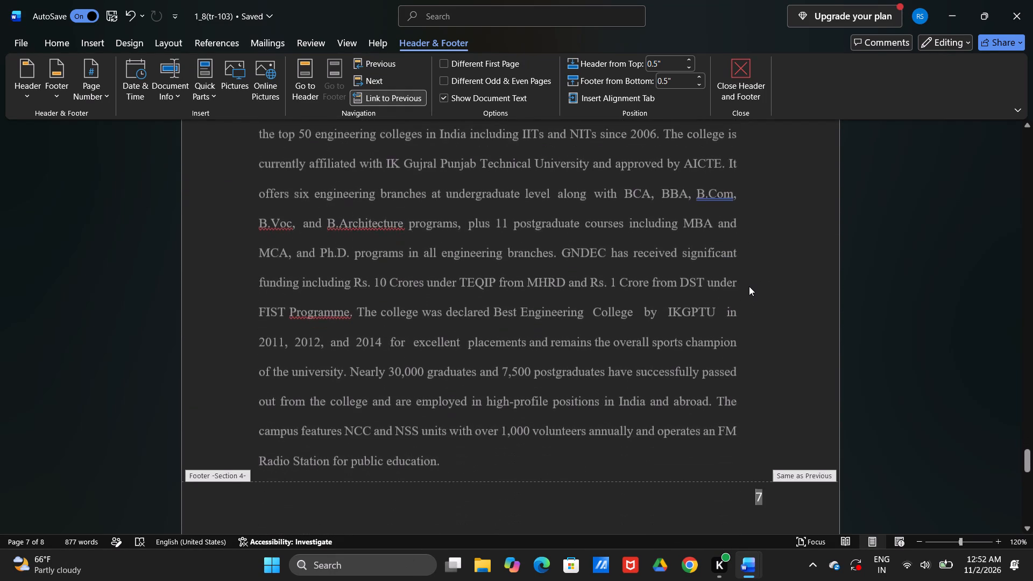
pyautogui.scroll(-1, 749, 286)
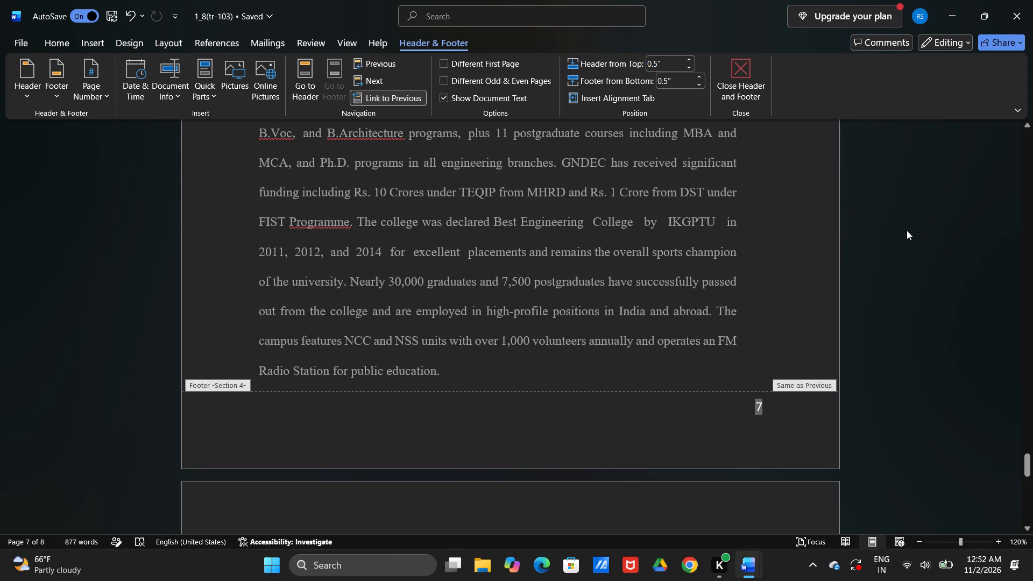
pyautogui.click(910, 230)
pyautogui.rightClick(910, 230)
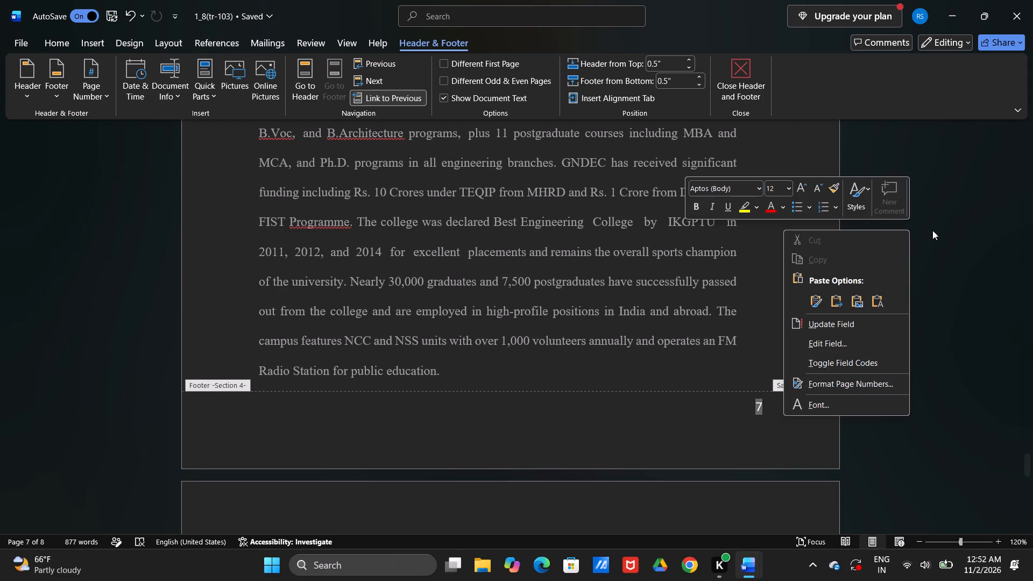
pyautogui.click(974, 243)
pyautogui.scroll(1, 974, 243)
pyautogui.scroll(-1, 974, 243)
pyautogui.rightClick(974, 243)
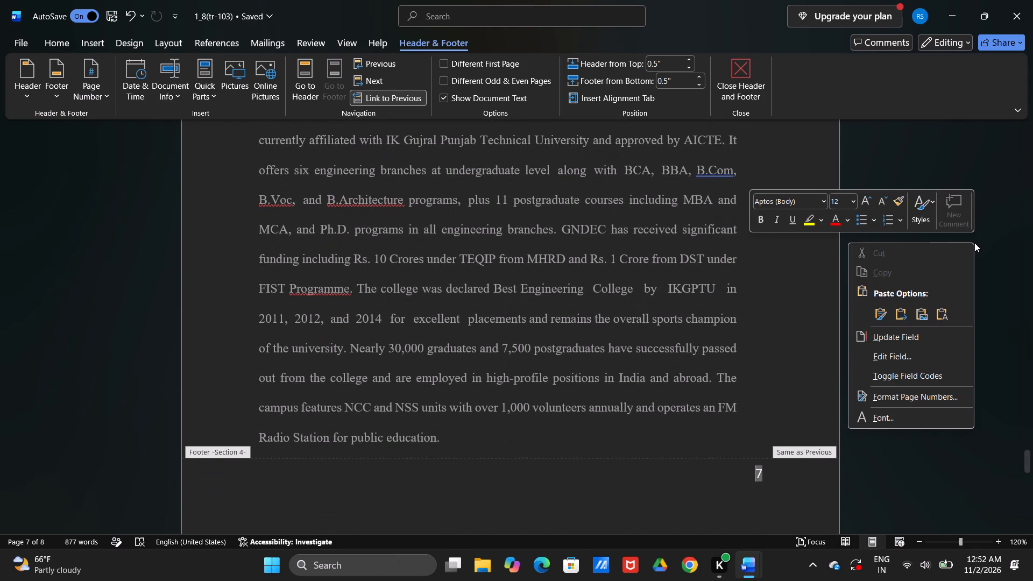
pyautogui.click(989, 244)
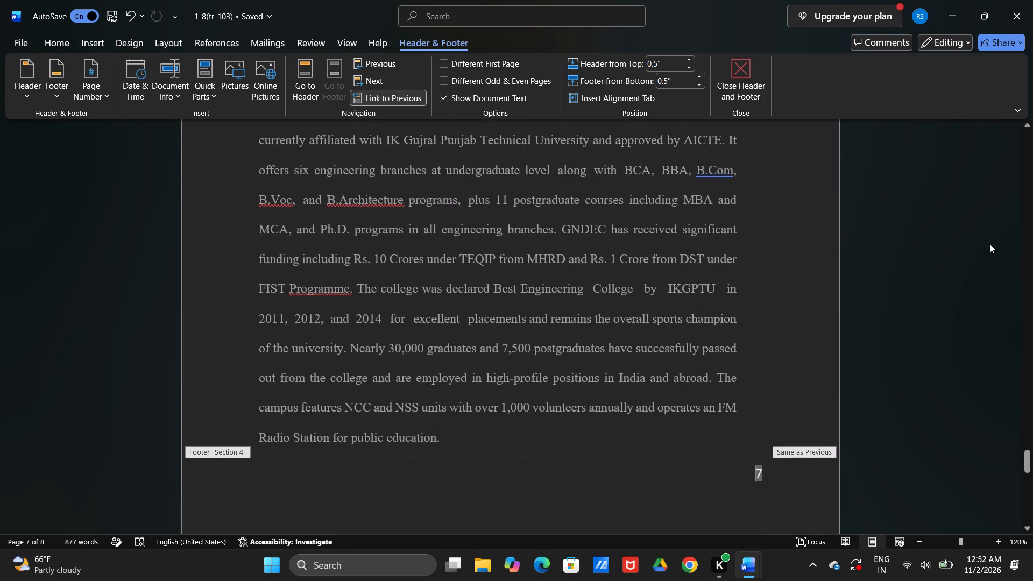
# Check the footer page numbers of every section, from the LIST OF TABLES page back to the first certificate page.
pyautogui.scroll(-6, 989, 244)
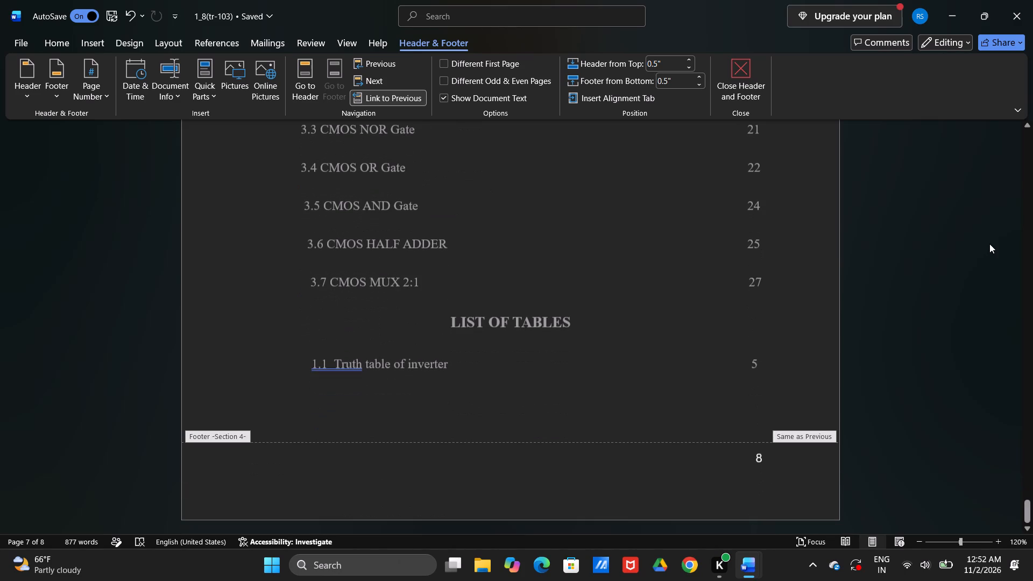
pyautogui.scroll(6, 989, 244)
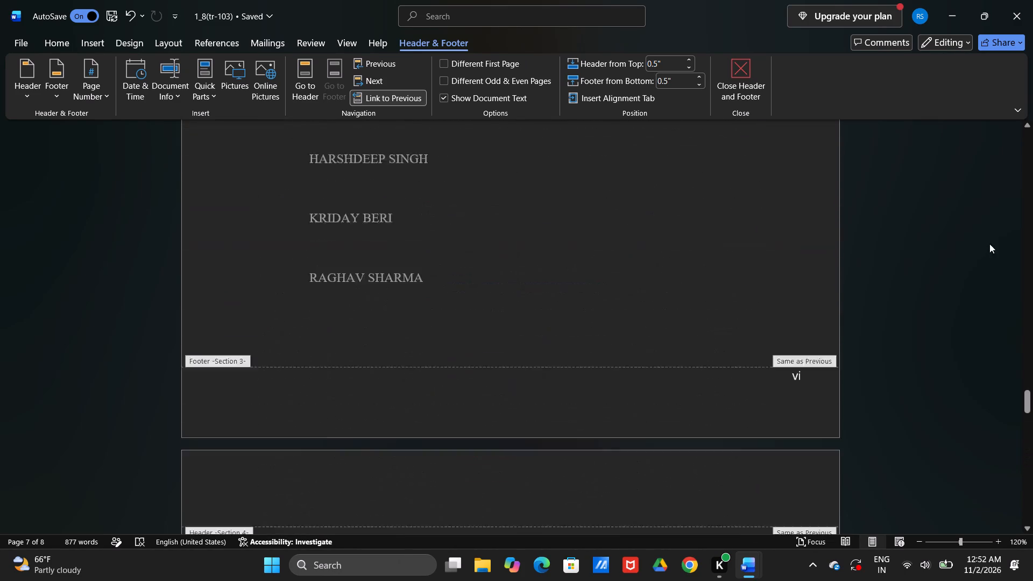
pyautogui.scroll(4, 989, 244)
pyautogui.scroll(-1, 989, 244)
pyautogui.scroll(1, 989, 244)
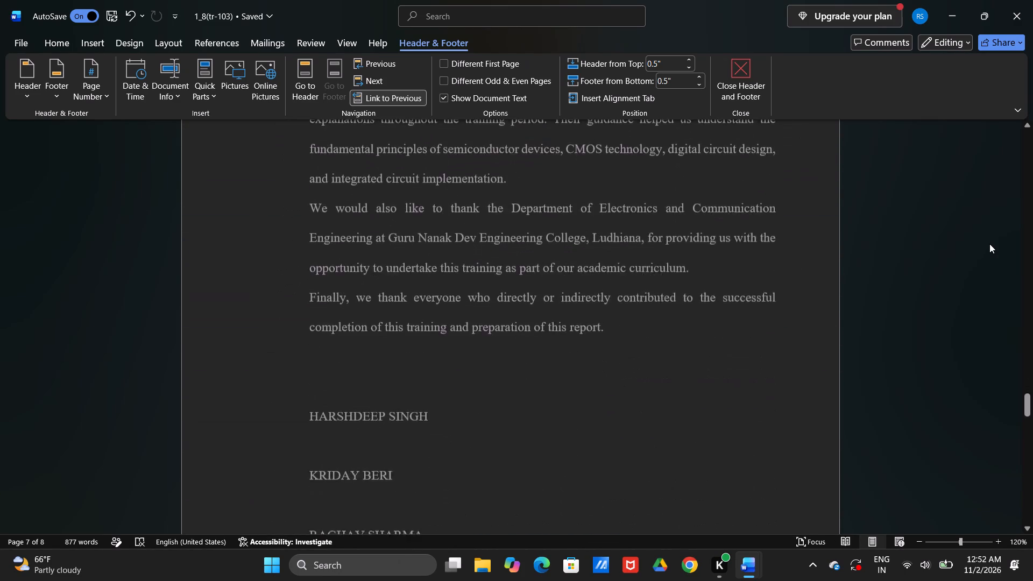
pyautogui.scroll(3, 989, 244)
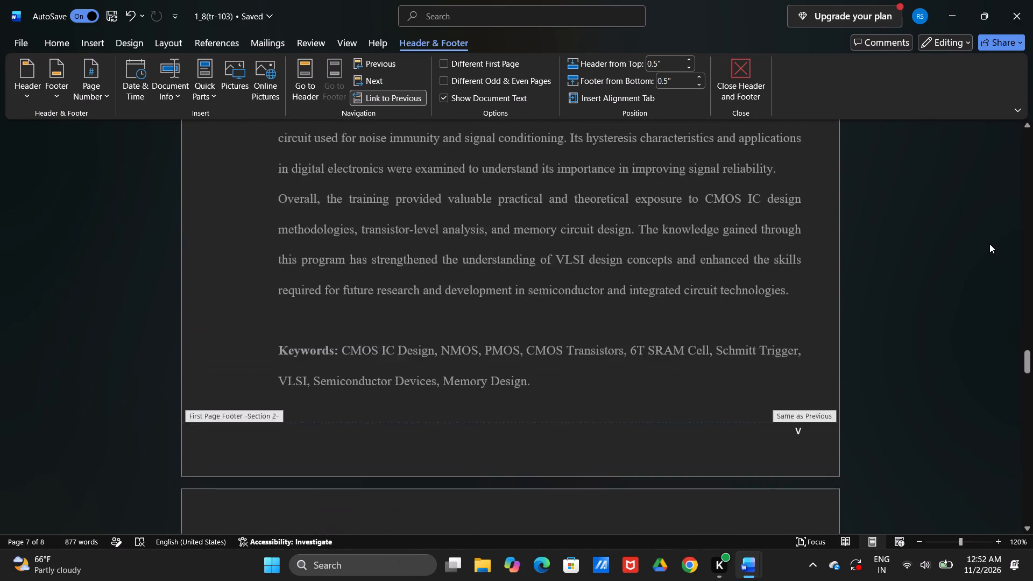
pyautogui.scroll(6, 989, 244)
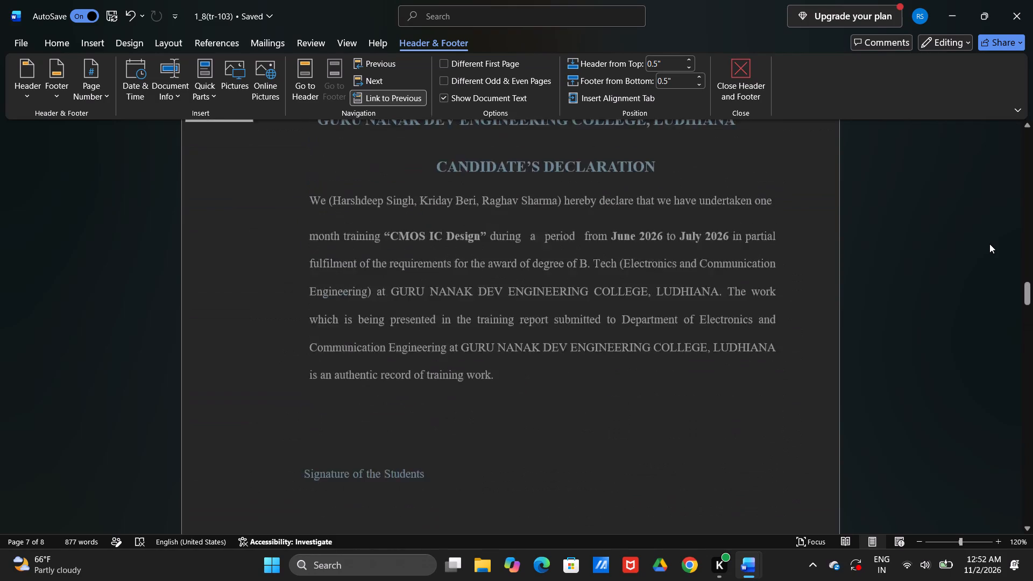
pyautogui.scroll(5, 989, 244)
# Leave footer editing and return to the body text of the document.
pyautogui.click(989, 244)
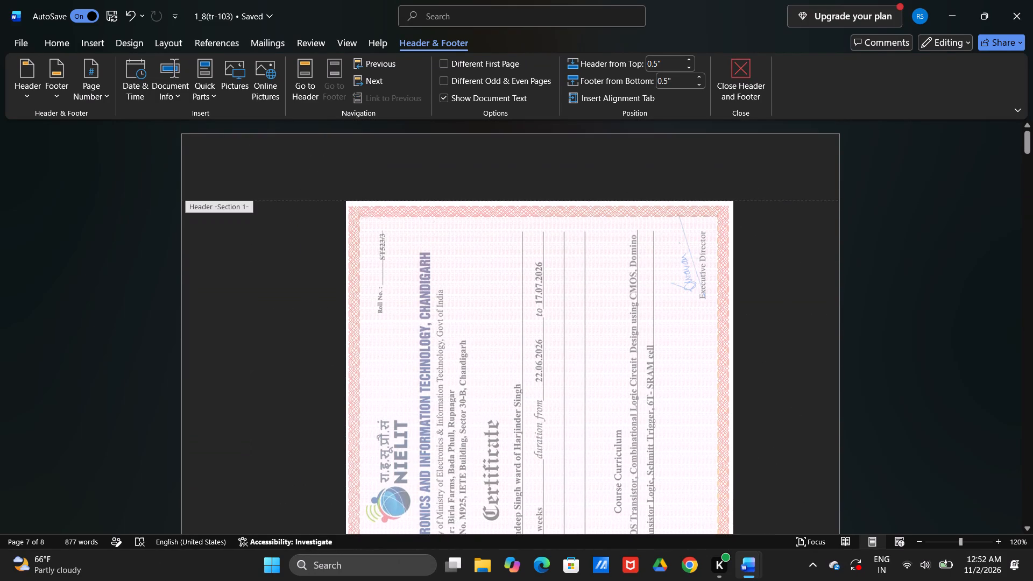
pyautogui.click(766, 58)
pyautogui.click(747, 63)
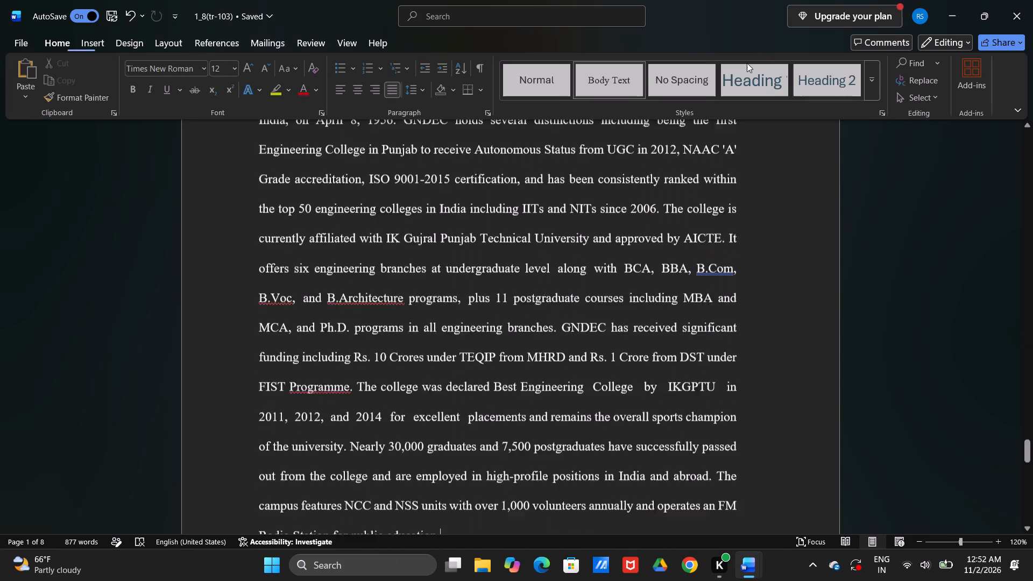
# Review the whole front matter and its page numbers, from the first certificate page through to LIST OF TABLES.
pyautogui.scroll(12, 553, 293)
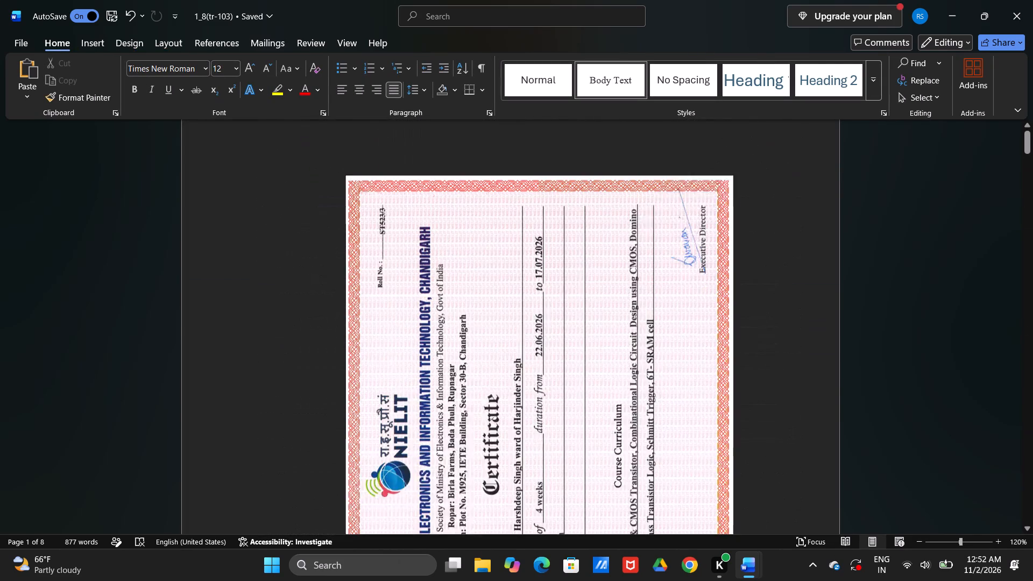
pyautogui.scroll(4, 553, 293)
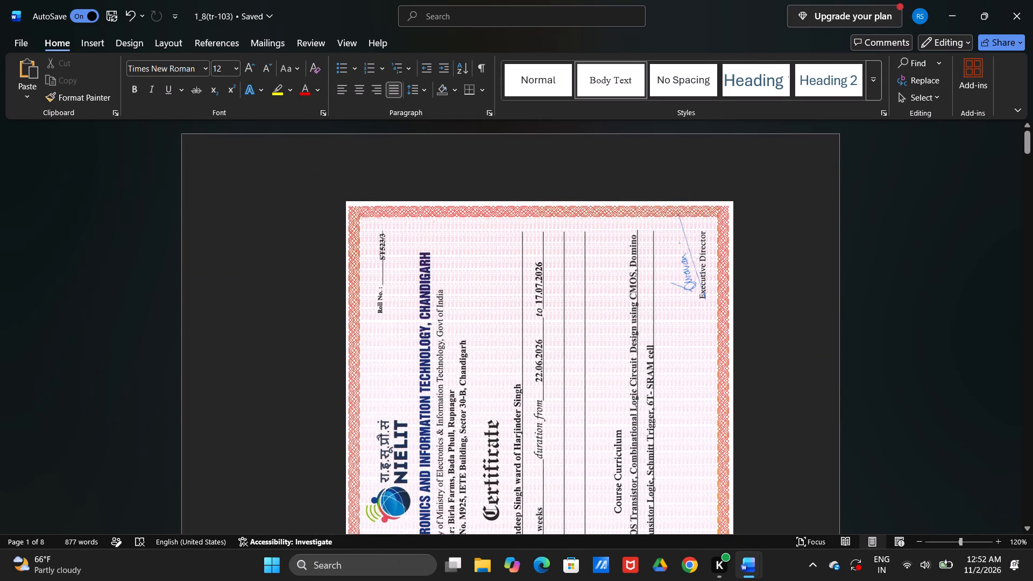
pyautogui.scroll(-3, 345, 147)
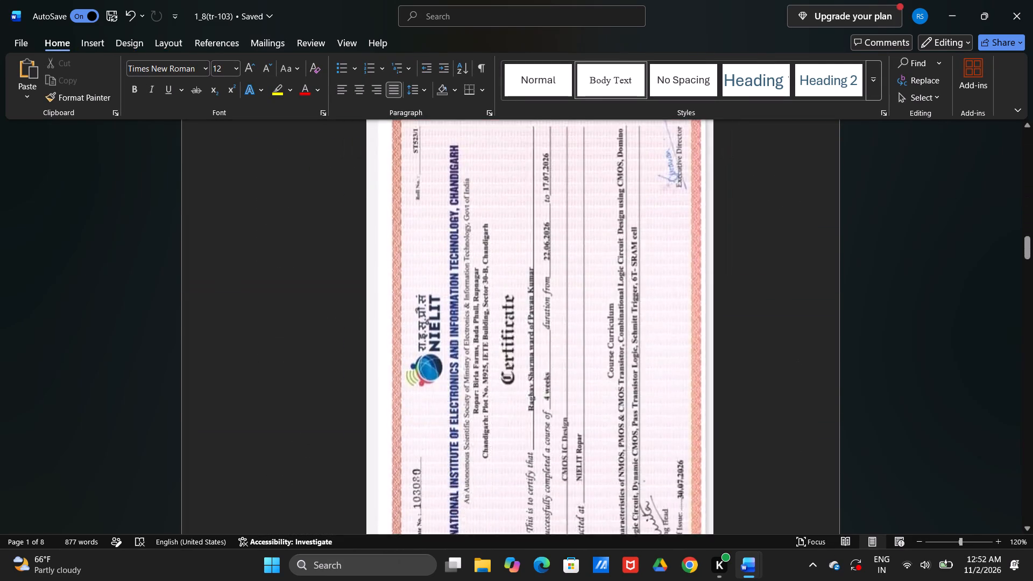
pyautogui.scroll(-5, 345, 147)
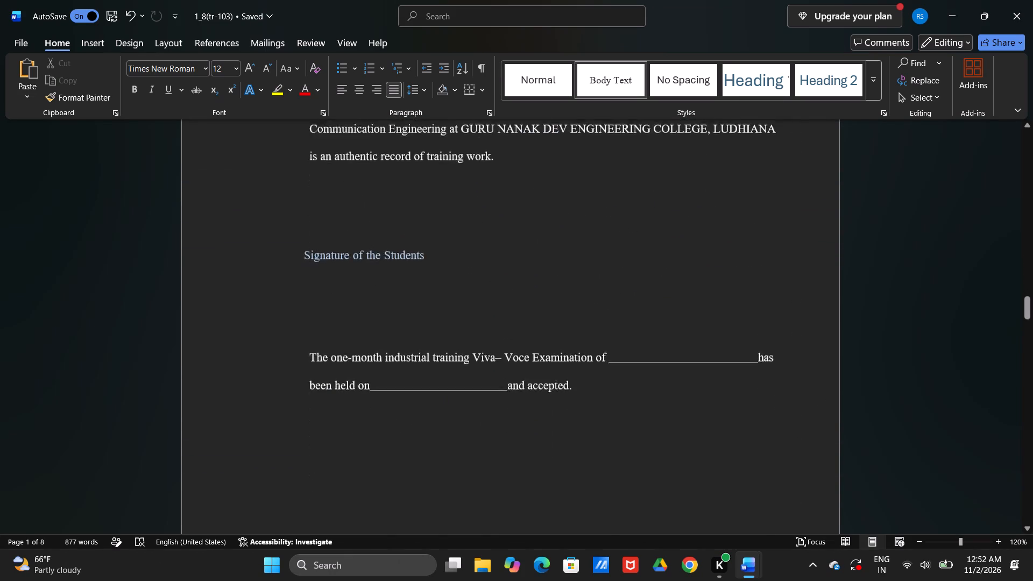
pyautogui.scroll(-5, 345, 147)
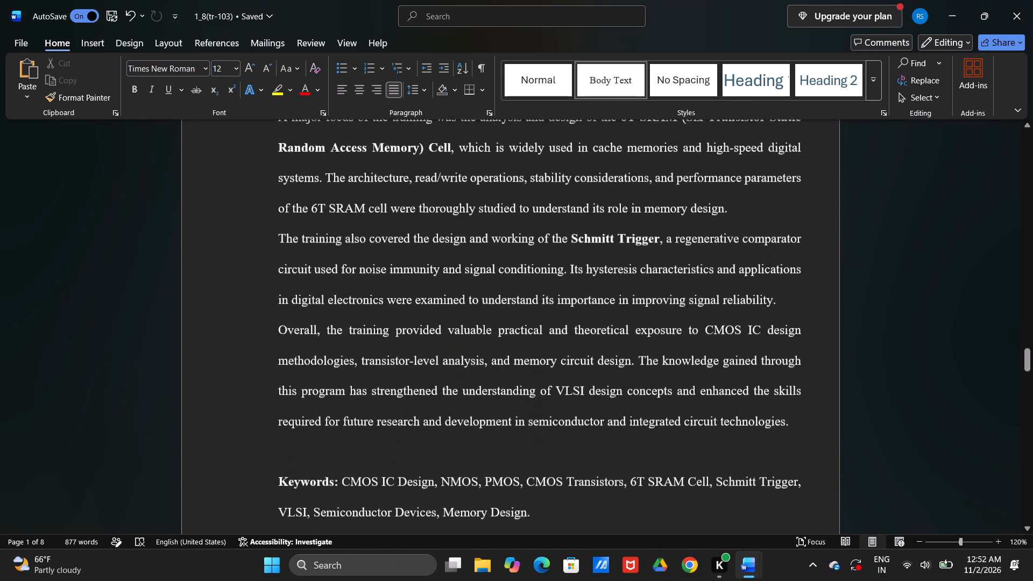
pyautogui.scroll(-4, 345, 147)
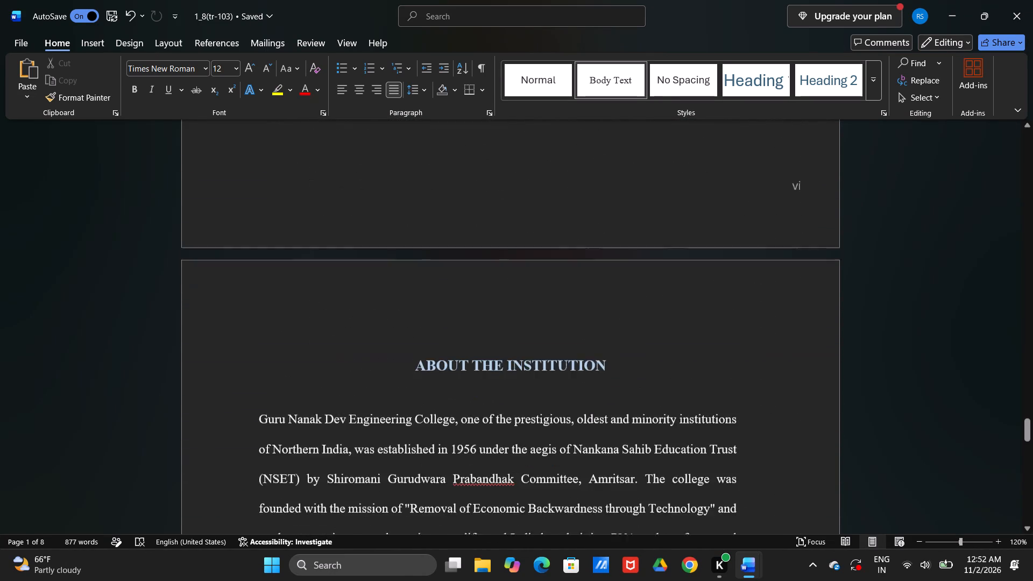
pyautogui.scroll(-7, 345, 147)
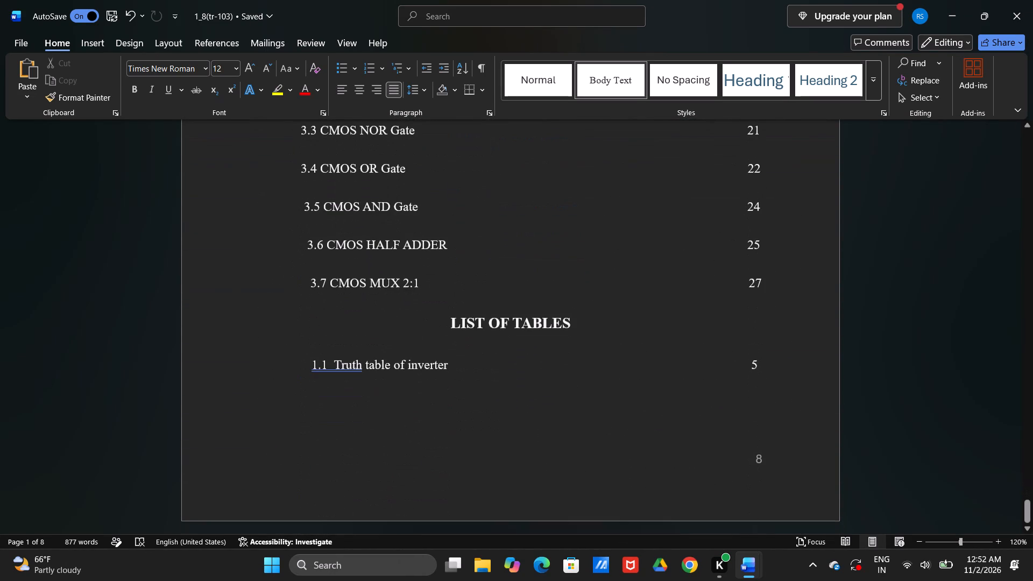
pyautogui.scroll(-1, 345, 147)
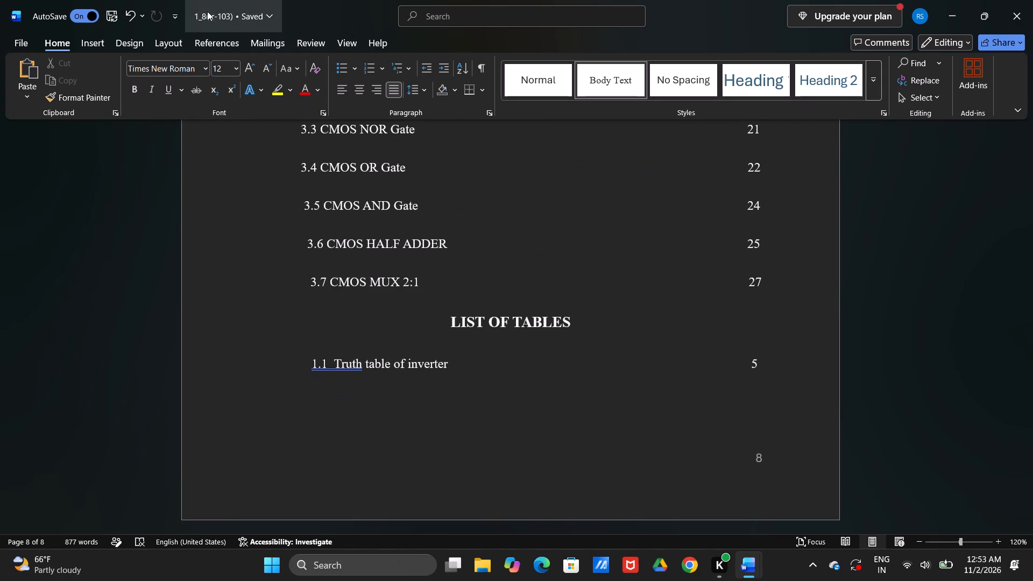
# Close the 1_8(tr-103) document.
pyautogui.click(20, 48)
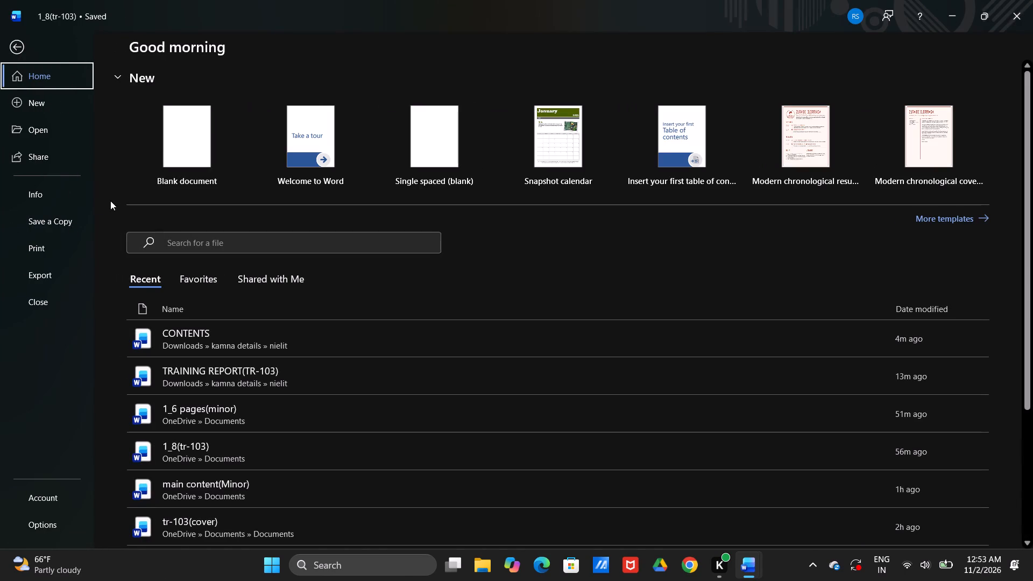
pyautogui.click(1032, 1)
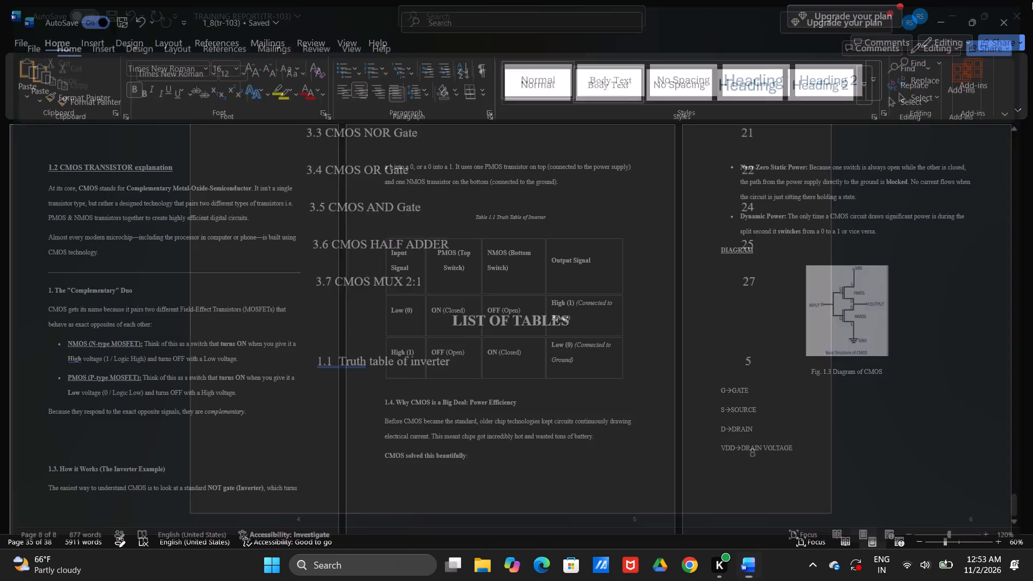
# Look through TRAINING REPORT(TR-103), covering the chapters and the reference list and returning to CHAPTER 1: INTRODUCTION.
pyautogui.scroll(-16, 742, 229)
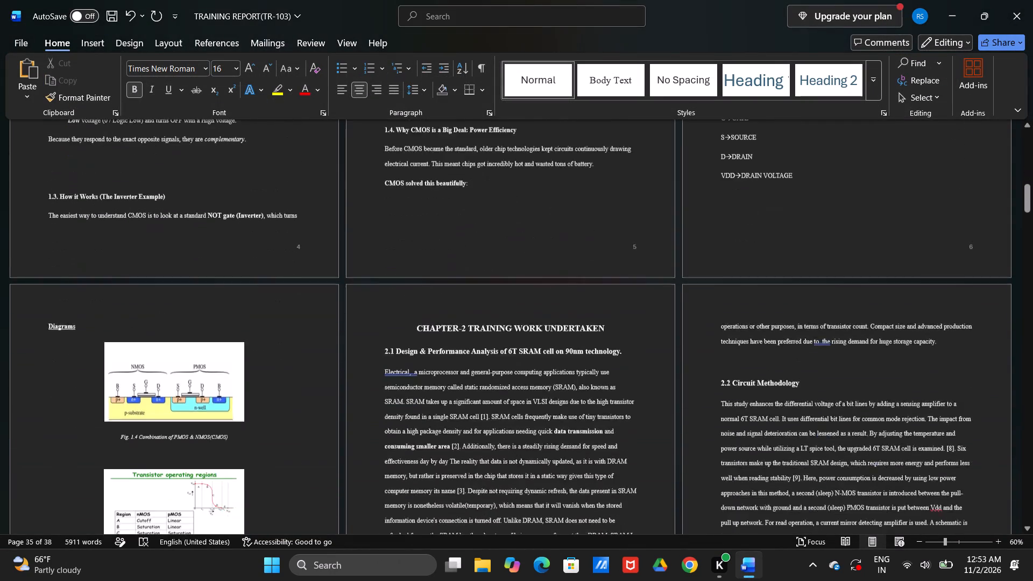
pyautogui.scroll(-19, 742, 229)
pyautogui.scroll(-2, 742, 229)
pyautogui.scroll(5, 742, 229)
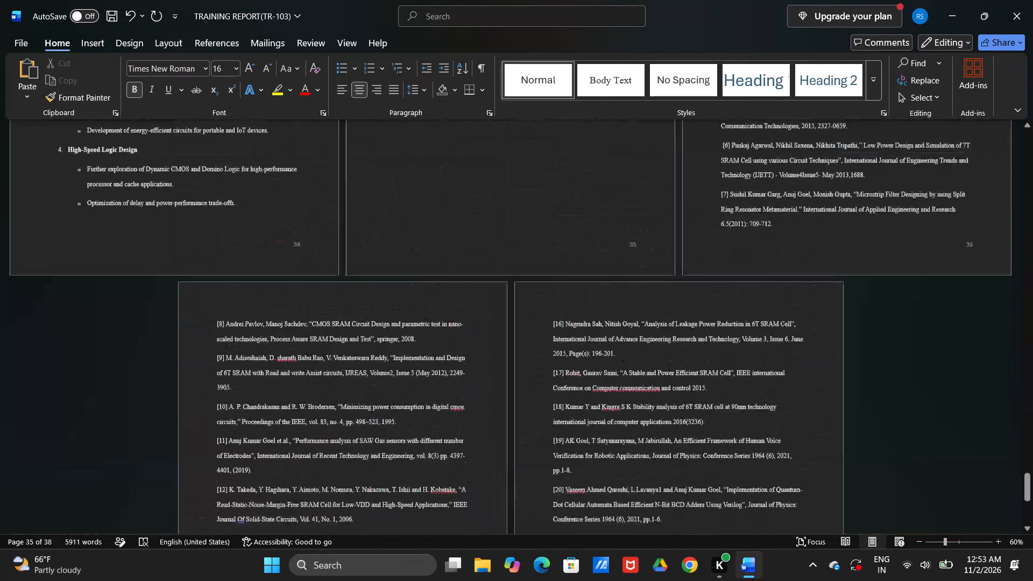
pyautogui.scroll(20, 742, 229)
pyautogui.scroll(16, 742, 229)
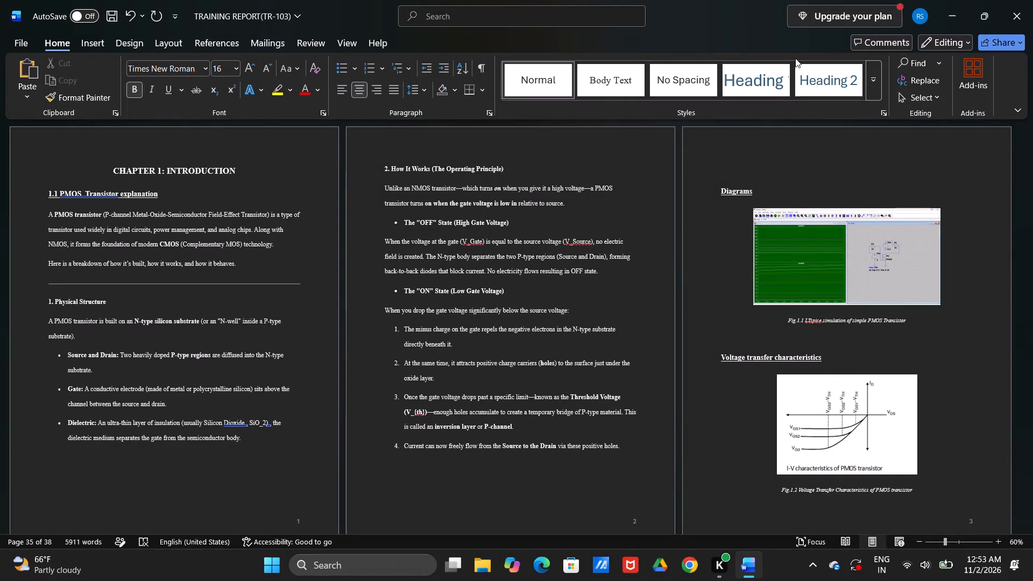
# Close the TRAINING REPORT(TR-103) document.
pyautogui.click(1012, 15)
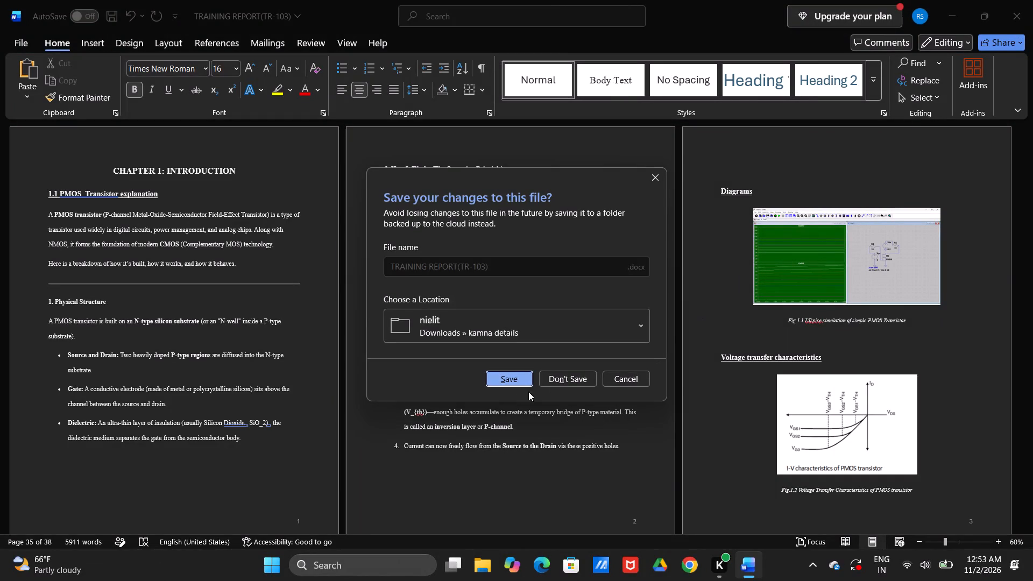
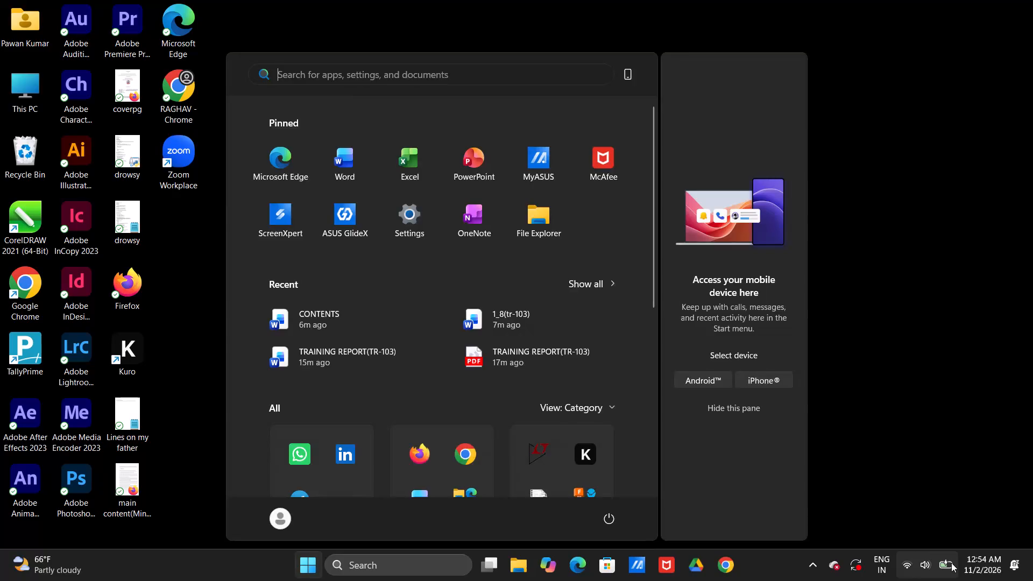
# Search the computer for "what" to find the WhatsApp app.
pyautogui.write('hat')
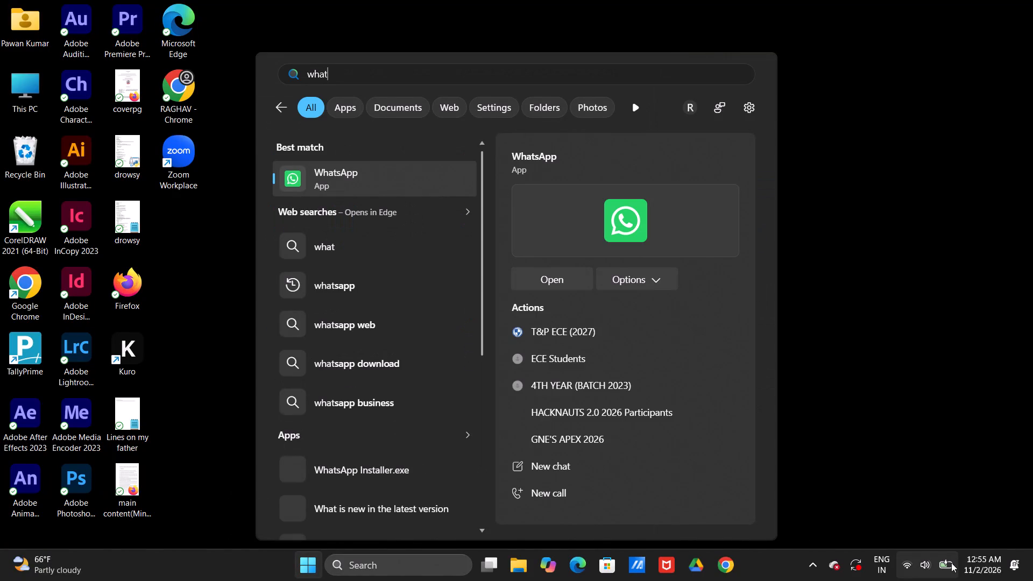
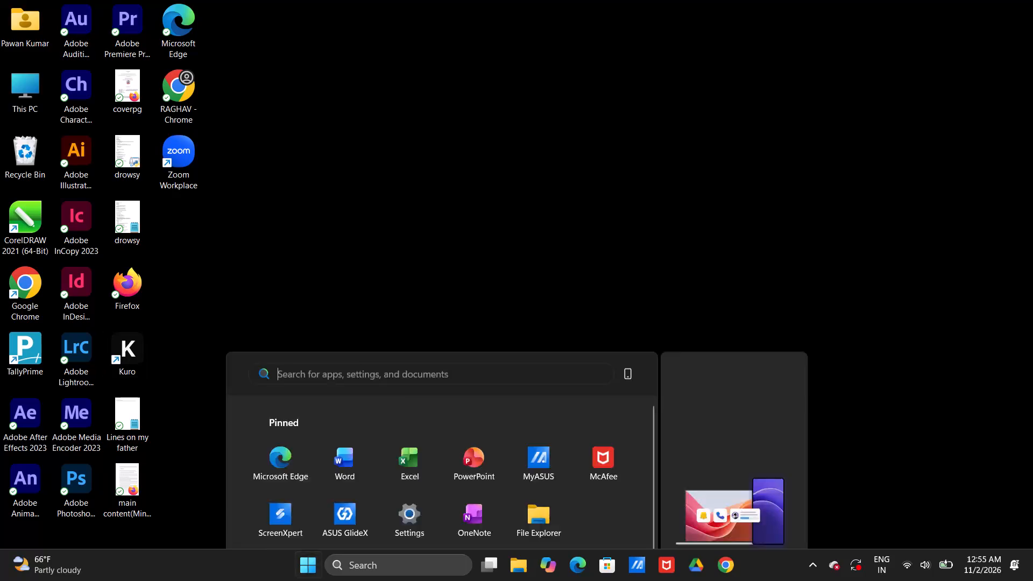
# Search the computer for the Kuro app and launch it.
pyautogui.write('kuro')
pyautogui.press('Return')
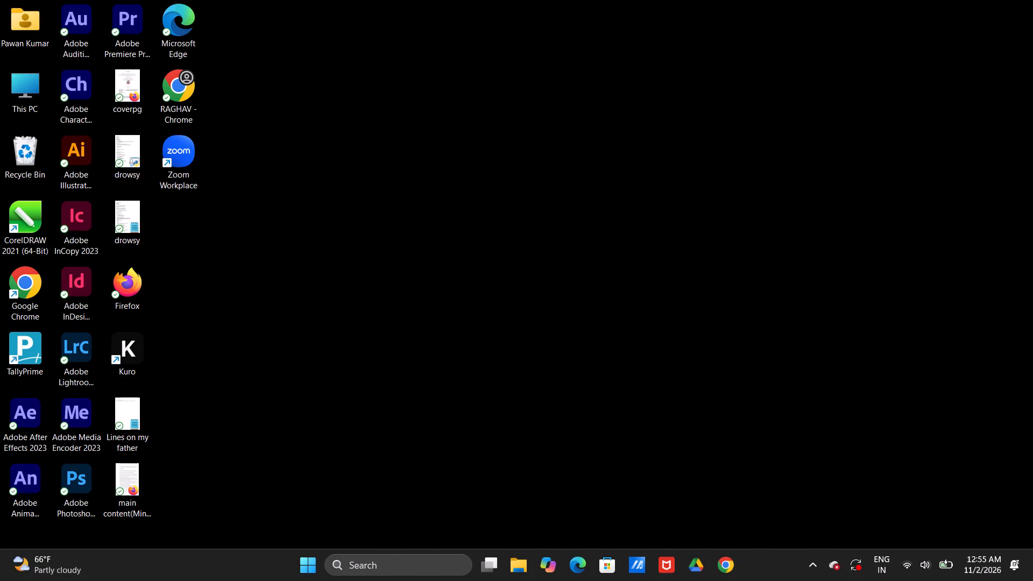
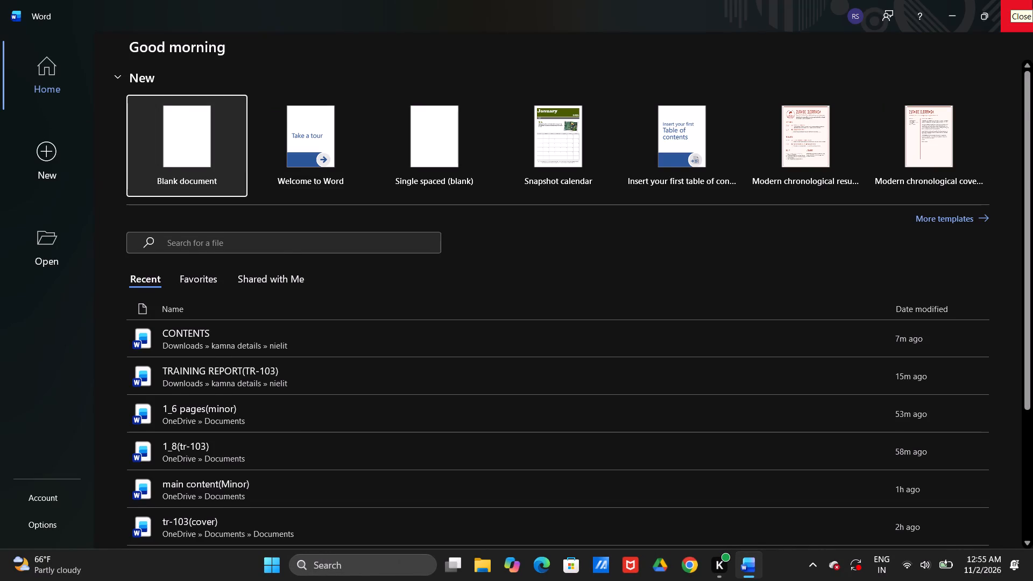
# Open the recent document CONTENTS and look over its topics and page numbers.
pyautogui.scroll(-1, 1032, 0)
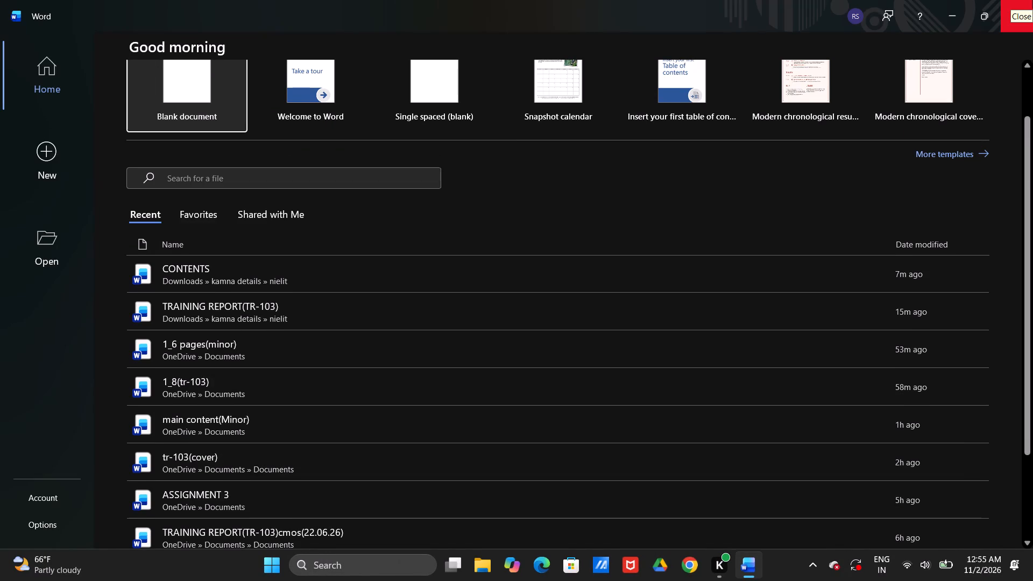
pyautogui.scroll(-1, 1032, 0)
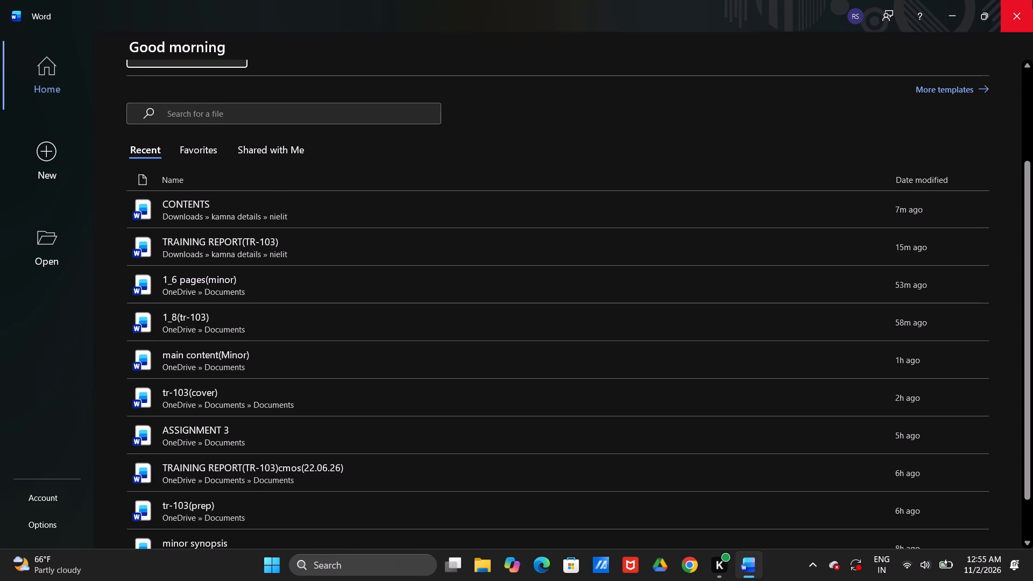
pyautogui.hscroll(-1, 1032, 0)
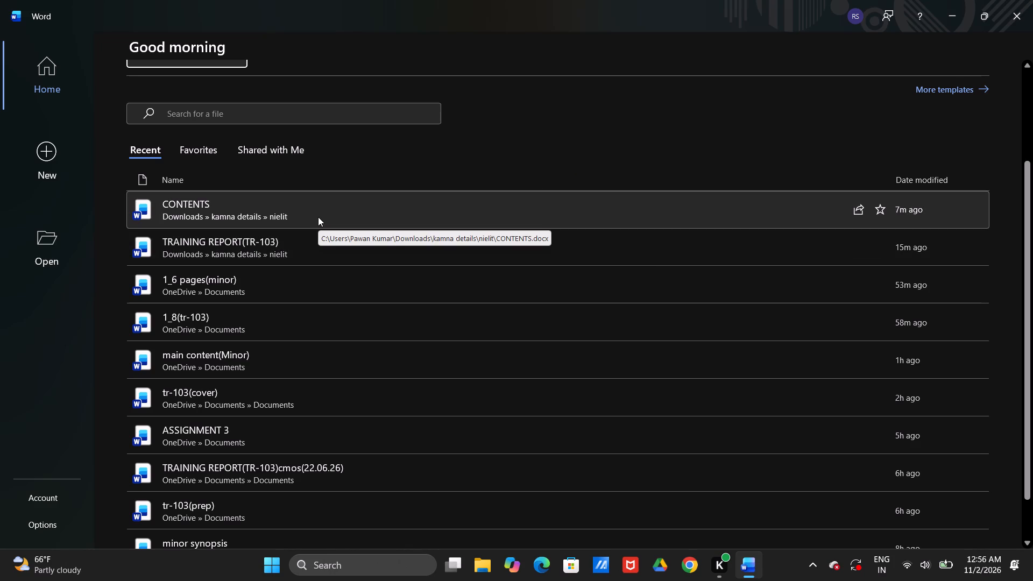
pyautogui.doubleClick(318, 217)
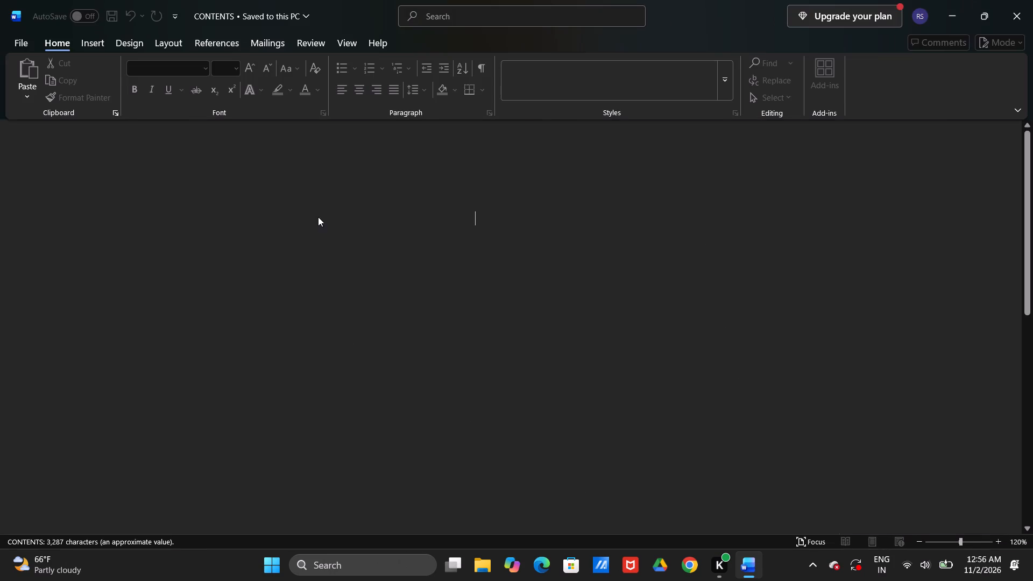
pyautogui.scroll(-2, 318, 217)
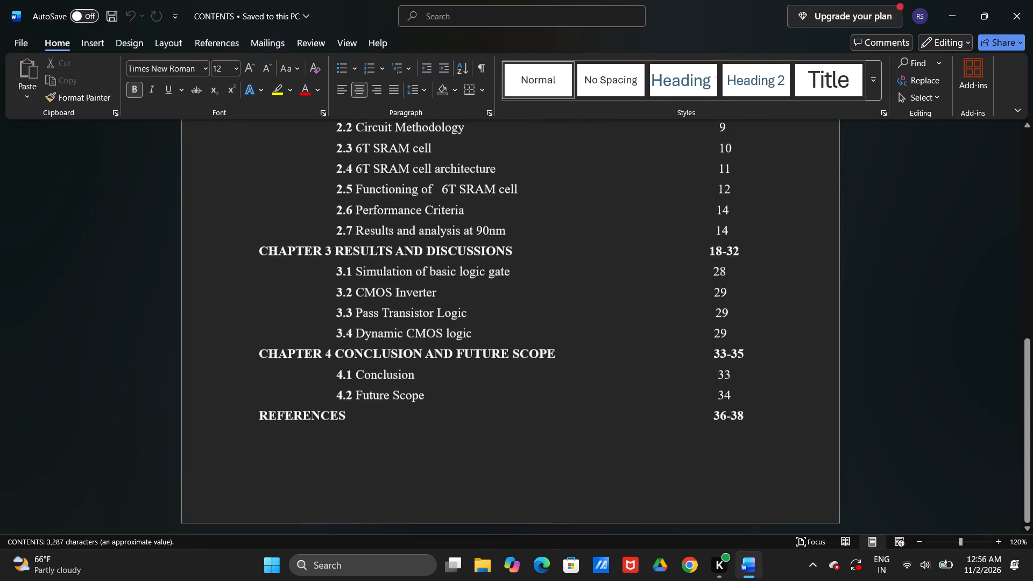
pyautogui.scroll(1, 318, 217)
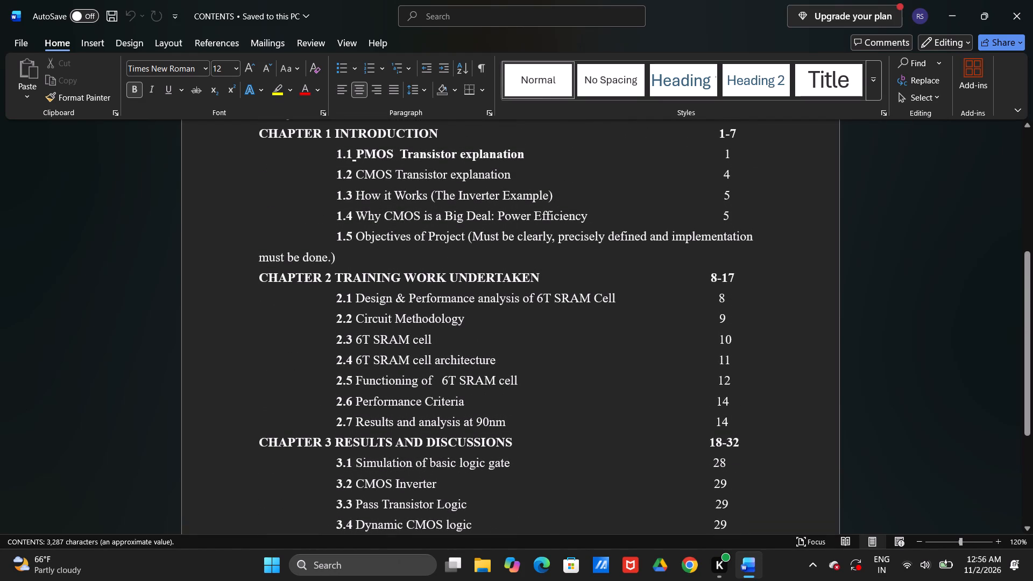
pyautogui.click(405, 155)
pyautogui.scroll(1, 413, 209)
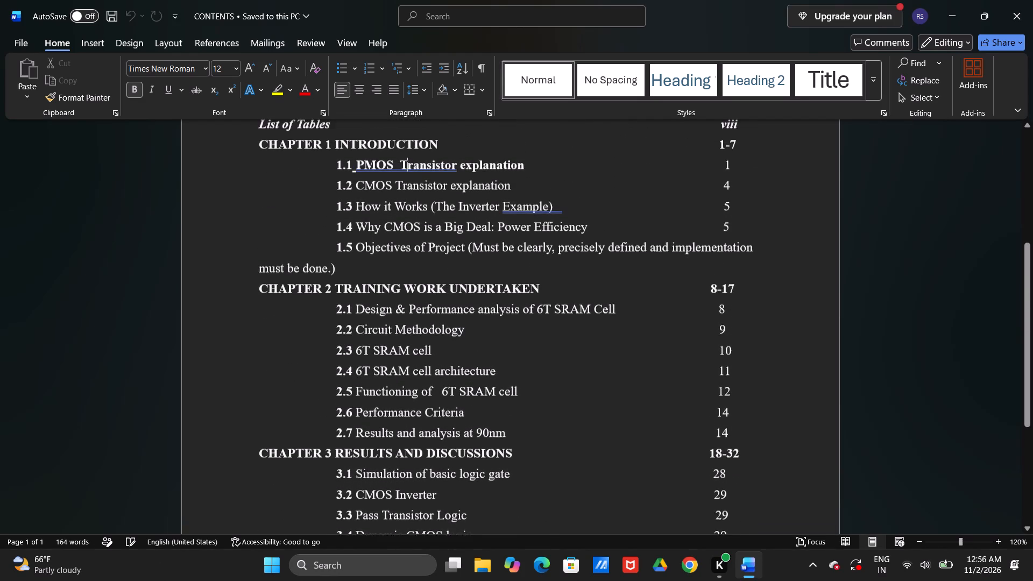
pyautogui.scroll(1, 413, 209)
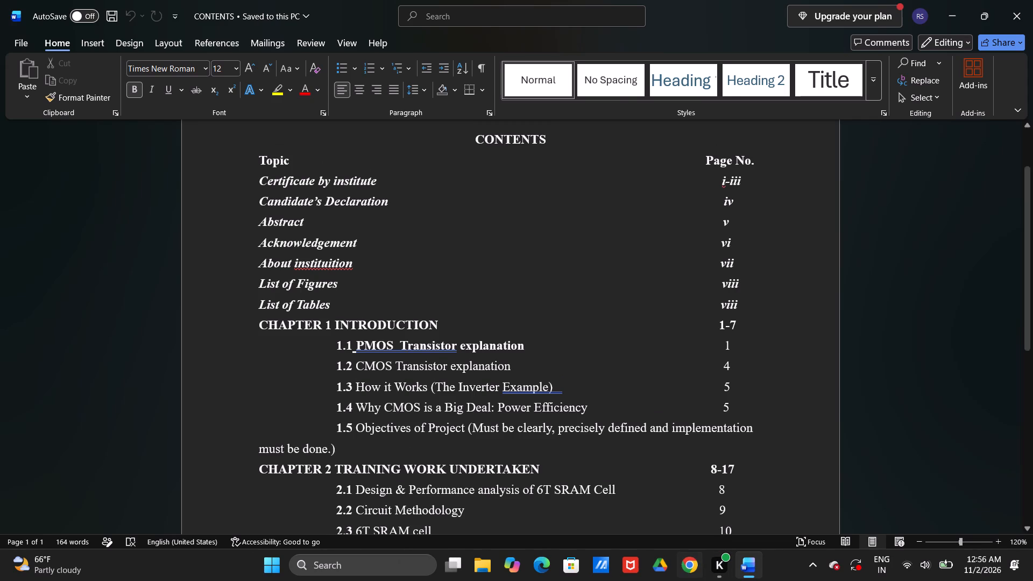
# Switch to Firefox by launching it from the system search.
pyautogui.write('fire')
pyautogui.press('Return')
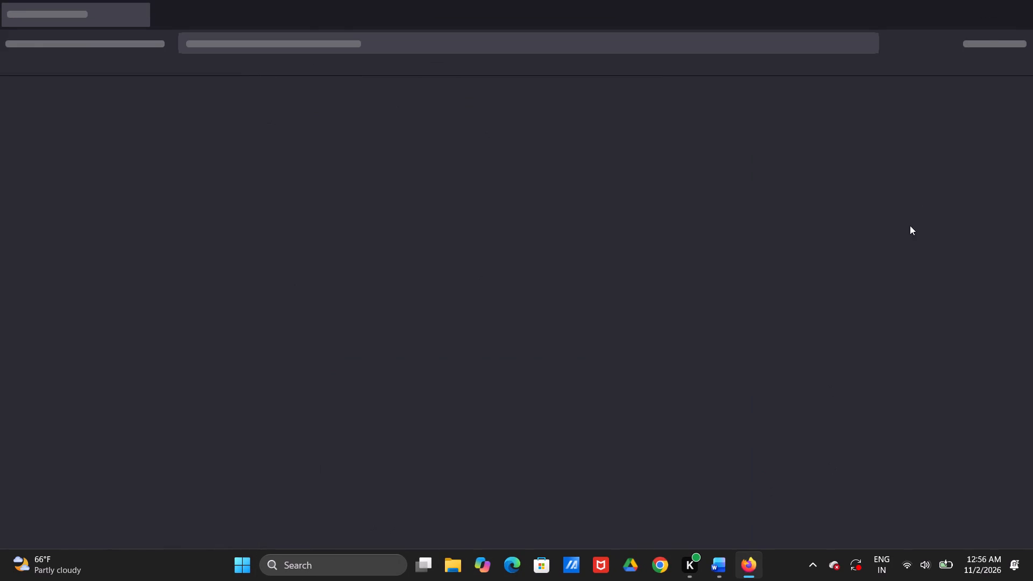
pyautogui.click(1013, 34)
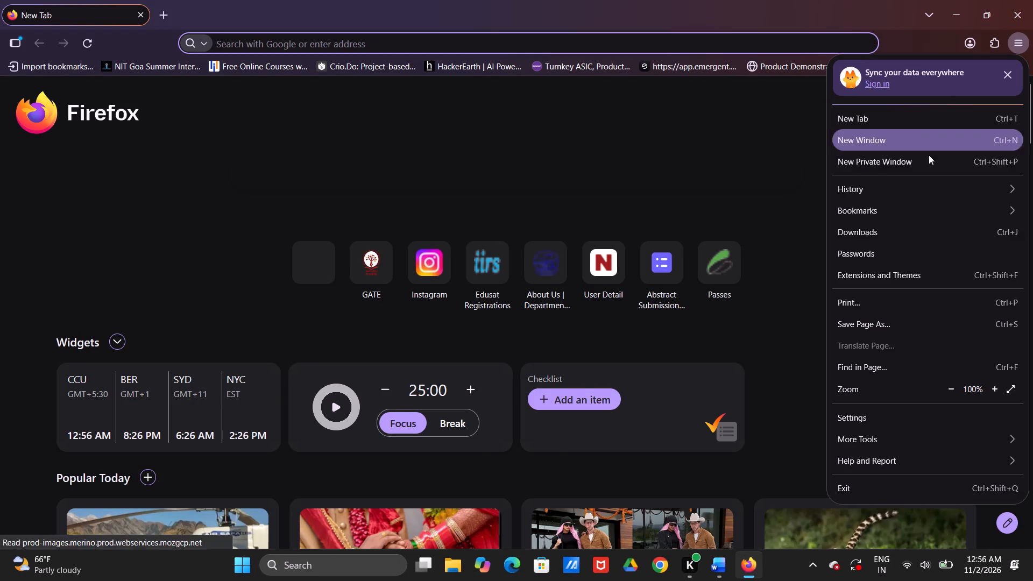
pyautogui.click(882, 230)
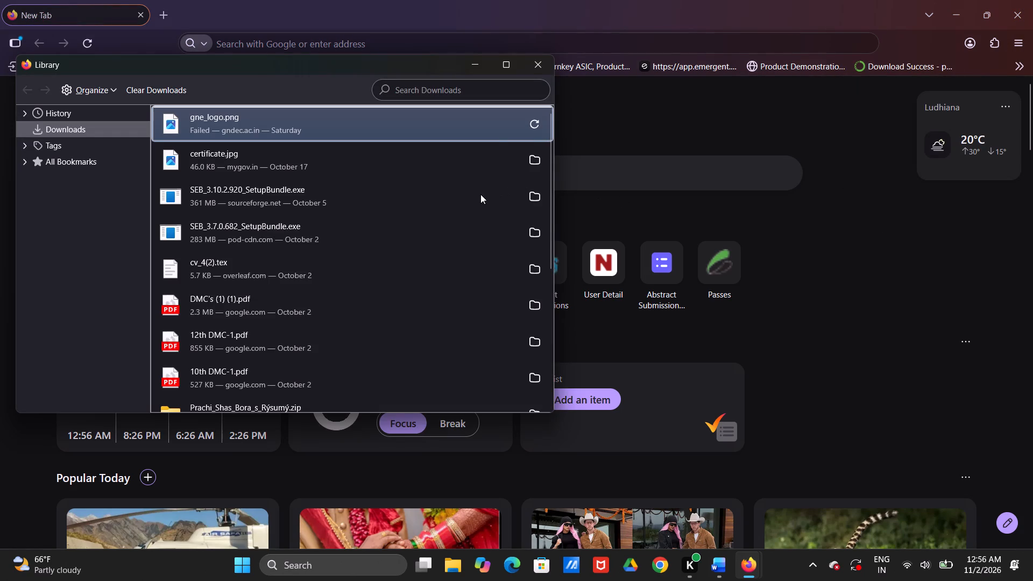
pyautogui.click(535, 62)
# Open one month INd training report.pdf from the recent browsing history.
pyautogui.click(1030, 44)
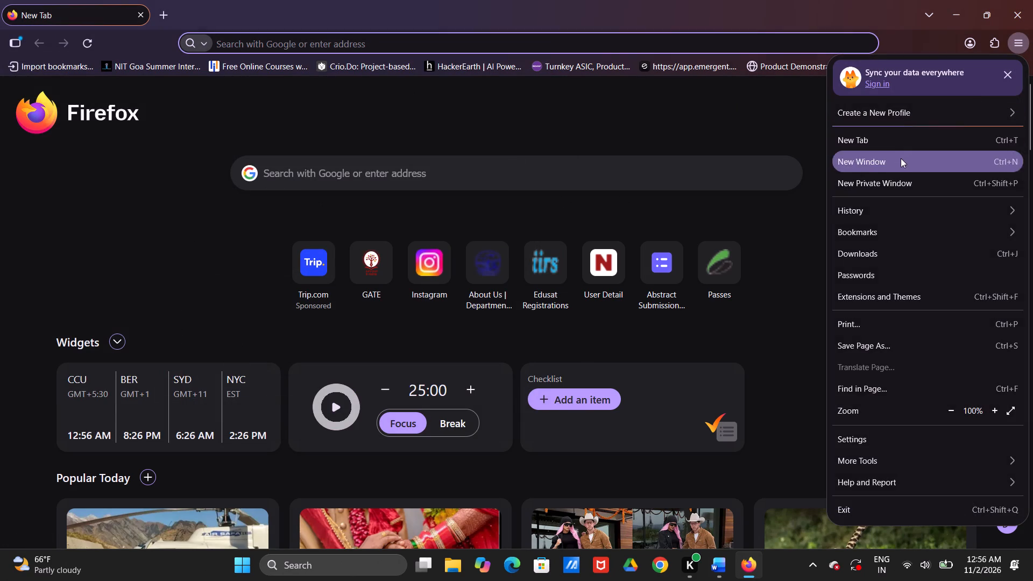
pyautogui.click(867, 216)
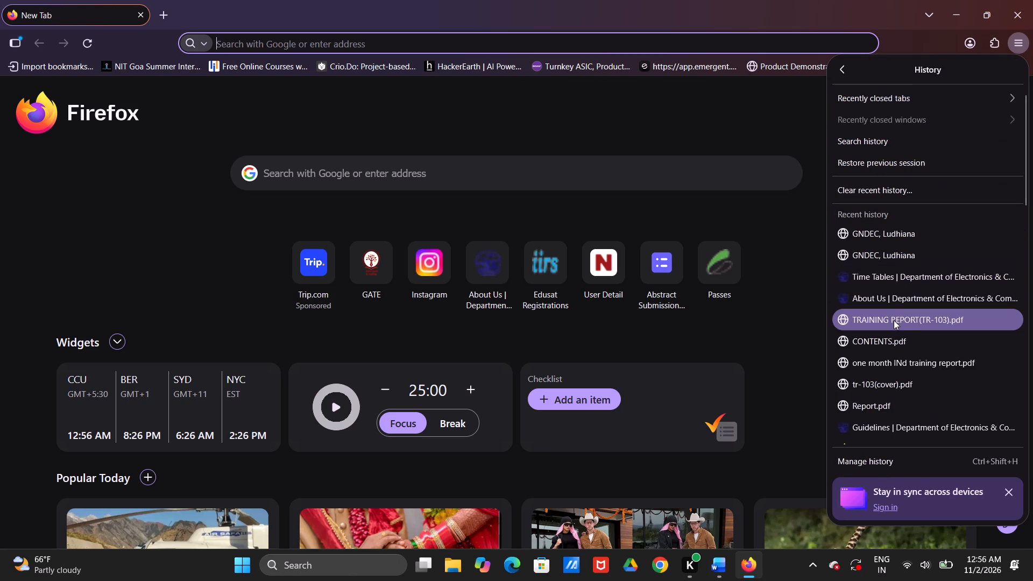
pyautogui.click(907, 373)
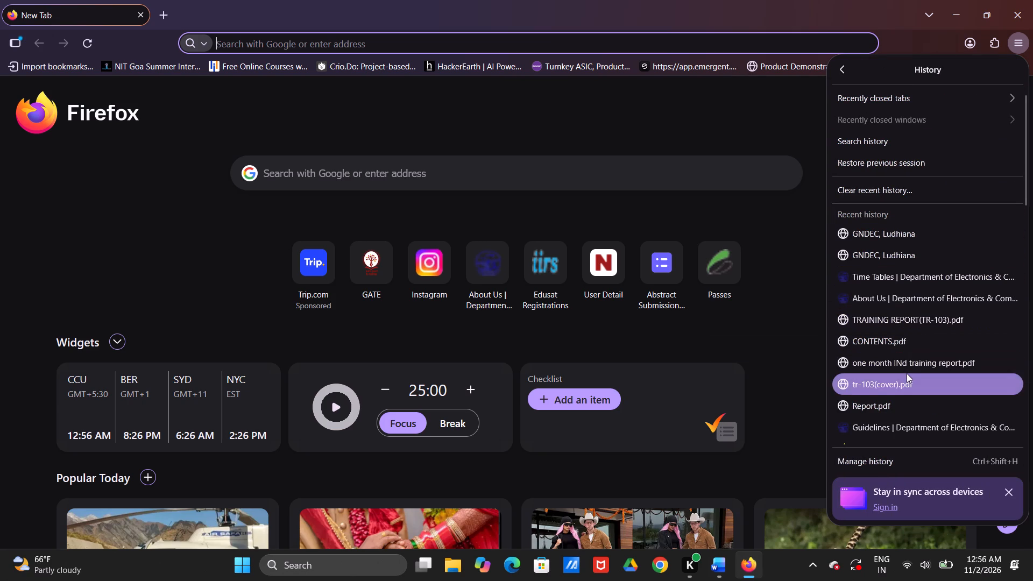
pyautogui.click(908, 371)
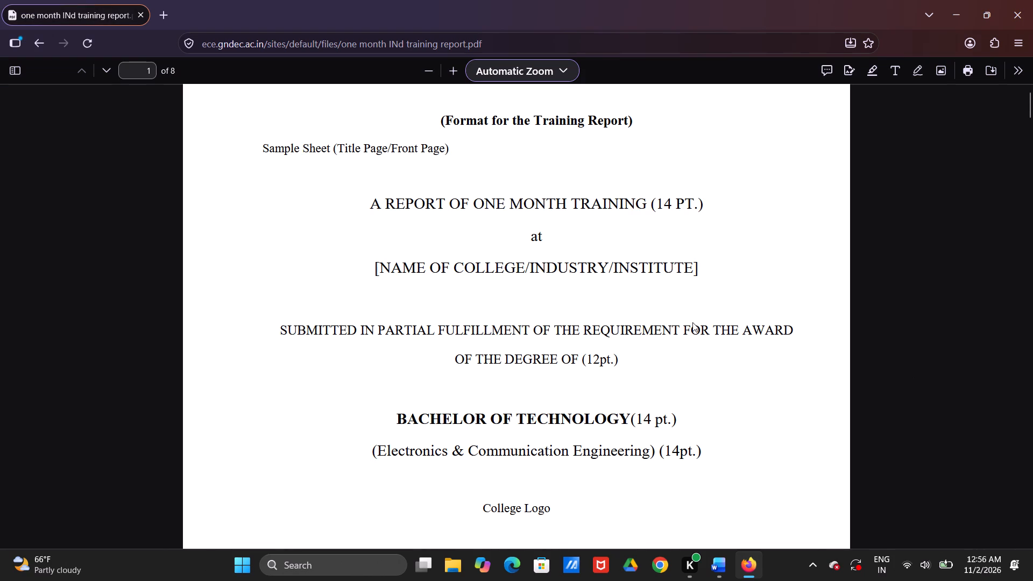
# Read the B.Tech training report guidelines and the sample CONTENTS page in the PDF, including its chapter and heading numbering.
pyautogui.scroll(-6, 692, 322)
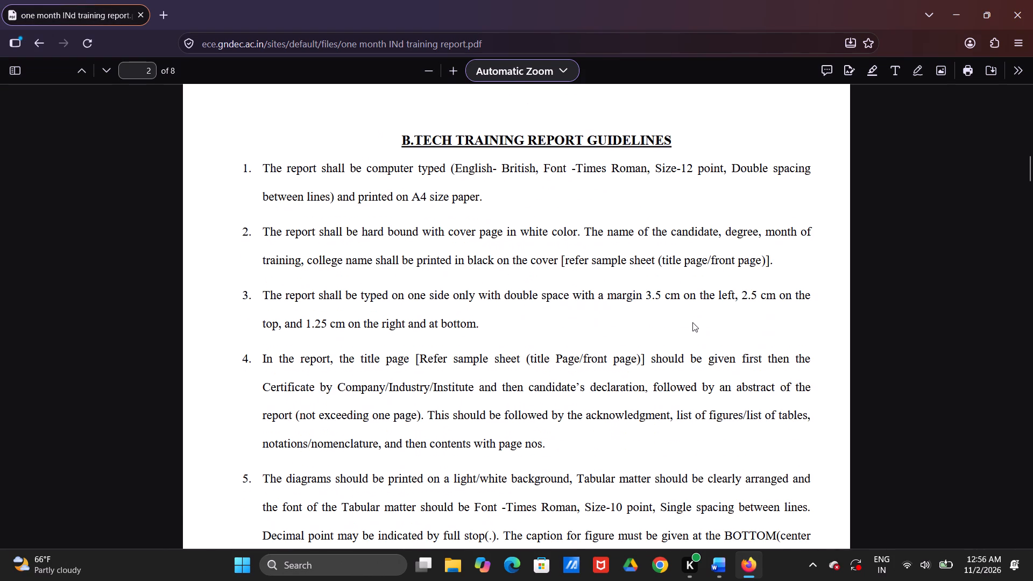
pyautogui.scroll(-1, 692, 322)
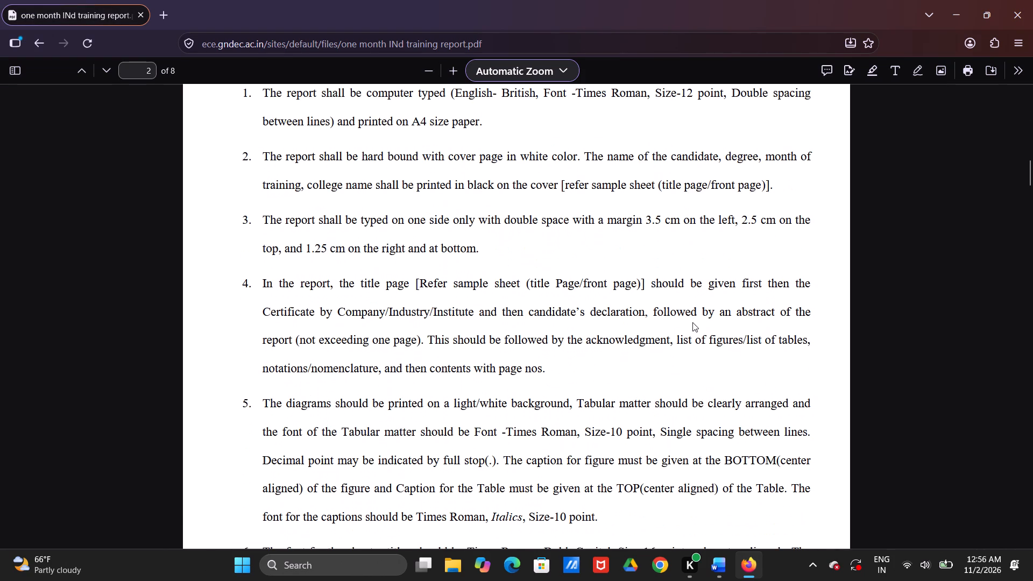
pyautogui.hotkey('alt', 'Tab')
pyautogui.hotkey('alt', 'Tab')
pyautogui.scroll(-4, 692, 322)
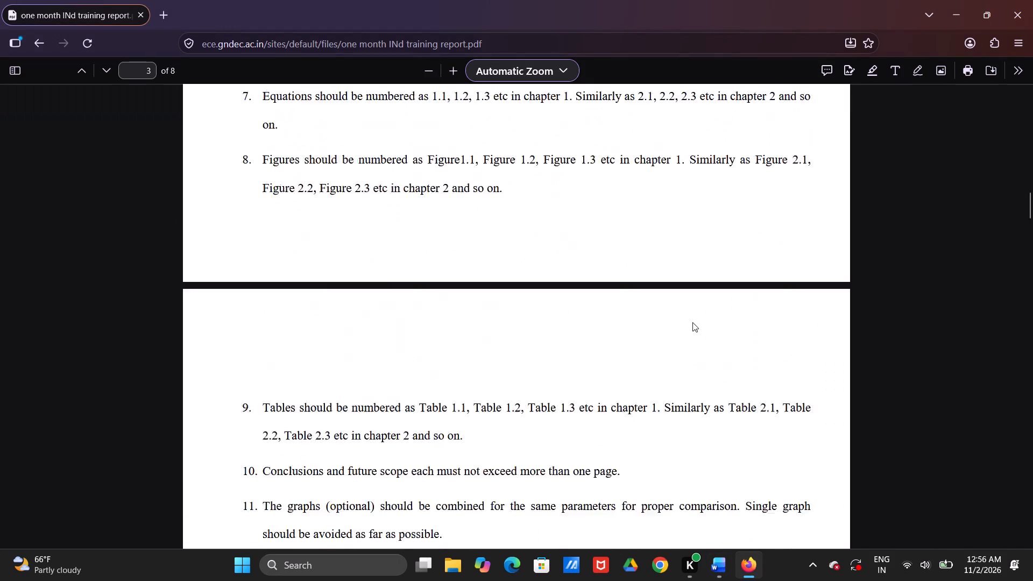
pyautogui.scroll(-8, 692, 322)
pyautogui.scroll(1, 692, 322)
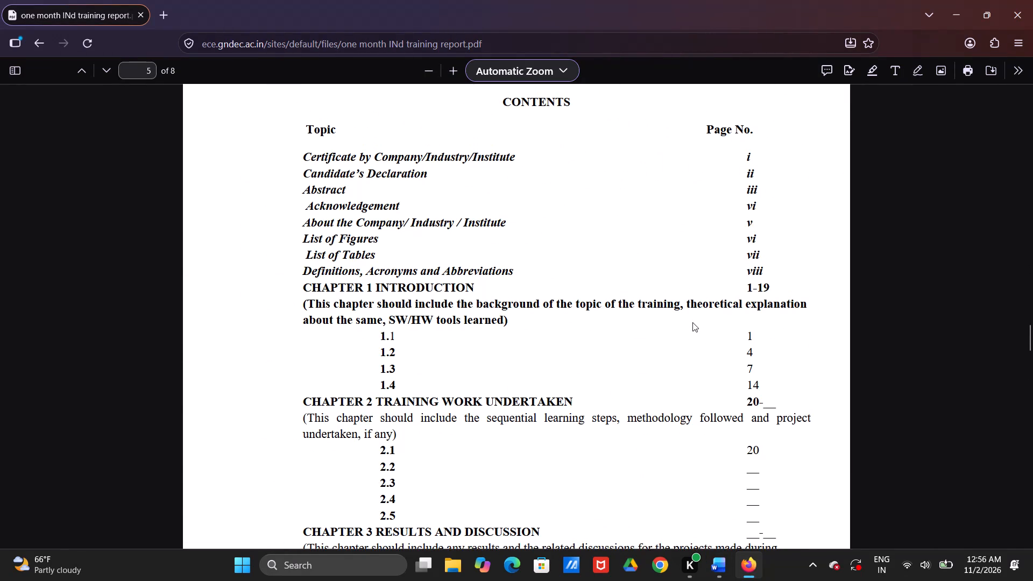
pyautogui.scroll(1, 692, 322)
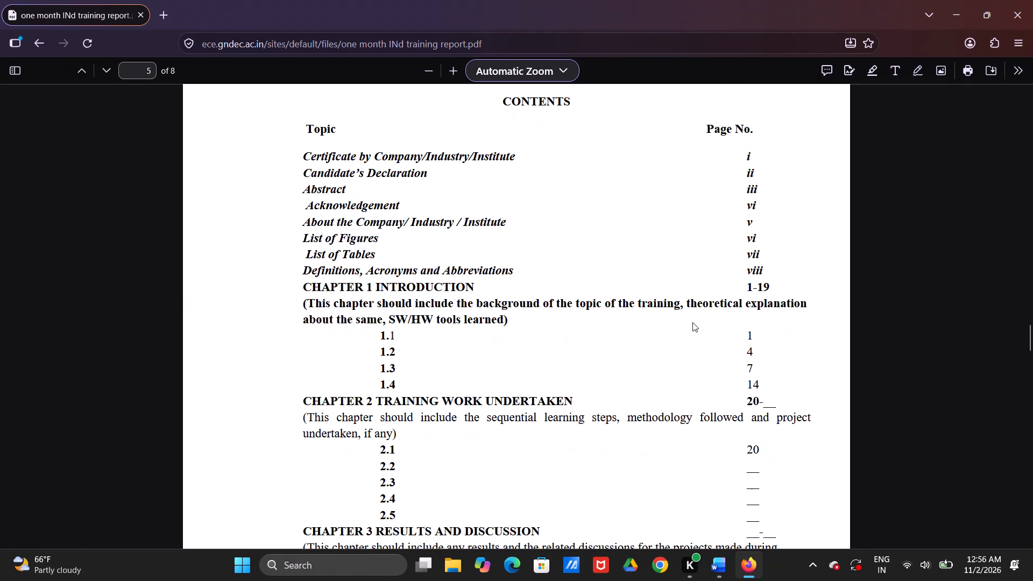
pyautogui.scroll(-3, 692, 322)
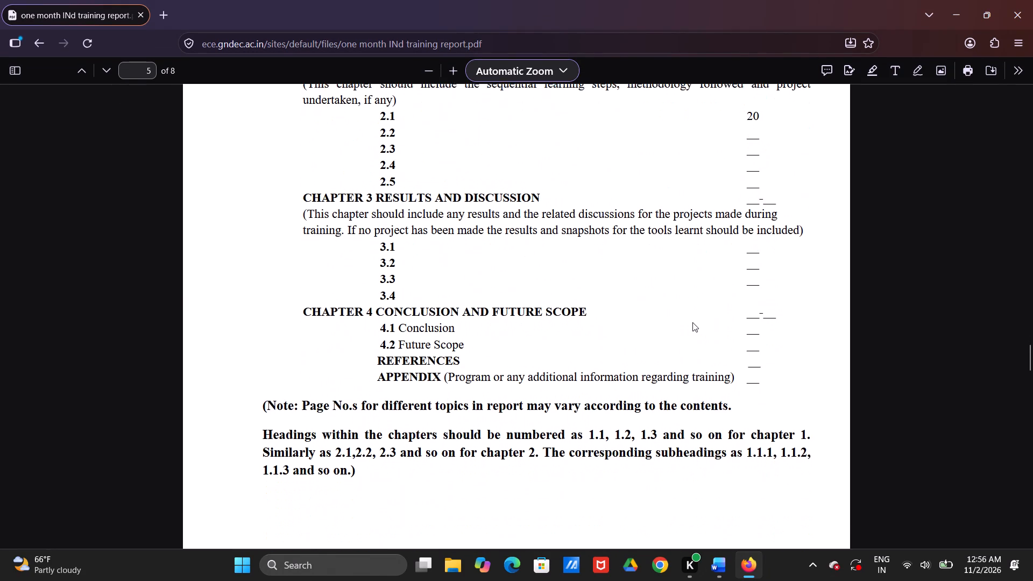
pyautogui.scroll(-1, 692, 322)
pyautogui.scroll(1, 692, 322)
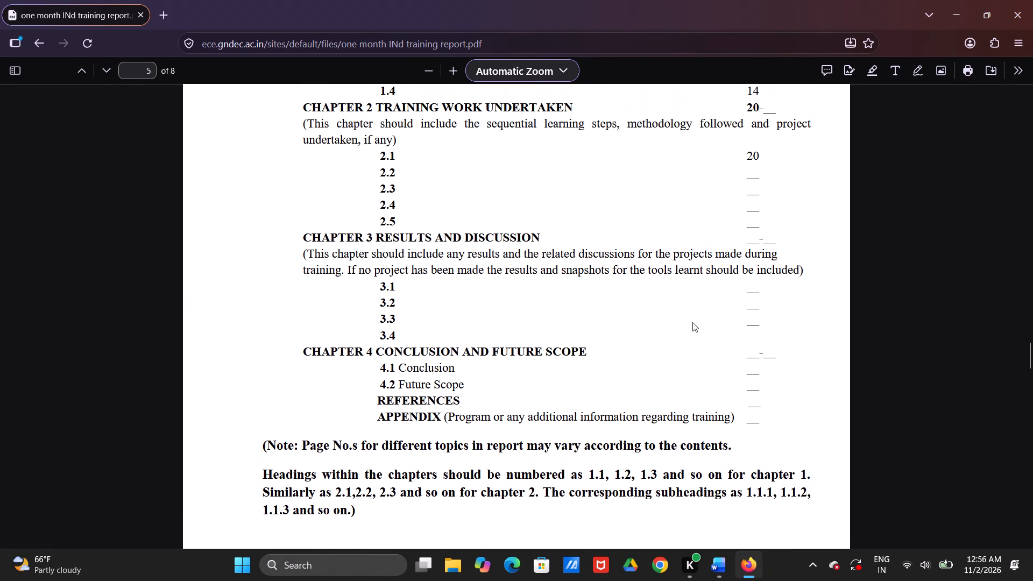
pyautogui.scroll(3, 692, 322)
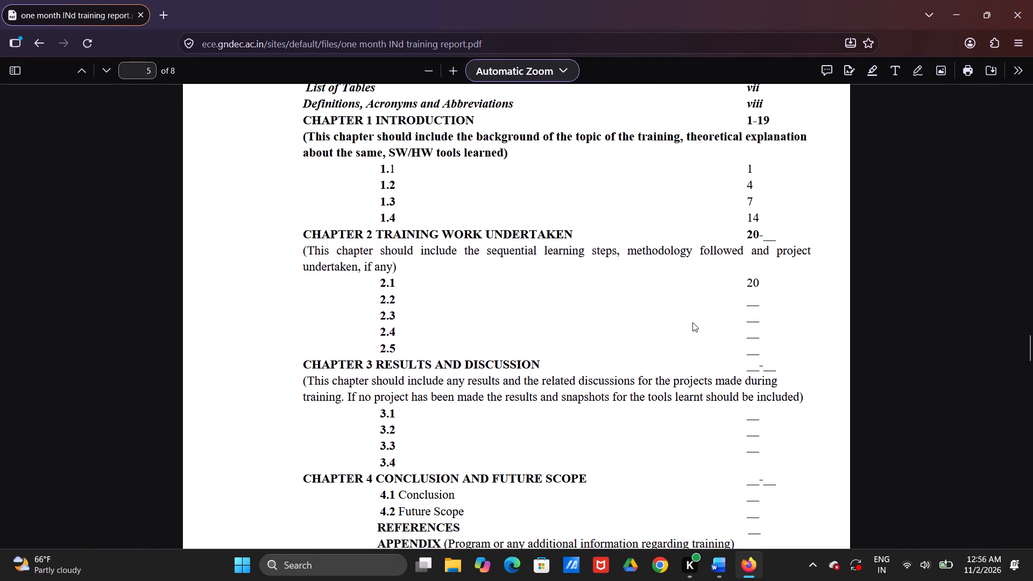
pyautogui.scroll(1, 692, 322)
# Back in Word's CONTENTS document, correct the misspelled word in the About entry so it reads "institution".
pyautogui.hotkey('alt', 'Tab')
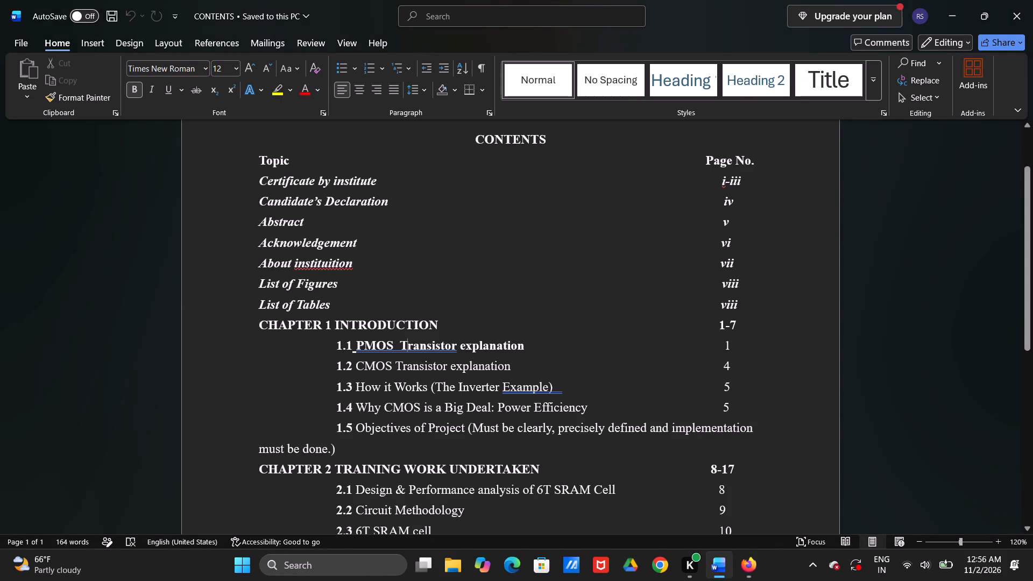
pyautogui.click(333, 263)
pyautogui.press('BackSpace')
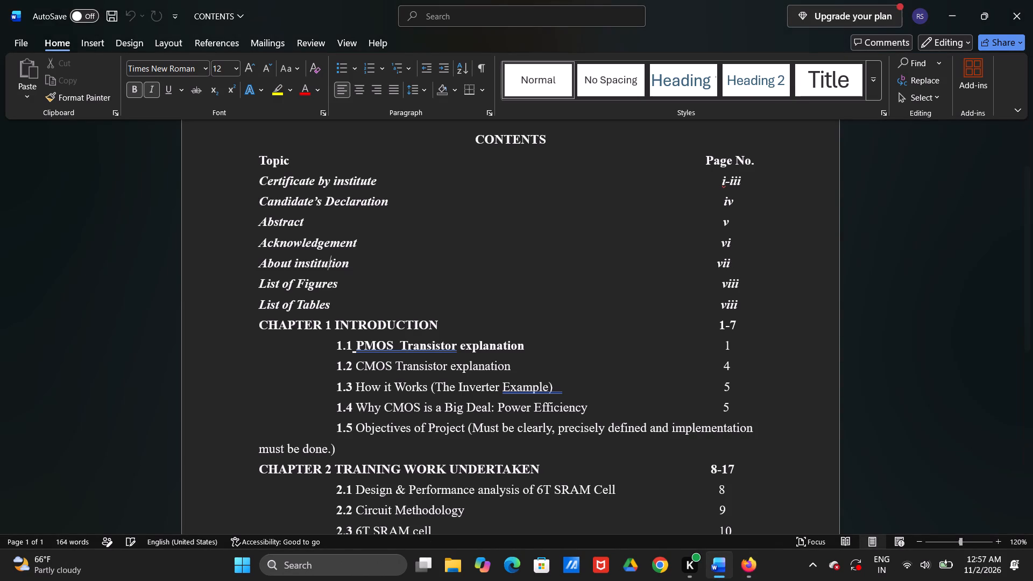
# Review the chapter headings, subheadings and page numbers in CONTENTS, from the front-matter entries through to REFERENCES.
pyautogui.scroll(-1, 389, 298)
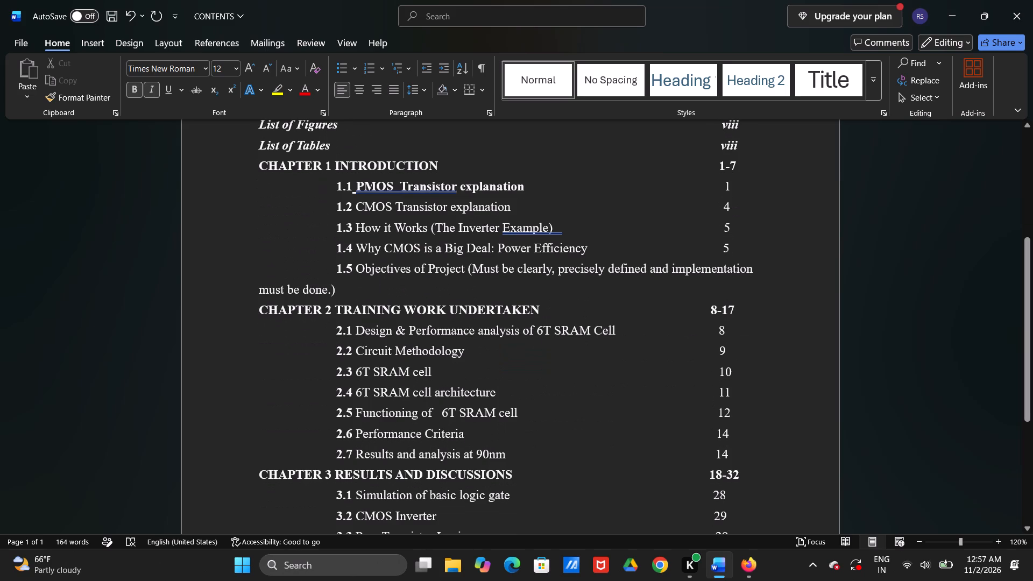
pyautogui.click(379, 205)
pyautogui.click(379, 191)
pyautogui.click(392, 241)
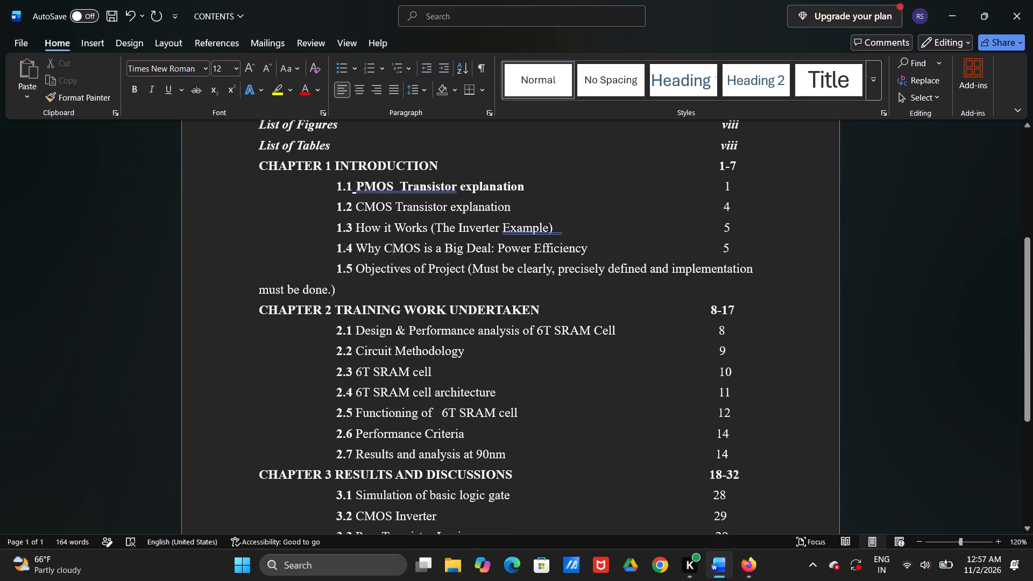
pyautogui.click(346, 248)
pyautogui.scroll(-4, 343, 347)
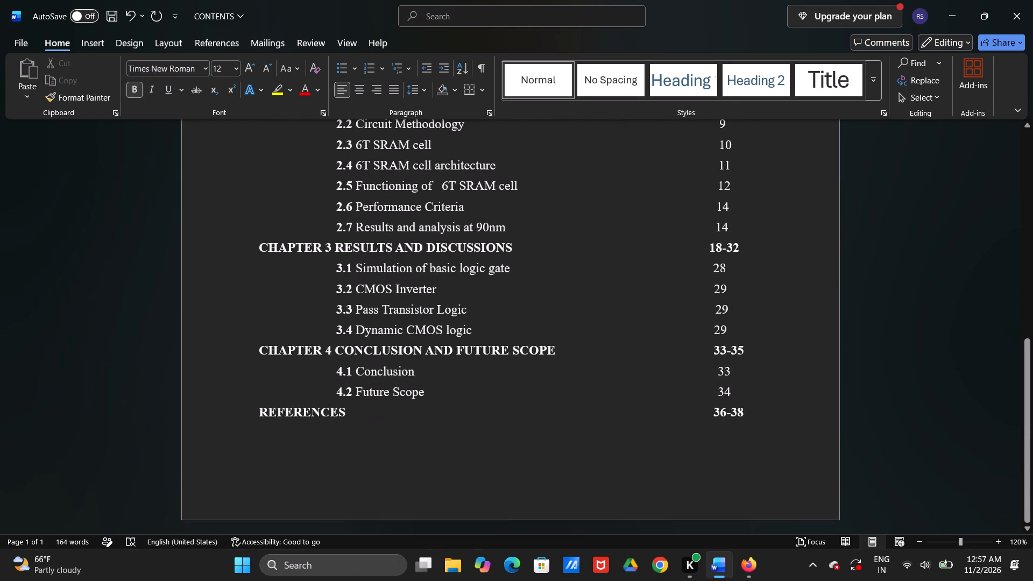
pyautogui.scroll(-1, 343, 347)
pyautogui.click(351, 245)
pyautogui.click(384, 352)
pyautogui.click(383, 376)
pyautogui.scroll(8, 450, 283)
pyautogui.scroll(-2, 450, 283)
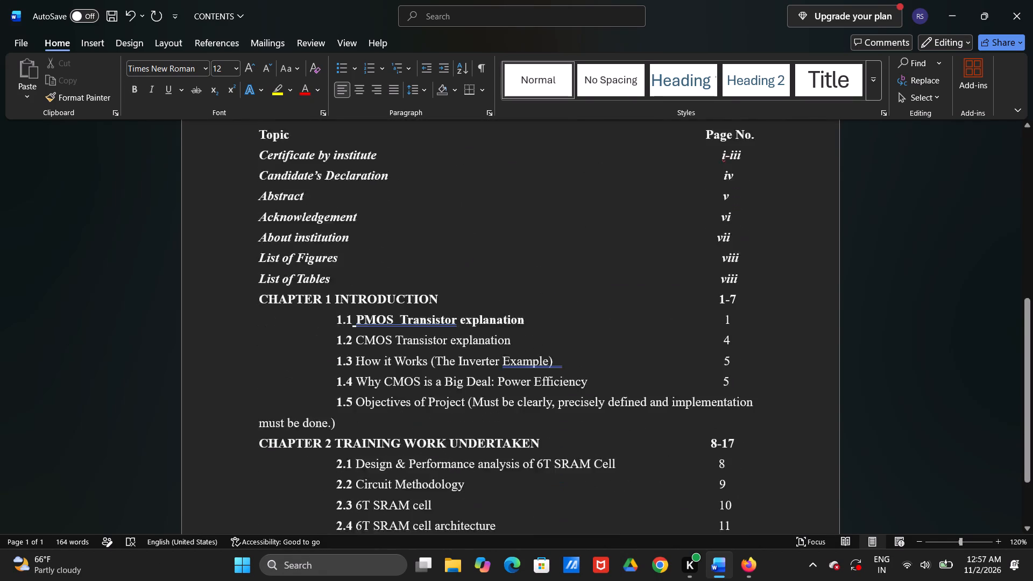
pyautogui.scroll(-5, 450, 283)
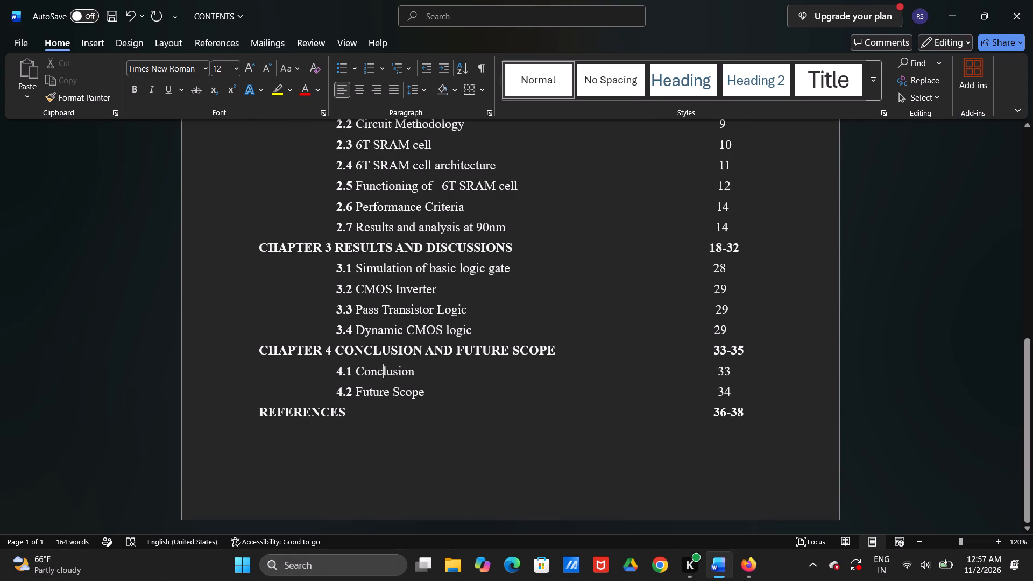
pyautogui.scroll(1, 840, 206)
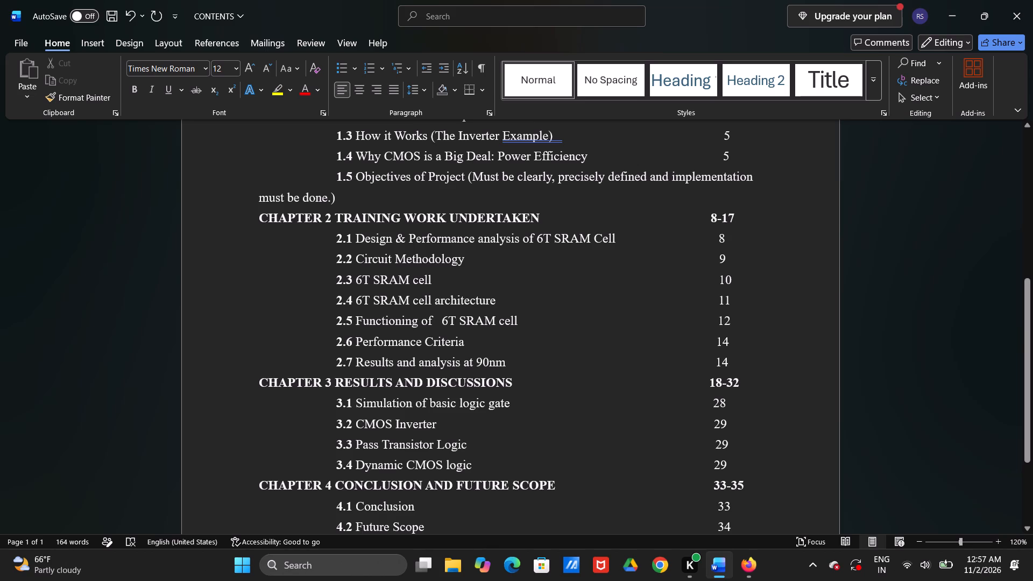
# Close the CONTENTS document, saving the changes in the nielit folder.
pyautogui.click(1032, 1)
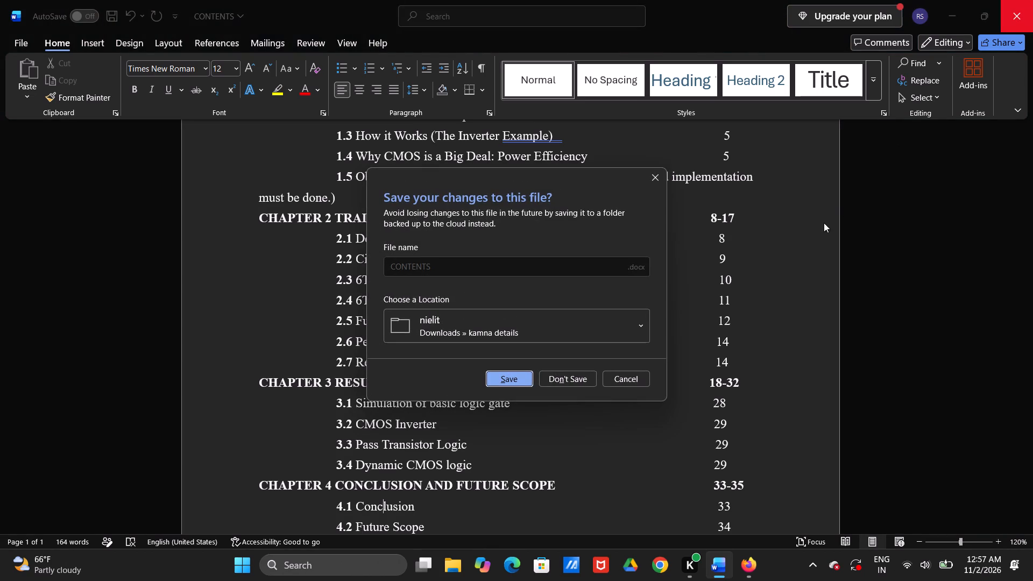
pyautogui.click(495, 386)
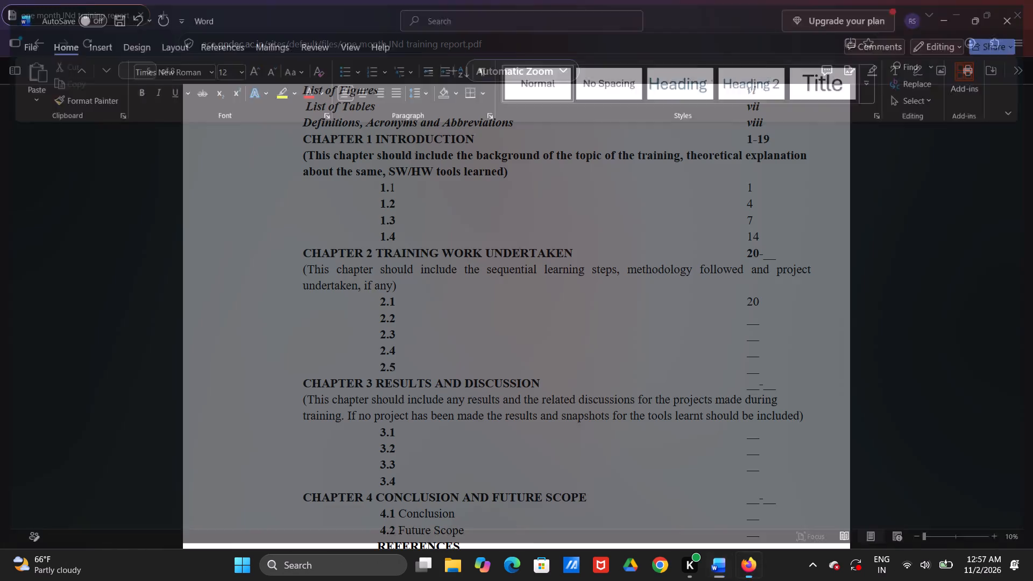
# Look again at the sample CONTENTS page in the training report format PDF.
pyautogui.scroll(1, 495, 386)
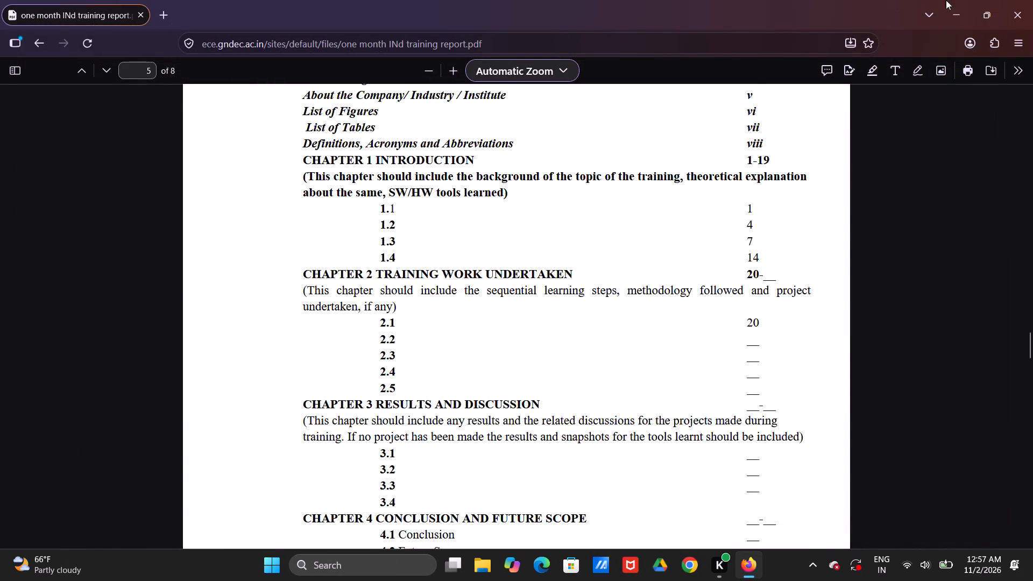
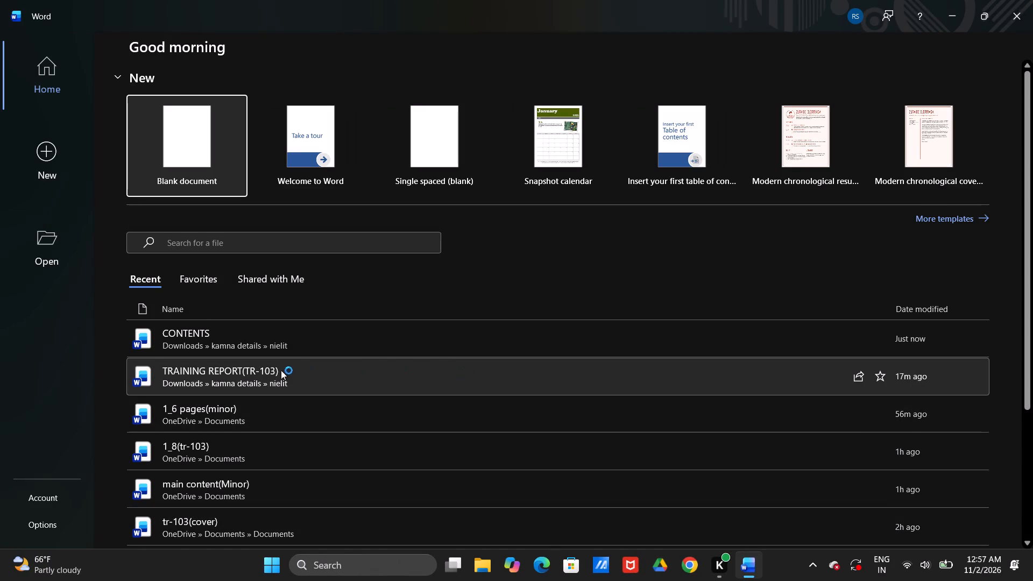
# Open 1_8(tr-103) from the recent documents and review its front matter through the LIST OF FIGURES and LIST OF TABLES.
pyautogui.doubleClick(218, 444)
pyautogui.scroll(-3, 218, 444)
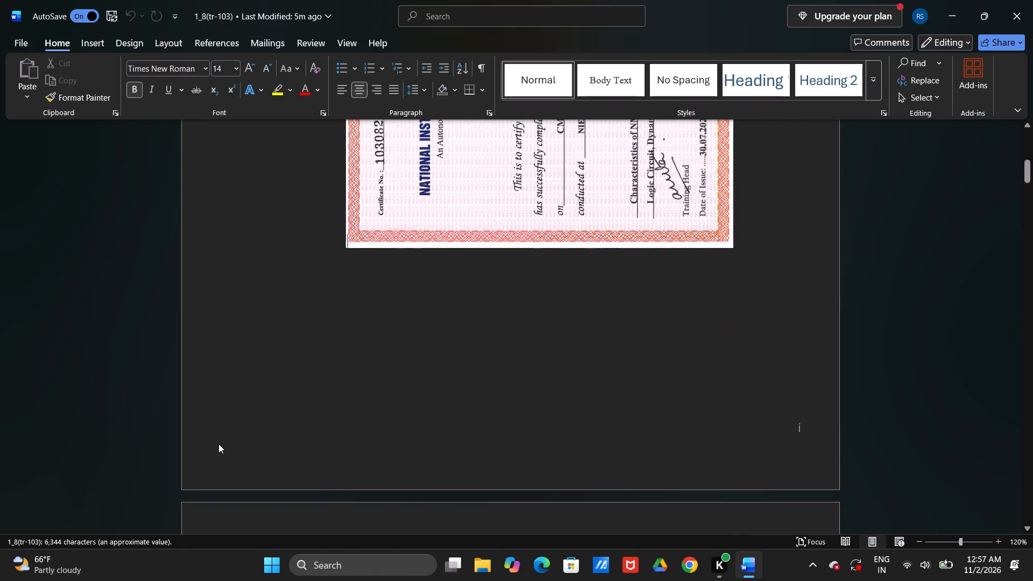
pyautogui.scroll(-7, 218, 444)
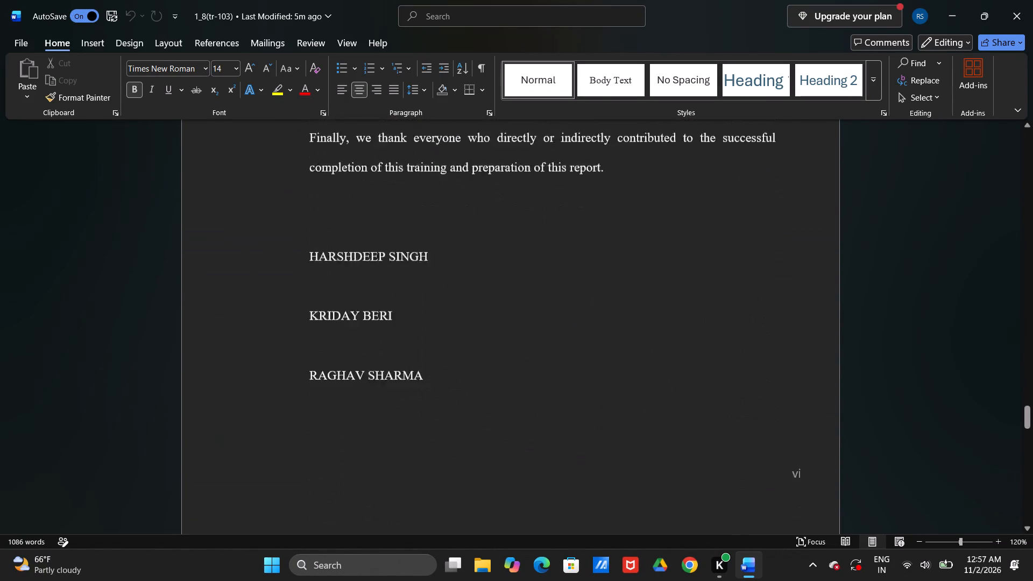
pyautogui.scroll(-7, 218, 444)
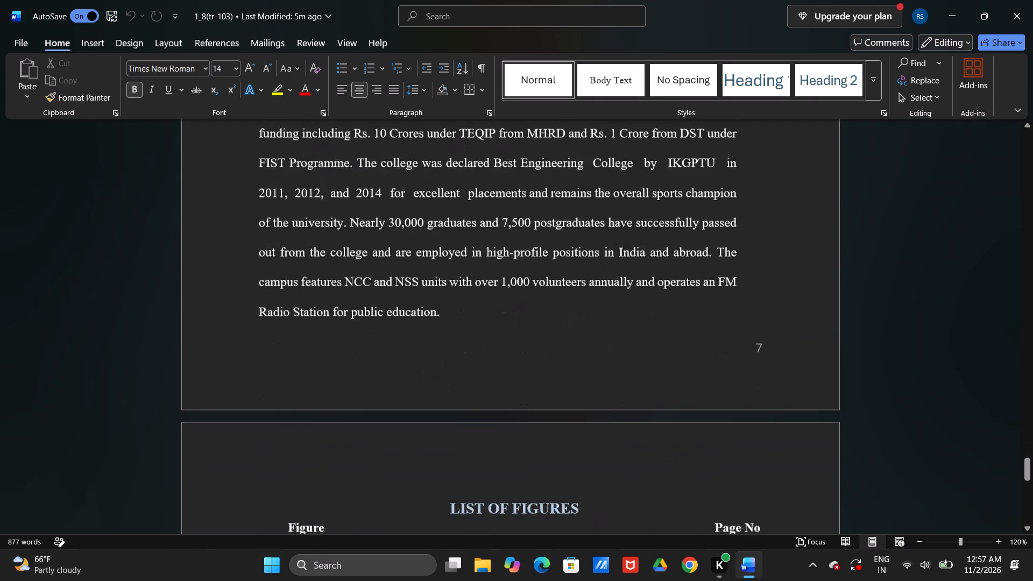
pyautogui.scroll(-5, 218, 444)
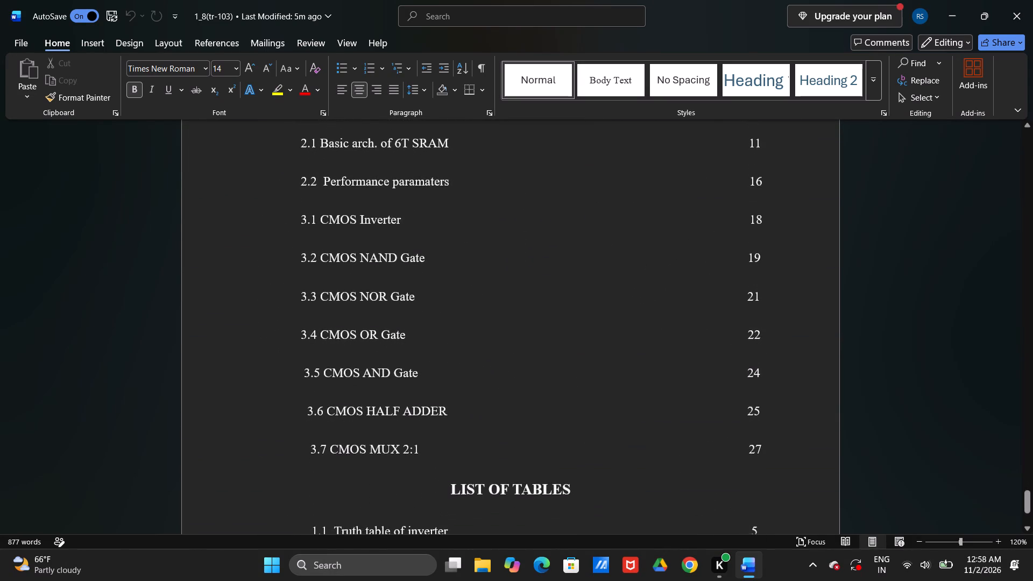
pyautogui.scroll(-2, 218, 444)
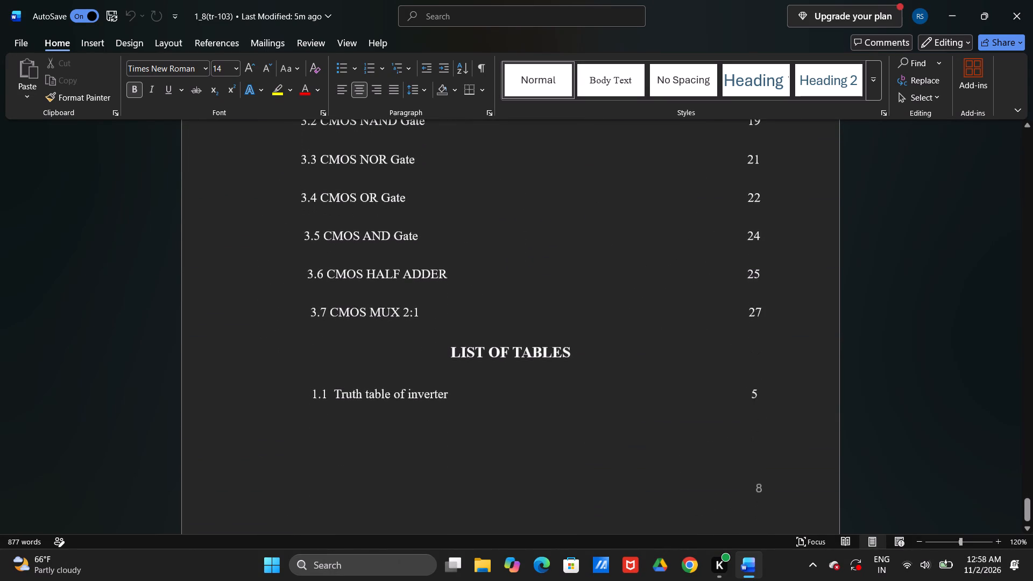
pyautogui.scroll(-1, 218, 444)
pyautogui.scroll(2, 218, 444)
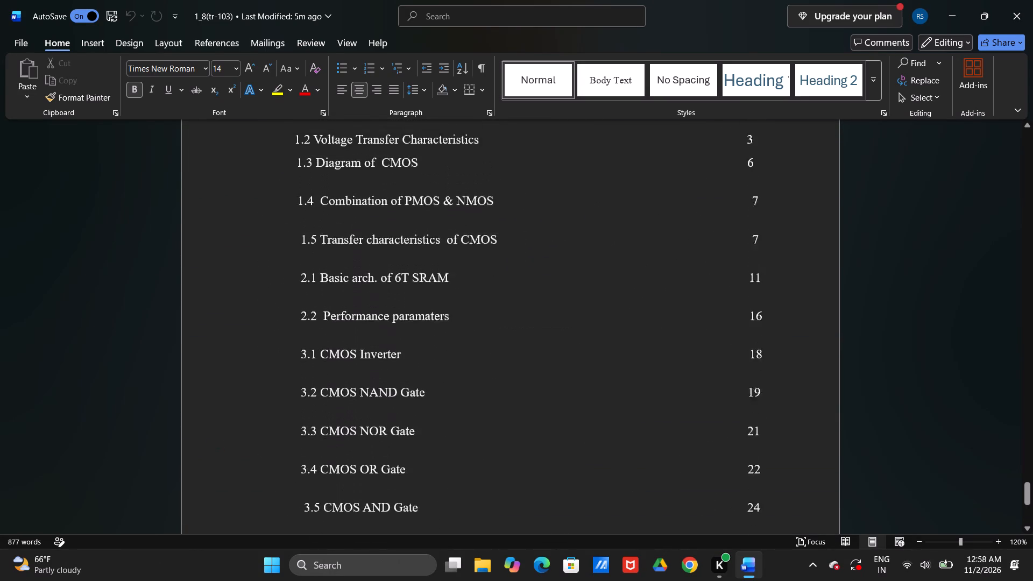
pyautogui.scroll(1, 218, 444)
pyautogui.scroll(-2, 218, 444)
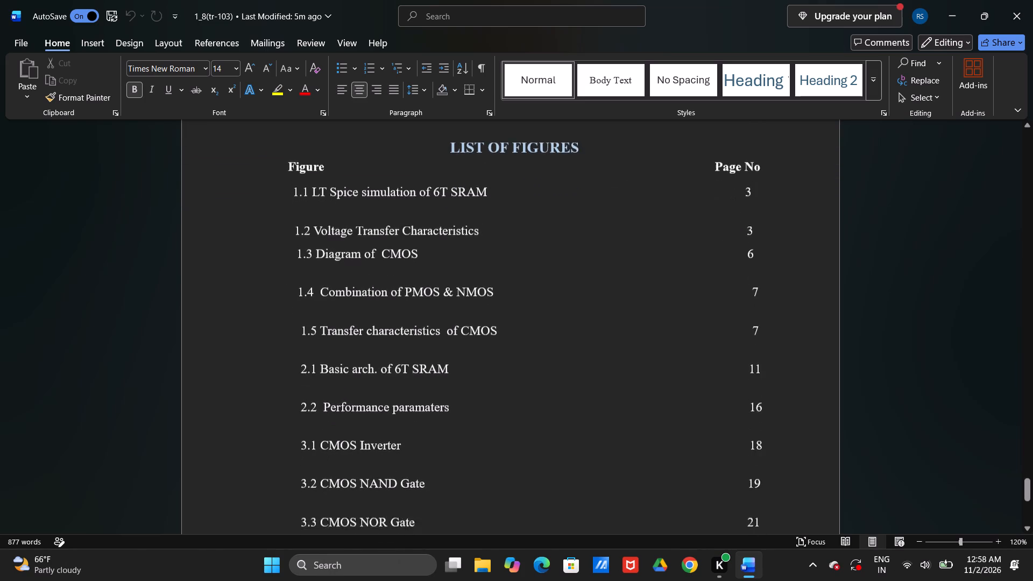
pyautogui.scroll(-2, 218, 444)
pyautogui.scroll(1, 181, 519)
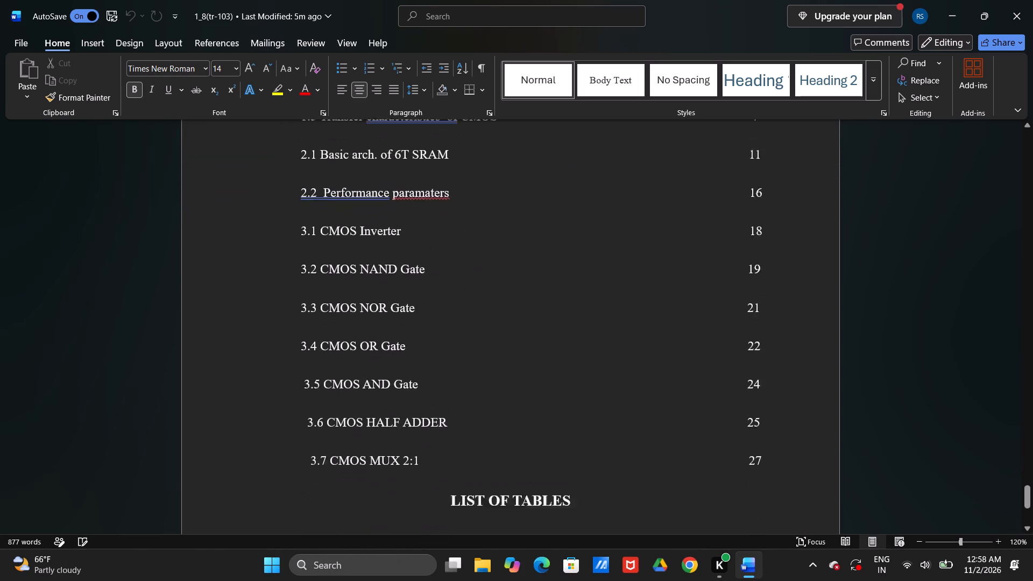
pyautogui.scroll(1, 181, 519)
pyautogui.scroll(1, 387, 293)
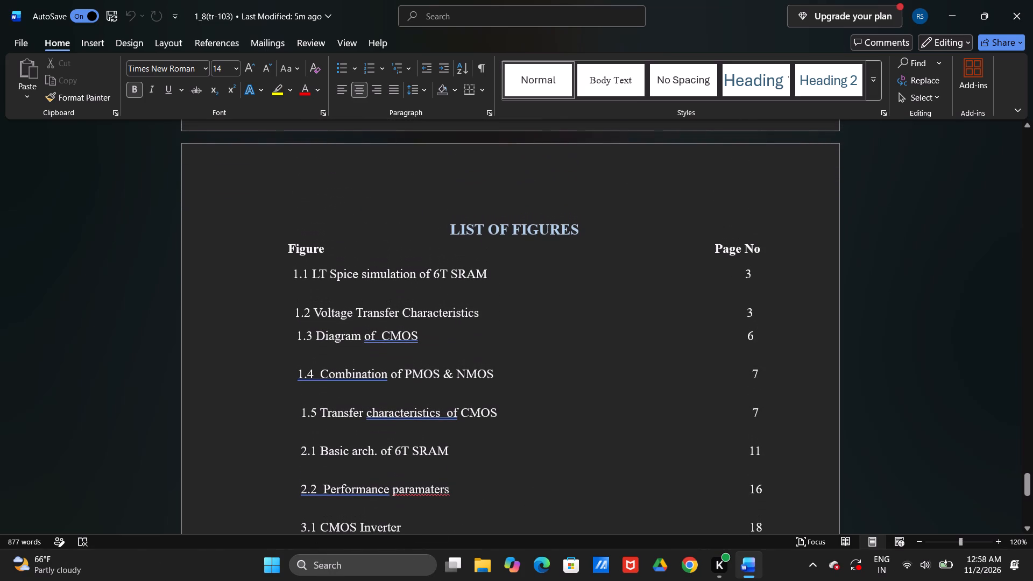
# Insert a line break after the 1.2 Voltage Transfer Characteristics entry in the LIST OF FIGURES.
pyautogui.click(484, 322)
pyautogui.click(763, 311)
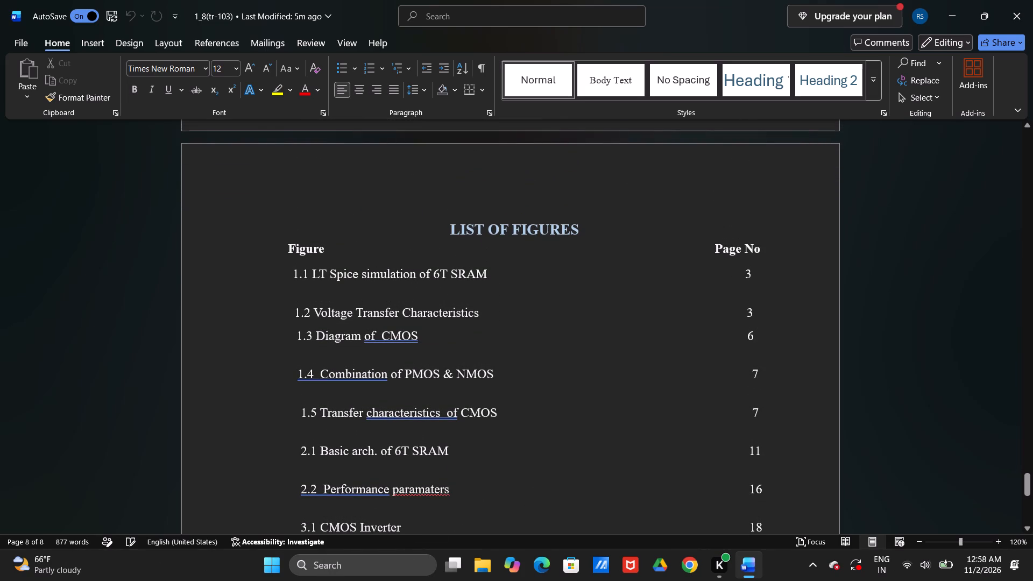
pyautogui.press('Return')
# Remove the blank page following the LIST OF TABLES.
pyautogui.scroll(-1, 763, 311)
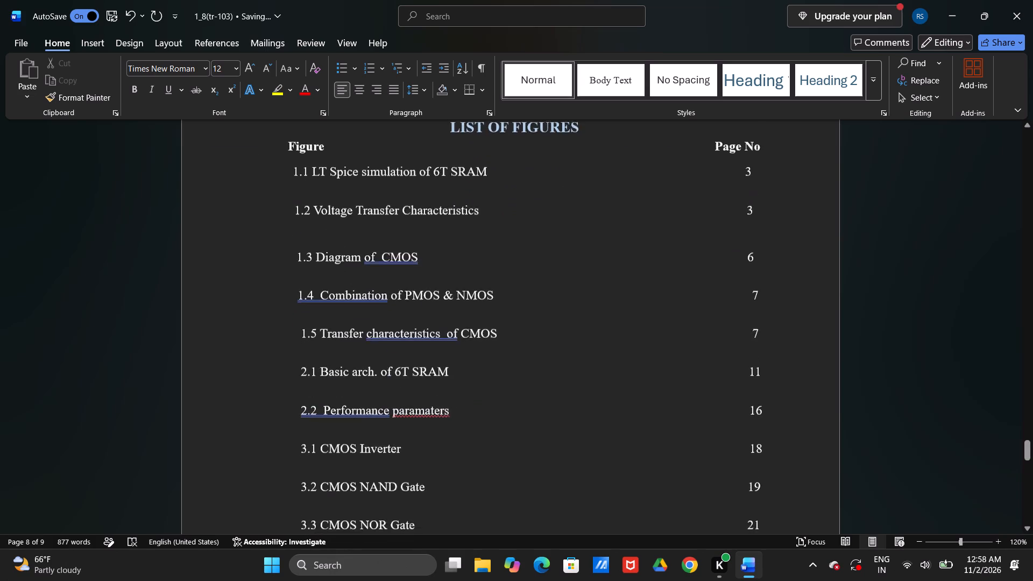
pyautogui.scroll(-1, 763, 311)
pyautogui.scroll(1, 763, 311)
pyautogui.scroll(-1, 763, 311)
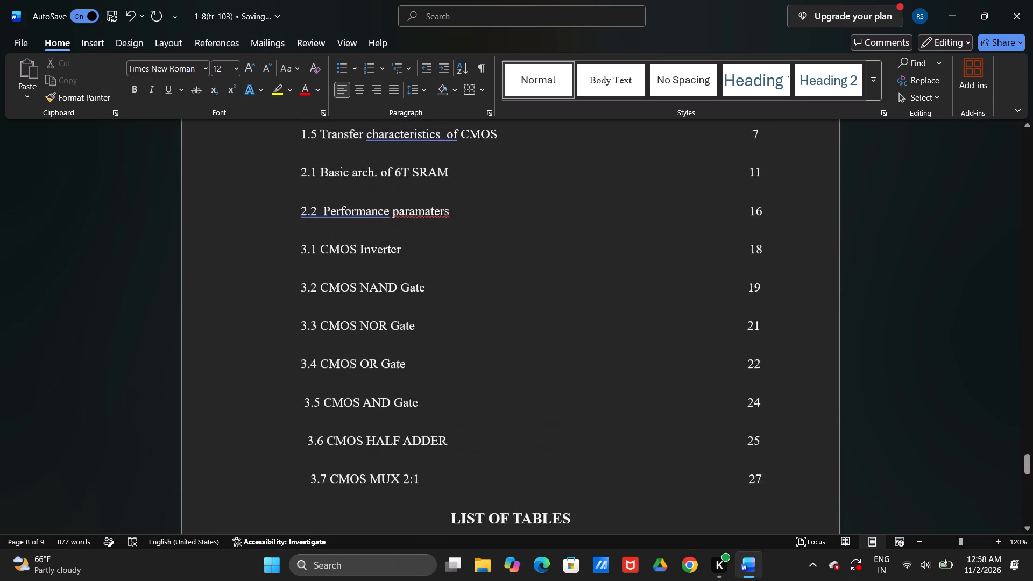
pyautogui.scroll(-1, 763, 311)
pyautogui.click(632, 409)
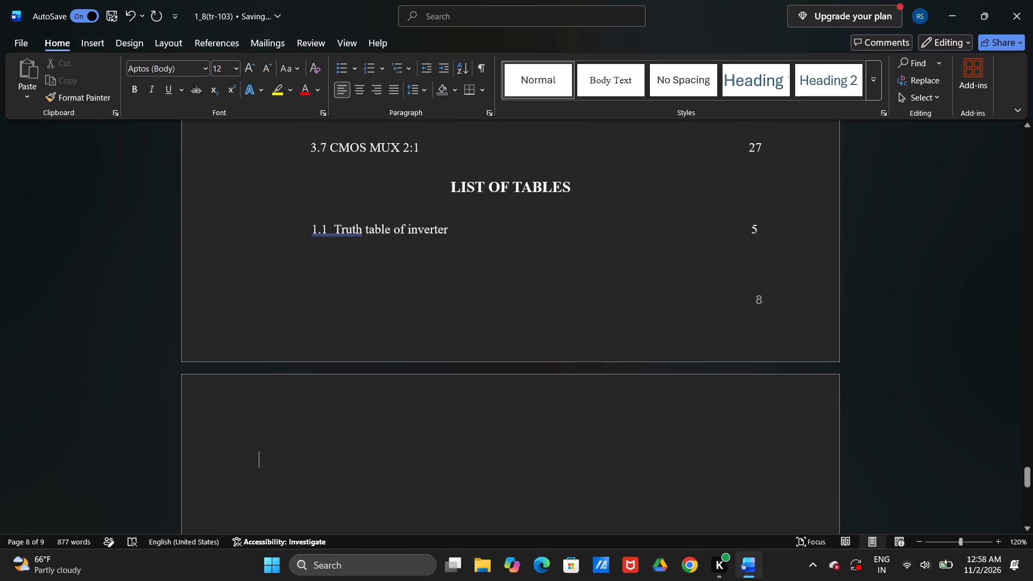
pyautogui.press('BackSpace')
# Adjust the spaces before the LIST OF FIGURES heading so it sits slightly further right on one line.
pyautogui.scroll(-2, 632, 409)
pyautogui.scroll(1, 632, 409)
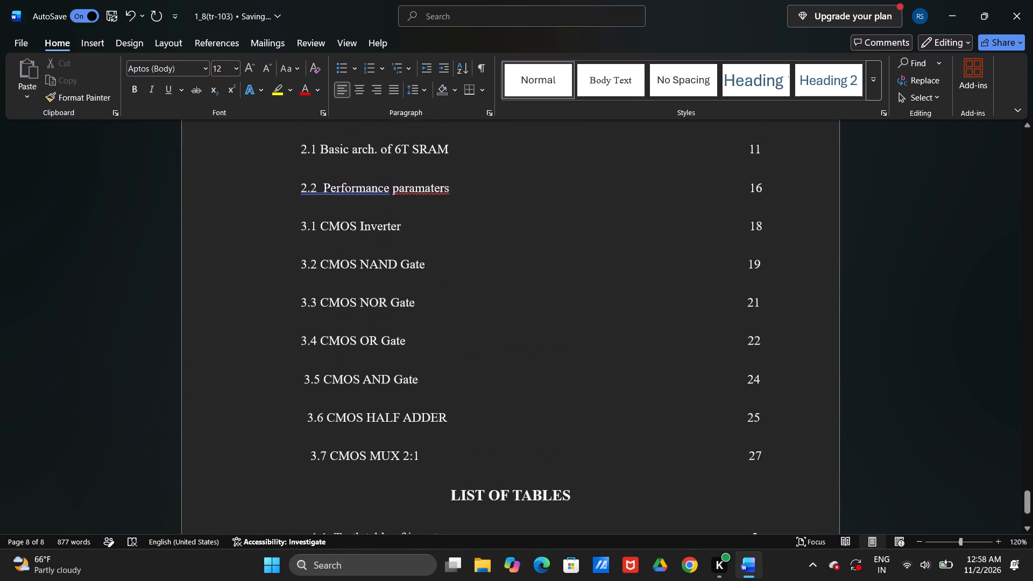
pyautogui.scroll(2, 632, 409)
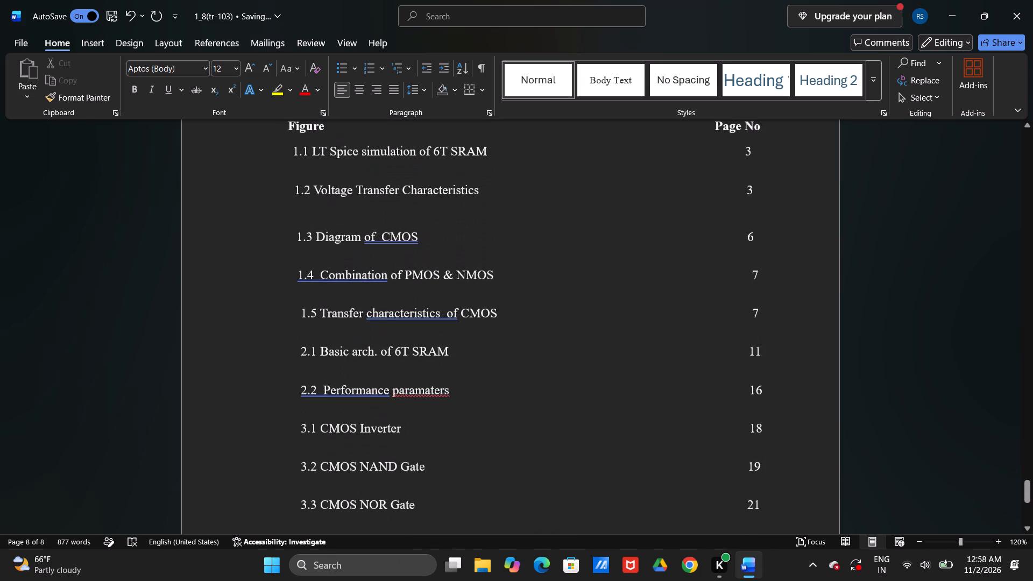
pyautogui.scroll(1, 632, 409)
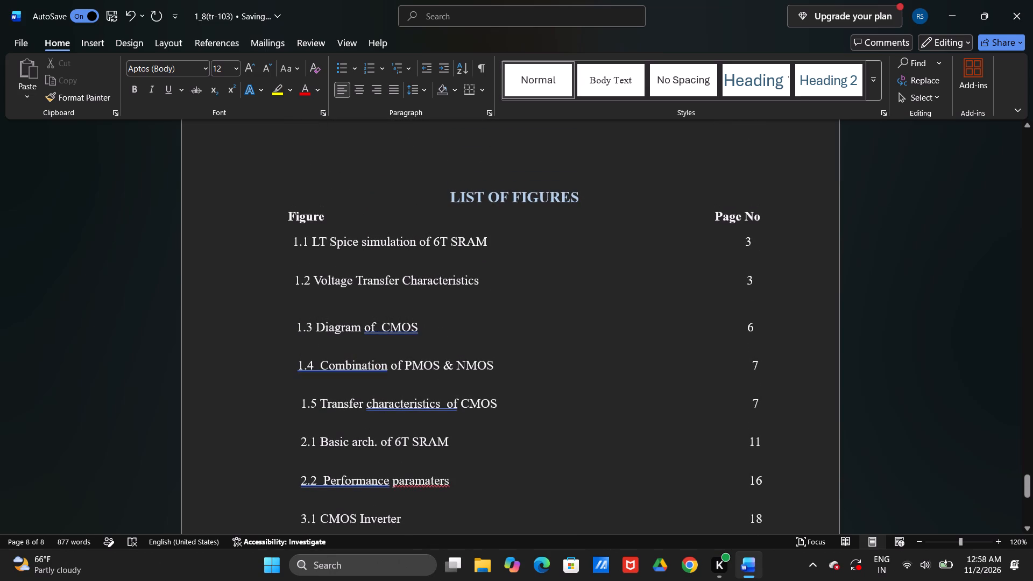
pyautogui.click(450, 193)
pyautogui.press('BackSpace')
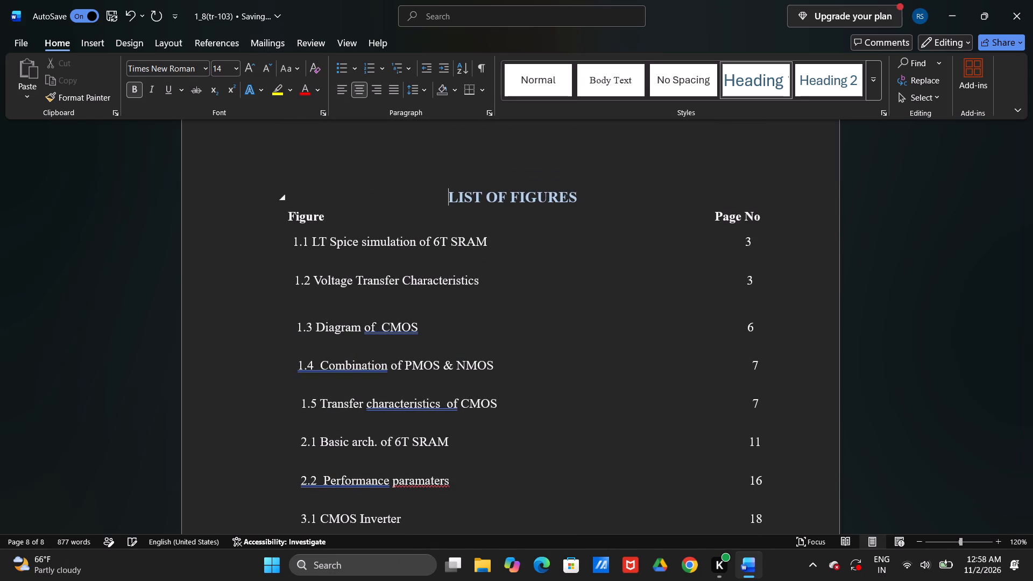
pyautogui.press('BackSpace')
pyautogui.press('BackSpace')
pyautogui.press('BackSpace')
pyautogui.press('BackSpace')
pyautogui.press('BackSpace')
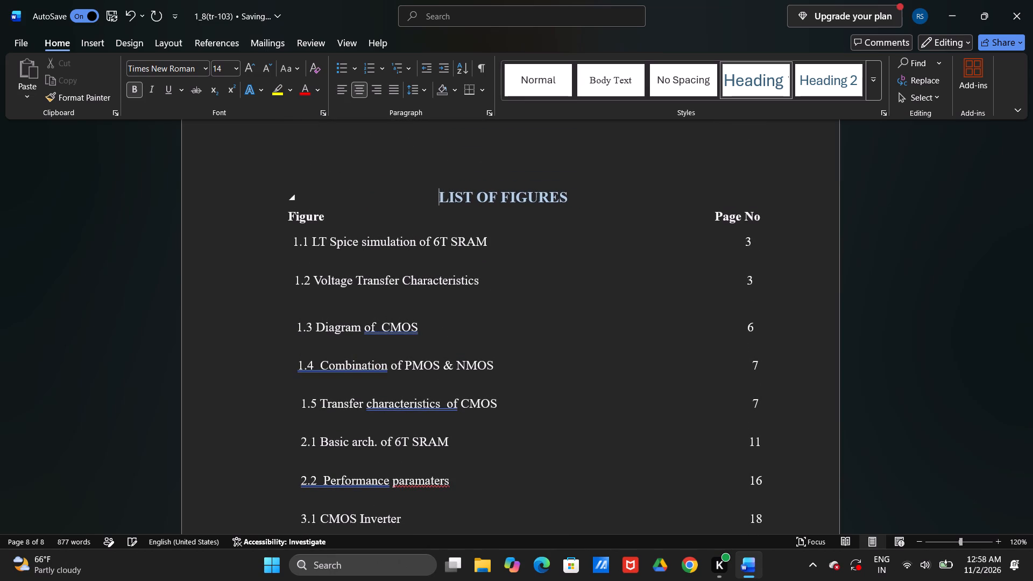
pyautogui.press('BackSpace')
pyautogui.press('space')
pyautogui.press('space')
pyautogui.press('space')
pyautogui.press('space')
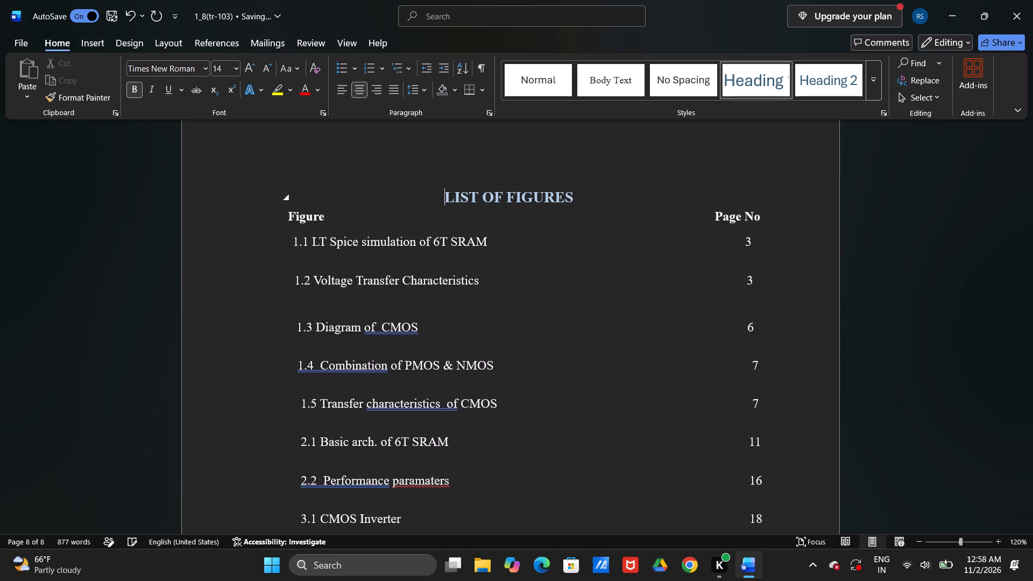
pyautogui.press('space')
pyautogui.press('space')
pyautogui.press('space')
pyautogui.press('space')
pyautogui.press('space')
pyautogui.press('space')
pyautogui.press('space')
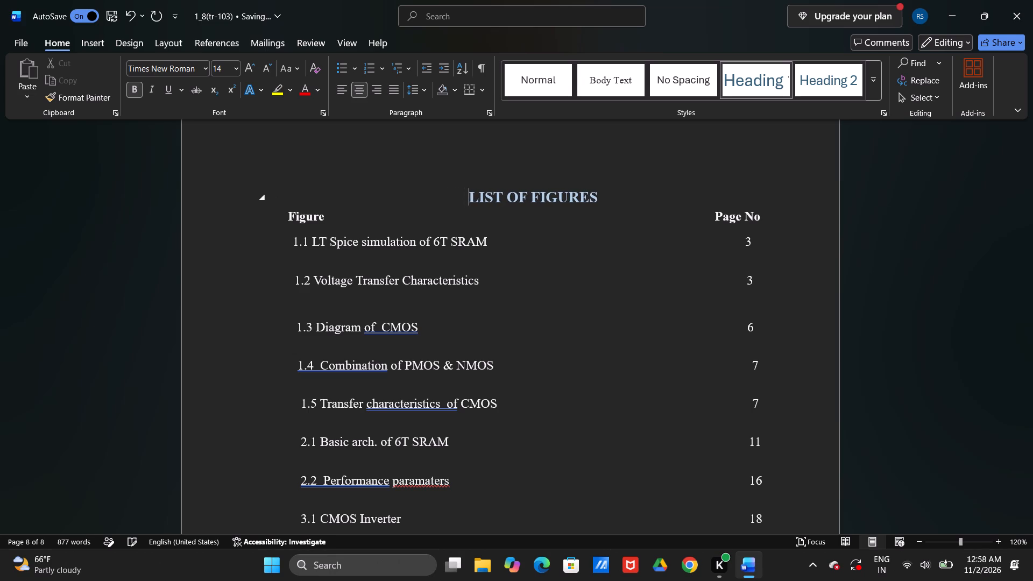
pyautogui.press('BackSpace')
pyautogui.press('BackSpace')
pyautogui.press('BackSpace')
pyautogui.press('BackSpace')
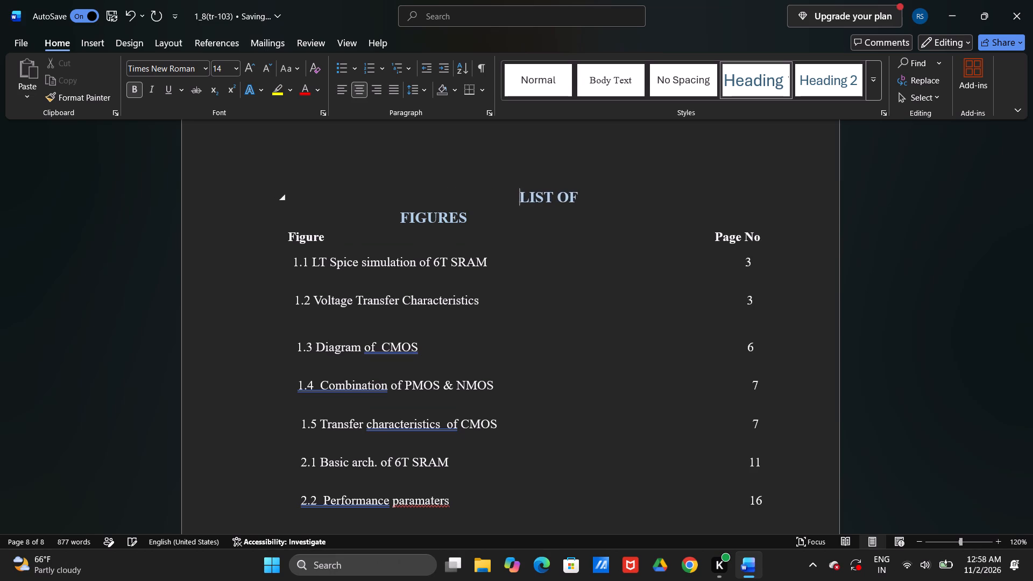
pyautogui.press('BackSpace')
pyautogui.press('BackSpace')
pyautogui.press('BackSpace')
pyautogui.press('BackSpace')
# Recheck the LIST OF FIGURES and LIST OF TABLES layout, and look back through the pages to the certificate.
pyautogui.scroll(1, 450, 193)
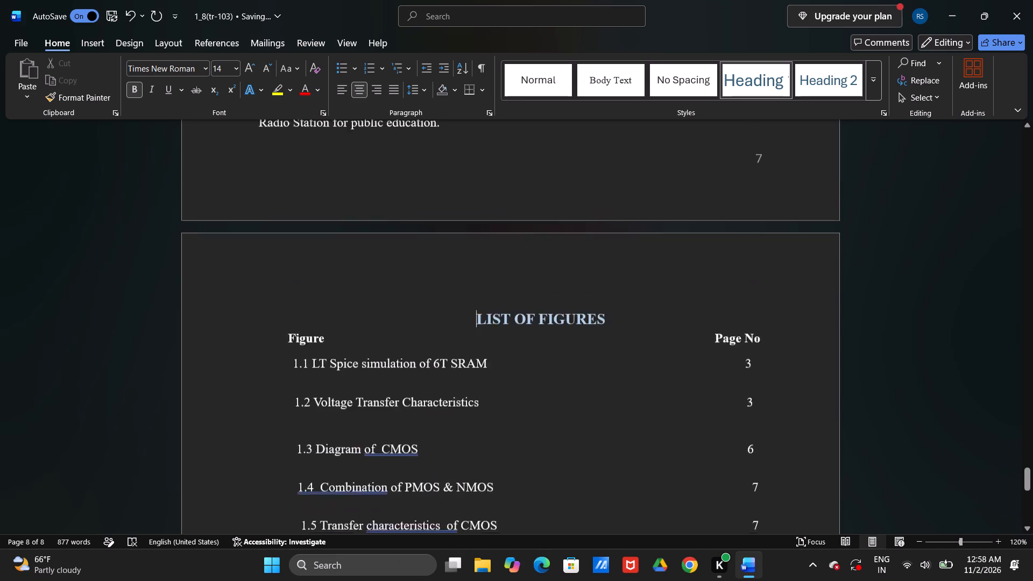
pyautogui.scroll(-3, 450, 193)
pyautogui.scroll(1, 450, 193)
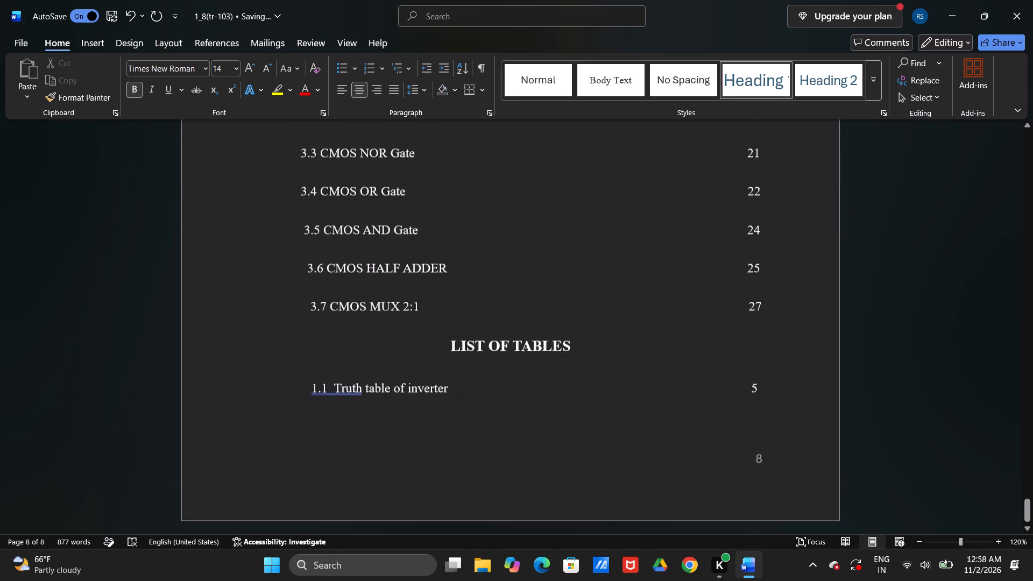
pyautogui.scroll(2, 450, 193)
pyautogui.scroll(-1, 450, 193)
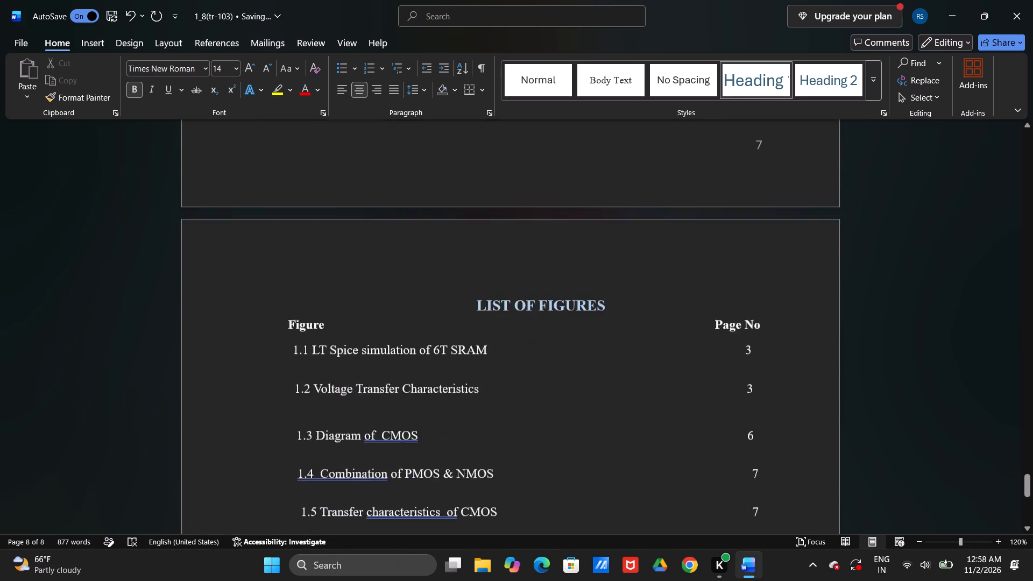
pyautogui.scroll(-1, 450, 193)
pyautogui.scroll(7, 450, 193)
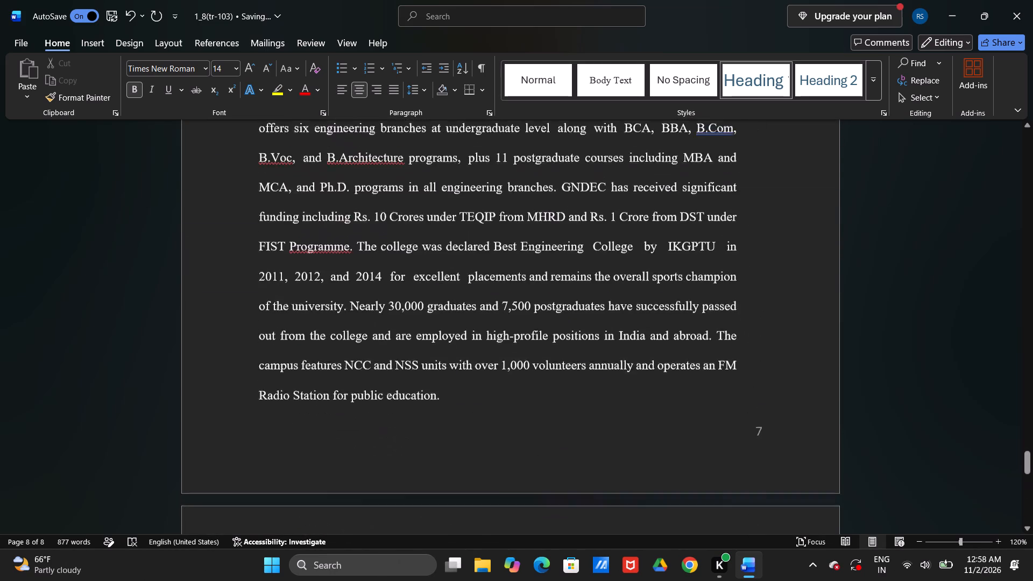
pyautogui.scroll(15, 450, 193)
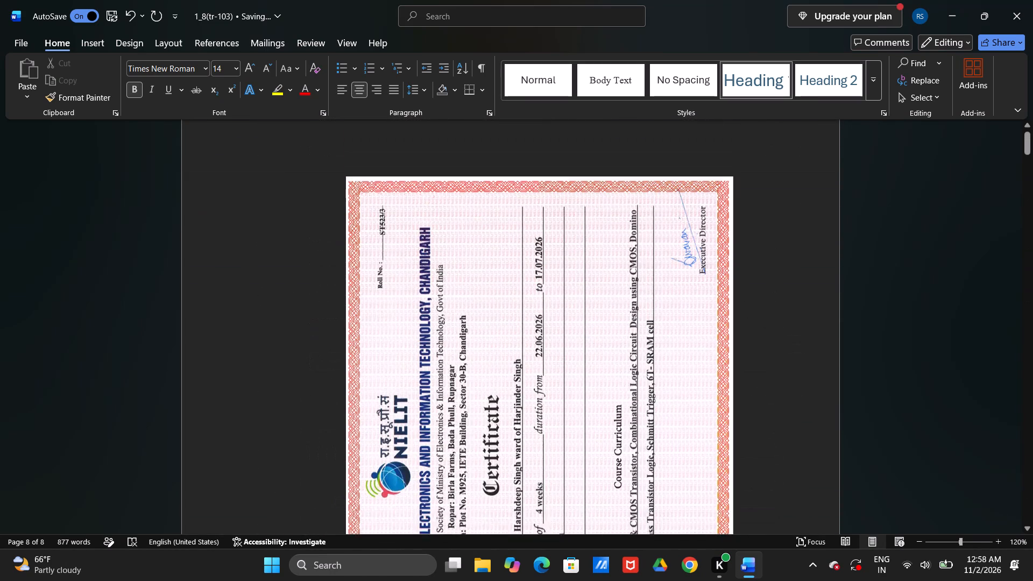
pyautogui.scroll(3, 450, 193)
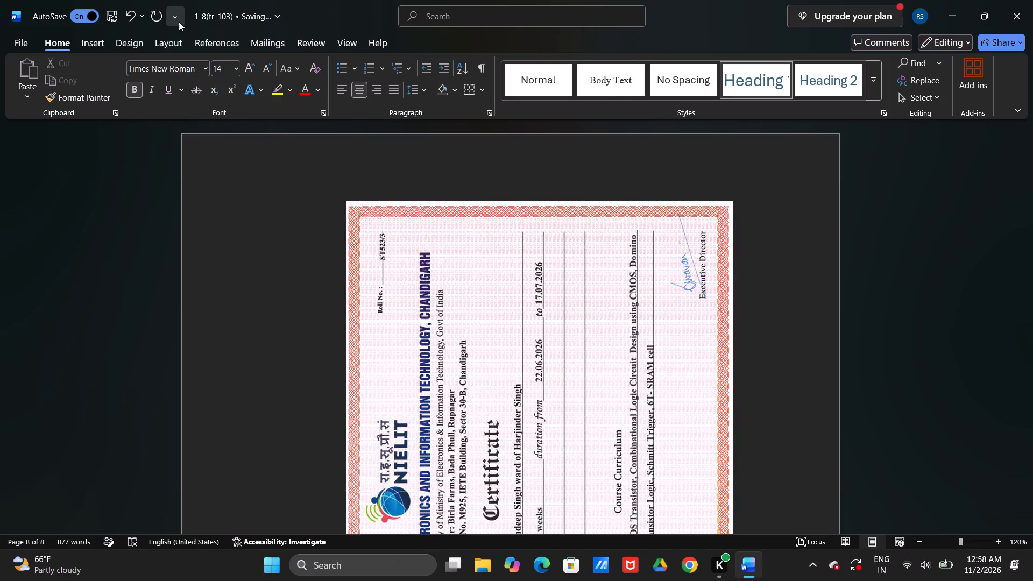
# Save a copy of the document as a PDF named 1_8(tr-103) in the OneDrive Documents folder.
pyautogui.click(16, 48)
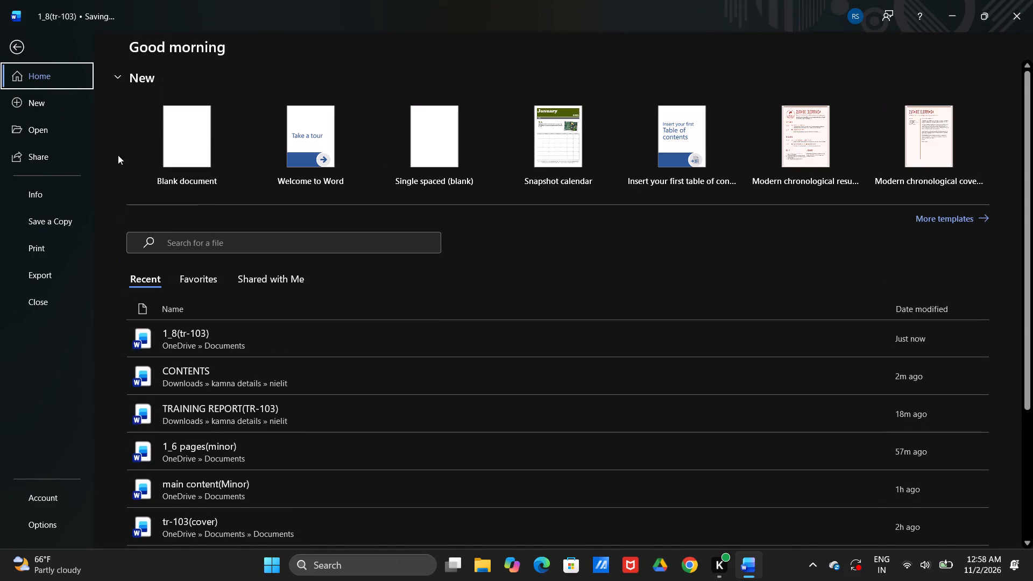
pyautogui.click(75, 211)
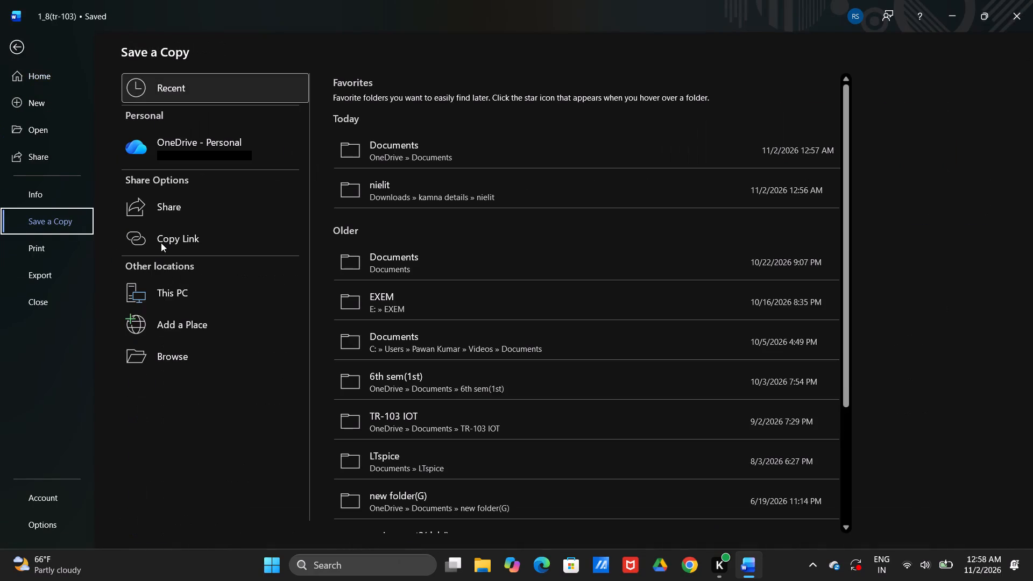
pyautogui.doubleClick(173, 284)
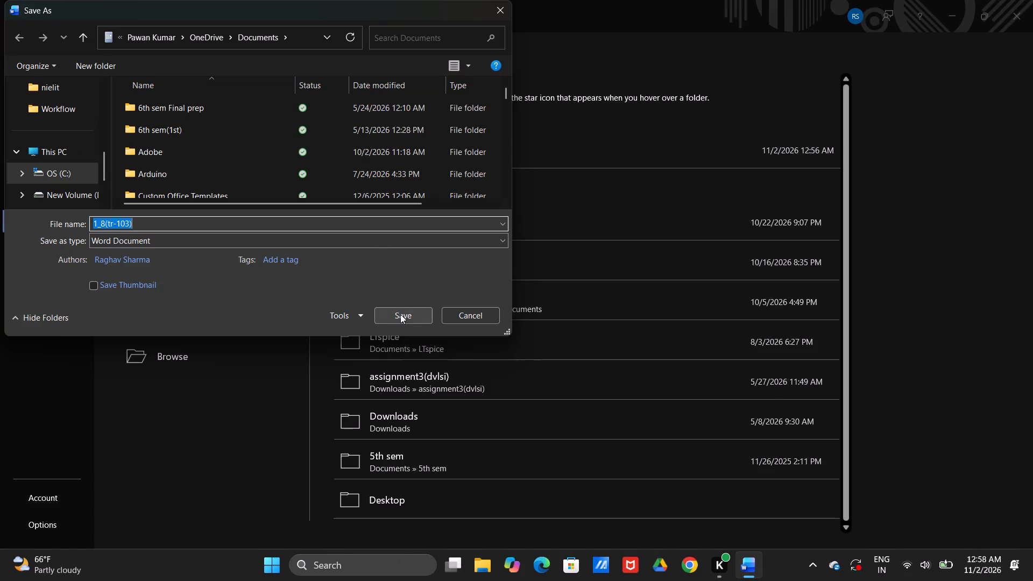
pyautogui.click(370, 244)
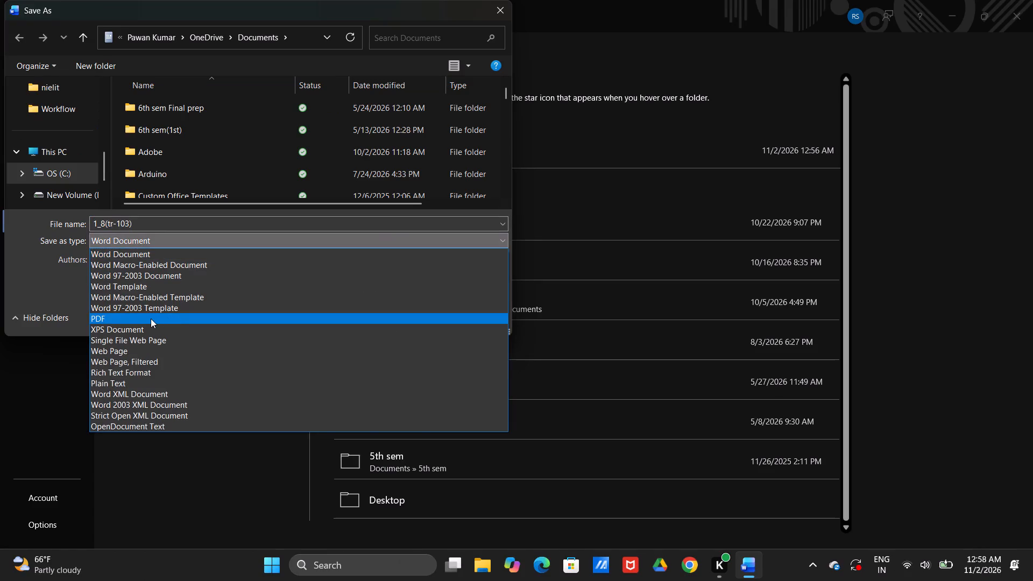
pyautogui.click(150, 317)
pyautogui.click(411, 353)
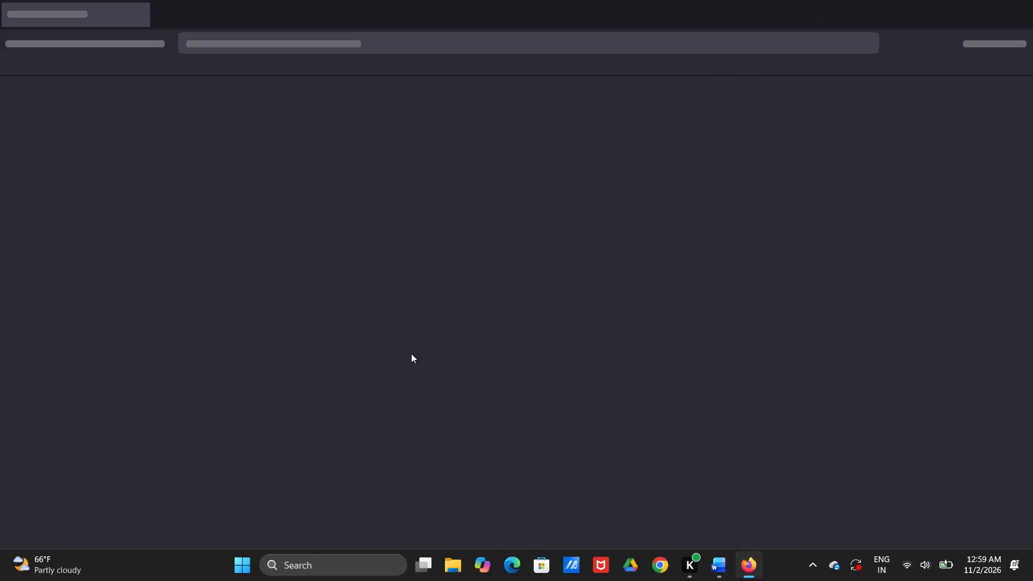
# Review the exported 1_8(tr-103) PDF from the certificates through to the LIST OF TABLES, and close it.
pyautogui.scroll(-1, 411, 353)
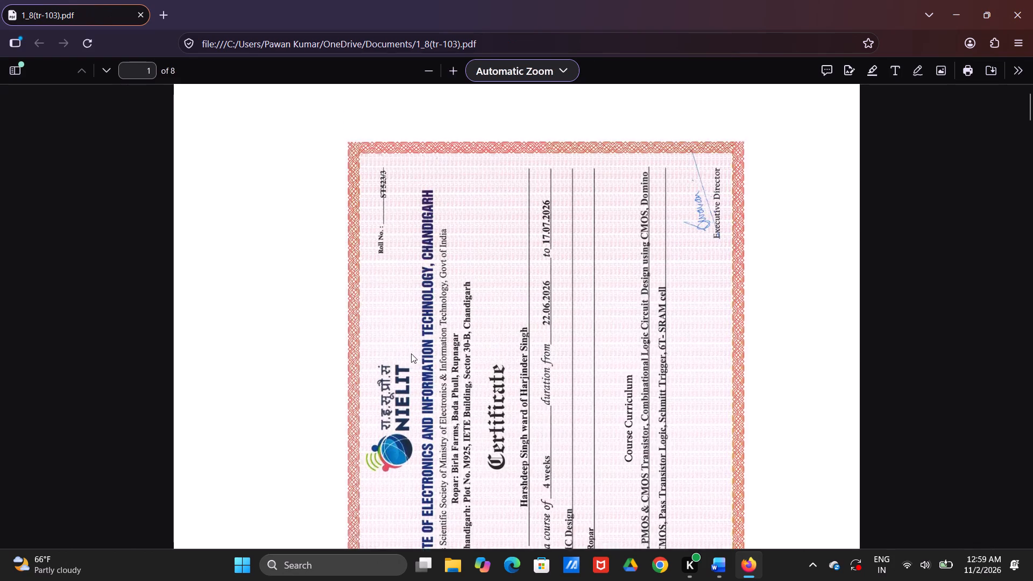
pyautogui.scroll(-8, 411, 353)
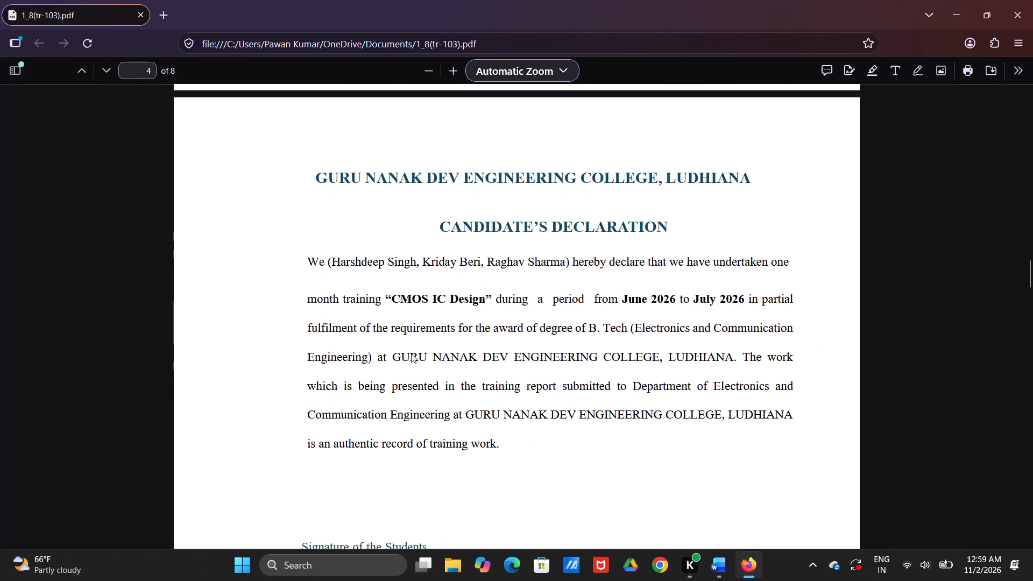
pyautogui.scroll(-6, 411, 353)
pyautogui.scroll(2, 411, 353)
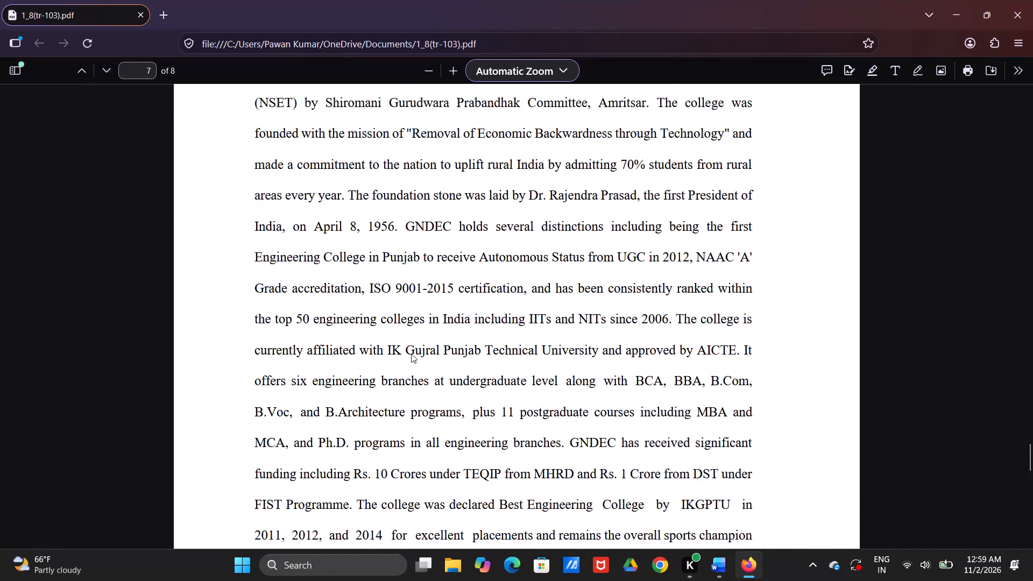
pyautogui.scroll(3, 411, 353)
pyautogui.scroll(-5, 411, 353)
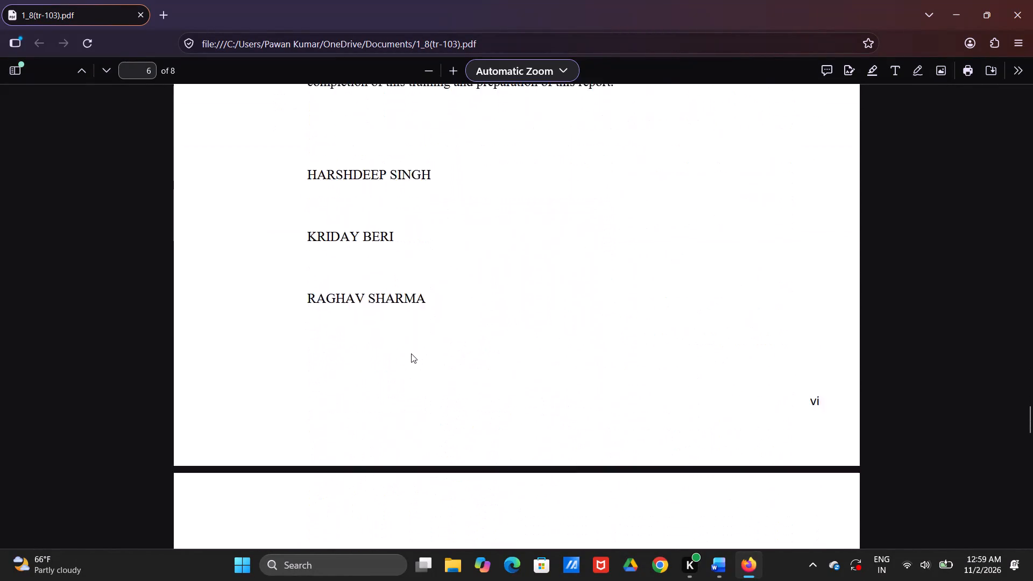
pyautogui.scroll(-5, 411, 353)
pyautogui.scroll(2, 411, 353)
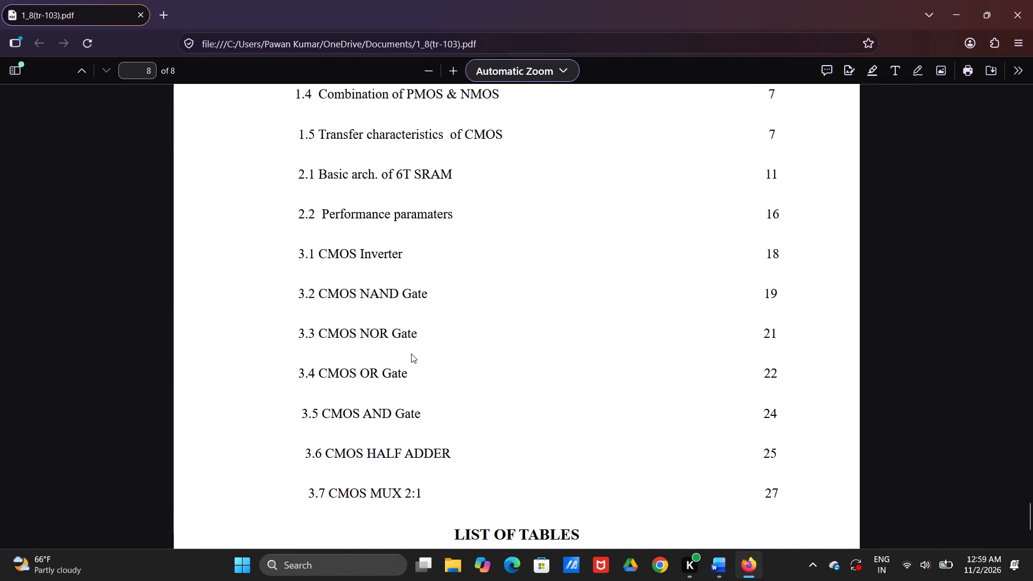
pyautogui.scroll(3, 411, 353)
pyautogui.scroll(-1, 411, 353)
pyautogui.scroll(1, 411, 353)
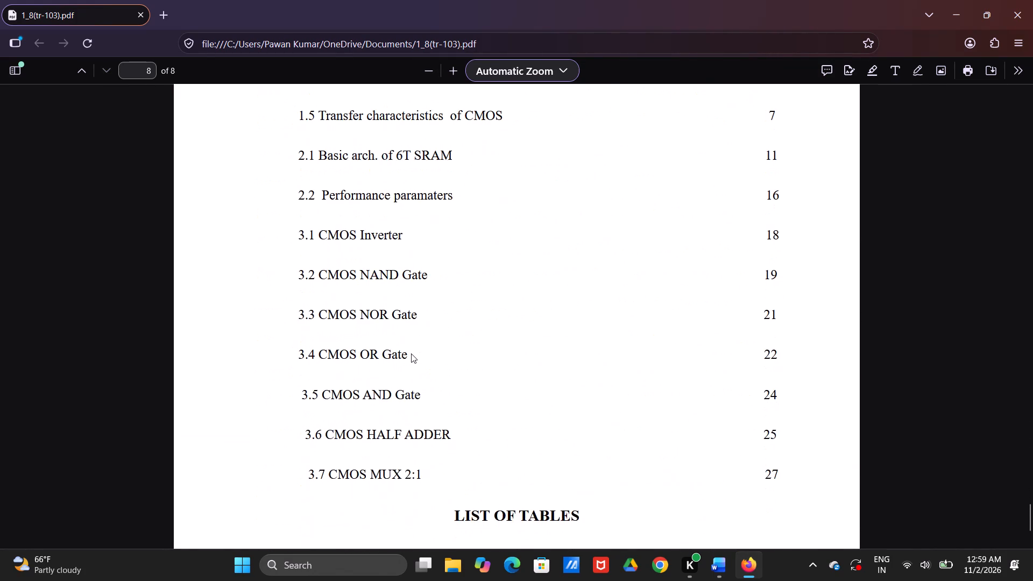
pyautogui.scroll(1, 411, 353)
pyautogui.scroll(-2, 411, 353)
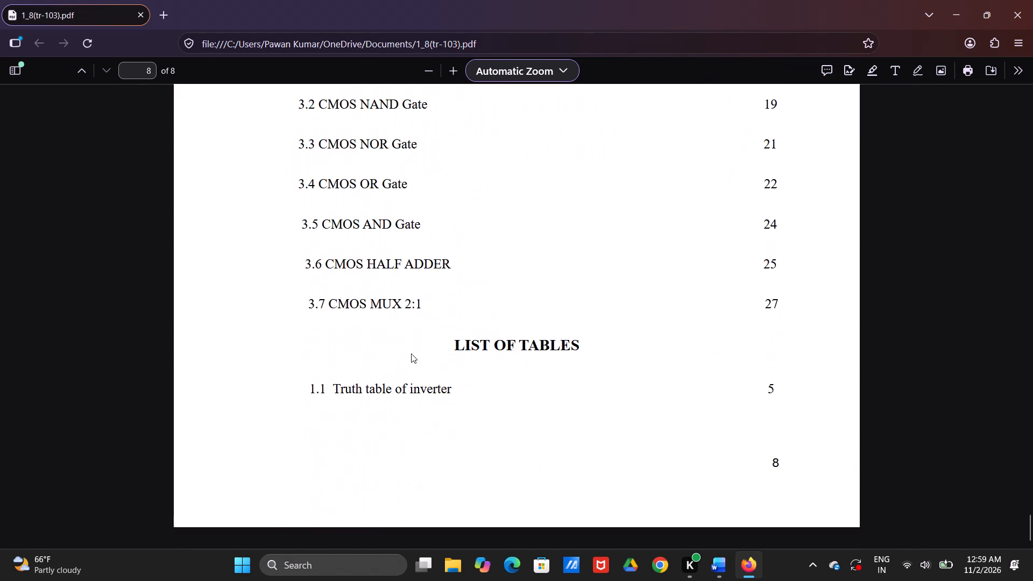
pyautogui.scroll(16, 411, 353)
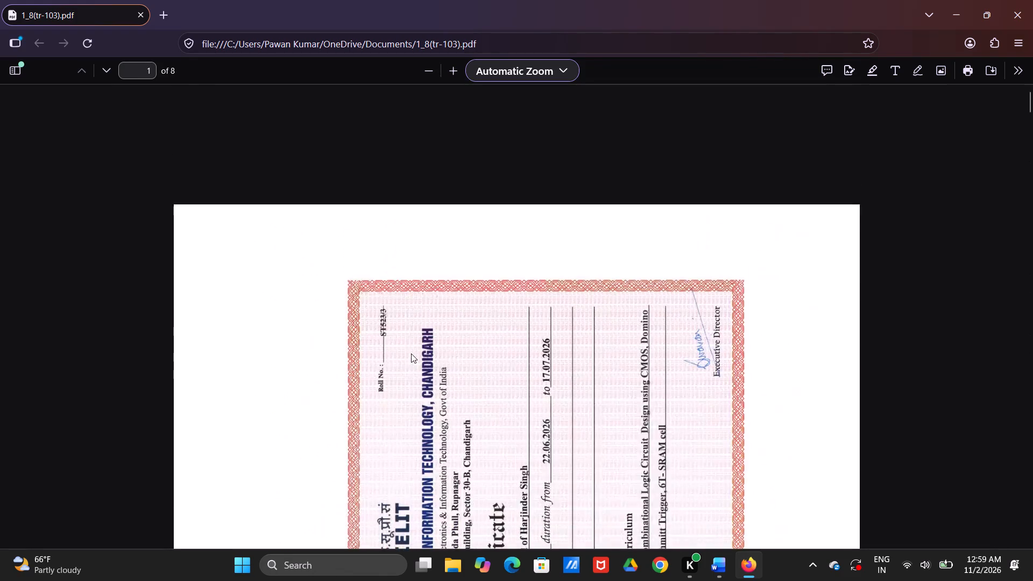
pyautogui.click(1032, 1)
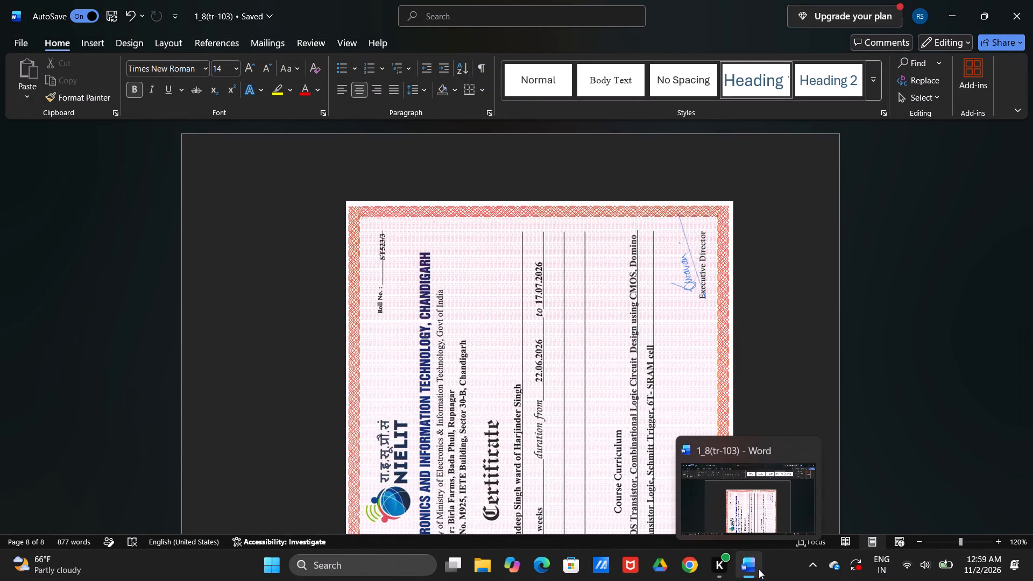
# Open the recent Word document TRAINING REPORT(TR-103) and save it as a PDF in the OneDrive Documents folder, replacing the existing file.
pyautogui.rightClick(759, 569)
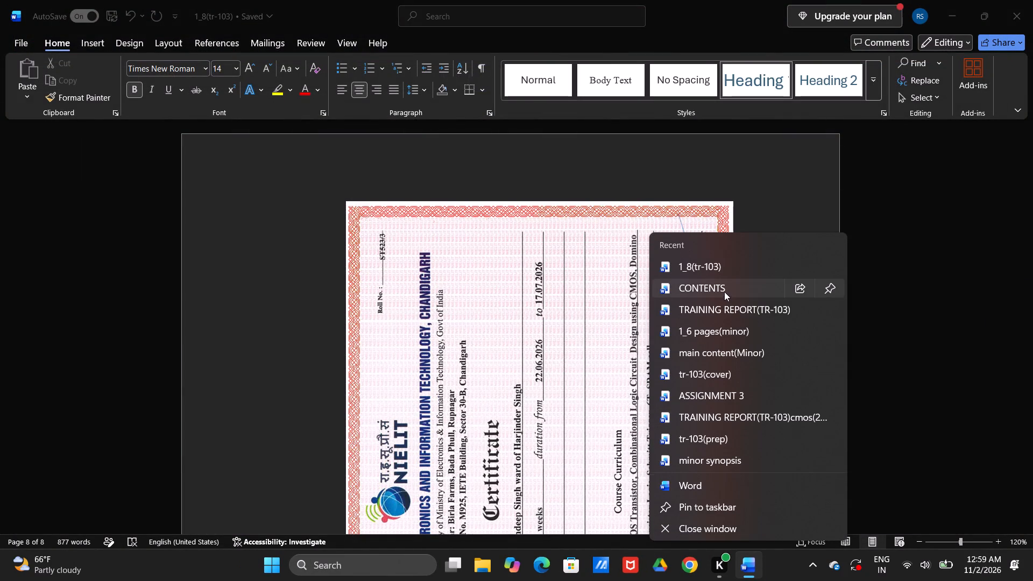
pyautogui.click(729, 306)
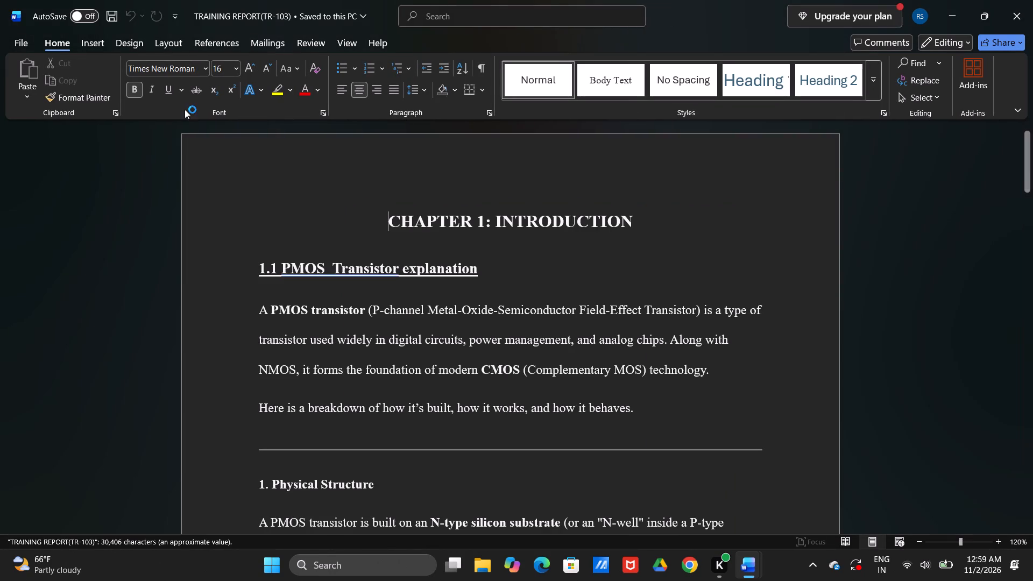
pyautogui.click(17, 38)
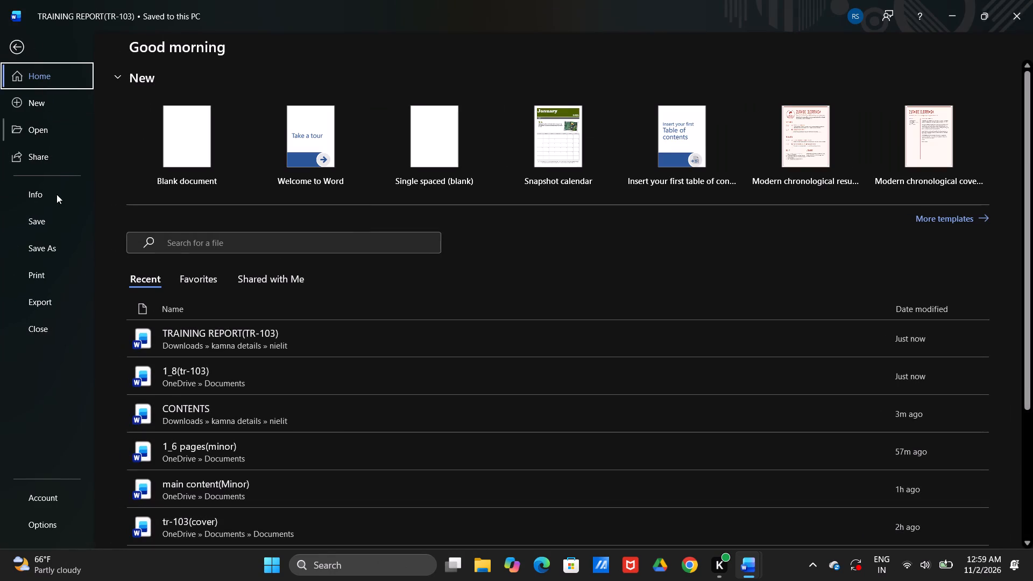
pyautogui.click(56, 249)
pyautogui.doubleClick(167, 297)
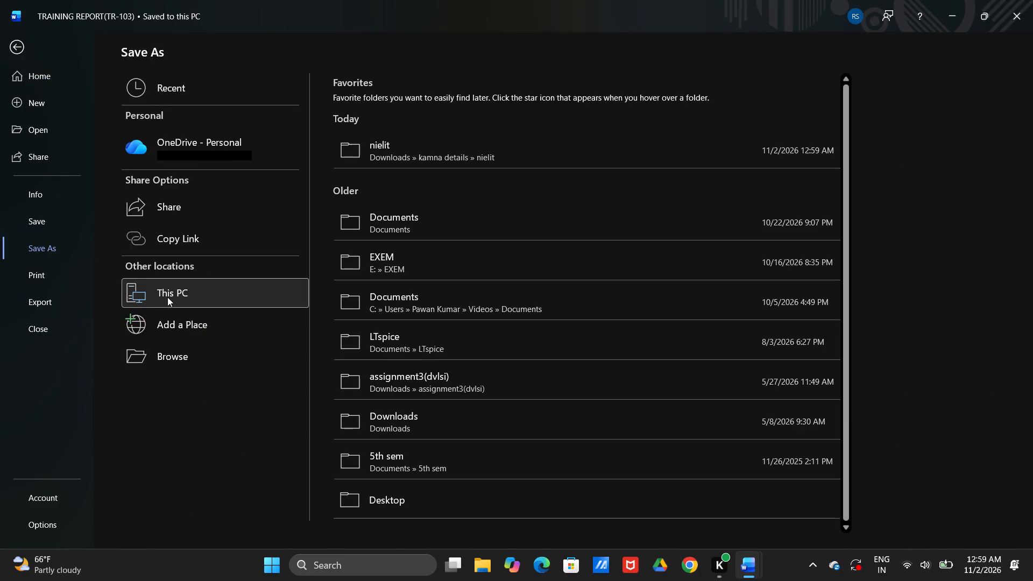
pyautogui.click(182, 240)
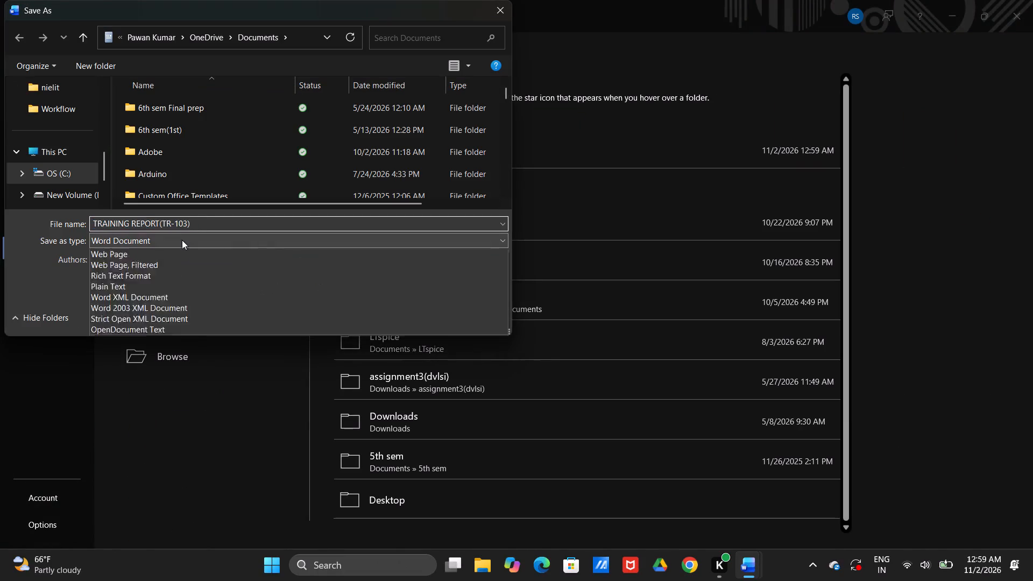
pyautogui.moveTo(133, 314); pyautogui.dragTo(397, 283)
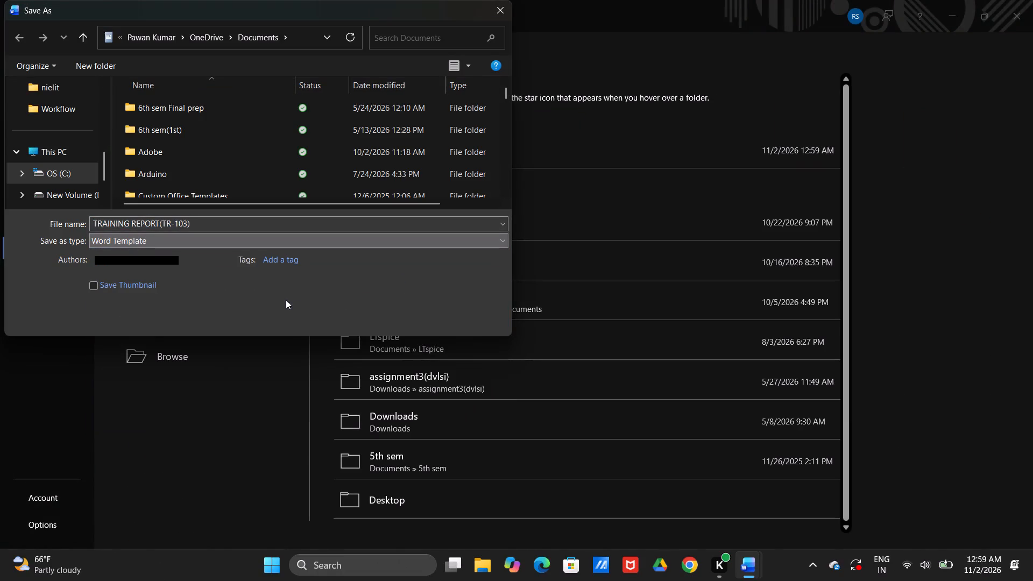
pyautogui.click(295, 244)
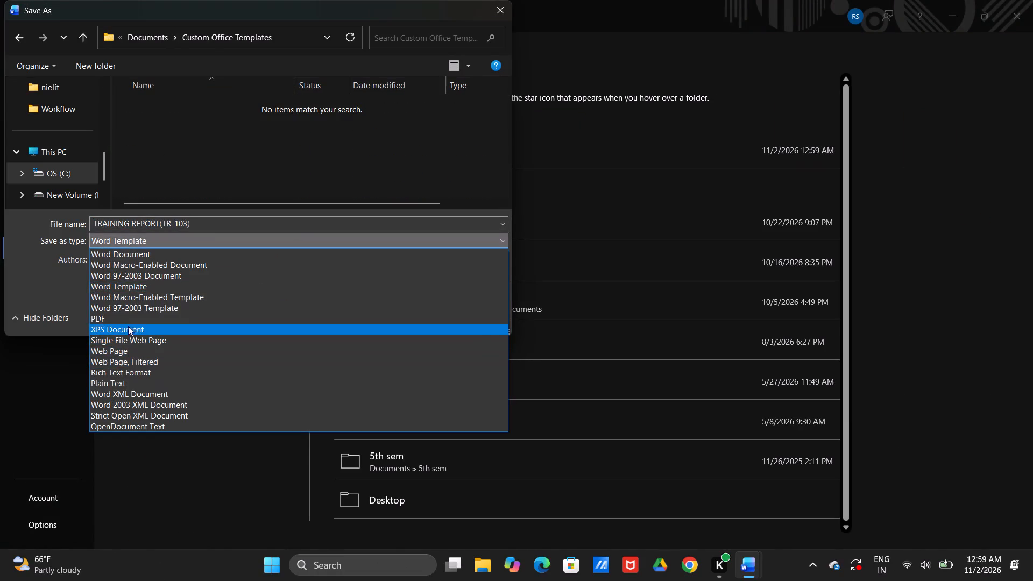
pyautogui.click(121, 320)
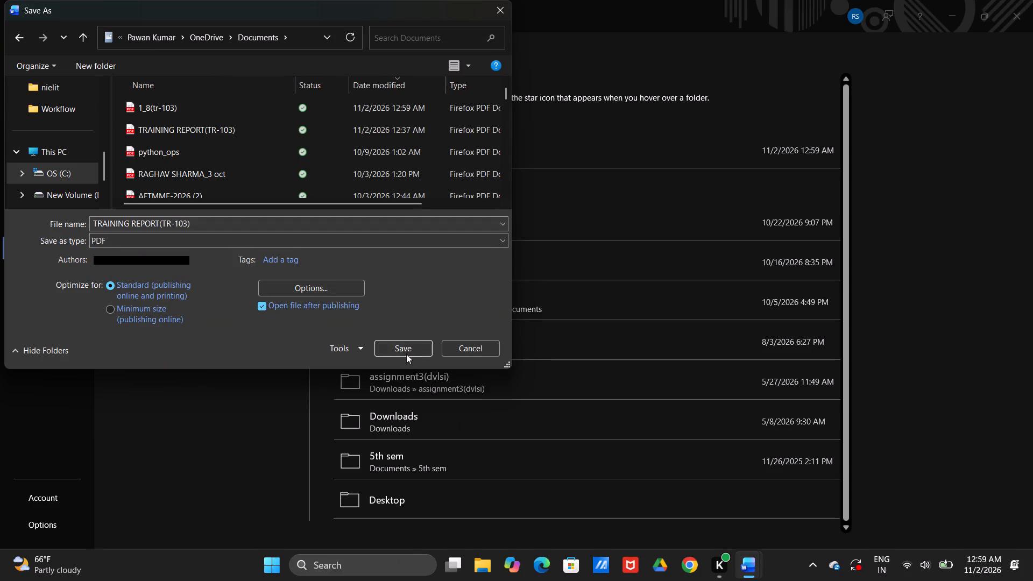
pyautogui.click(407, 344)
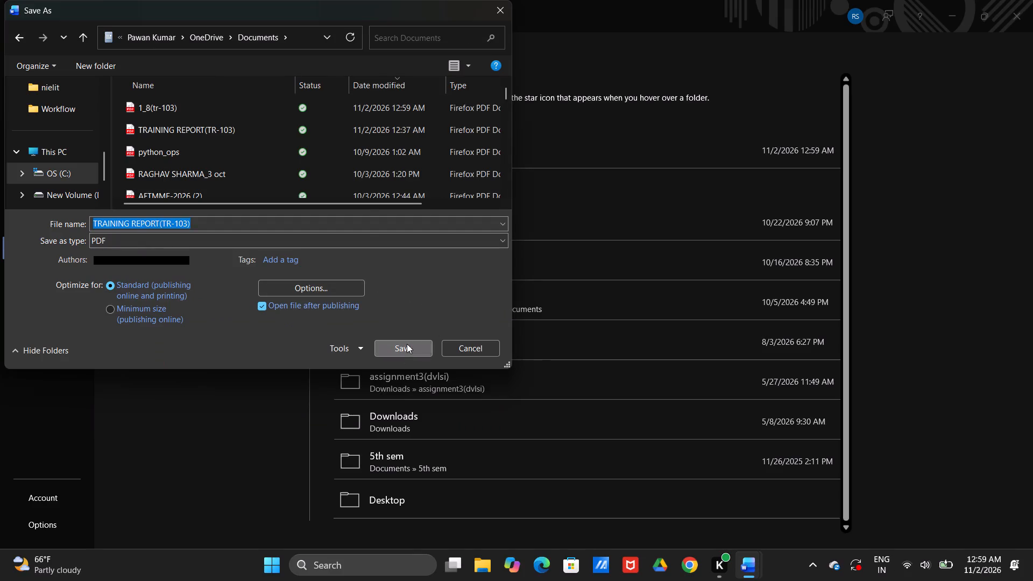
pyautogui.click(291, 217)
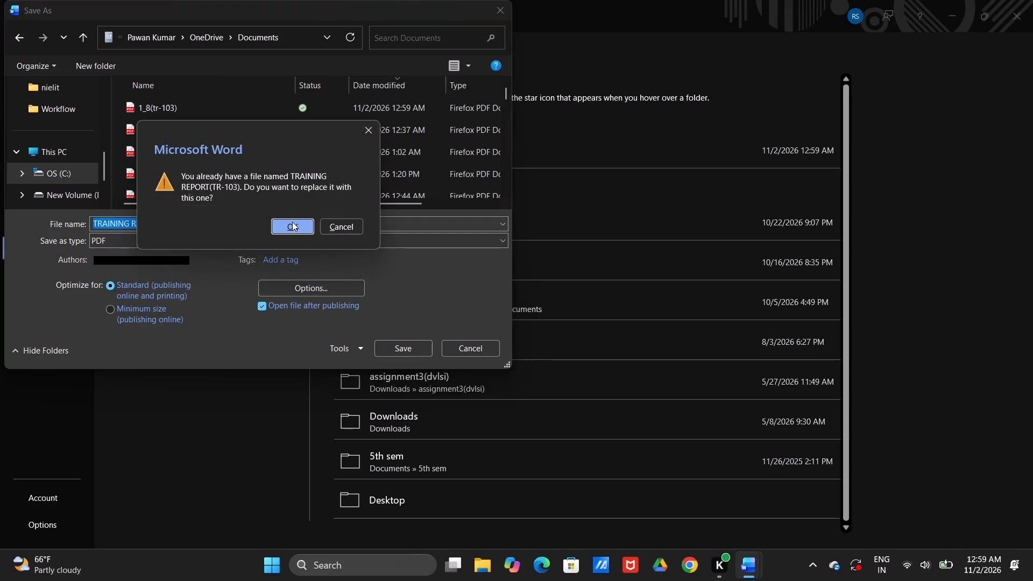
pyautogui.click(292, 222)
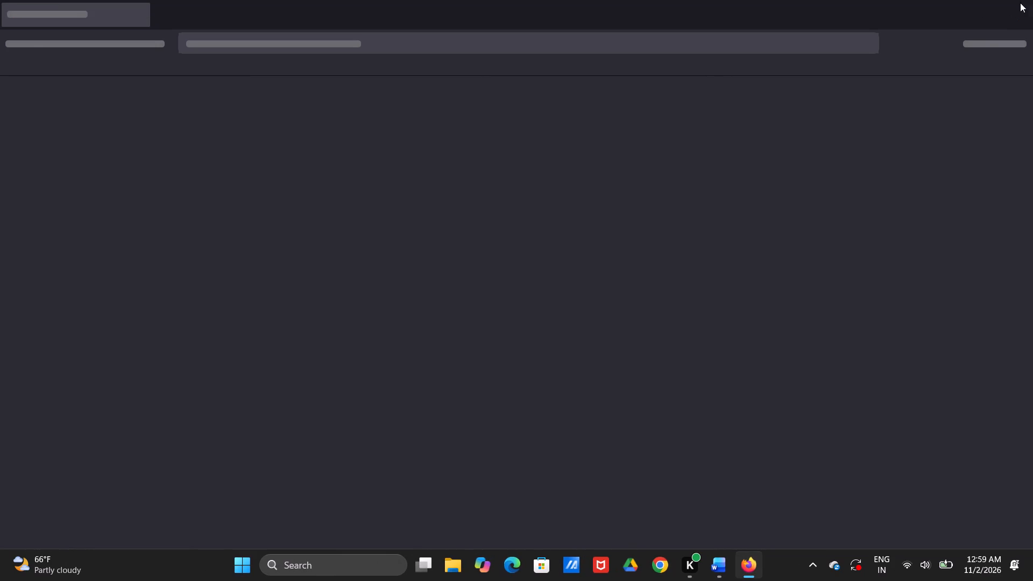
pyautogui.click(1016, 13)
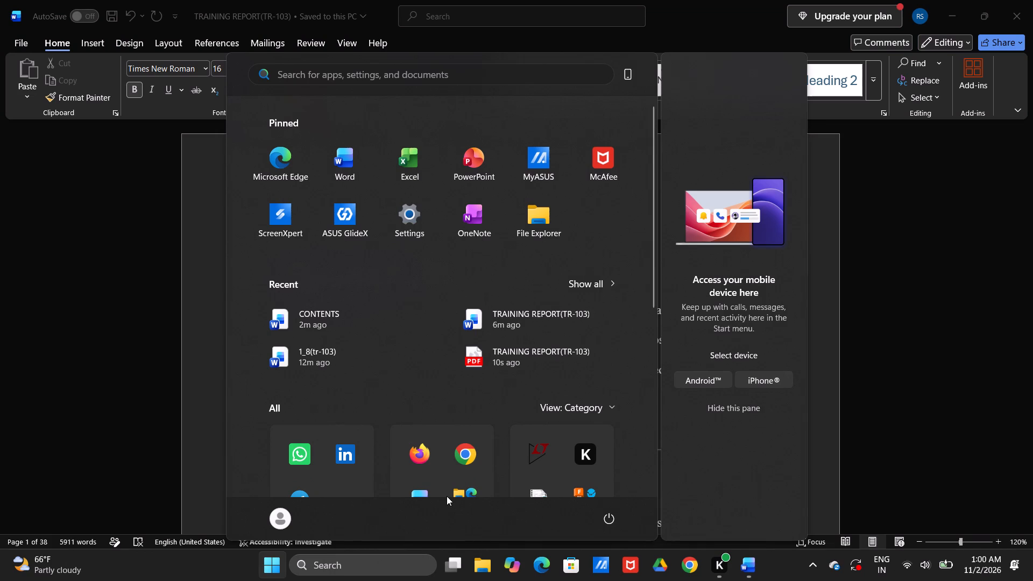
# In File Explorer, open the recent 1_8(tr-103) PDF and check its pages from the certificates to the LIST OF TABLES.
pyautogui.doubleClick(483, 561)
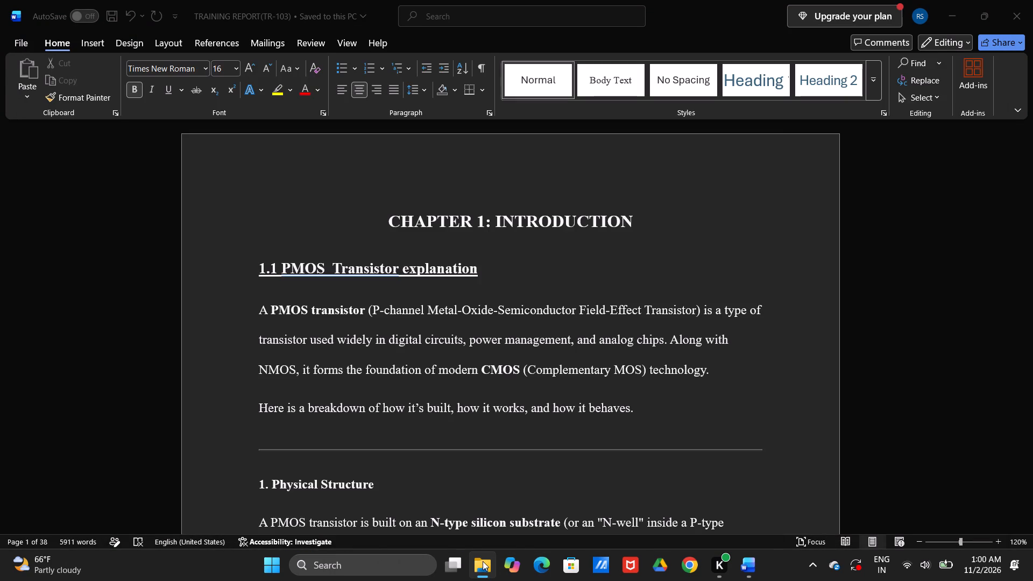
pyautogui.click(483, 561)
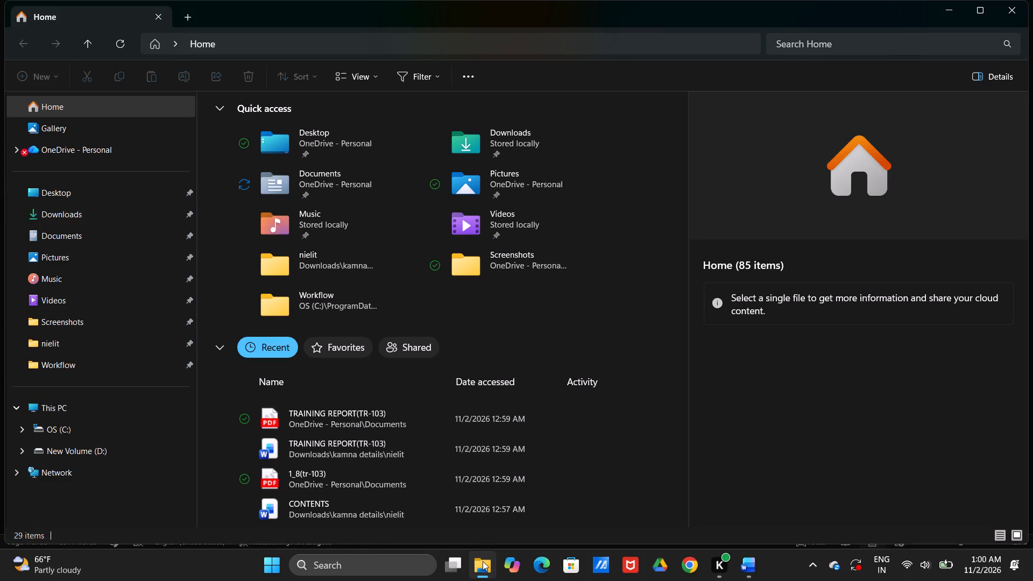
pyautogui.scroll(-1, 399, 500)
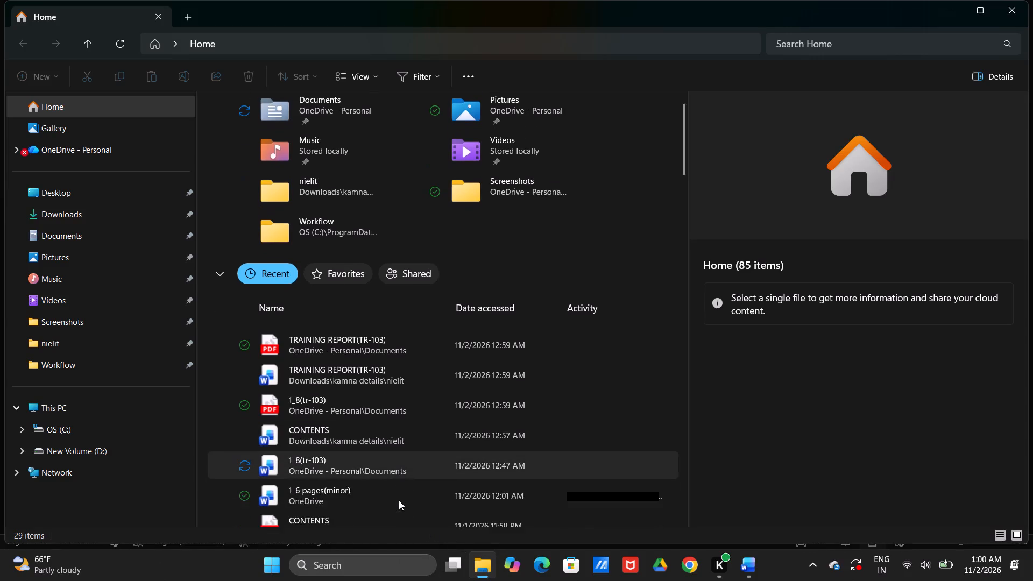
pyautogui.scroll(-1, 399, 500)
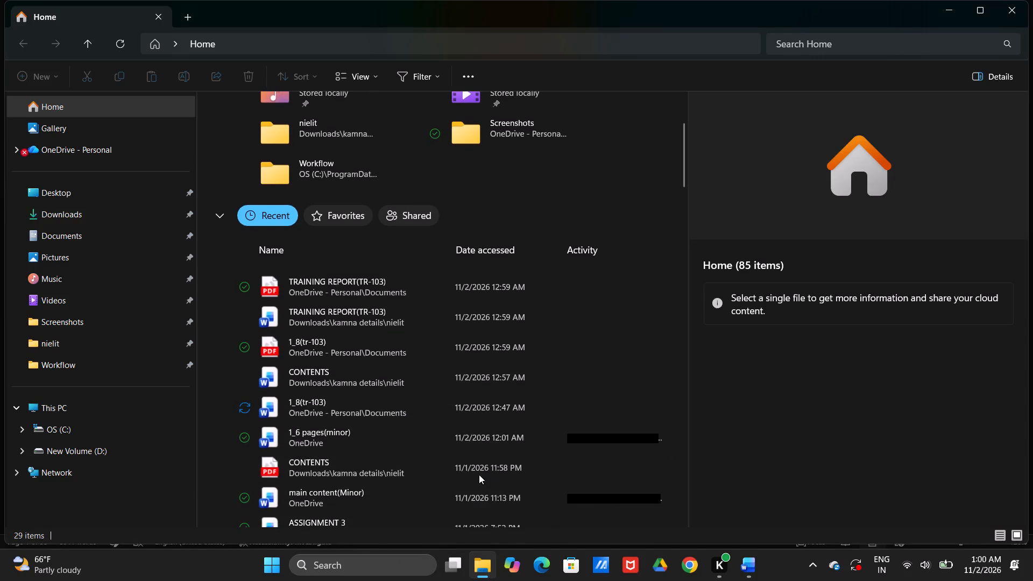
pyautogui.click(479, 474)
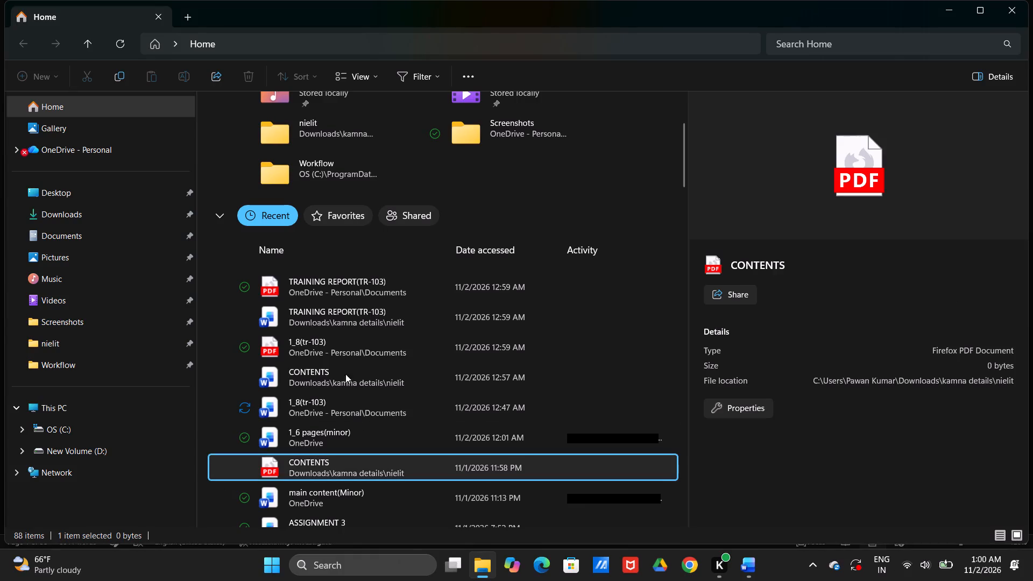
pyautogui.doubleClick(322, 353)
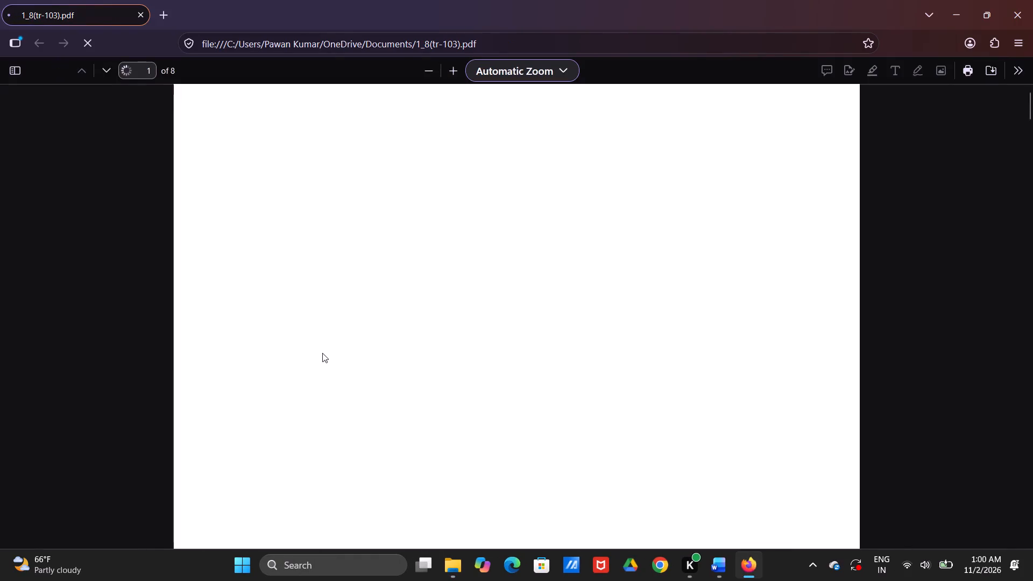
pyautogui.scroll(-5, 322, 353)
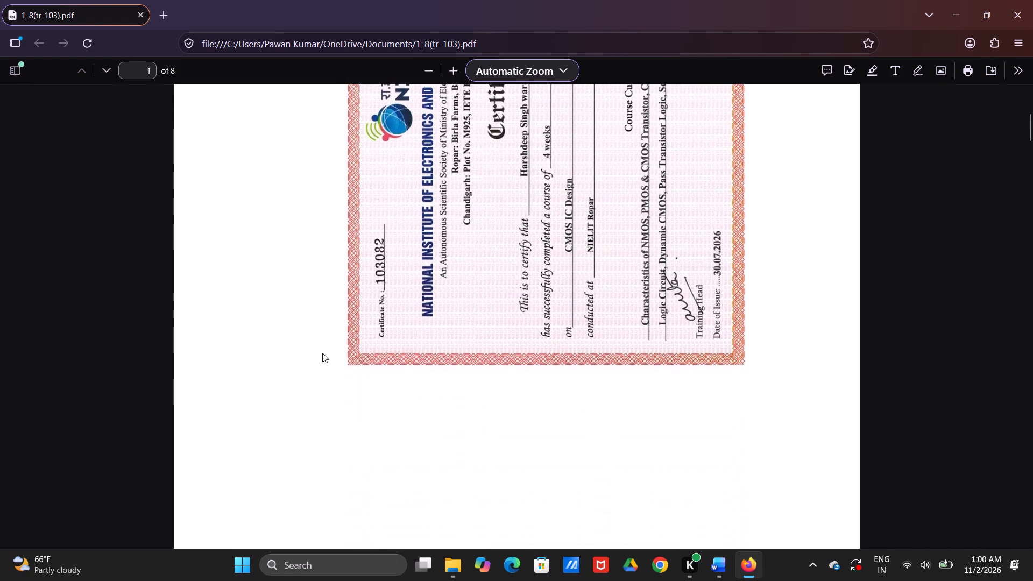
pyautogui.scroll(-7, 322, 353)
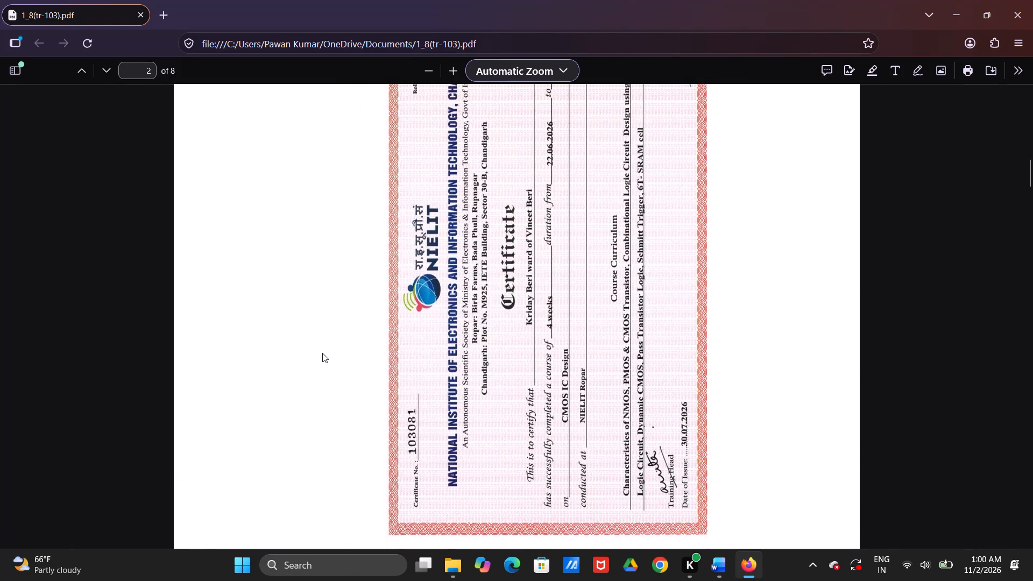
pyautogui.scroll(-7, 322, 353)
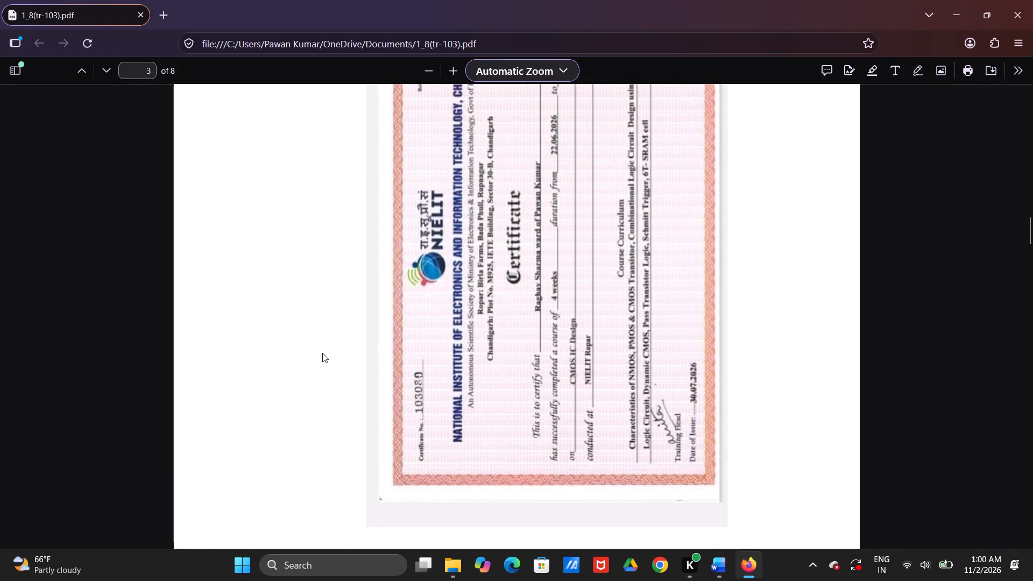
pyautogui.scroll(-7, 322, 353)
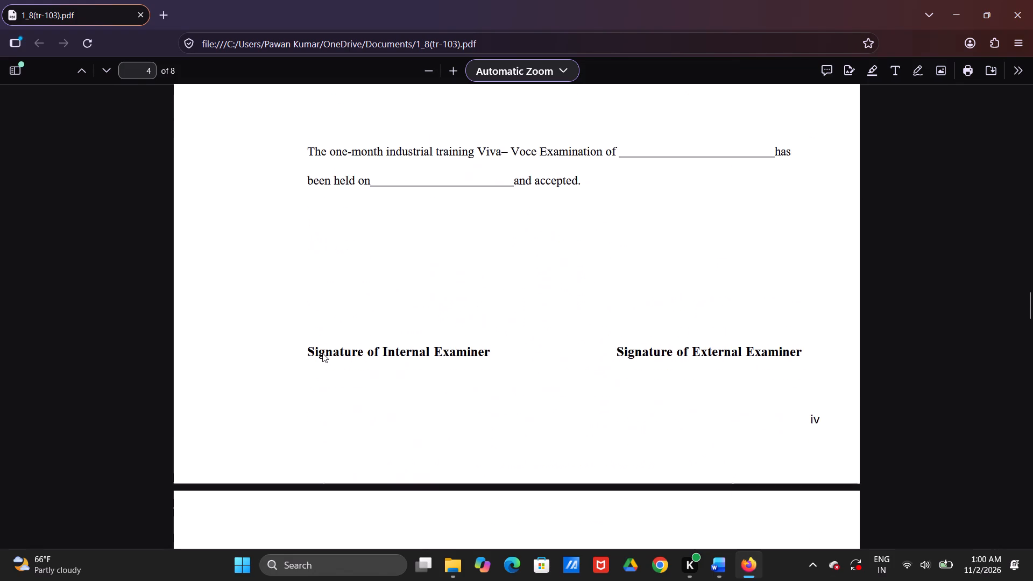
pyautogui.scroll(-4, 322, 353)
pyautogui.scroll(13, 322, 353)
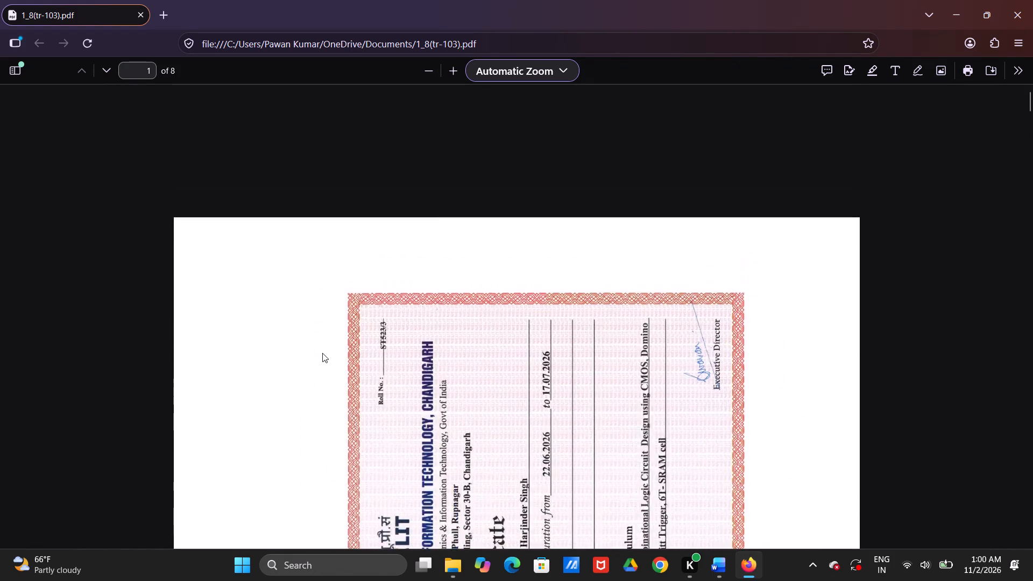
pyautogui.scroll(-9, 322, 353)
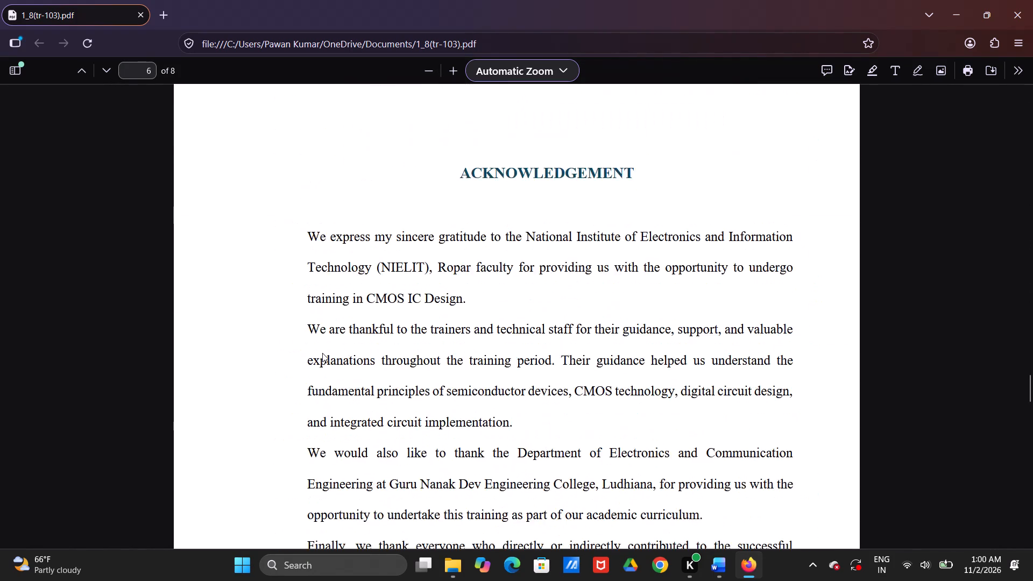
pyautogui.scroll(-13, 322, 353)
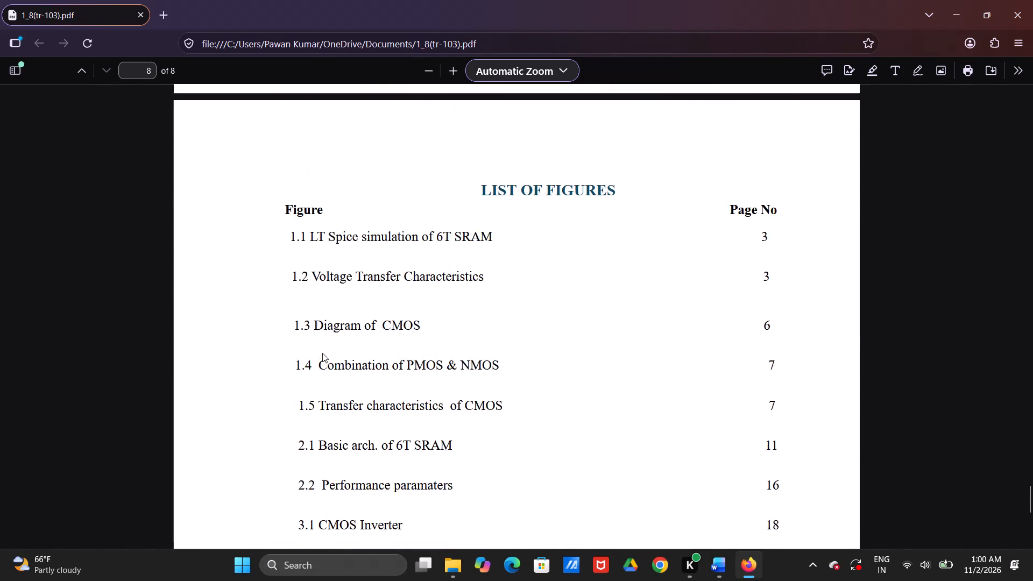
pyautogui.scroll(-8, 322, 353)
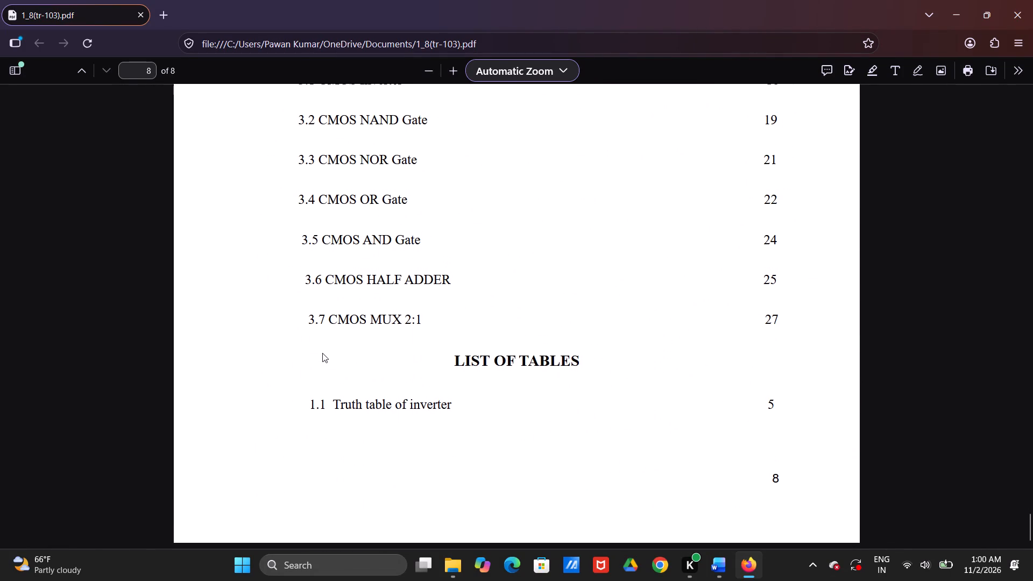
pyautogui.hotkey('alt', 'F4')
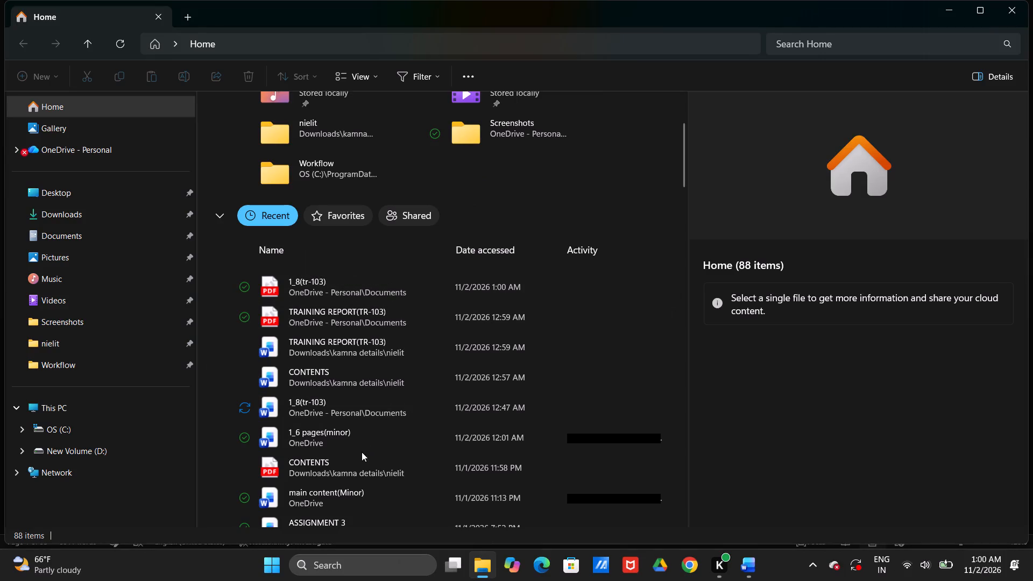
# Bring up the app choices for sharing the recent CONTENTS PDF from the nielit folder.
pyautogui.click(341, 463)
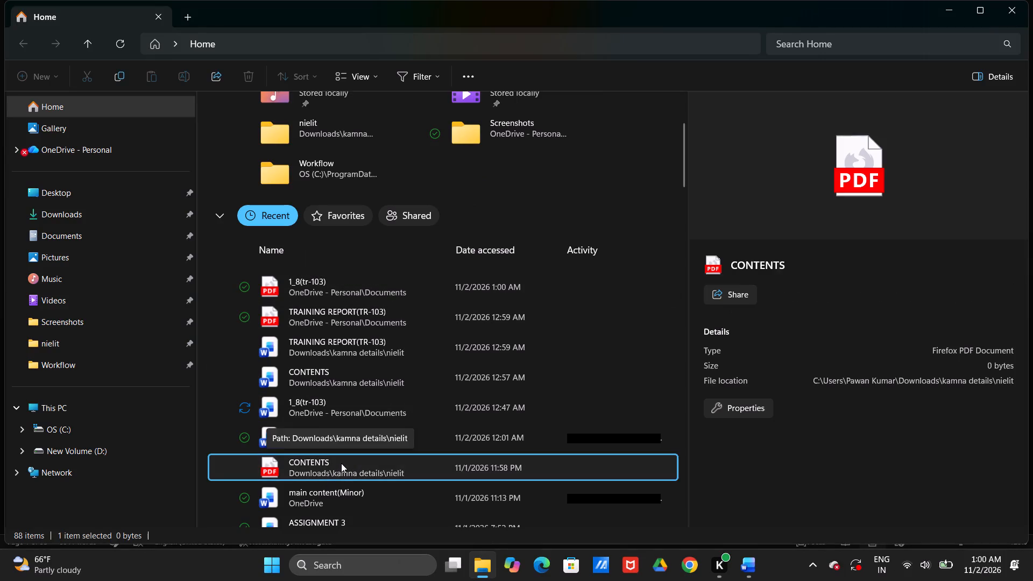
pyautogui.rightClick(341, 463)
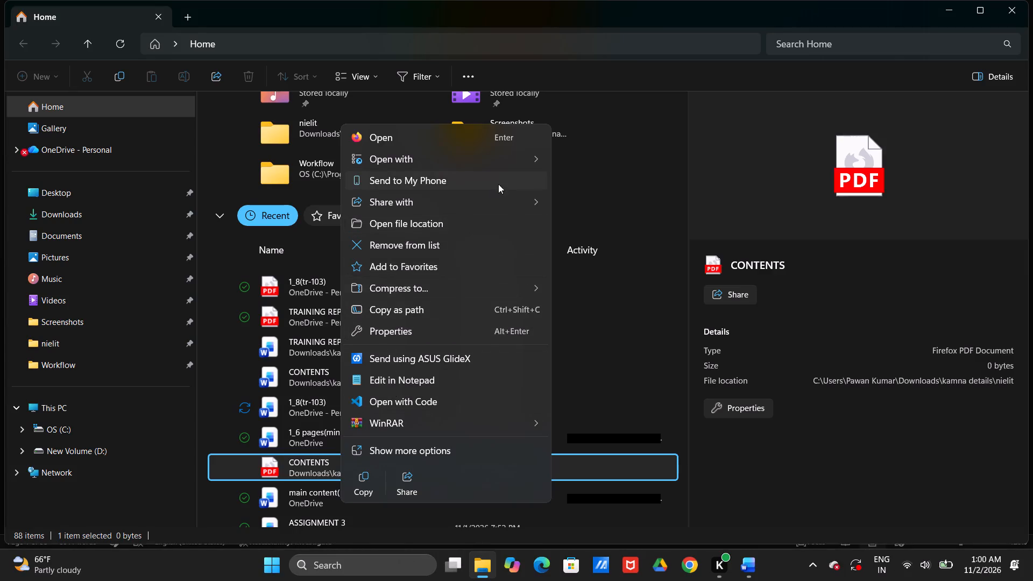
pyautogui.click(520, 202)
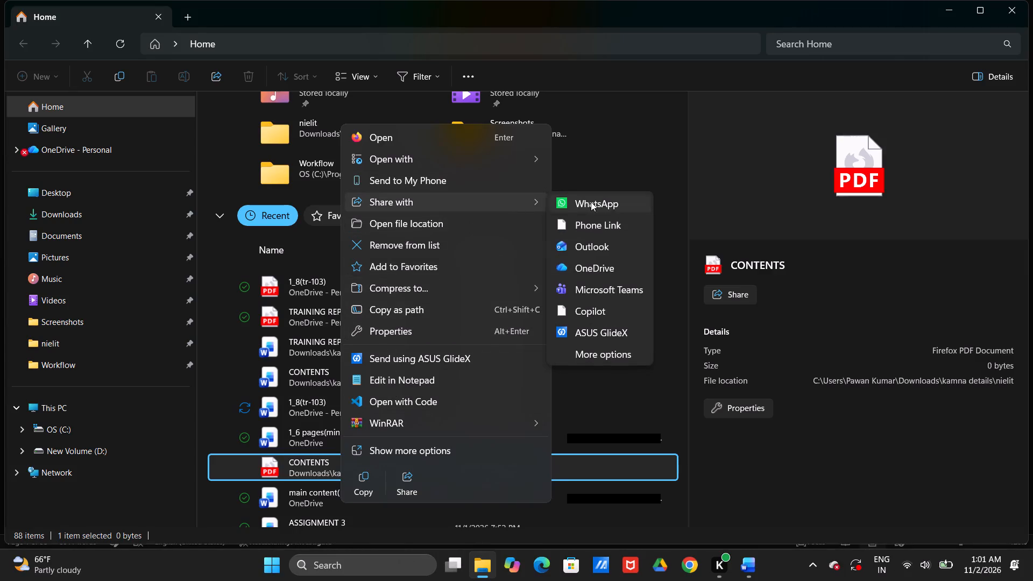
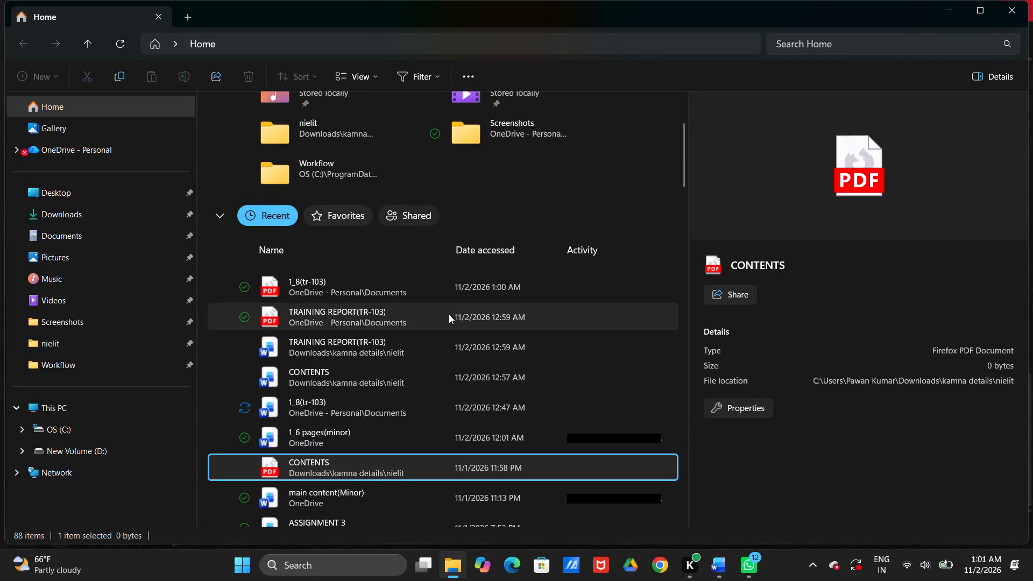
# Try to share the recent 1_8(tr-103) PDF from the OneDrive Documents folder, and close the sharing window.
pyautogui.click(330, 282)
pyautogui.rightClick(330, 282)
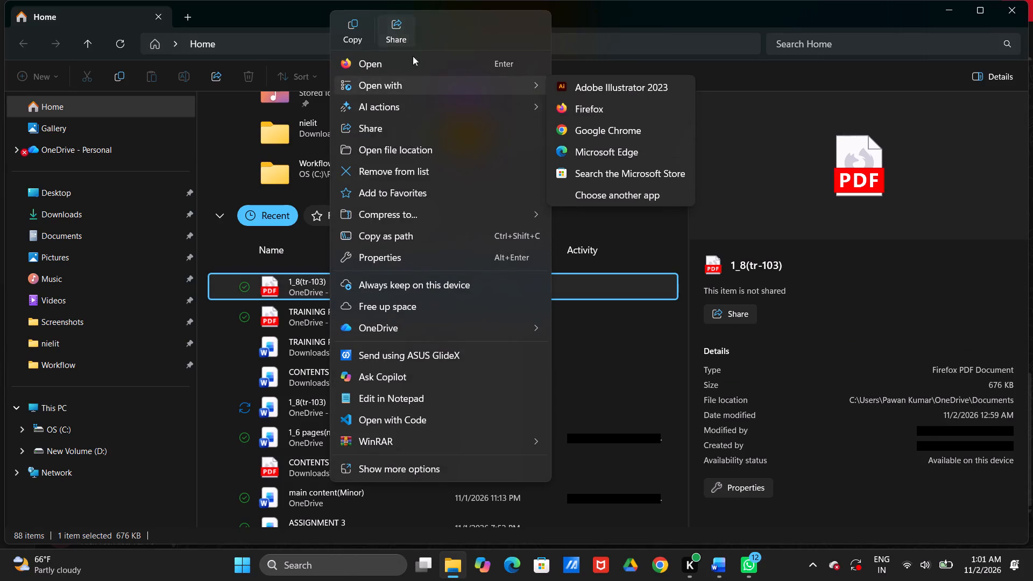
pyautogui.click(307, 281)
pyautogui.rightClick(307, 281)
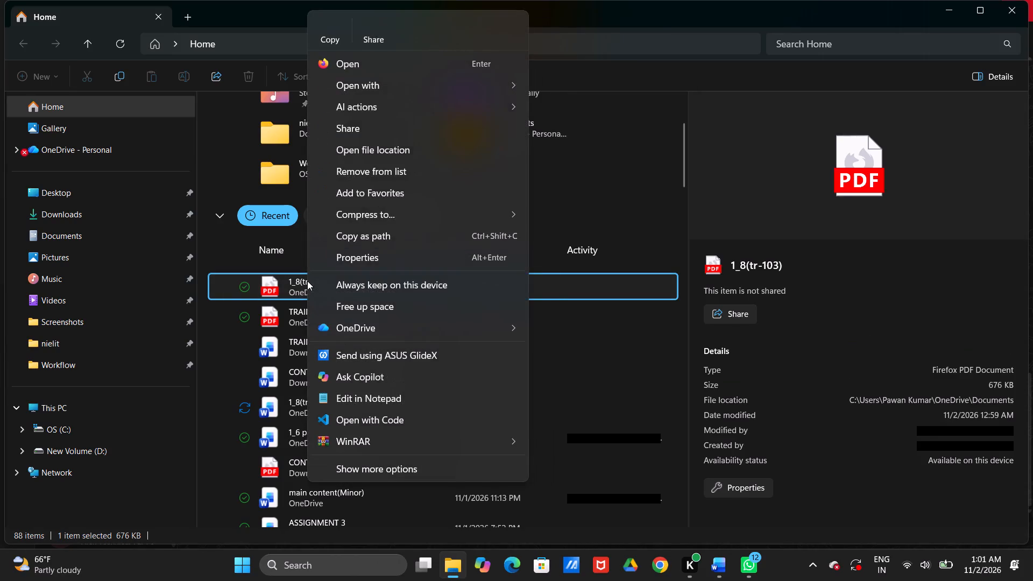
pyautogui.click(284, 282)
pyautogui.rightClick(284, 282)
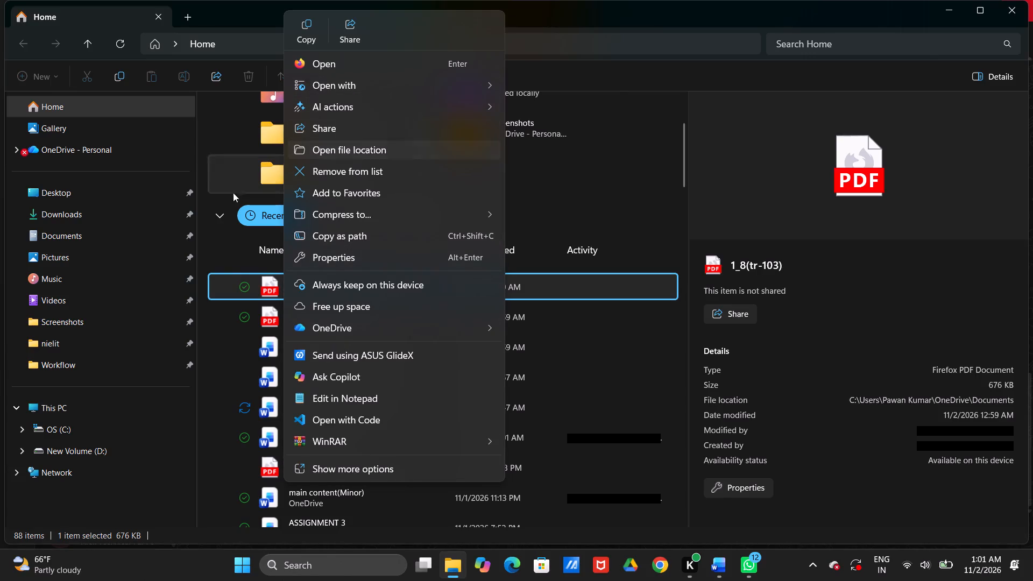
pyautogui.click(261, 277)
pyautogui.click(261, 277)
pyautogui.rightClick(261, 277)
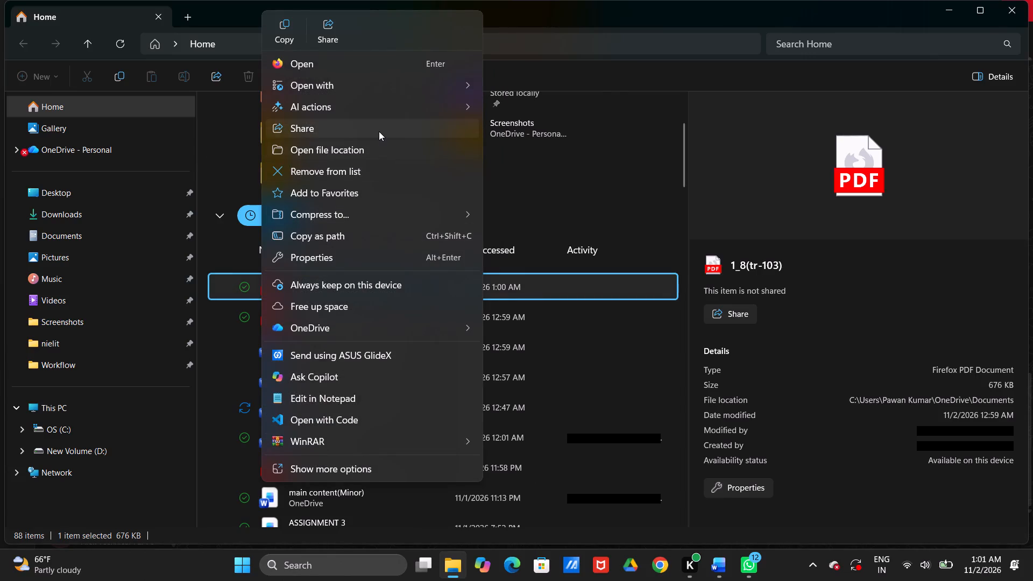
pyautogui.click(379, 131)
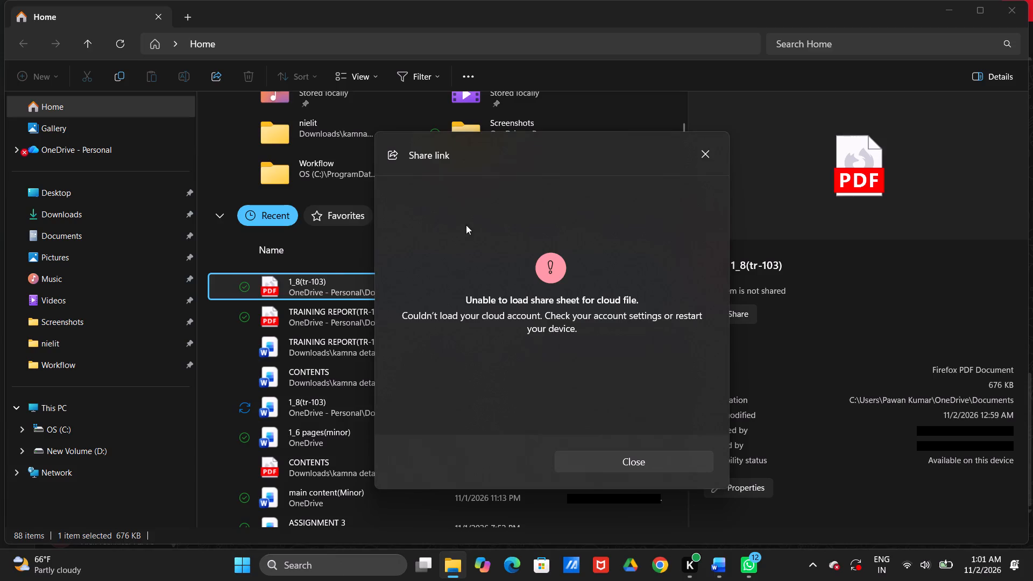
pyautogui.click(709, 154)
# Copy the recent 1_8(tr-103) PDF from the OneDrive Documents folder to the clipboard.
pyautogui.click(506, 290)
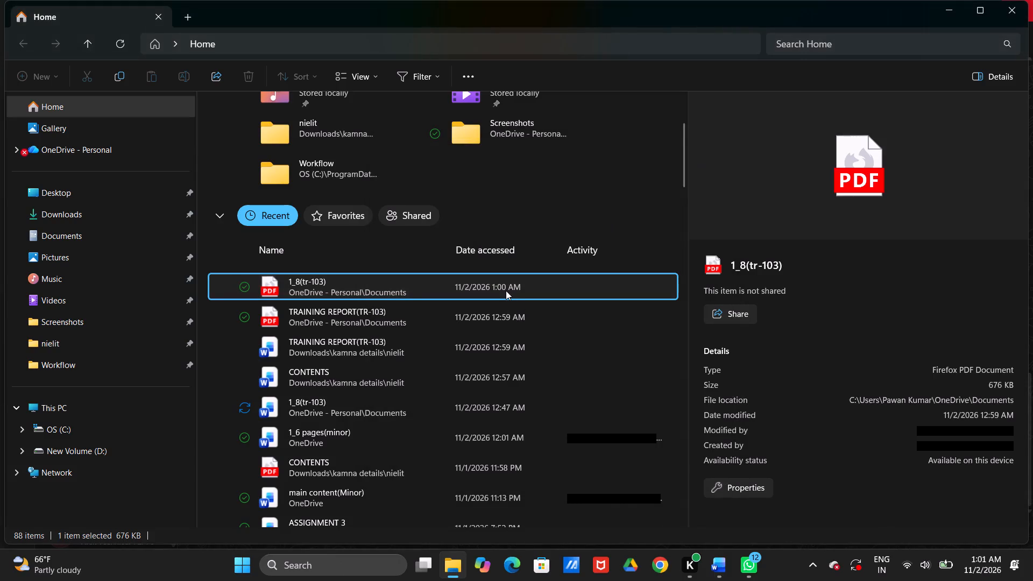
pyautogui.rightClick(506, 290)
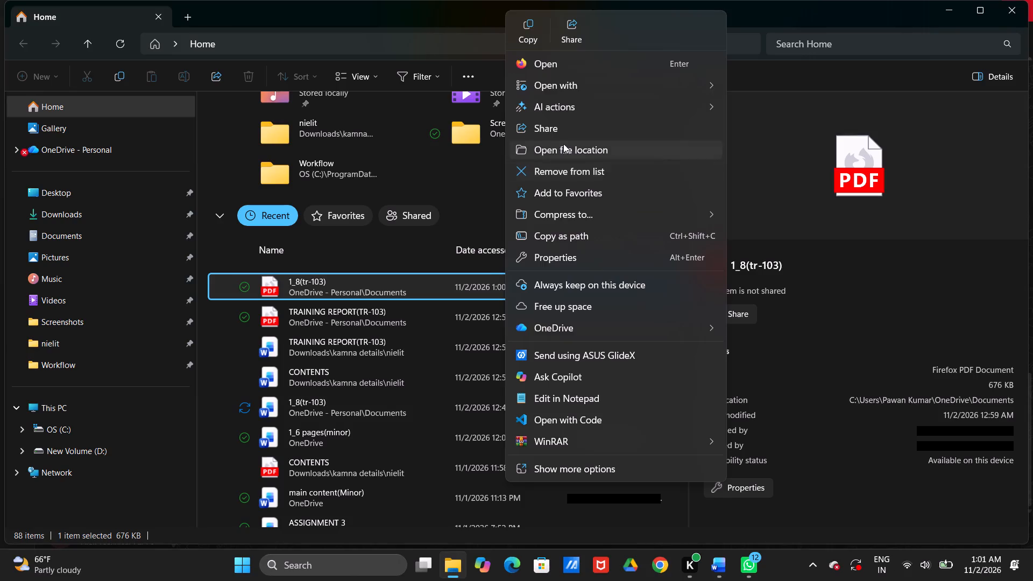
pyautogui.click(528, 27)
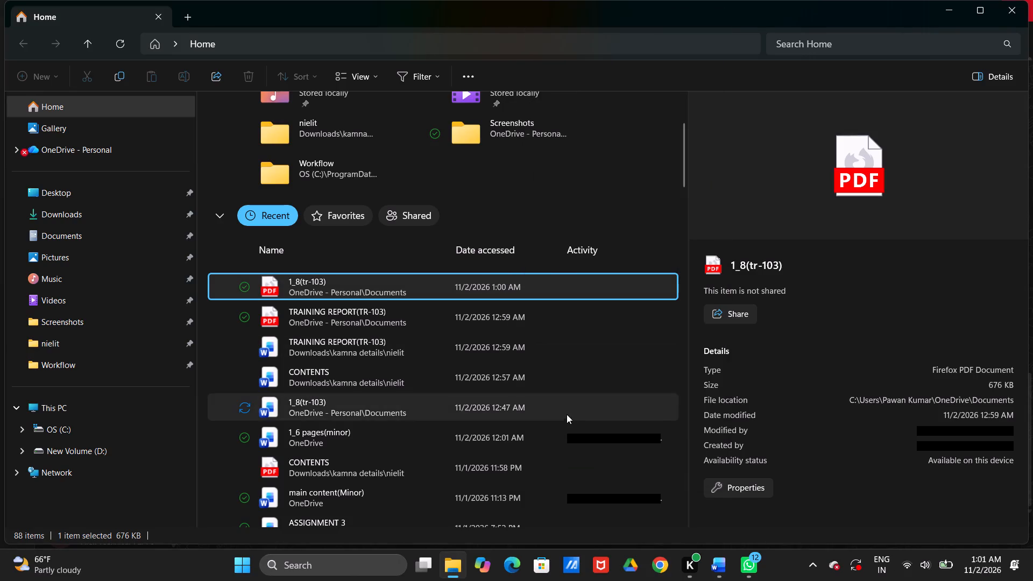
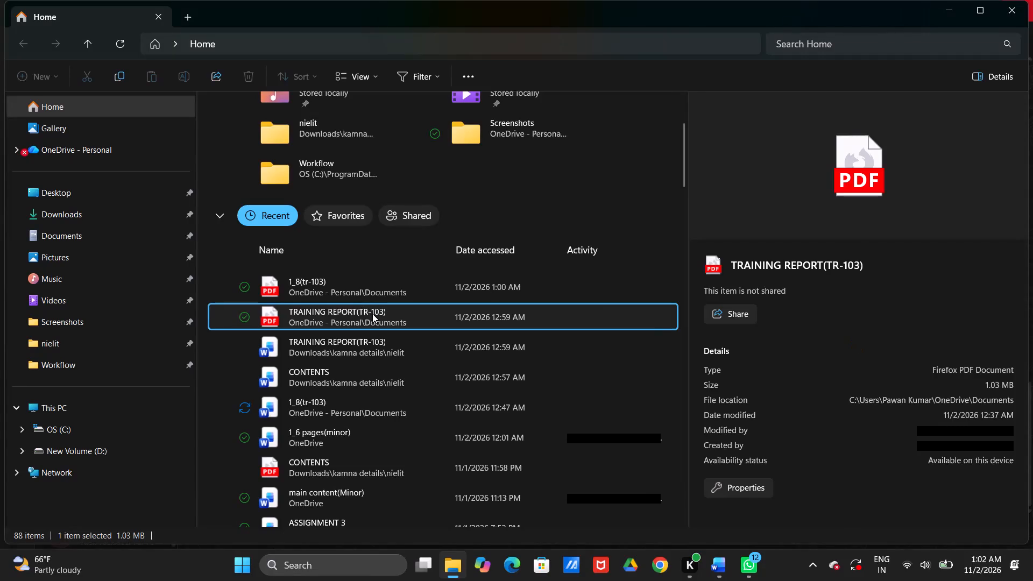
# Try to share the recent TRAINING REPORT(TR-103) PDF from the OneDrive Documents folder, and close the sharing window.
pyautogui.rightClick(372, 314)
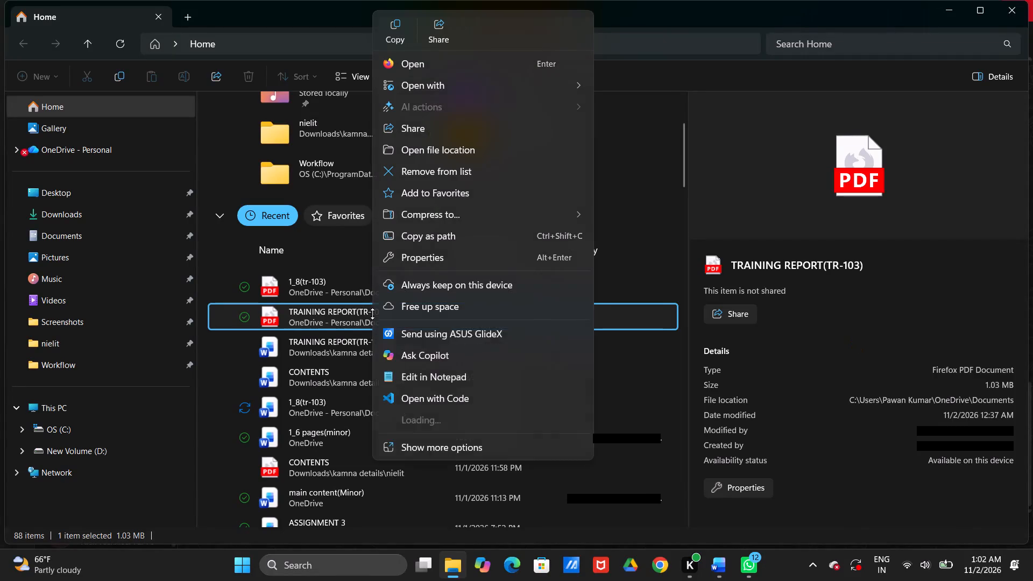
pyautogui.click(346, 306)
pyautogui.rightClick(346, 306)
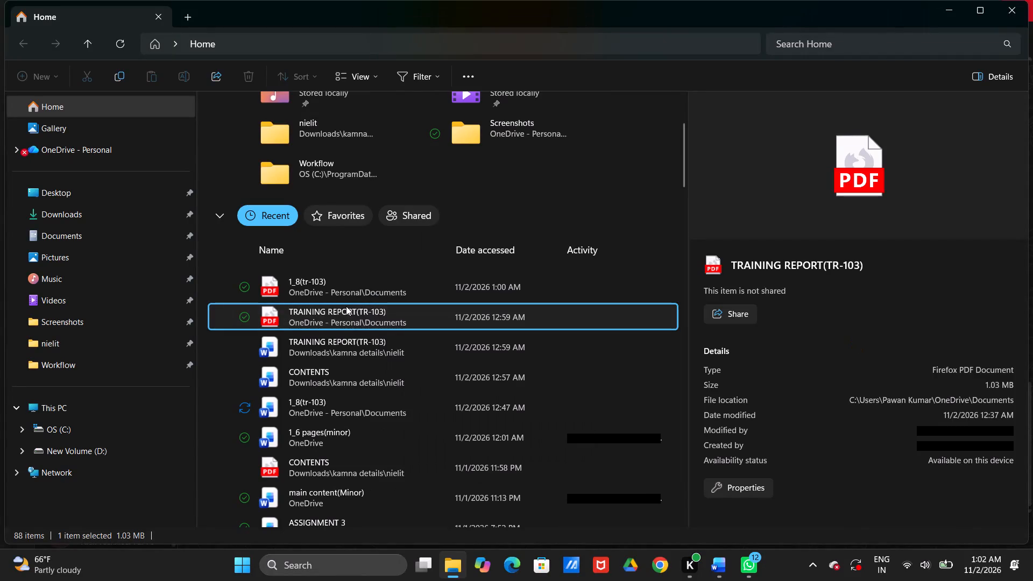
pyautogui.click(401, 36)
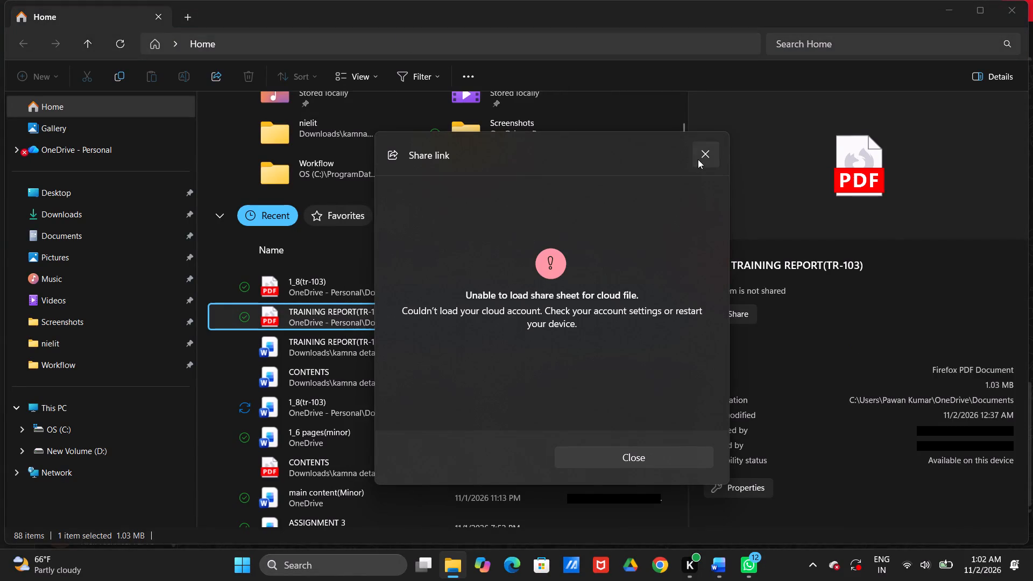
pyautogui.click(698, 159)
# Copy the recent TRAINING REPORT(TR-103) PDF from the OneDrive Documents folder to the clipboard.
pyautogui.rightClick(423, 317)
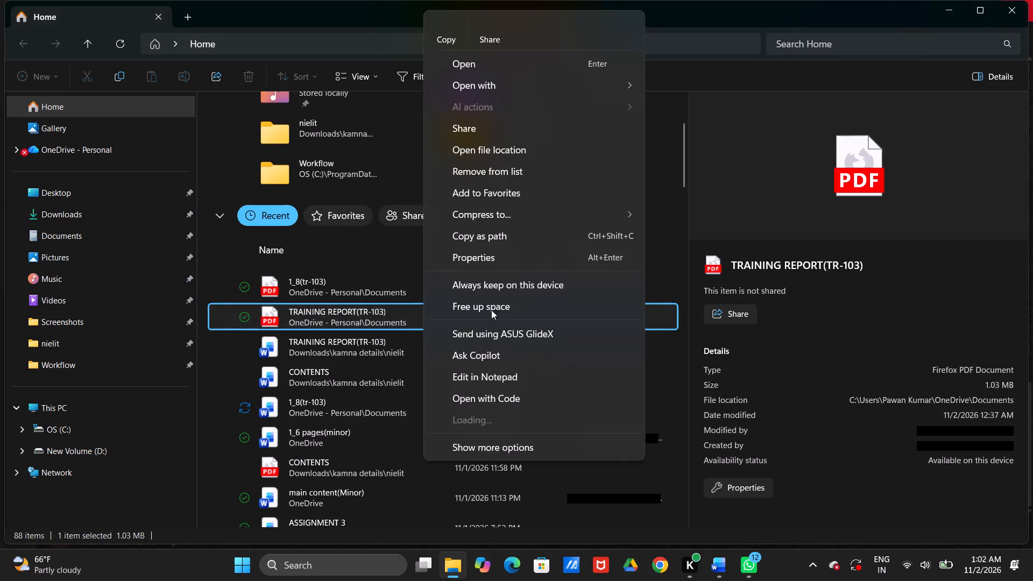
pyautogui.click(445, 23)
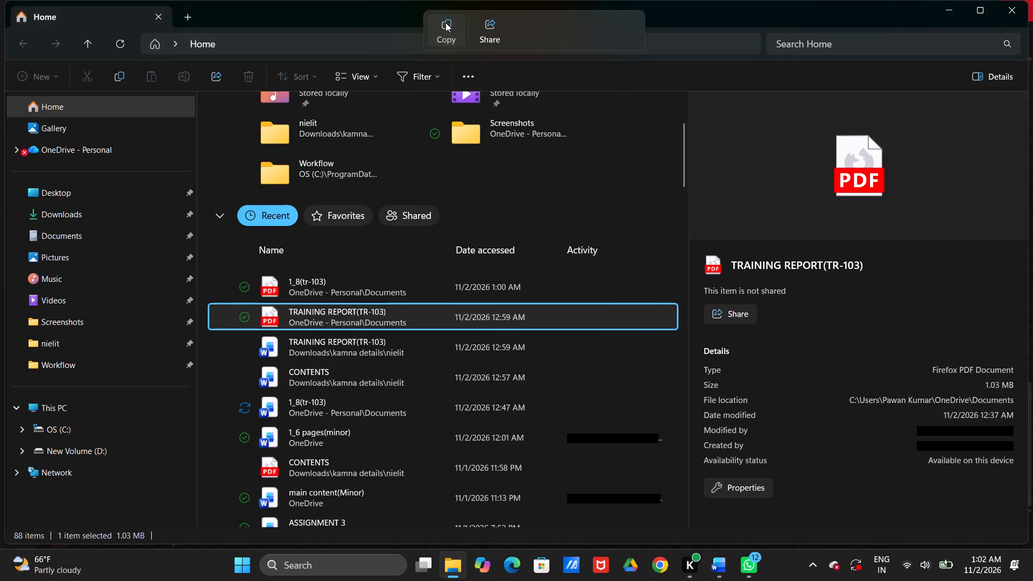
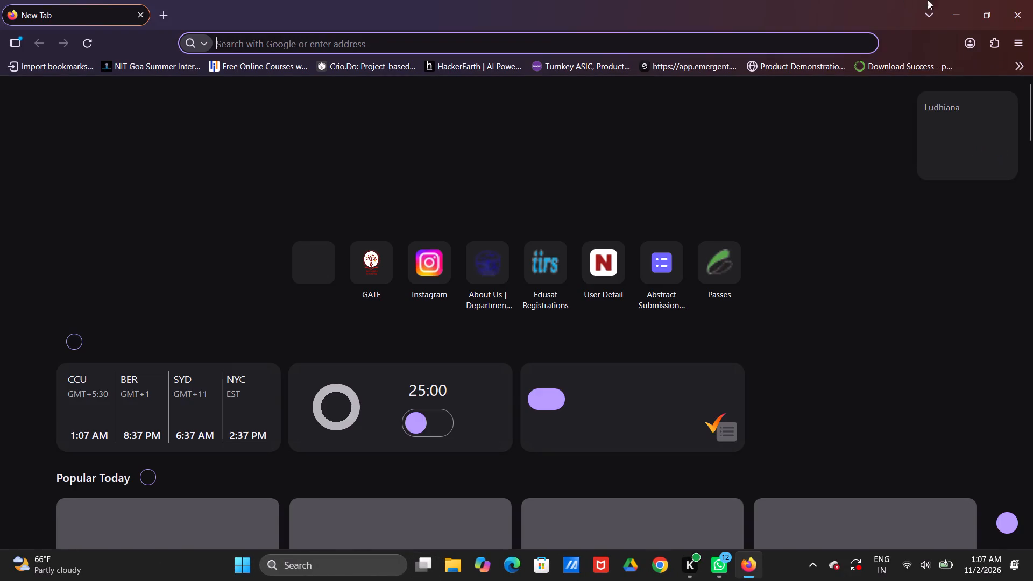
# Reopen one month INd training report.pdf from the browsing history and examine the report formatting rules on page 2.
pyautogui.click(1013, 44)
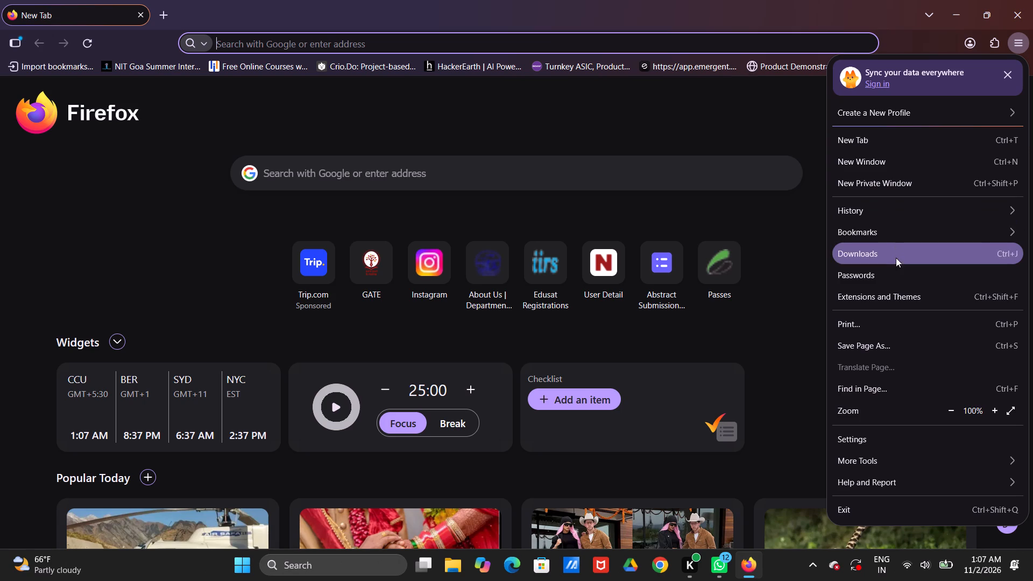
pyautogui.click(884, 214)
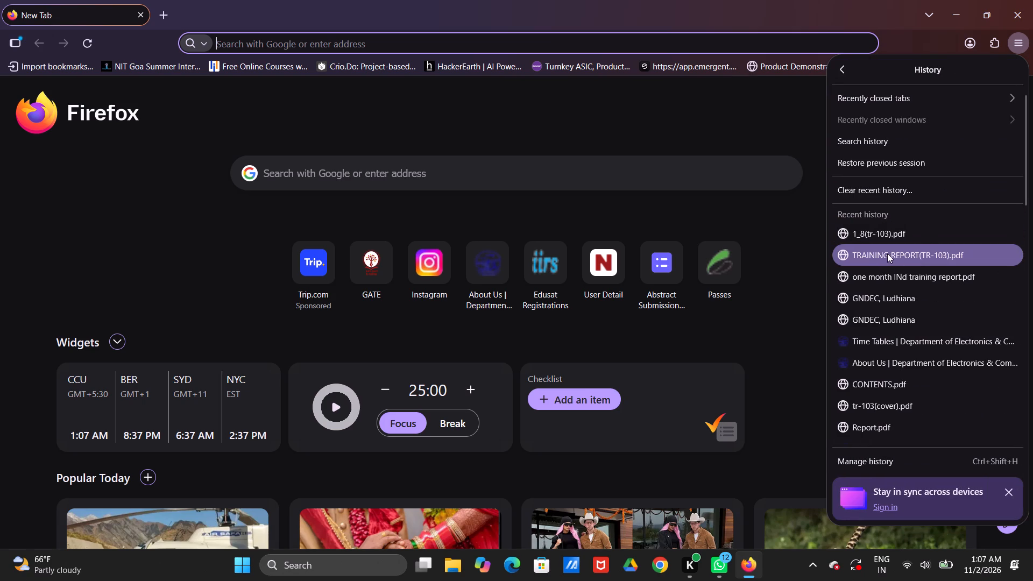
pyautogui.doubleClick(878, 274)
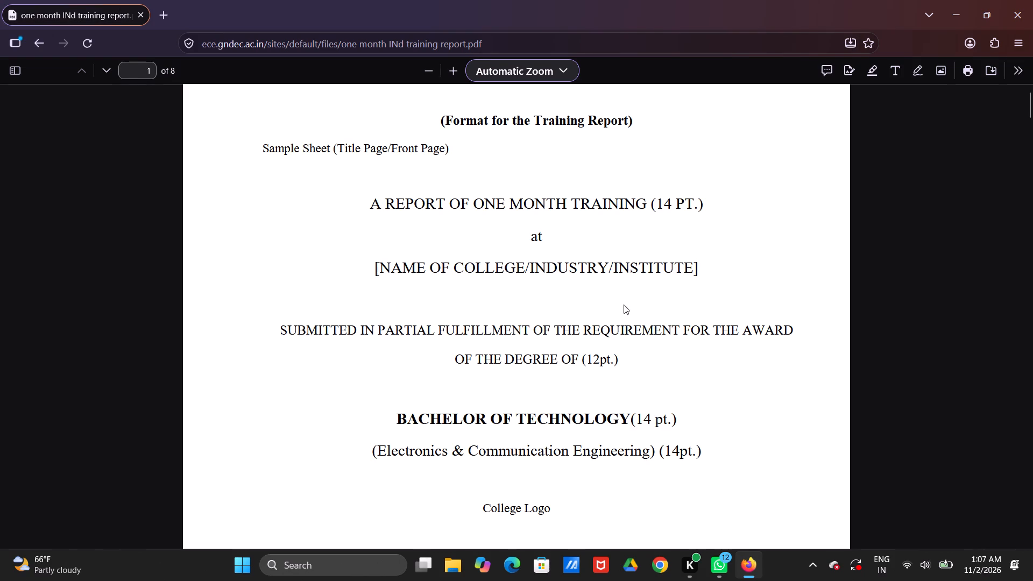
pyautogui.scroll(-6, 624, 304)
pyautogui.scroll(1, 624, 304)
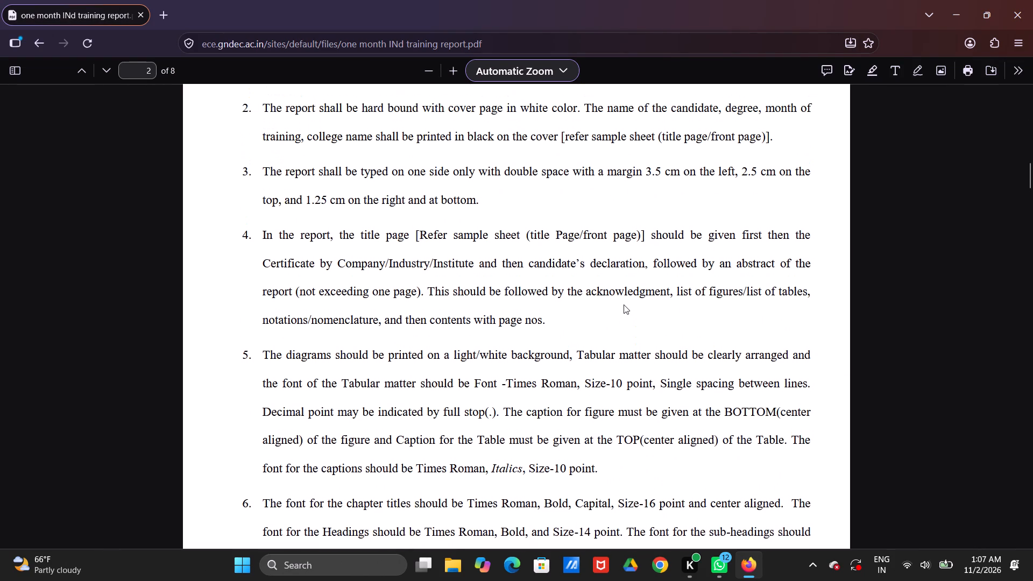
pyautogui.scroll(1, 624, 304)
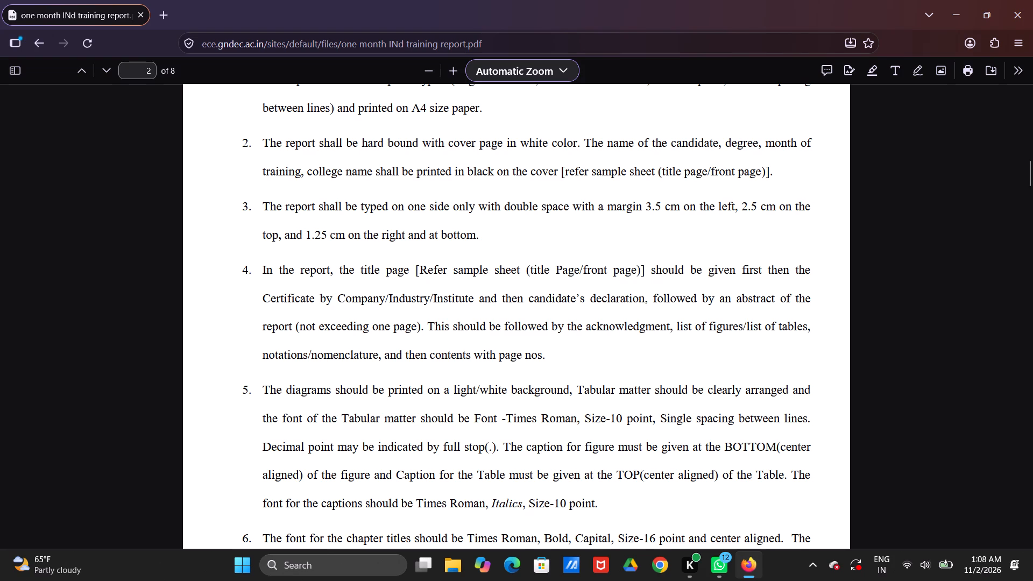
# Search the computer for Word and open its recent document TRAINING REPORT(TR-103).
pyautogui.write('word')
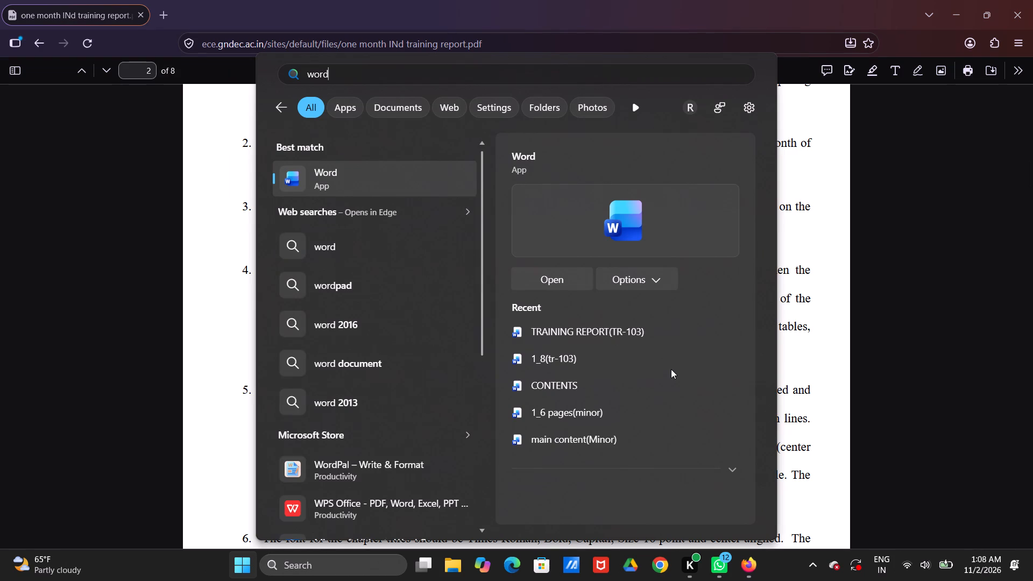
pyautogui.click(600, 331)
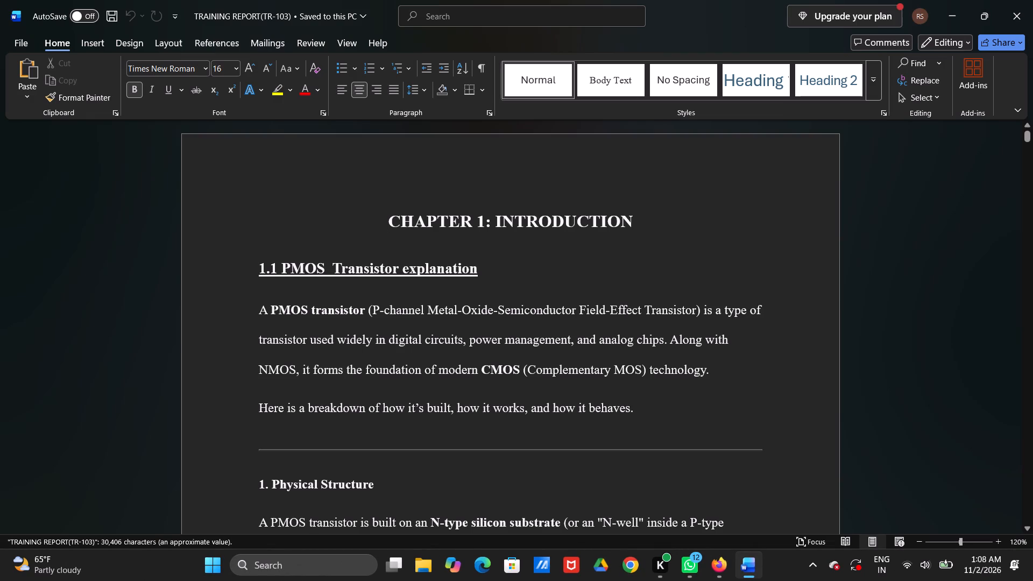
# Select the first page's text from the CHAPTER 1: INTRODUCTION title through the Dielectric bullet.
pyautogui.moveTo(383, 221); pyautogui.dragTo(702, 461)
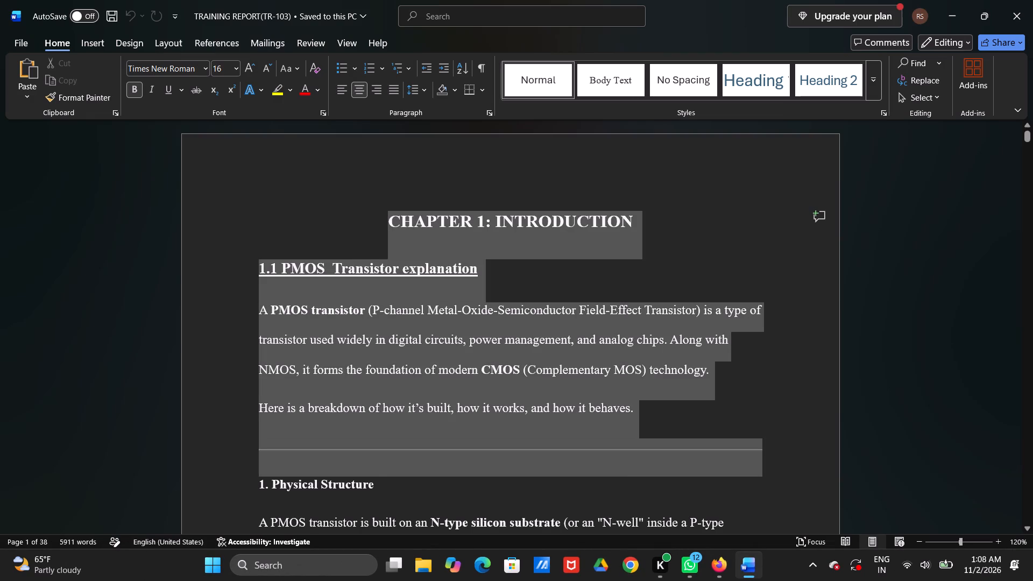
pyautogui.moveTo(702, 461); pyautogui.dragTo(667, 303)
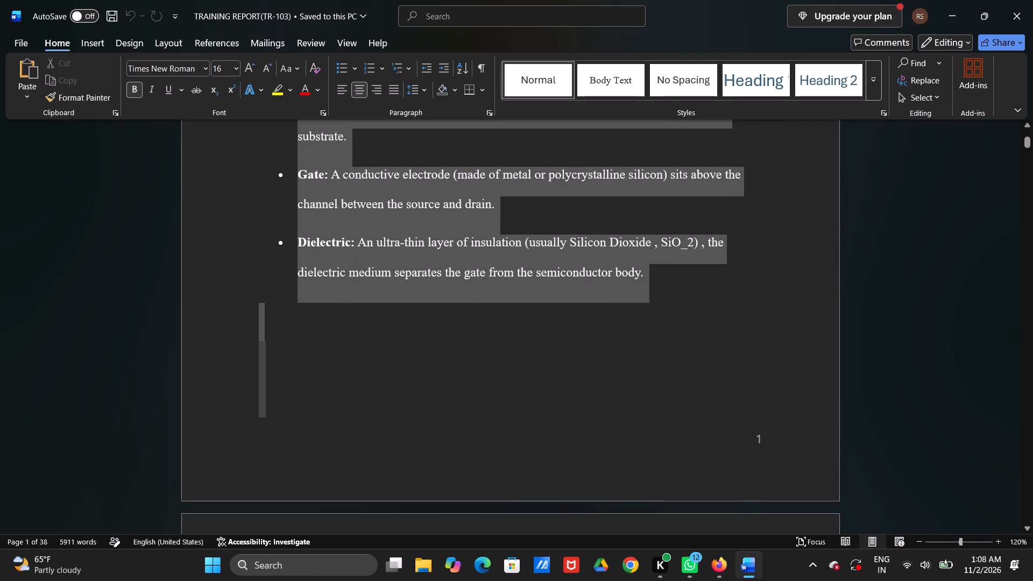
pyautogui.moveTo(667, 303); pyautogui.dragTo(667, 303)
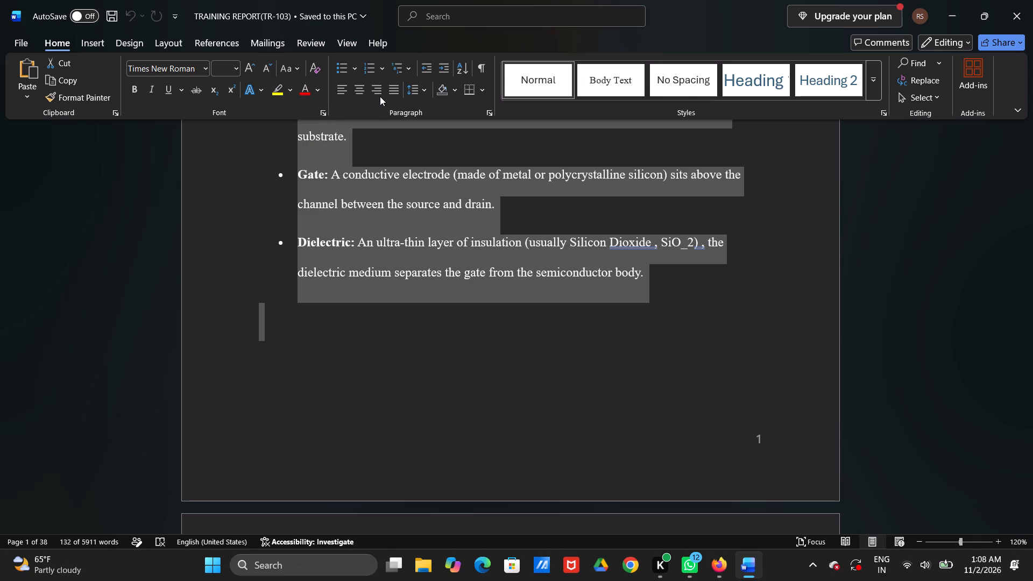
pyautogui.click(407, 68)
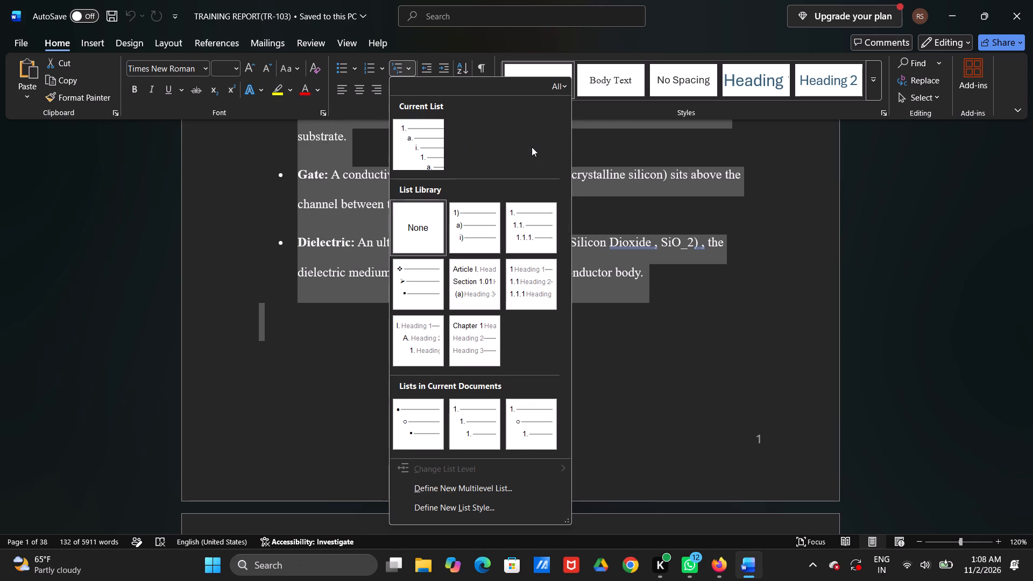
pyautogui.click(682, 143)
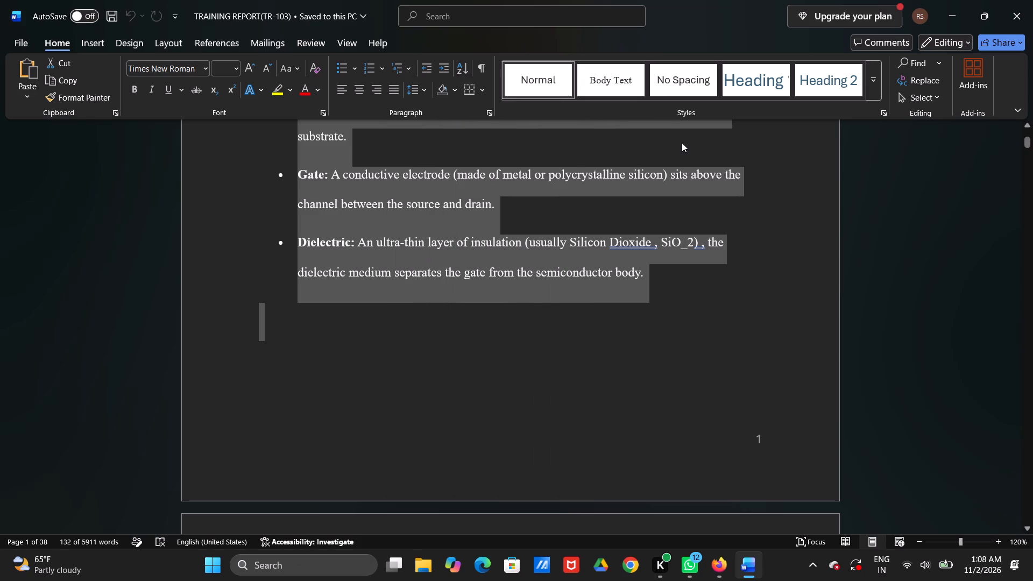
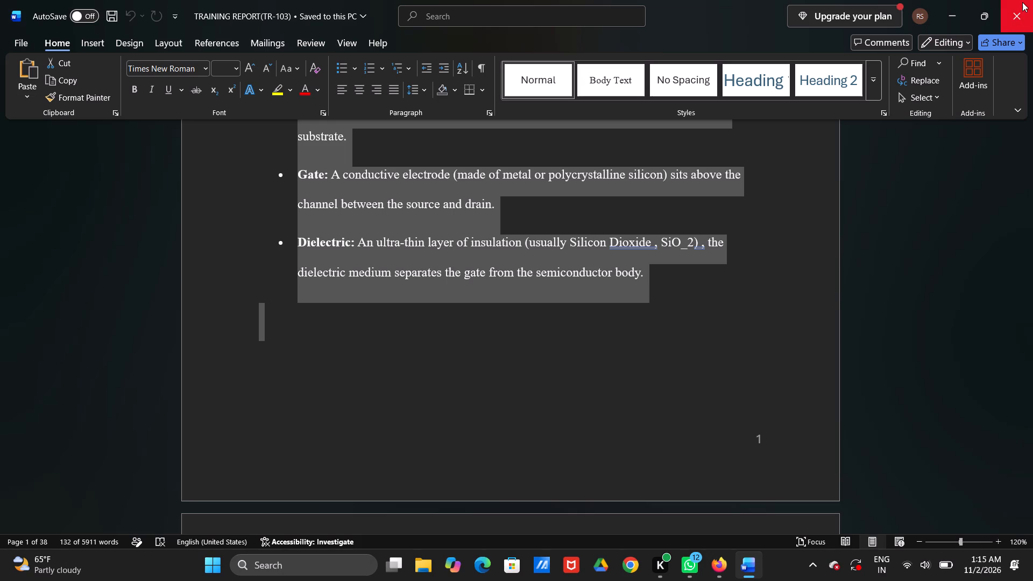
# Close the TRAINING REPORT(TR-103) document and return to the report guidelines PDF in Firefox.
pyautogui.click(1022, 2)
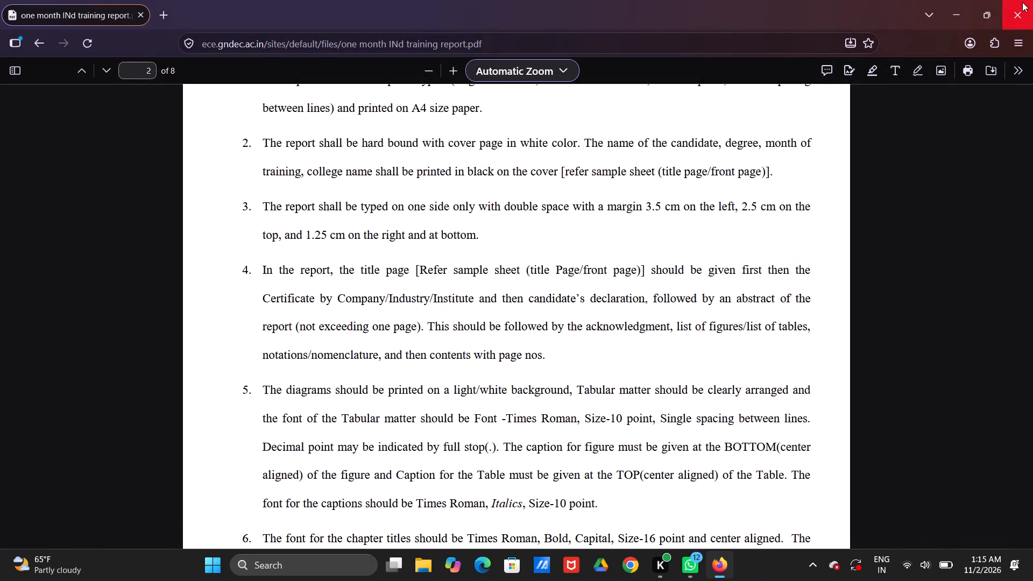